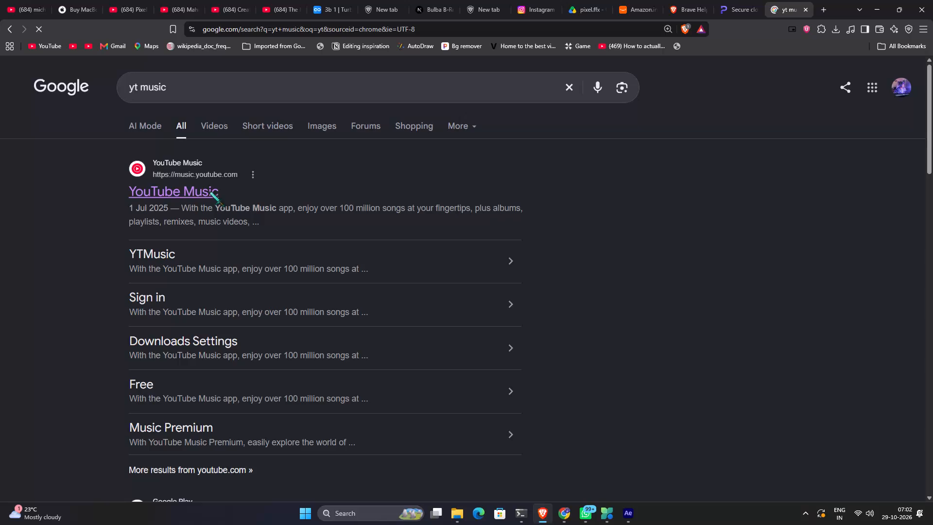
Open YouTube Music and play Line Without a Hook by Ricky Montgomery at about half volume.
double_click(195, 204)
click(188, 197)
click(184, 191)
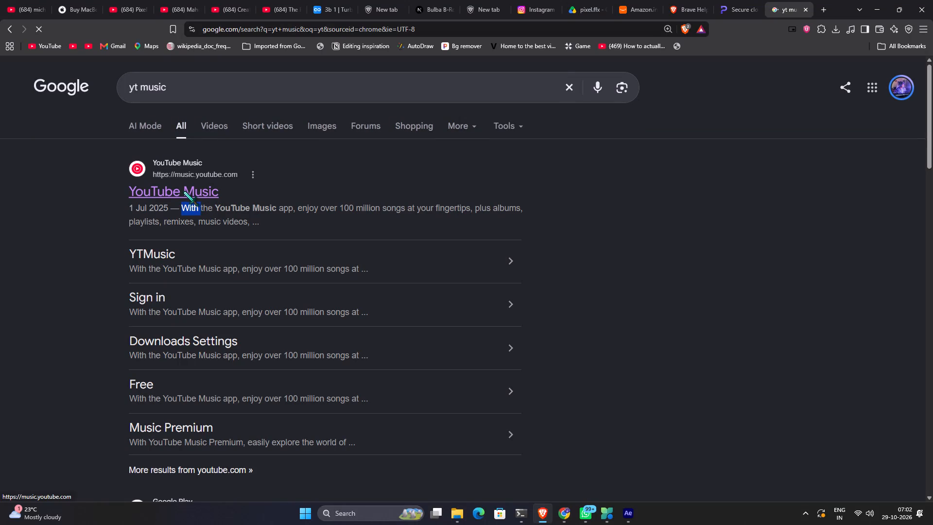
click(705, 267)
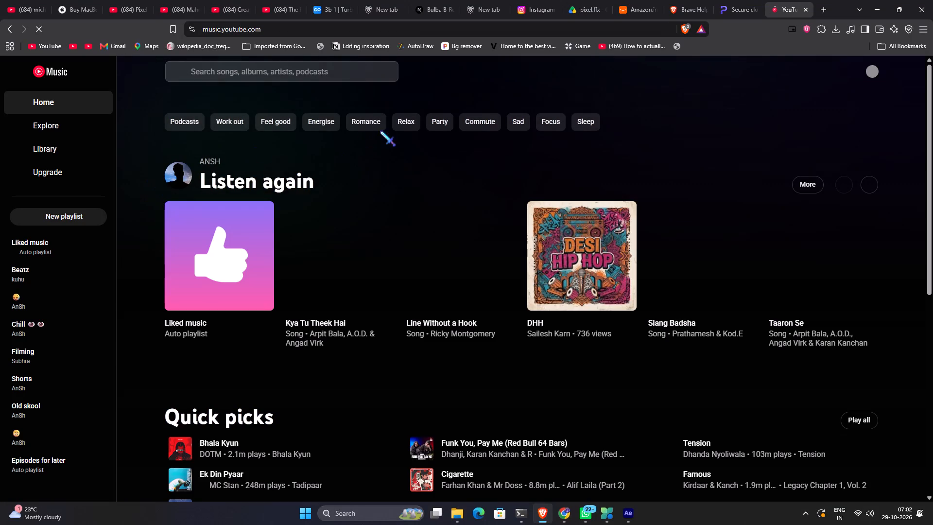
click(442, 74)
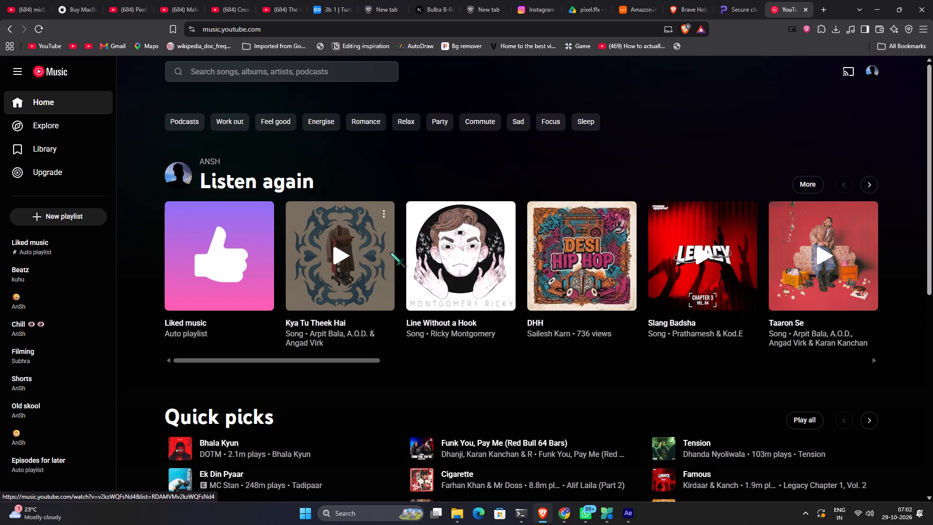
click(450, 251)
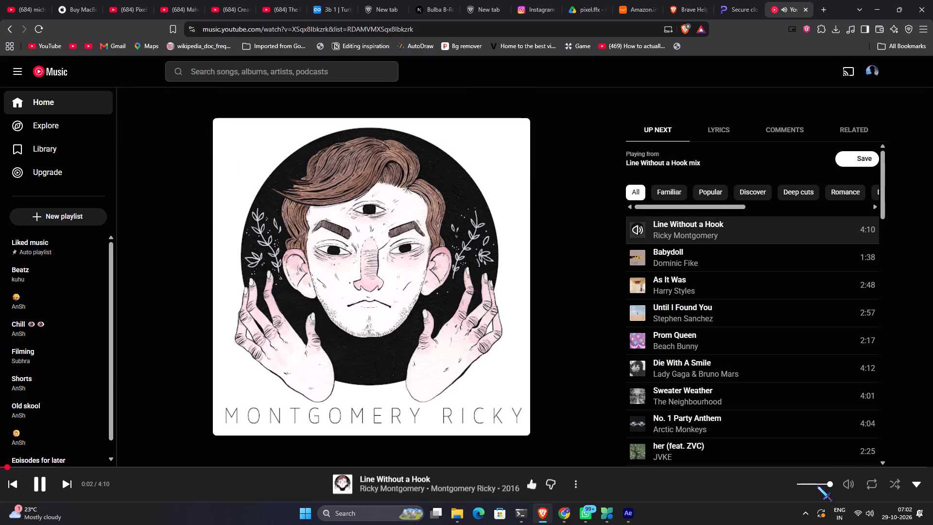
click(817, 486)
Switch to After Effects and set the fill colour of the "you don't always" caption to golden yellow.
click(627, 514)
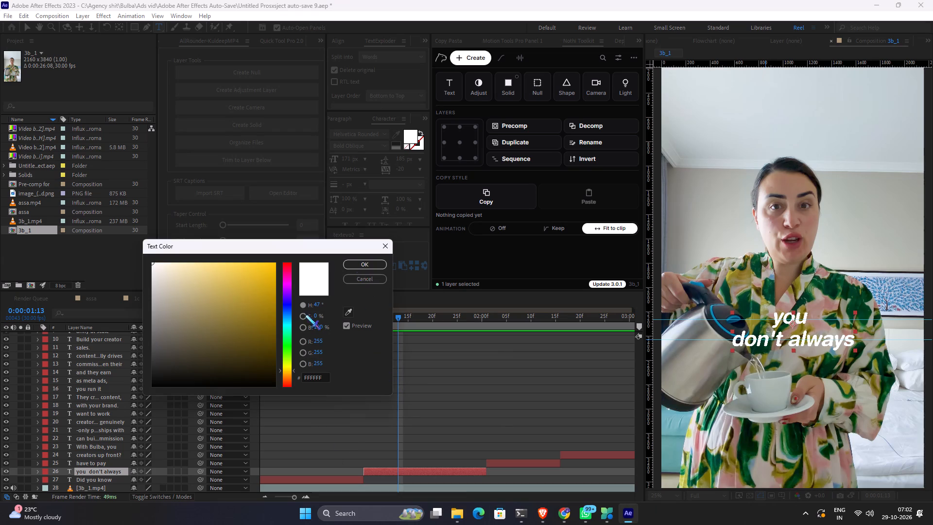
drag(257, 350, 328, 248)
click(376, 265)
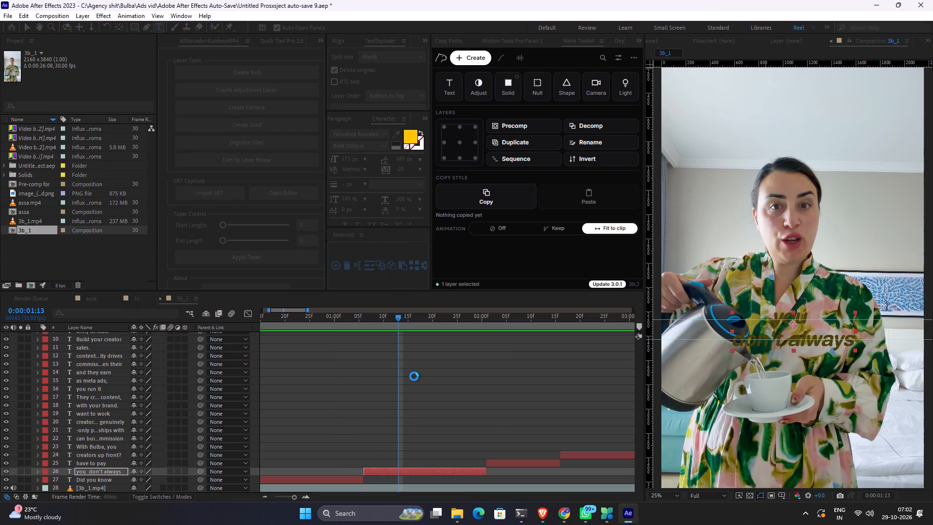
click(414, 376)
Split the "you don't always" caption layer into separate word layers with TextExploder.
scroll(414, 376, down, 1)
click(411, 471)
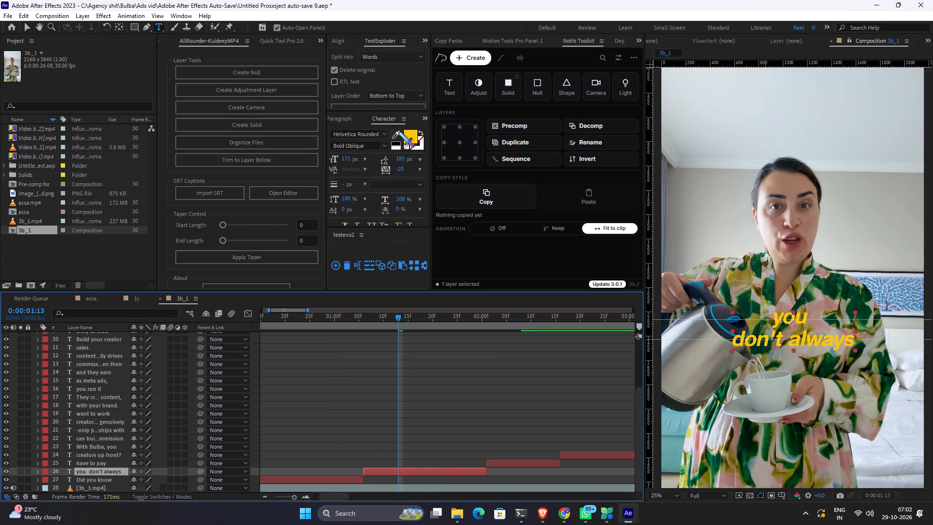
click(365, 108)
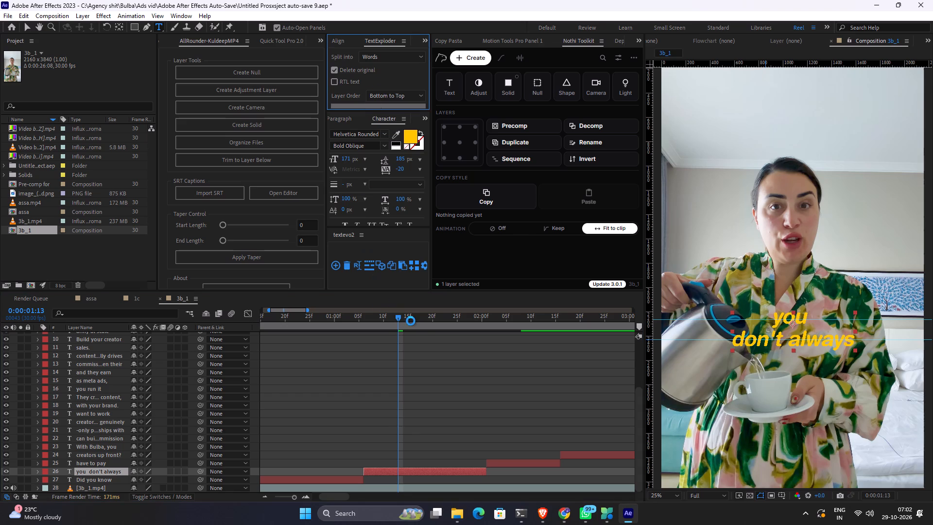
scroll(413, 407, down, 1)
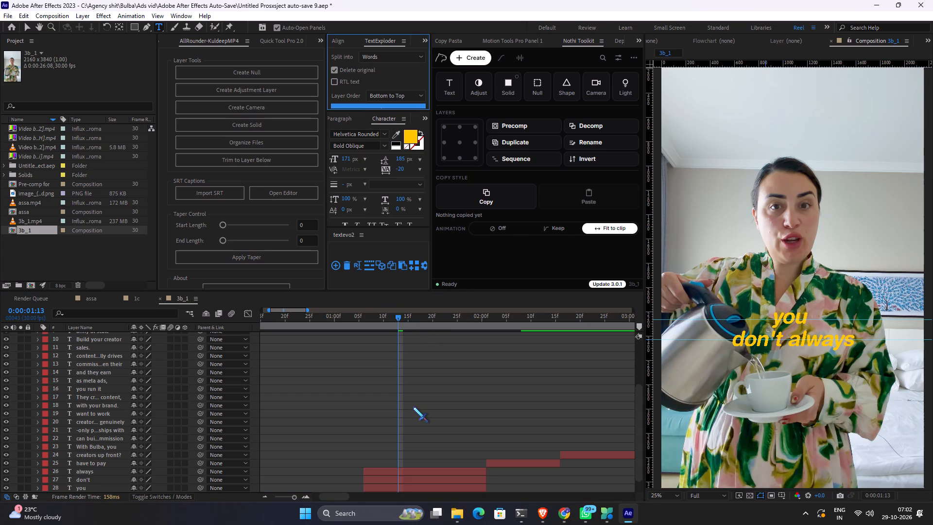
click(450, 373)
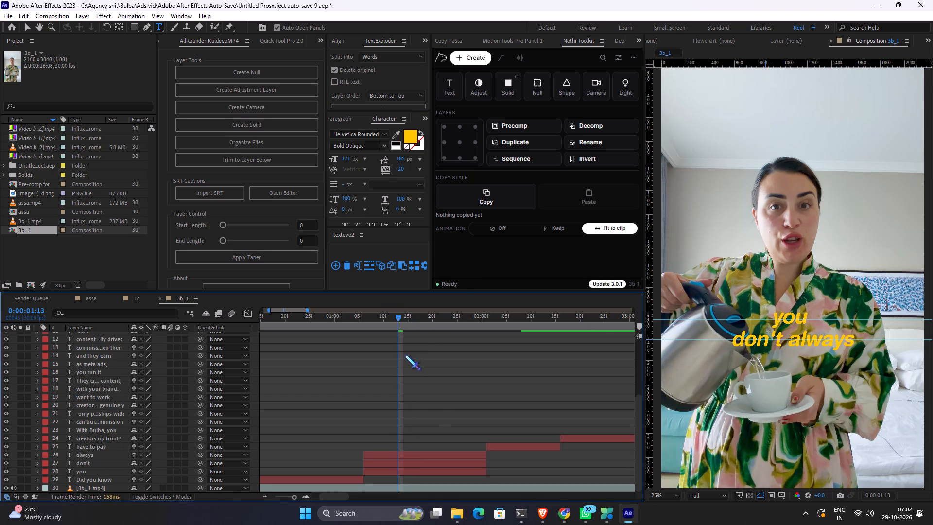
Switch to the browser and download the 3b 1 transcript from TurboScribe as SRT subtitles with 1 max word per segment.
key(alt+Tab)
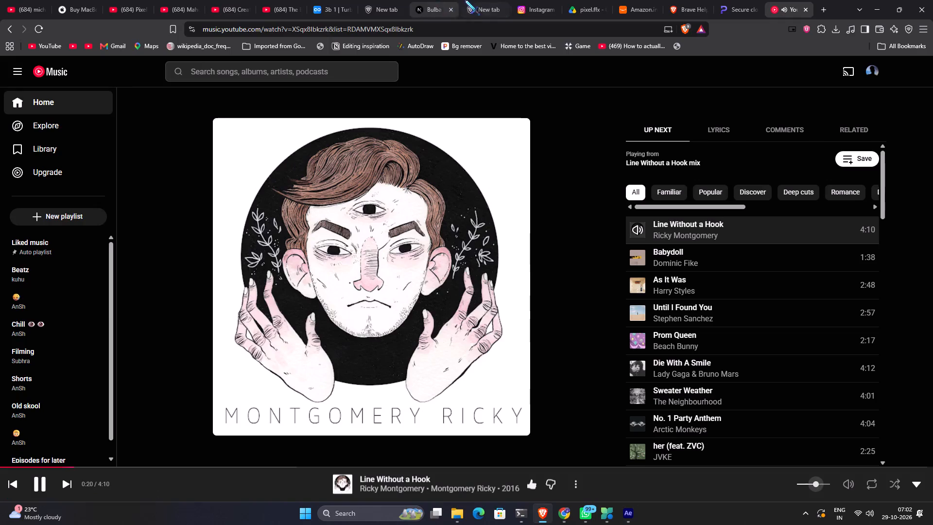
click(326, 0)
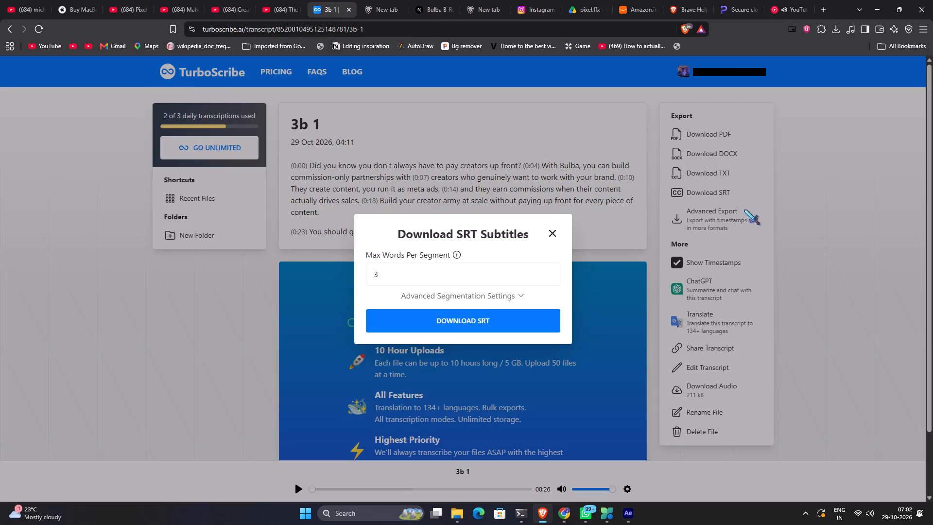
click(548, 235)
click(687, 197)
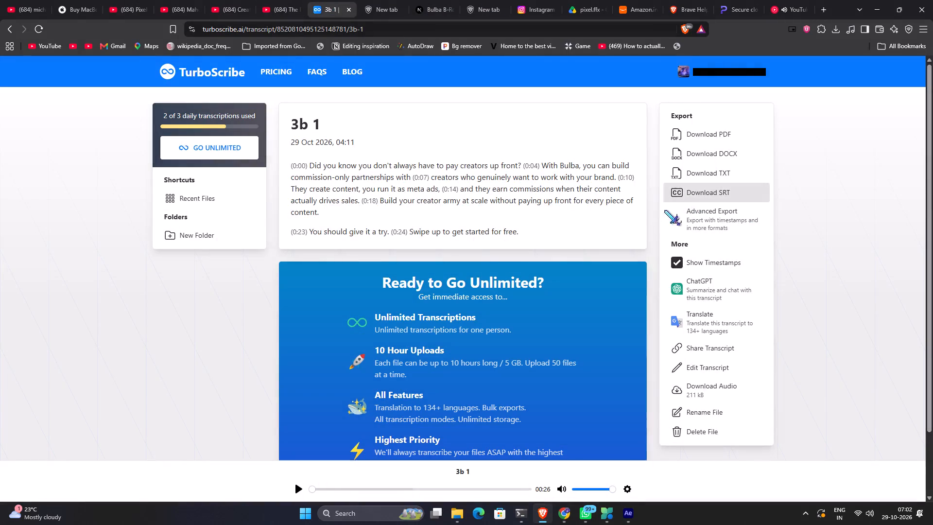
triple_click(441, 284)
key(1)
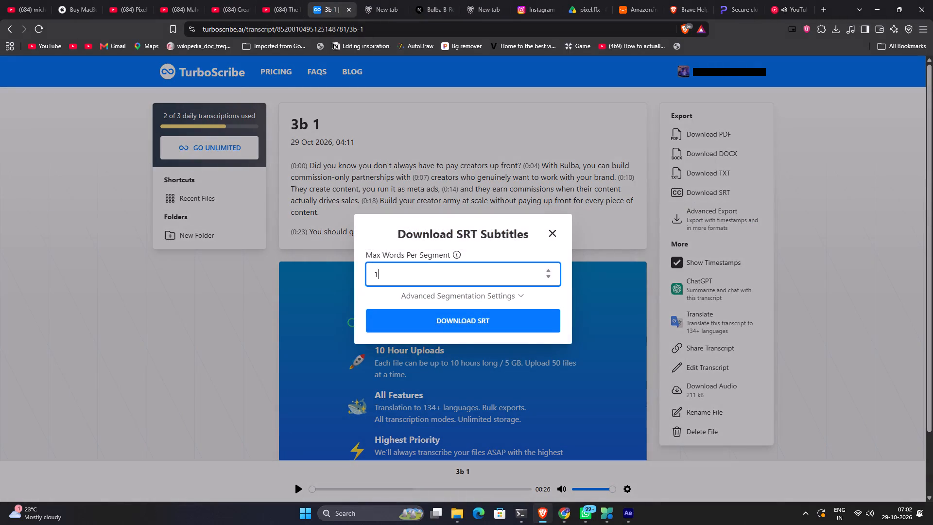
click(441, 316)
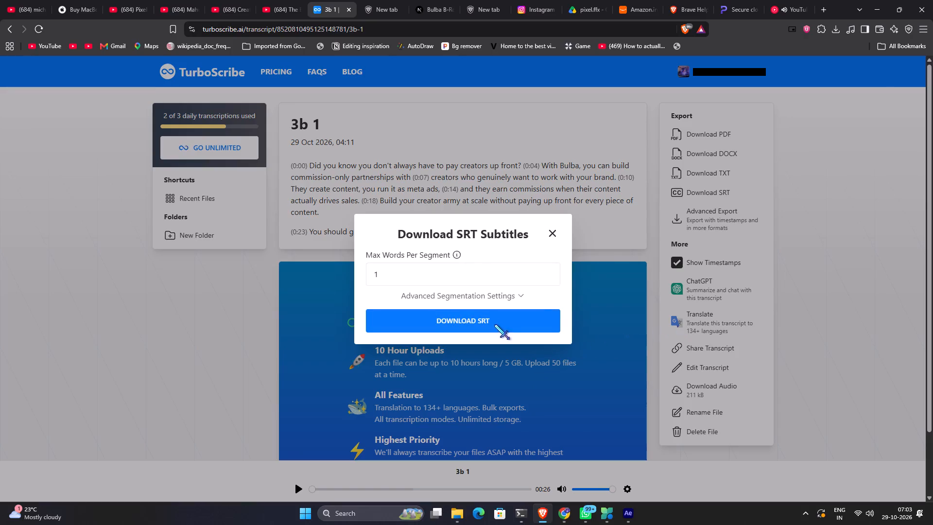
click(844, 486)
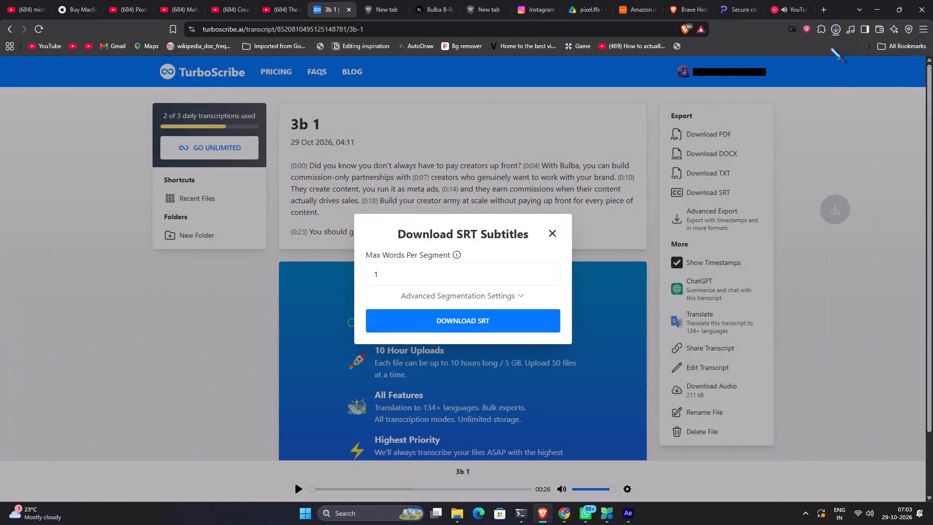
Switch back to After Effects and import the downloaded one-word SRT captions into the 3b_1 composition.
key(alt+Tab)
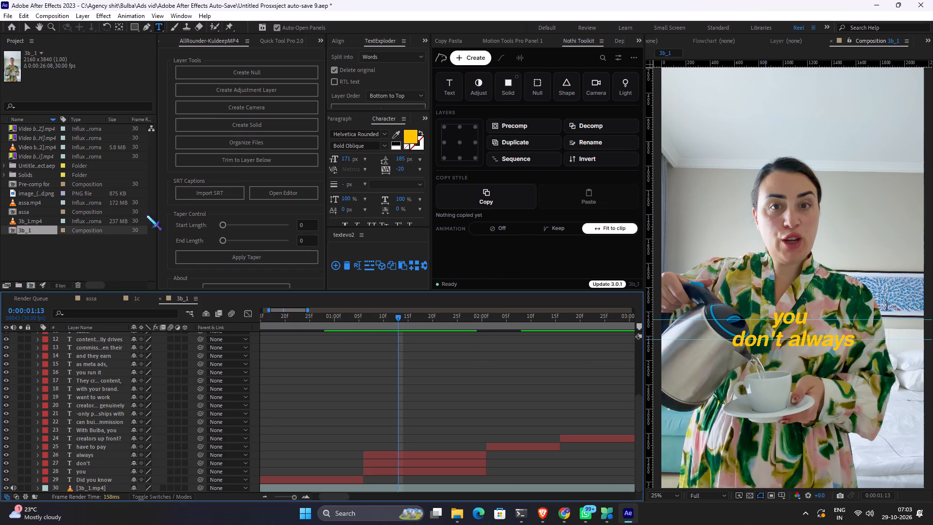
click(222, 184)
click(226, 197)
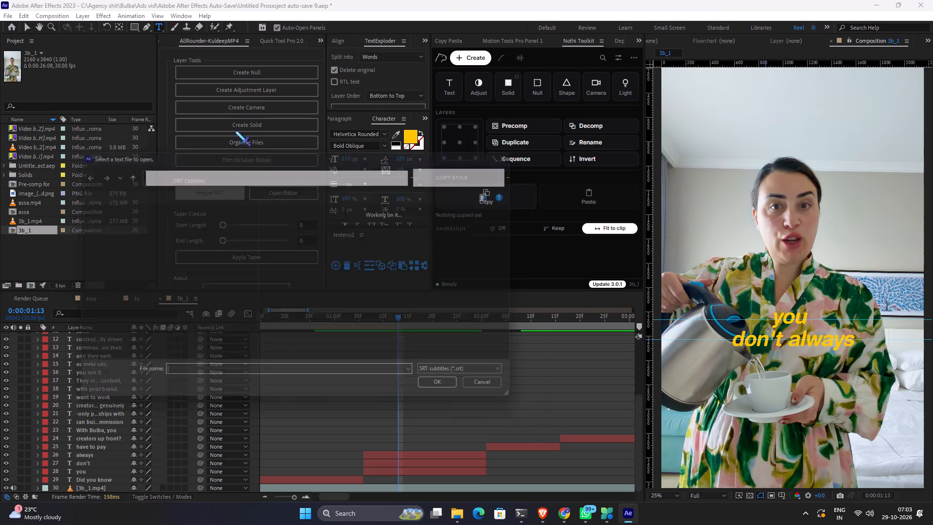
double_click(275, 227)
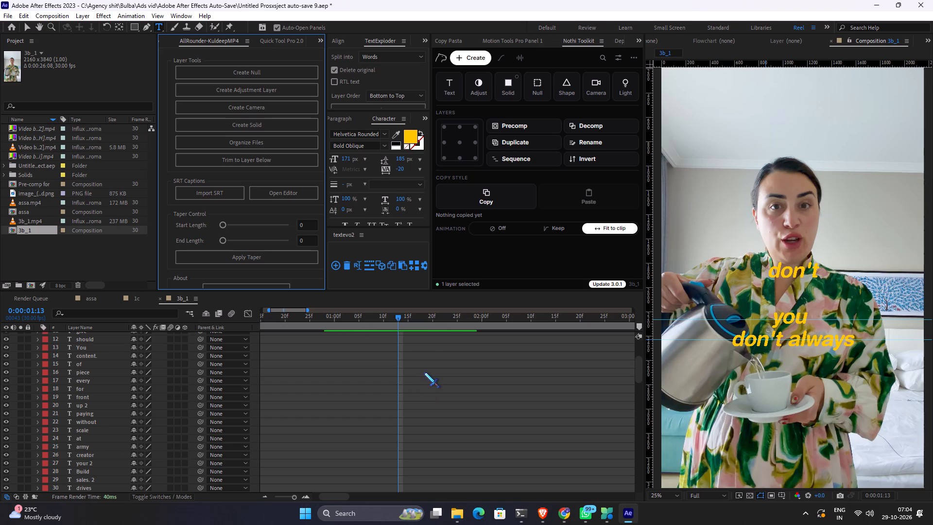
Precompose all the imported one-word caption layers, from "free. 2" down to the first "Did" layer.
scroll(428, 368, up, 6)
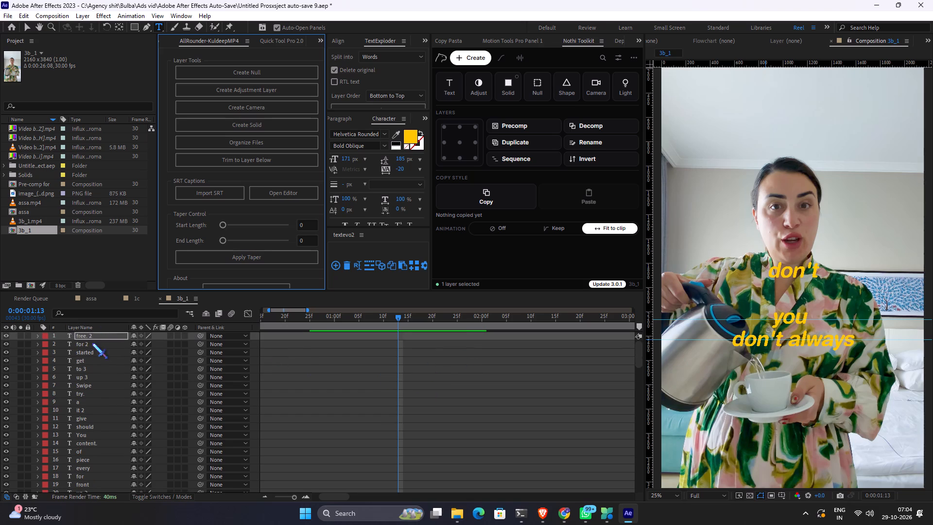
click(86, 336)
scroll(96, 355, down, 8)
scroll(107, 361, up, 1)
alt+scroll(262, 413, down, 3)
key(space)
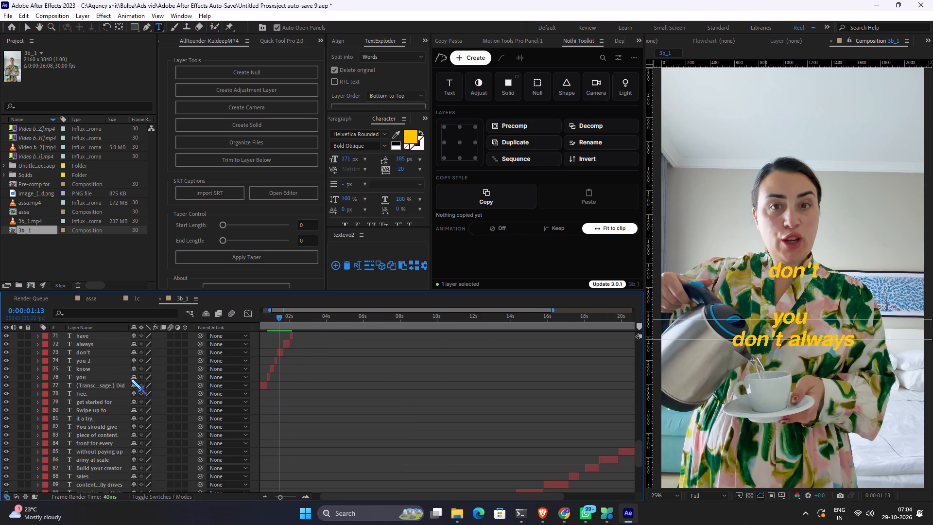
shift+click(112, 386)
right_drag(102, 375, 104, 364)
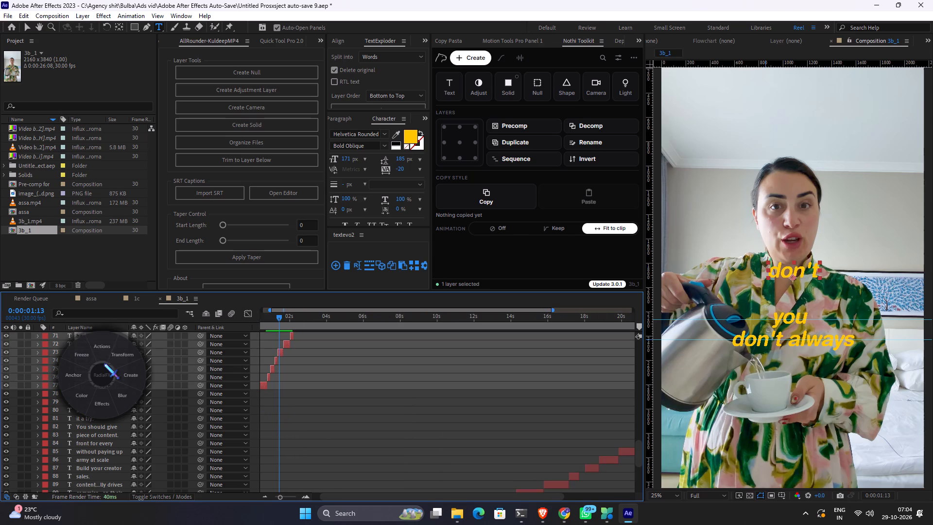
right_drag(104, 364, 90, 323)
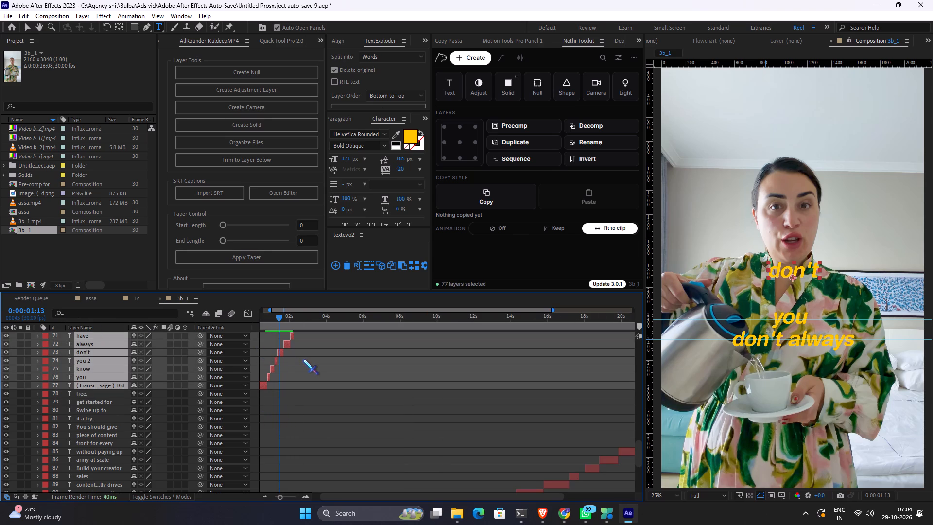
Lower the opacity of the one-word captions pre-comp to 37%.
scroll(303, 359, up, 2)
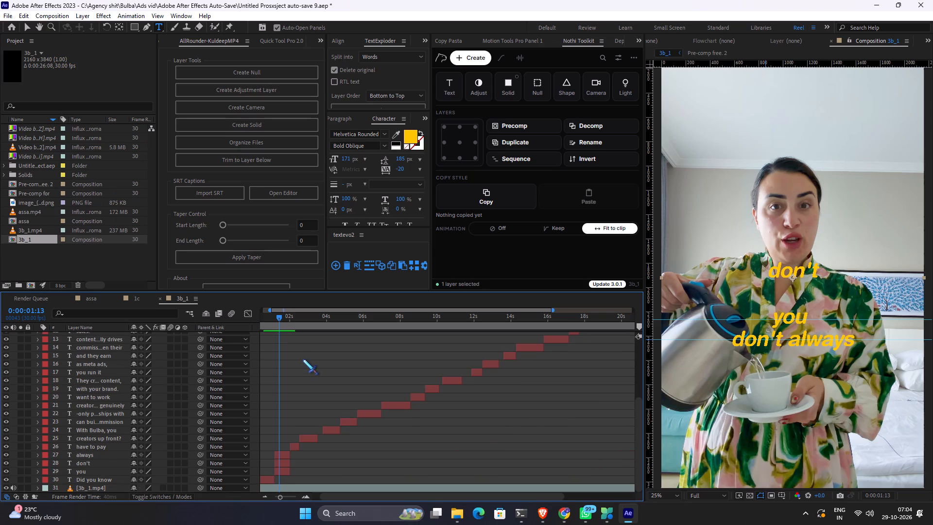
scroll(303, 359, up, 3)
click(298, 348)
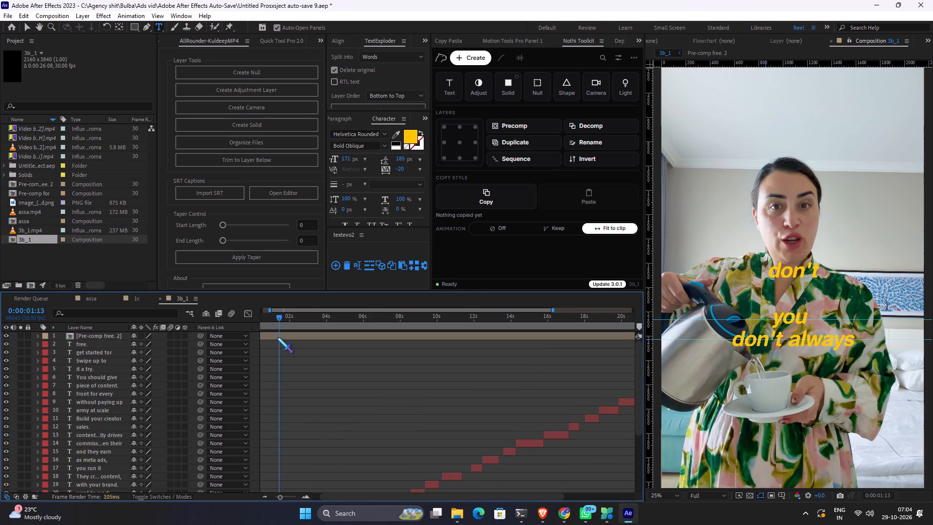
click(277, 337)
key(t)
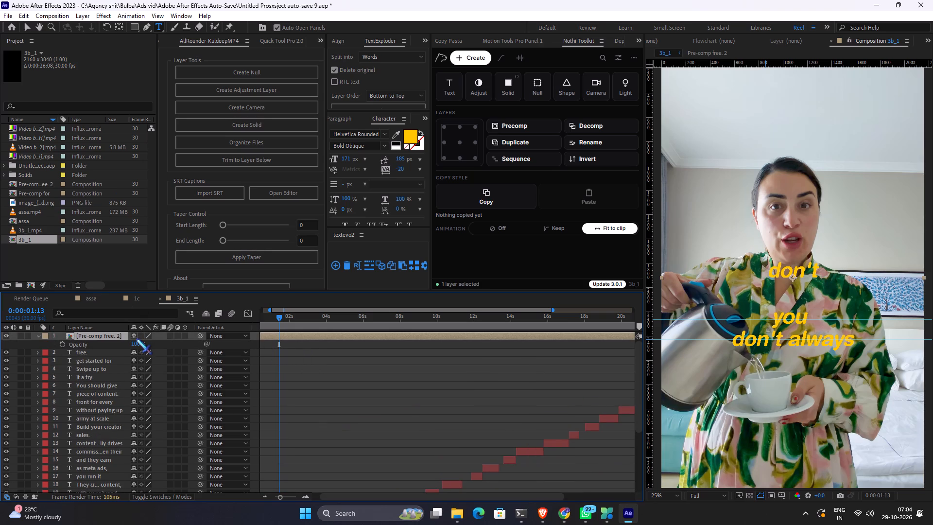
drag(137, 345, 113, 353)
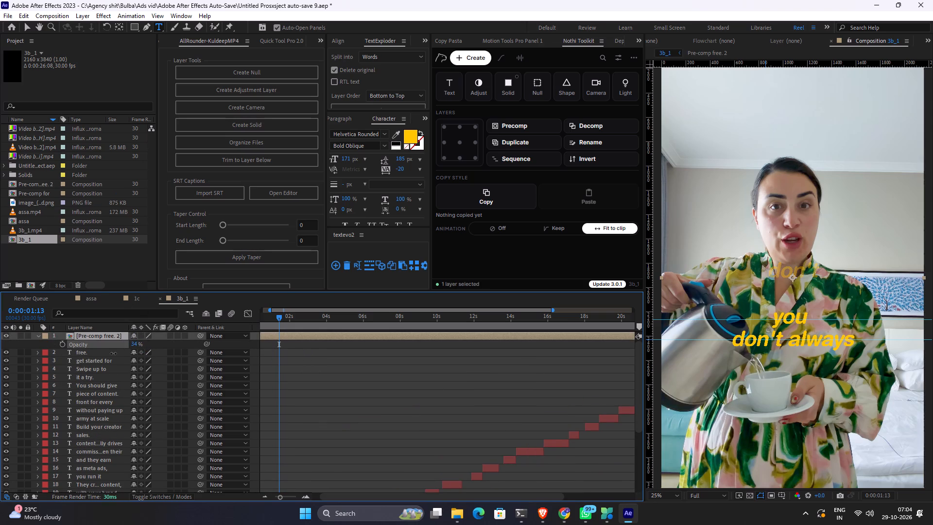
drag(113, 353, 115, 353)
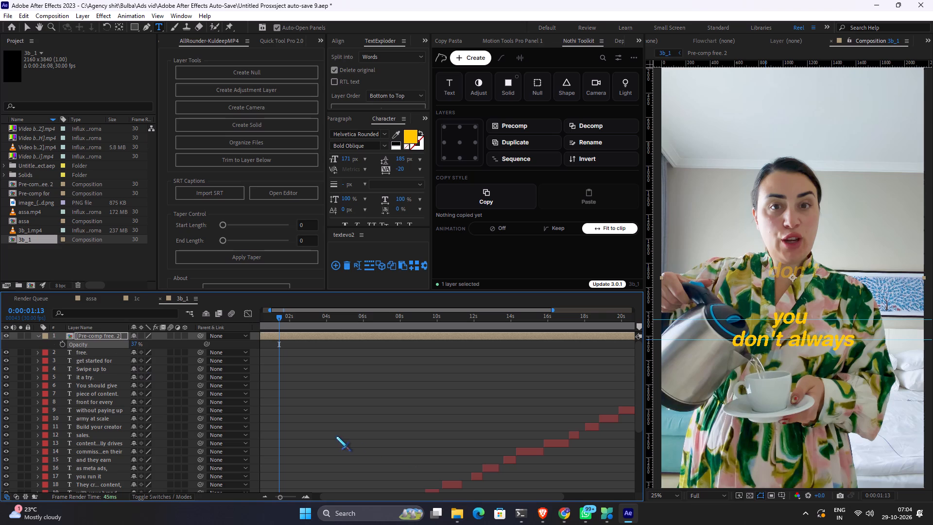
Trim the start of the "don't" word layer to 0:00:01:11, using the faint one-word captions as the timing guide.
scroll(336, 436, down, 3)
alt+scroll(292, 422, up, 1)
key(space)
key(space)
drag(282, 422, 306, 419)
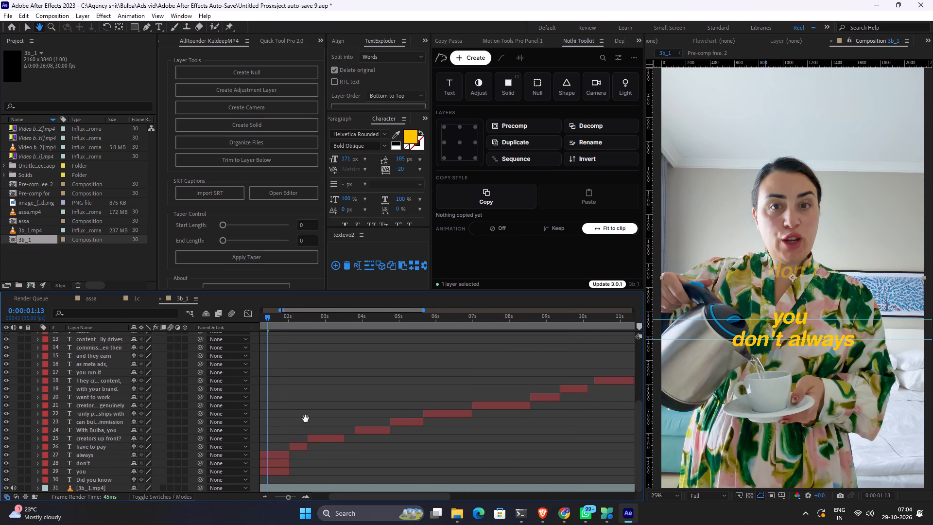
drag(306, 419, 364, 402)
alt+scroll(301, 431, up, 2)
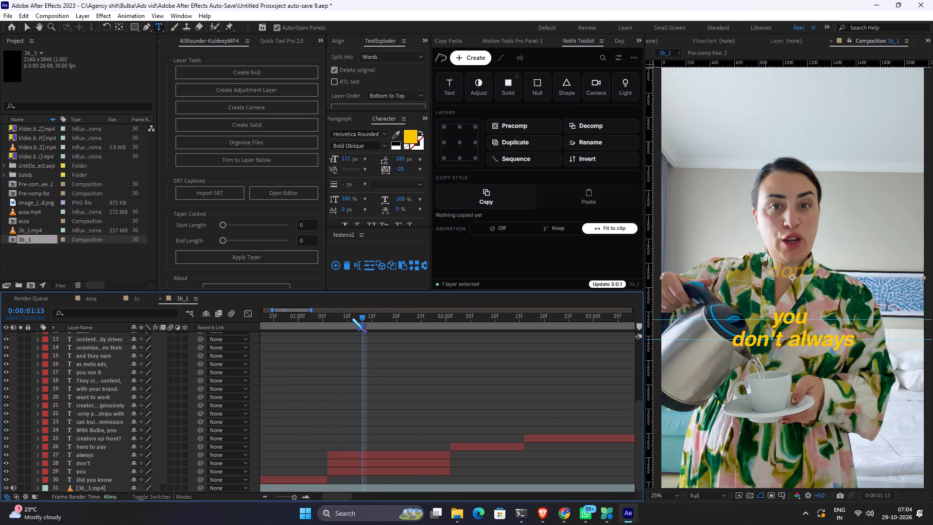
key(ctrl+Left)
key(ctrl+Left)
key(ctrl+Left)
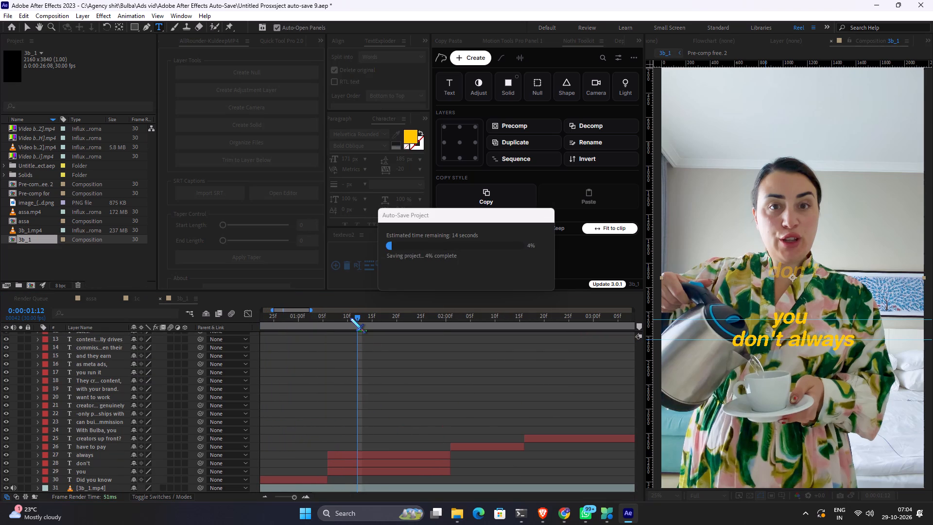
key(ctrl+Left)
key(ctrl+Left)
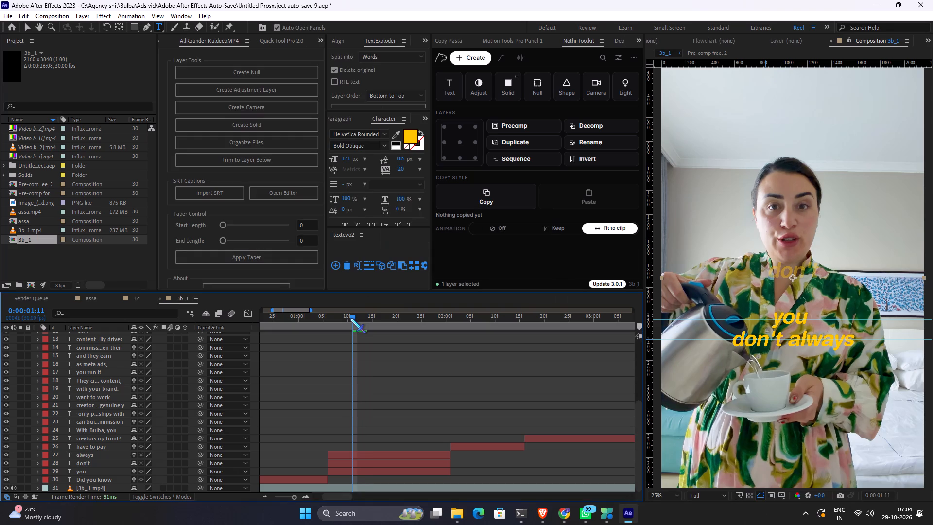
key(ctrl+Left)
key(ctrl+Left)
key(ctrl+Right)
key(ctrl+Right)
click(361, 466)
key(alt+bracketleft)
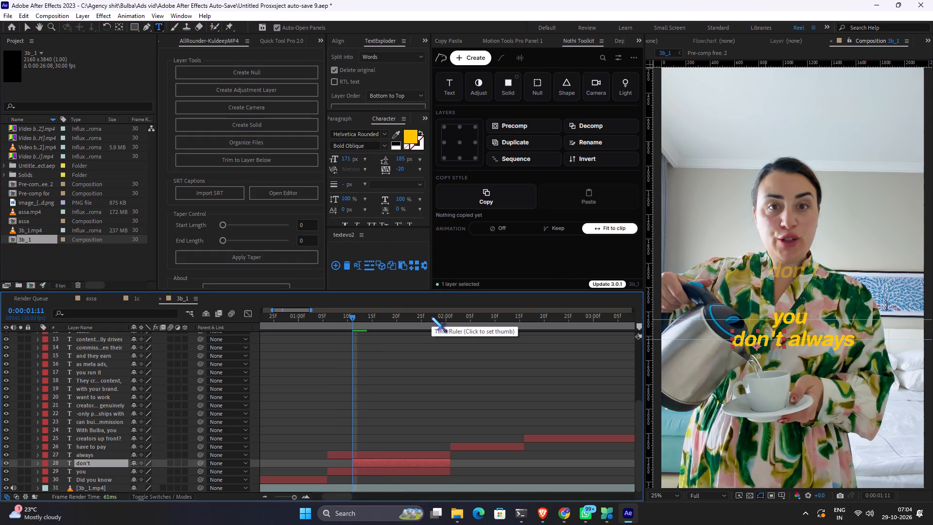
Trim the start of the "always" word layer to 0:00:01:20, using the faint one-word captions as the timing guide.
key(ctrl+Right)
key(ctrl+Right)
key(ctrl+Right)
key(ctrl+Right)
key(ctrl+Right)
key(ctrl+Right)
key(ctrl+Right)
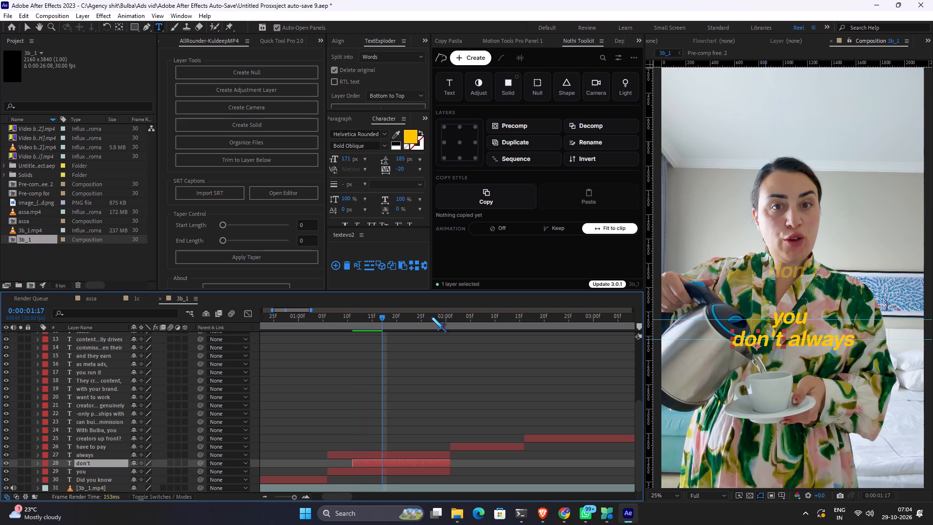
key(ctrl+Right)
key(ctrl+Right)
key(ctrl+Right)
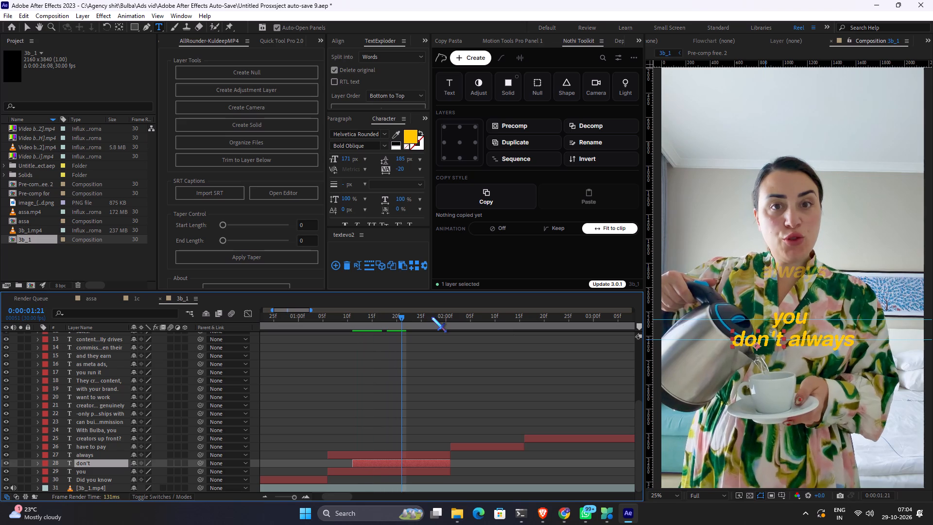
key(ctrl+Left)
key(ctrl+Left)
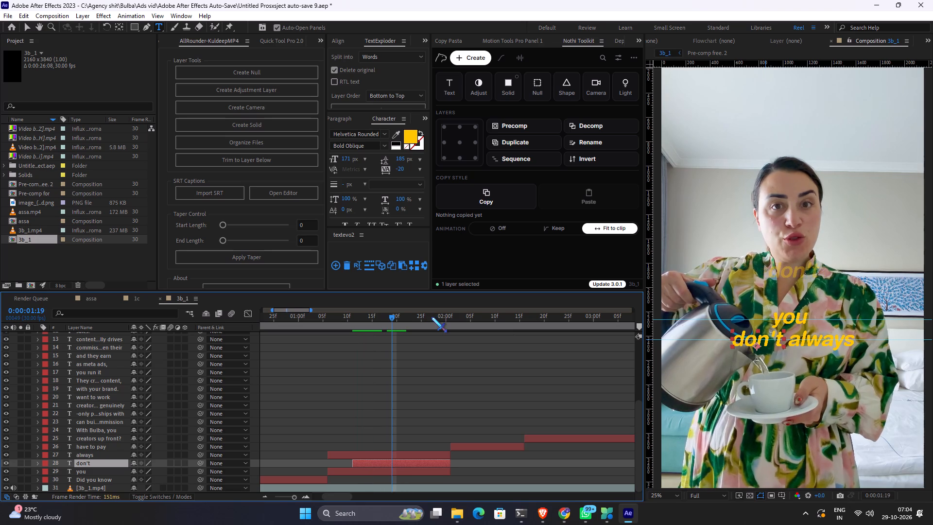
key(ctrl+Right)
click(398, 455)
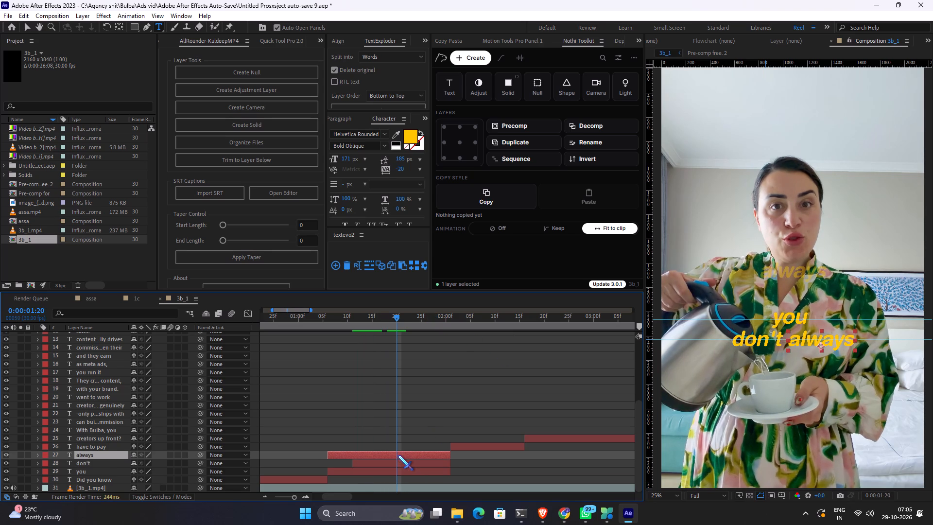
key(alt+bracketleft)
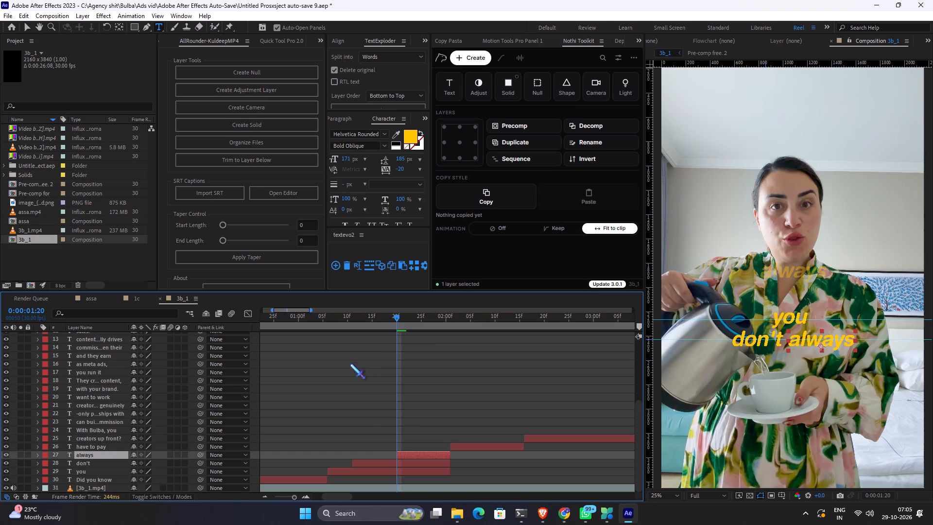
Enlarge the font size of the "don't" and "always" word layers to 227 px.
click(413, 326)
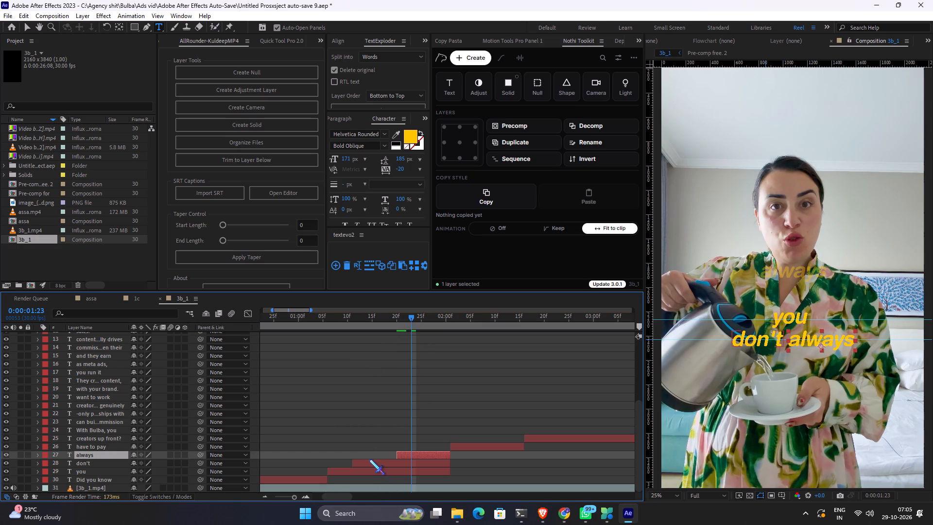
ctrl+click(369, 459)
drag(348, 157, 378, 159)
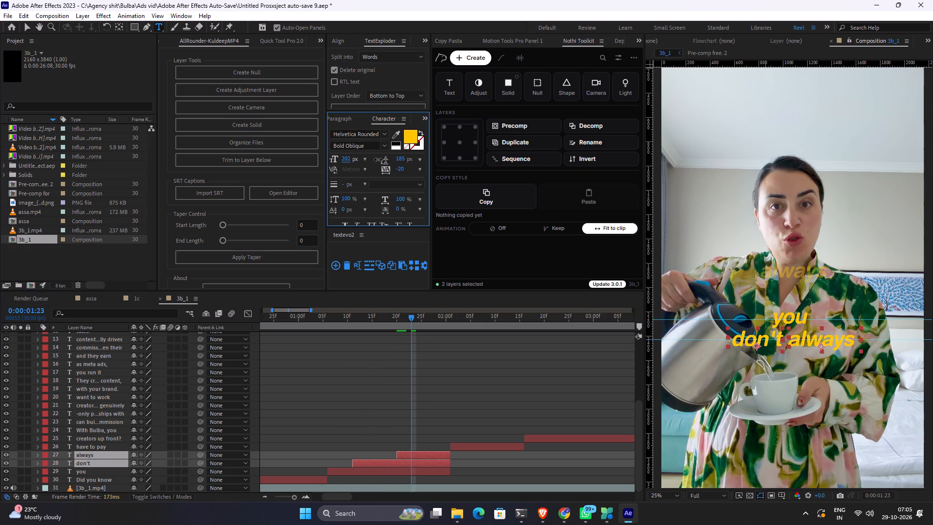
drag(378, 159, 380, 160)
click(422, 430)
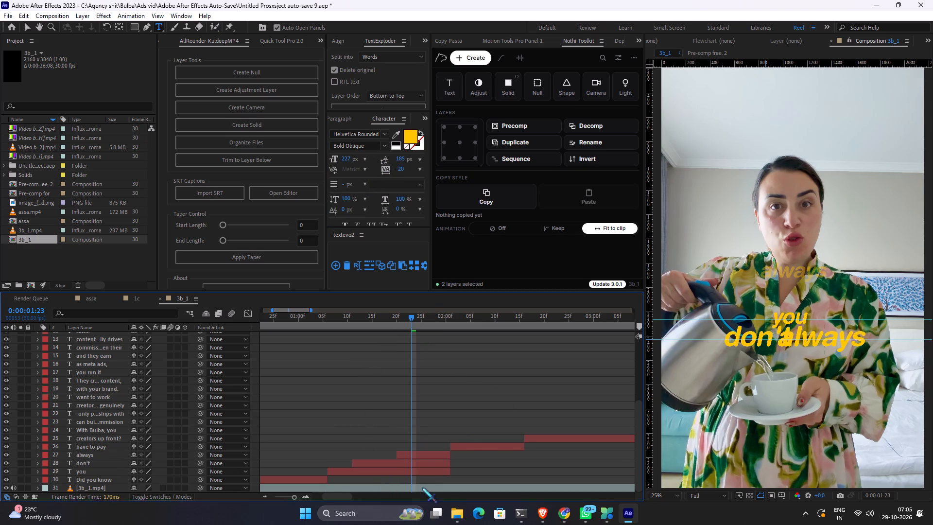
Nudge the "don't" word to the left and the "always" word to the right to leave a clear gap between them.
click(413, 466)
key(shift+Left)
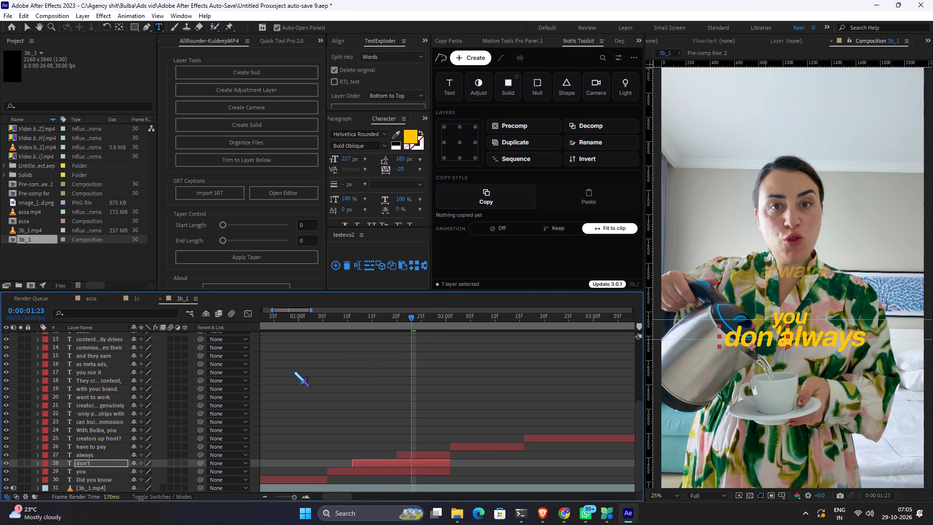
key(shift+Left)
key(shift+Left)
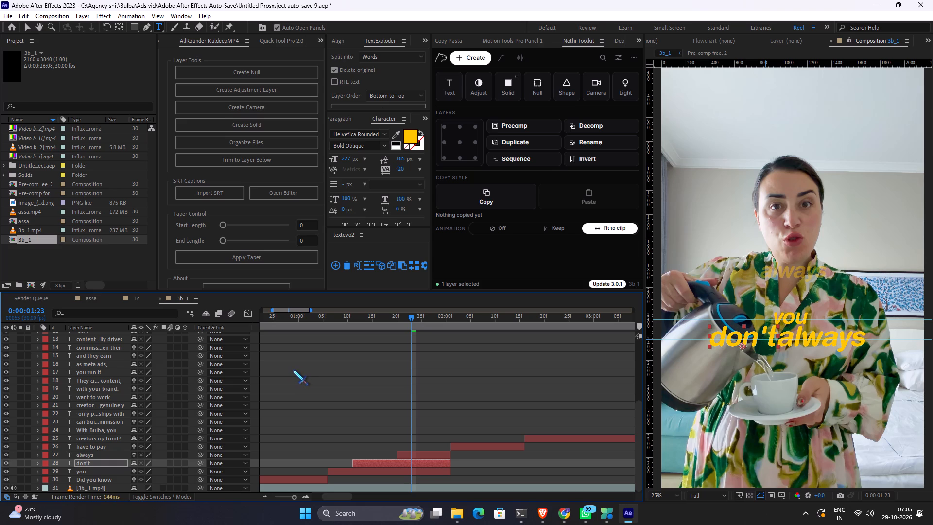
click(412, 453)
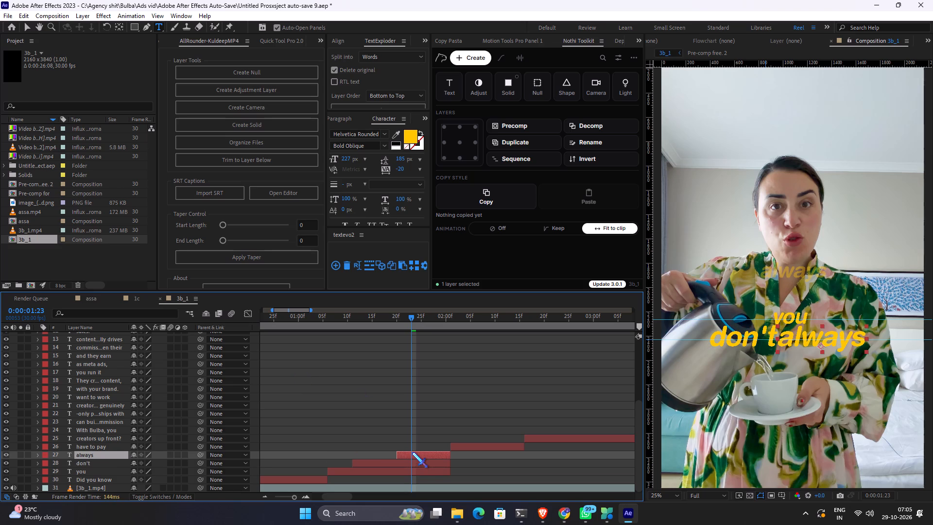
key(shift+Right)
key(shift+Right)
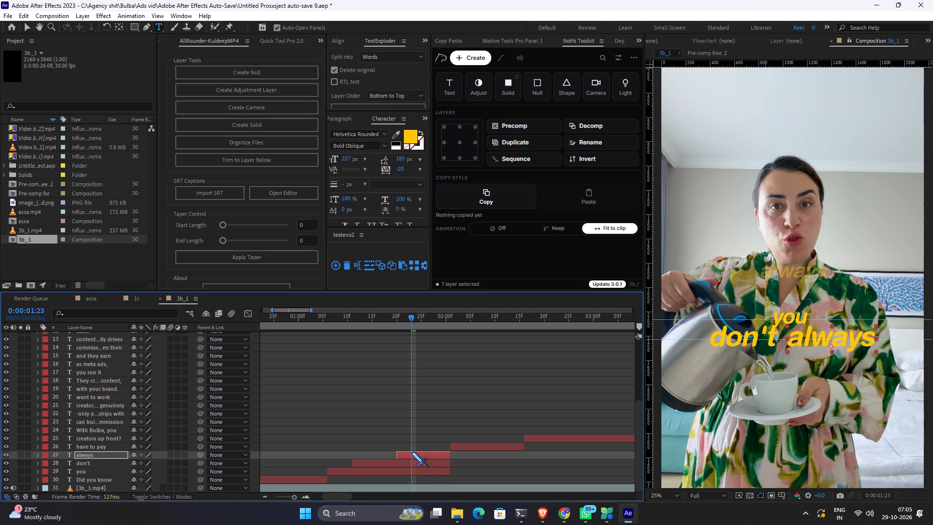
click(455, 383)
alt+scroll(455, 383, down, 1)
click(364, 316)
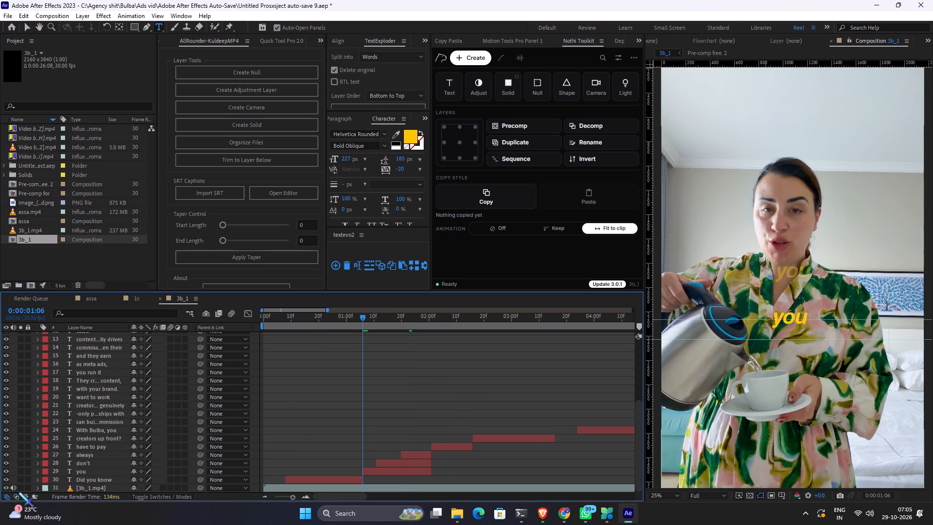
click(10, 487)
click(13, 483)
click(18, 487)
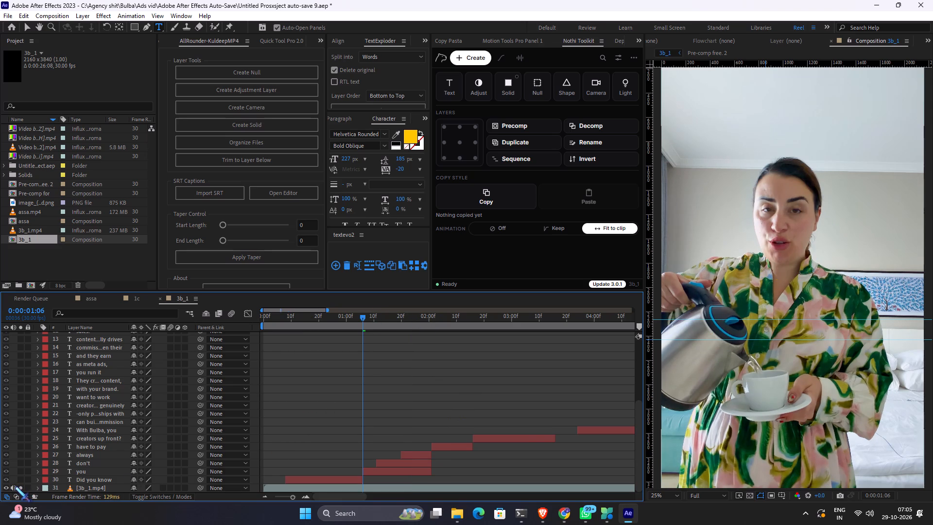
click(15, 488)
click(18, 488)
Lower the composition preview resolution to Quarter and play back the opening captions from the beginning.
drag(309, 329, 0, 481)
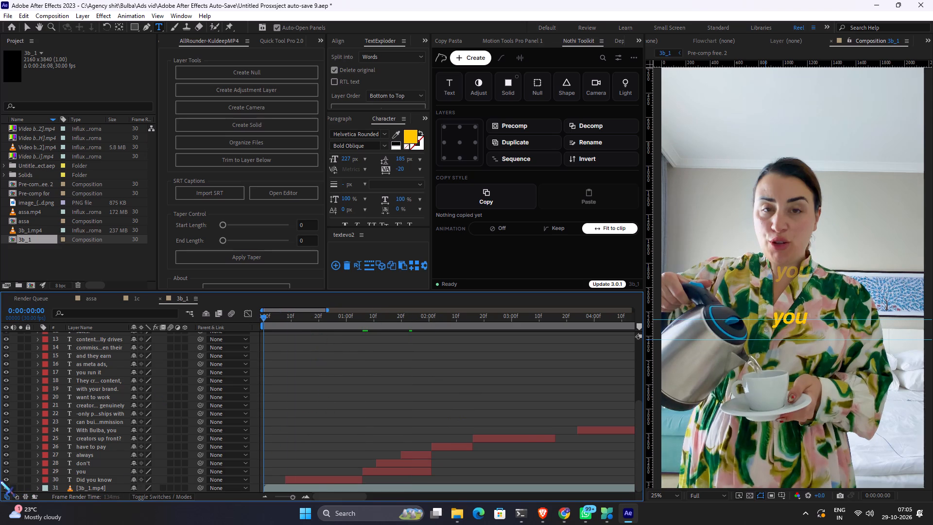
key(space)
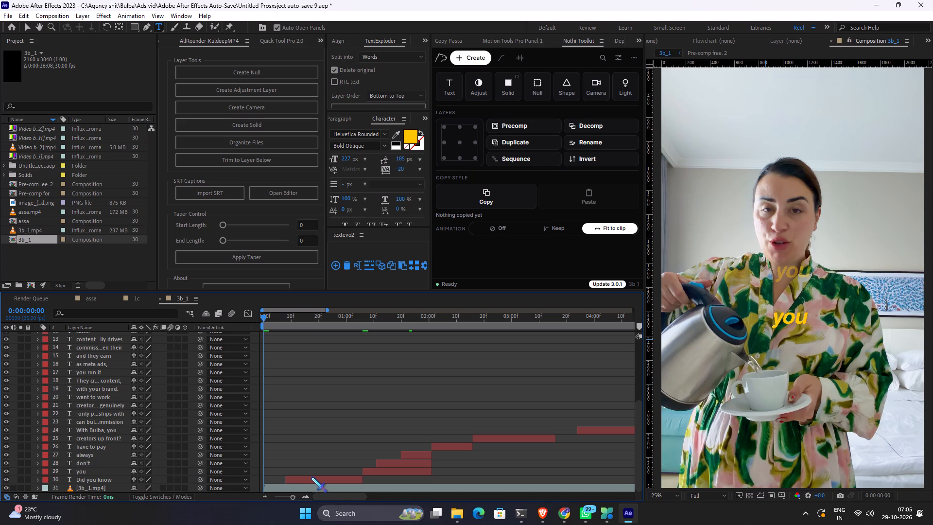
click(343, 439)
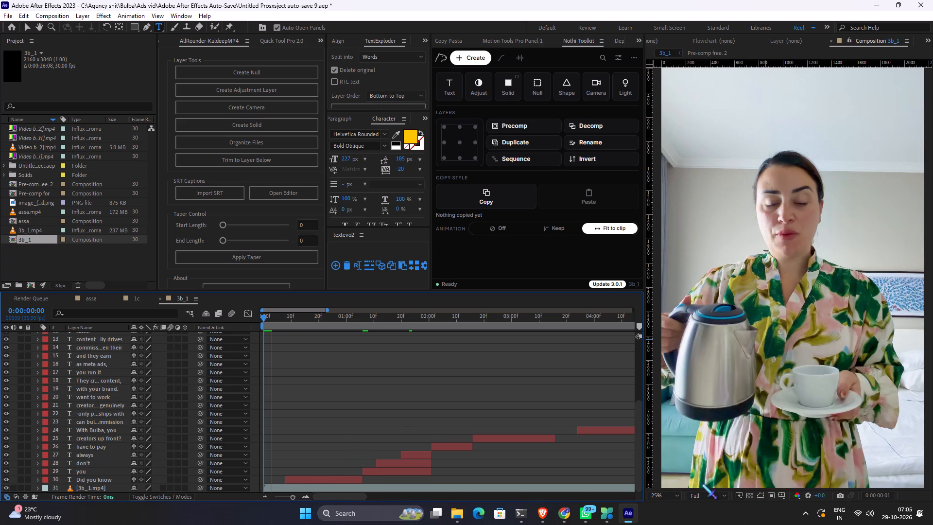
key(space)
click(718, 497)
drag(711, 483, 711, 473)
click(414, 428)
key(space)
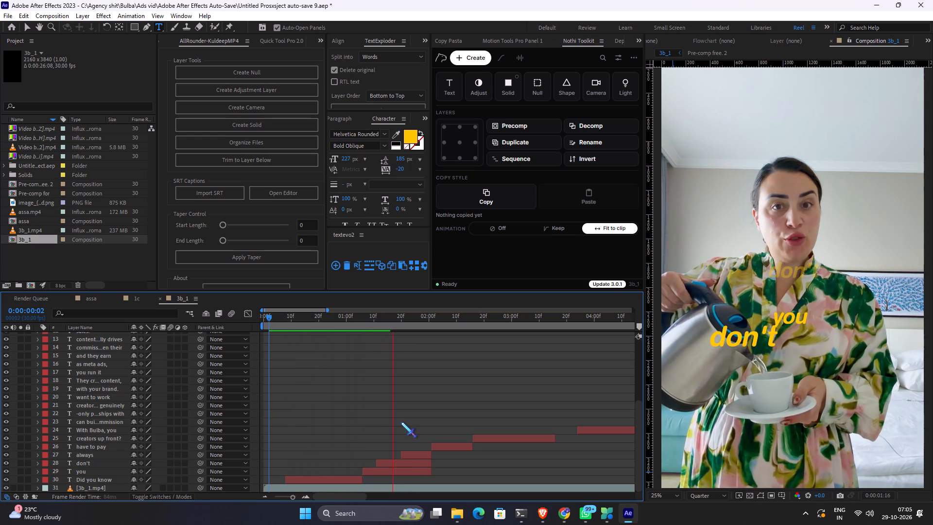
key(space)
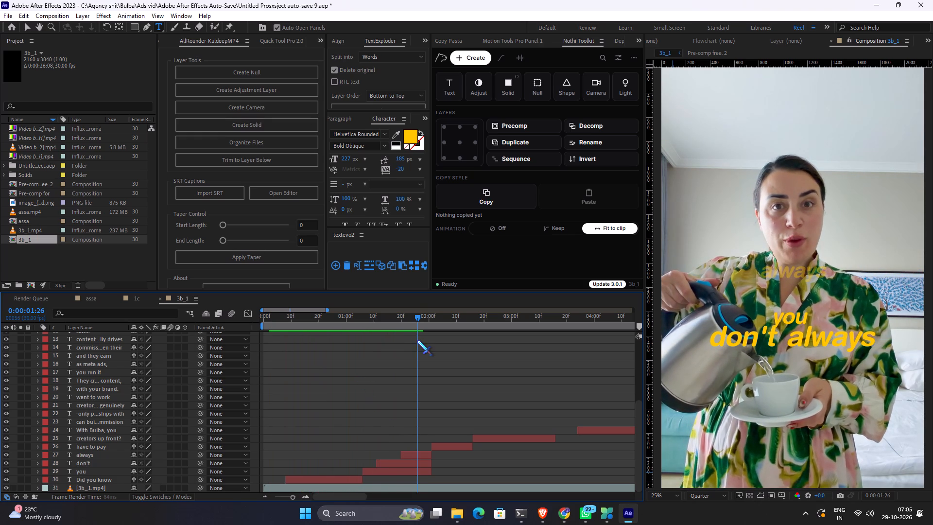
Change the text colour of the "you" word layer above "don't always" to white.
click(380, 321)
click(391, 471)
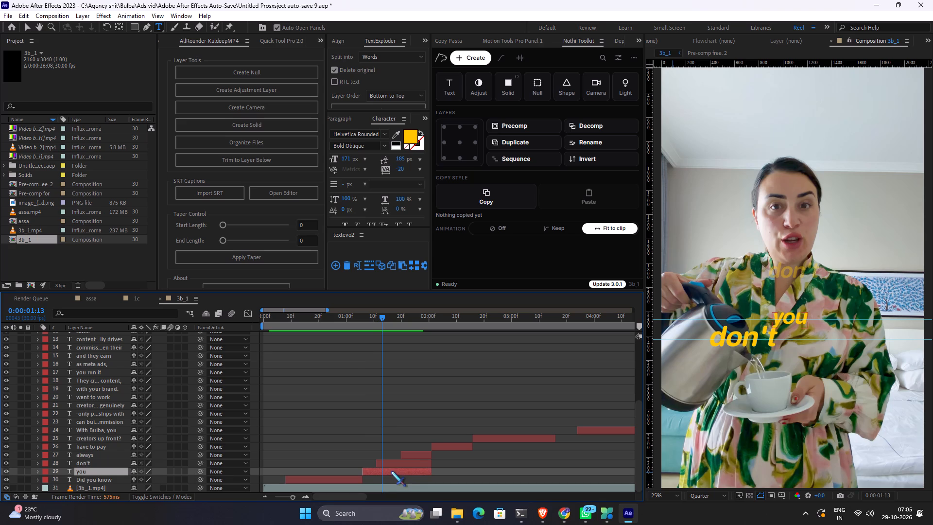
click(406, 136)
drag(196, 264, 0, 208)
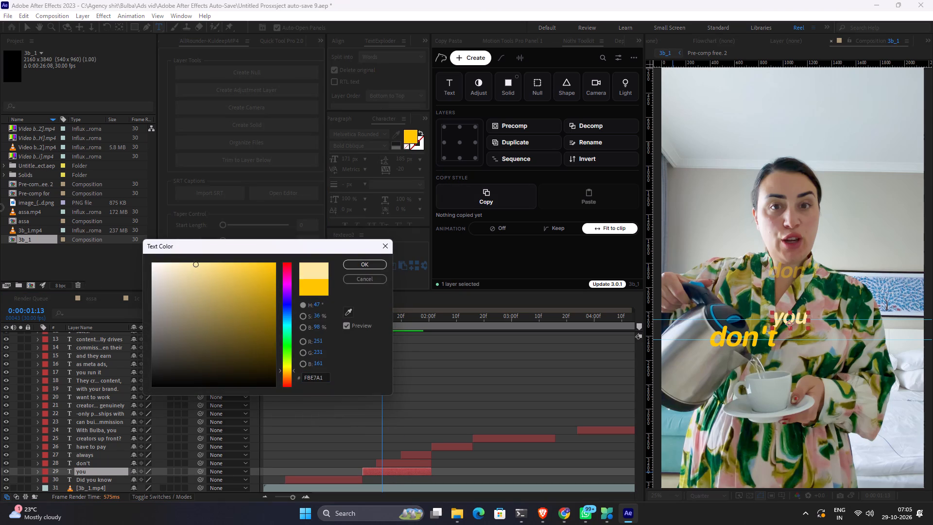
drag(0, 208, 0, 205)
click(373, 263)
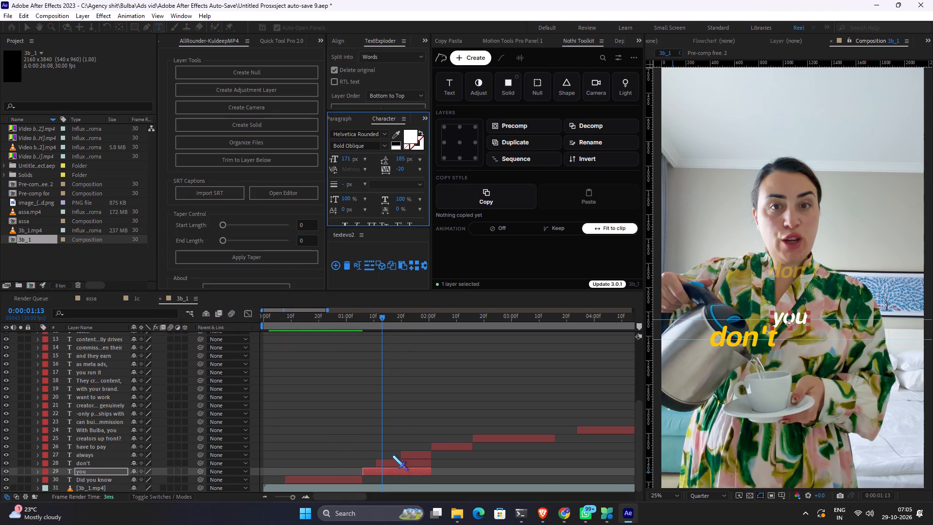
click(367, 421)
Split the "Did you know" text layer into separate word layers with TextExploder, deleting the original.
click(324, 329)
click(333, 479)
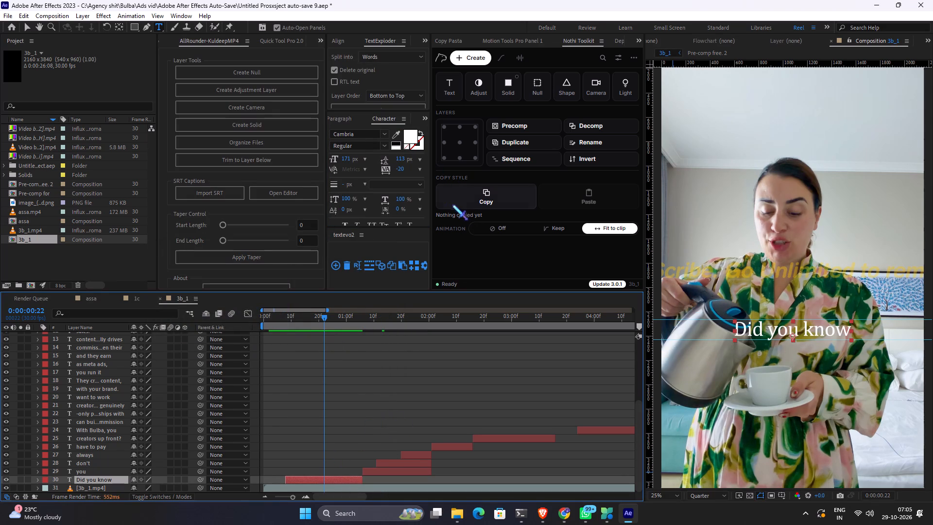
click(363, 104)
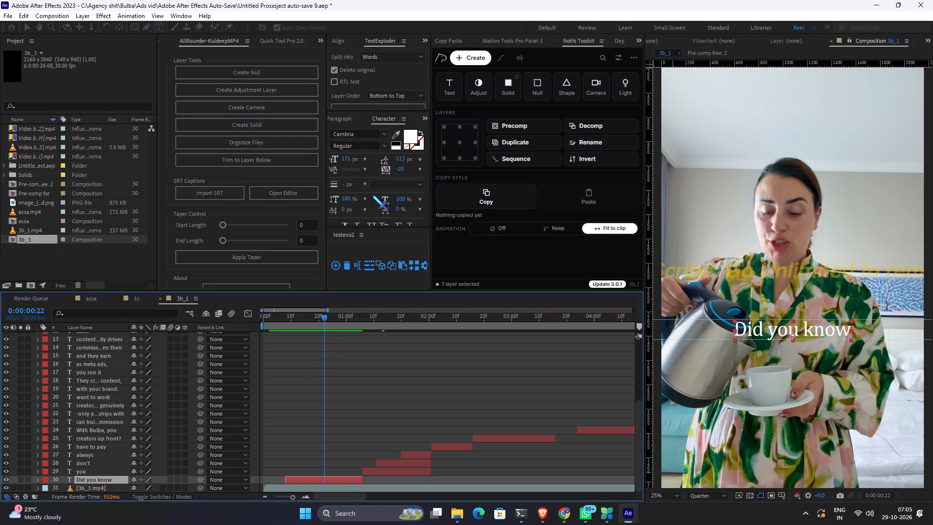
click(362, 107)
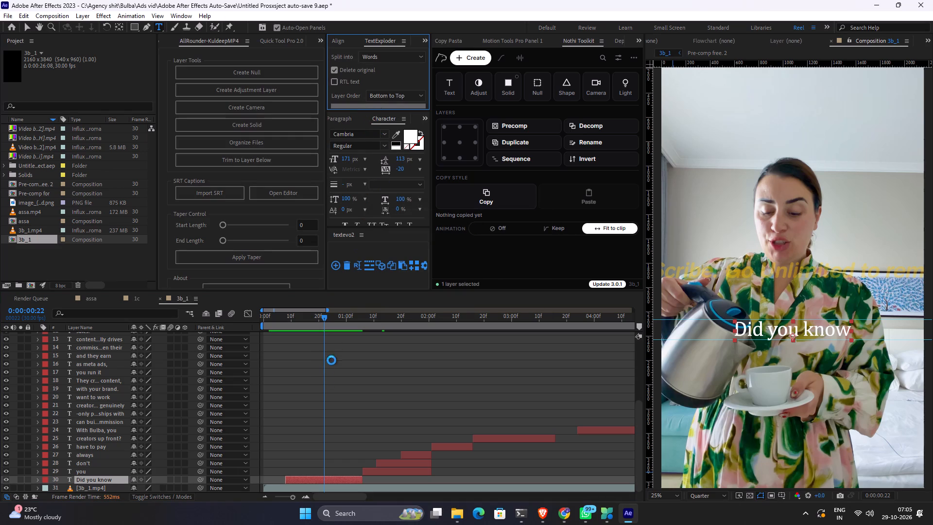
scroll(314, 433, down, 1)
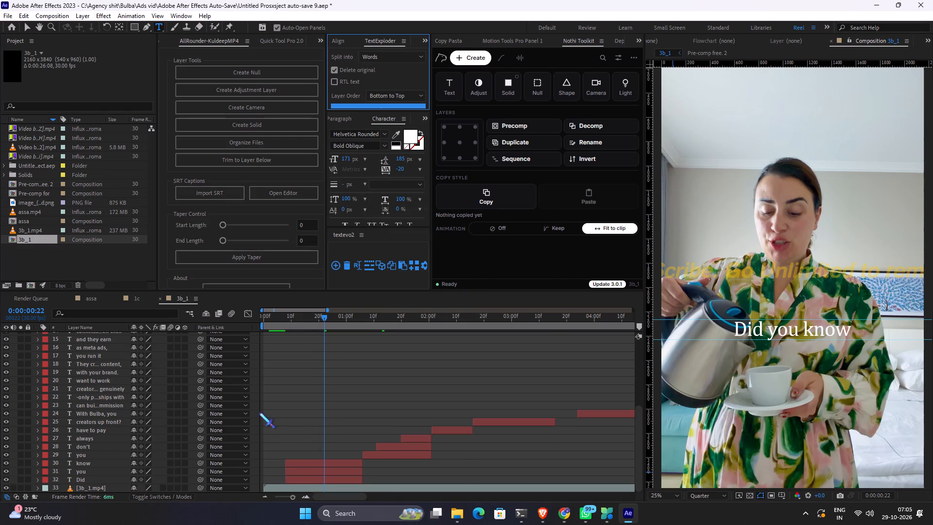
Trim the start of the "you" layer from "Did you know" to 0:00:00:24, following the faint one-word captions.
alt+scroll(259, 412, up, 1)
key(space)
key(space)
key(space)
key(space)
key(space)
key(space)
key(space)
key(space)
key(space)
drag(345, 428, 402, 388)
drag(321, 319, 310, 322)
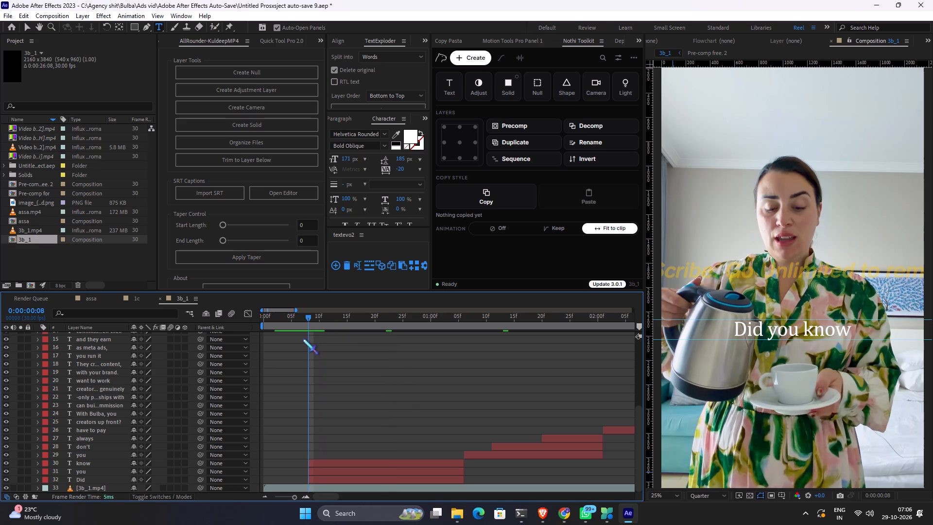
key(ctrl+Right)
key(ctrl+Right)
key(ctrl+Right)
key(ctrl+Right)
key(ctrl+Right)
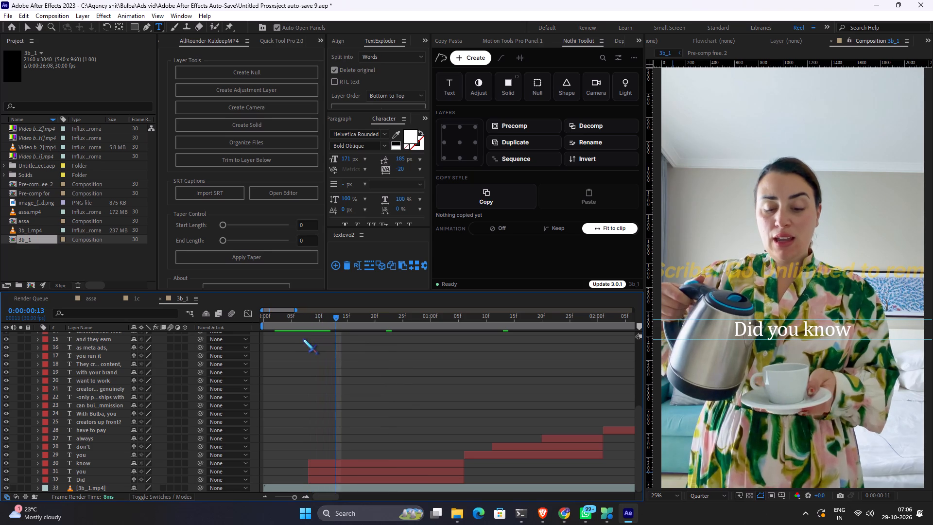
key(ctrl+Right)
key(ctrl+Right)
key(ctrl+Right)
key(ctrl+Right)
key(ctrl+Right)
key(ctrl+Right)
key(ctrl+Right)
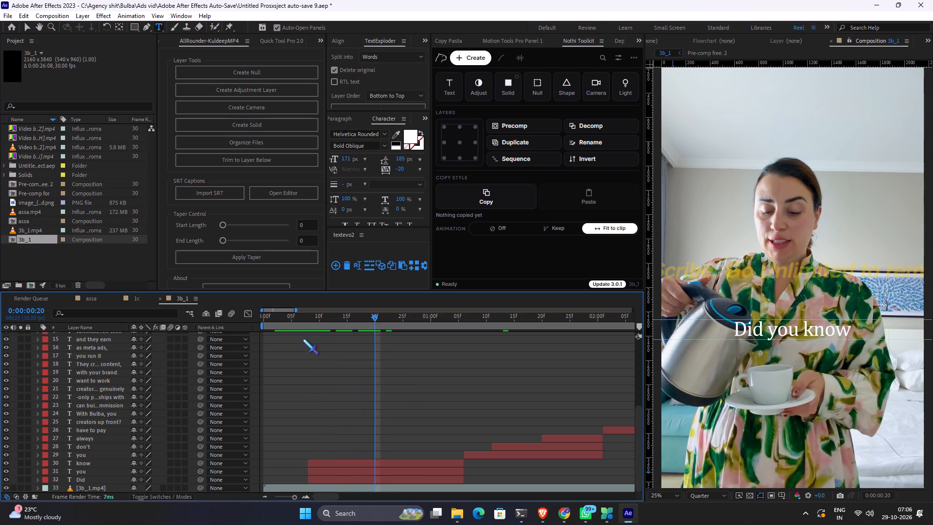
key(ctrl+Right)
key(ctrl+Right)
key(ctrl+Right)
key(ctrl+Right)
key(ctrl+Right)
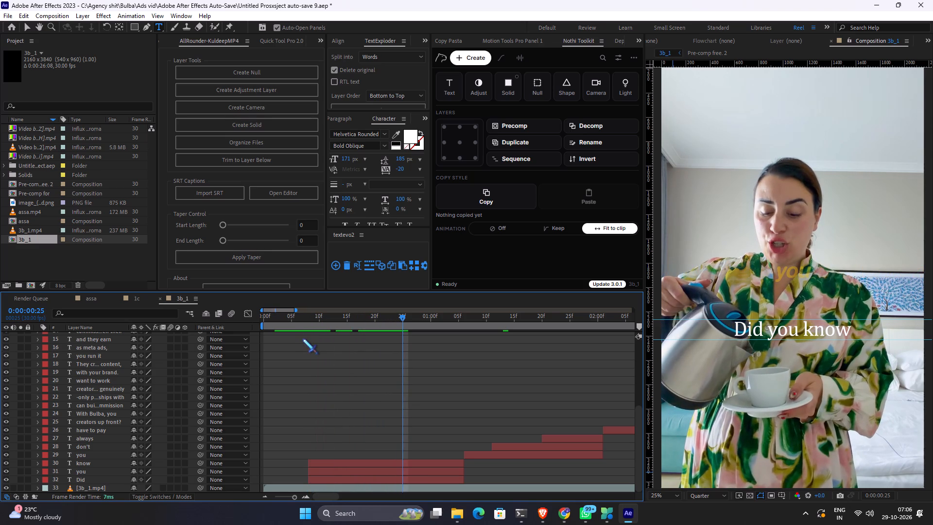
key(ctrl+Left)
key(ctrl+Left)
key(ctrl+Right)
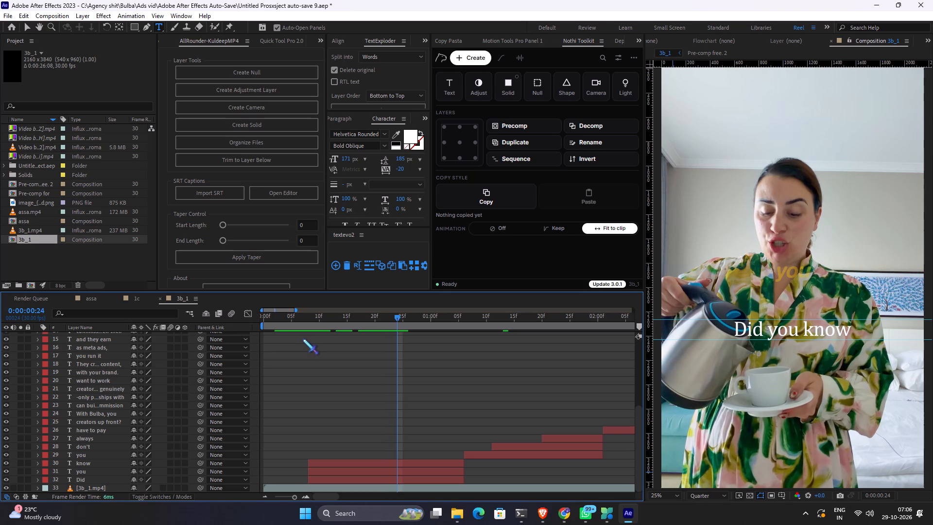
click(403, 473)
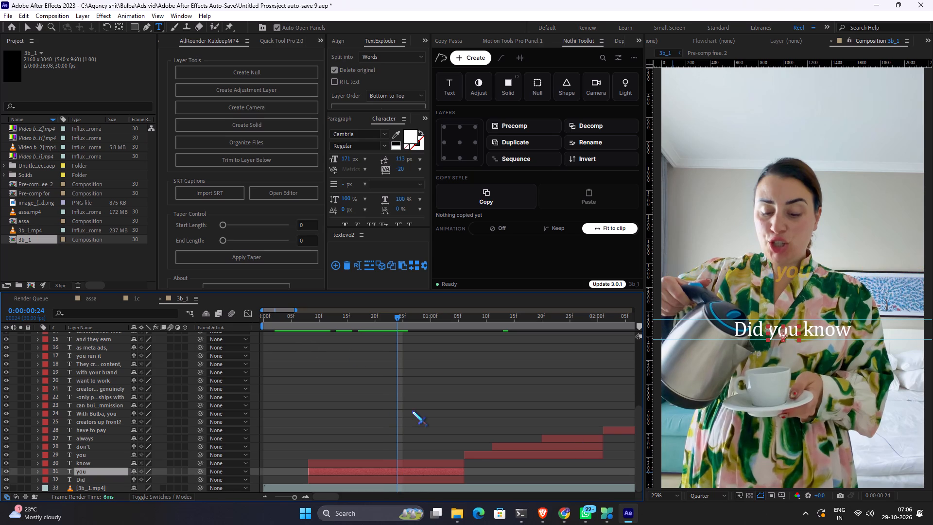
key(alt+bracketleft)
Trim the start of the "know" layer to 0:00:00:29, where the faint one-word caption changes to "know".
key(ctrl+Right)
key(ctrl+Right)
key(ctrl+Right)
key(ctrl+Right)
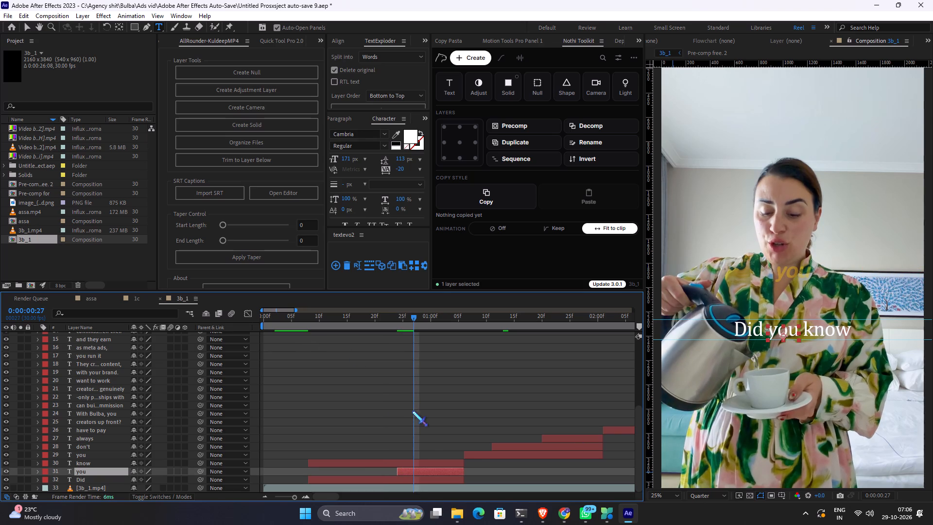
key(ctrl+Right)
key(ctrl+Right)
key(ctrl+Right)
key(ctrl+Left)
key(ctrl+Left)
key(ctrl+Left)
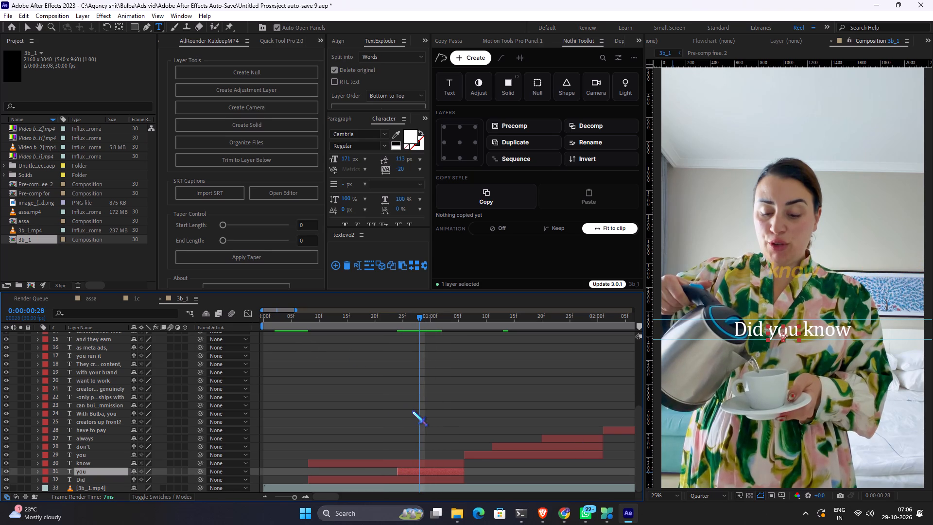
key(ctrl+Right)
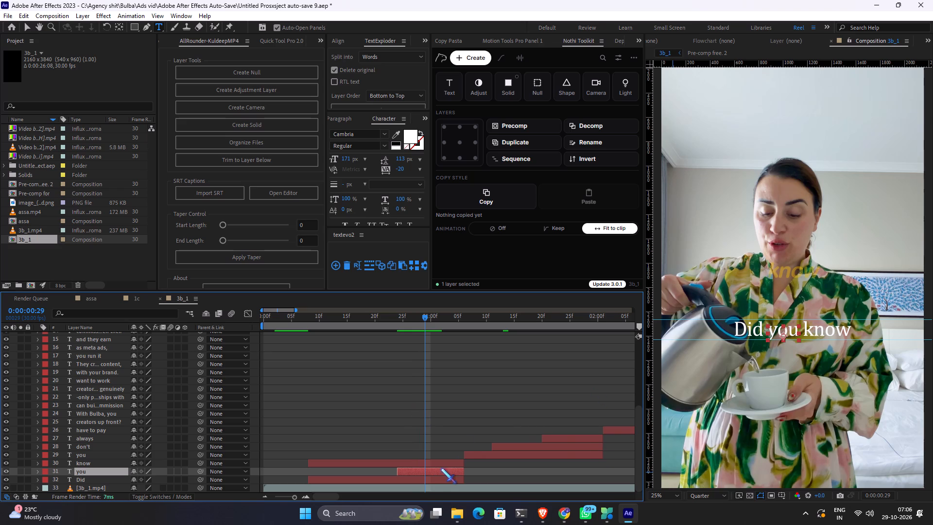
click(425, 464)
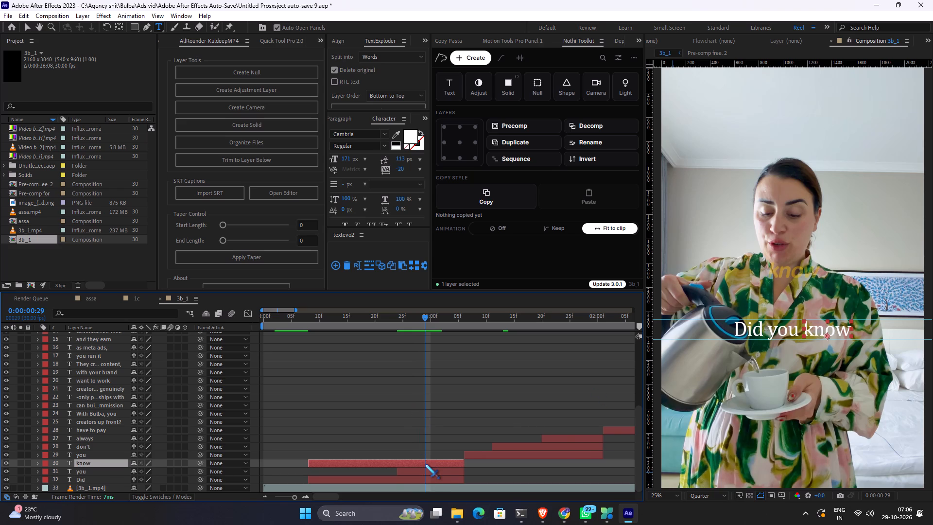
key(alt+bracketleft)
Play back the opening captions from 0:00:00:00 to check the word timing of "Did you know" and "you don't always".
drag(313, 312, 285, 316)
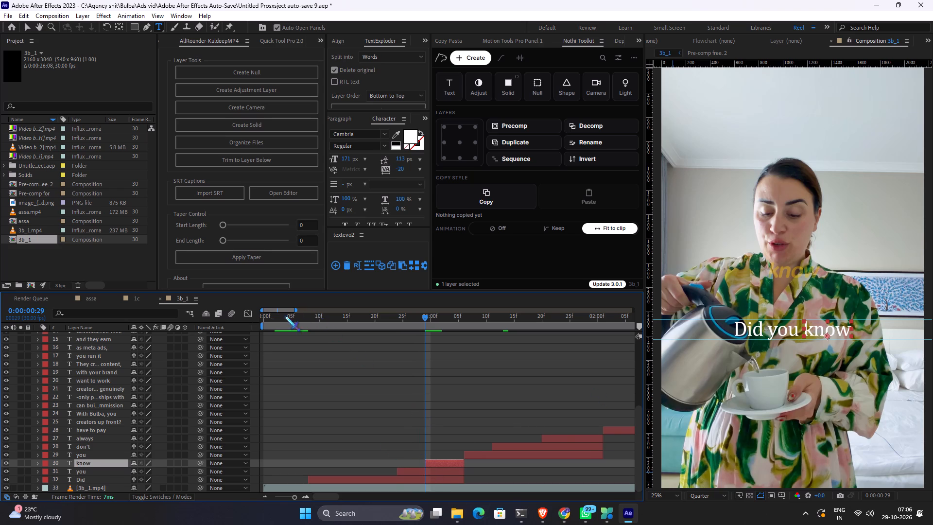
drag(285, 316, 259, 321)
drag(269, 321, 88, 326)
key(space)
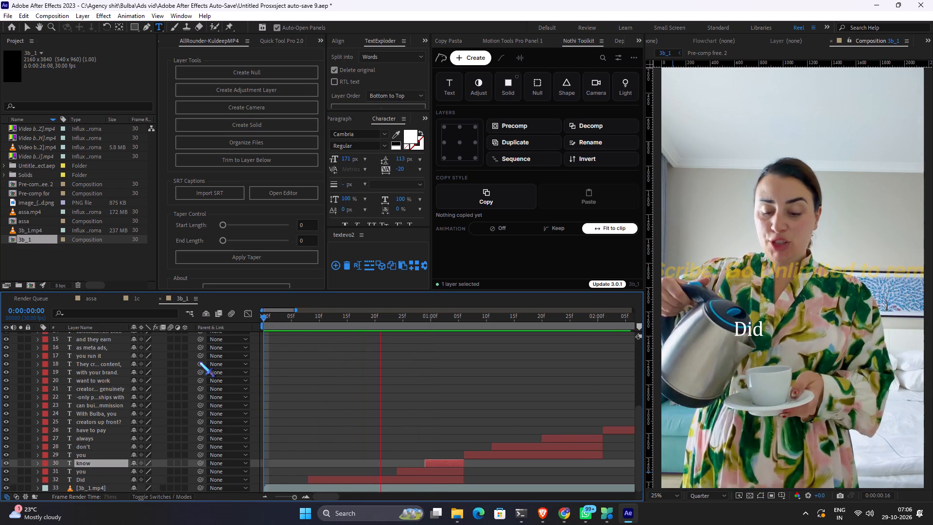
key(space)
key(space)
key(space)
key(space)
key(space)
key(space)
key(space)
key(space)
key(space)
key(space)
key(space)
key(space)
key(space)
key(space)
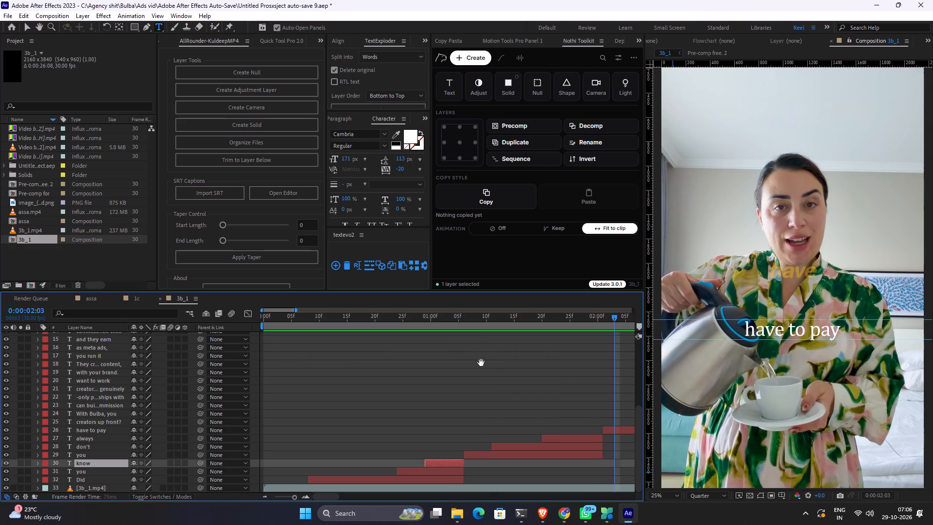
Play back the "have to pay" and "creators up front?" captions to check their timing against the one-word captions.
drag(480, 363, 332, 367)
key(space)
key(space)
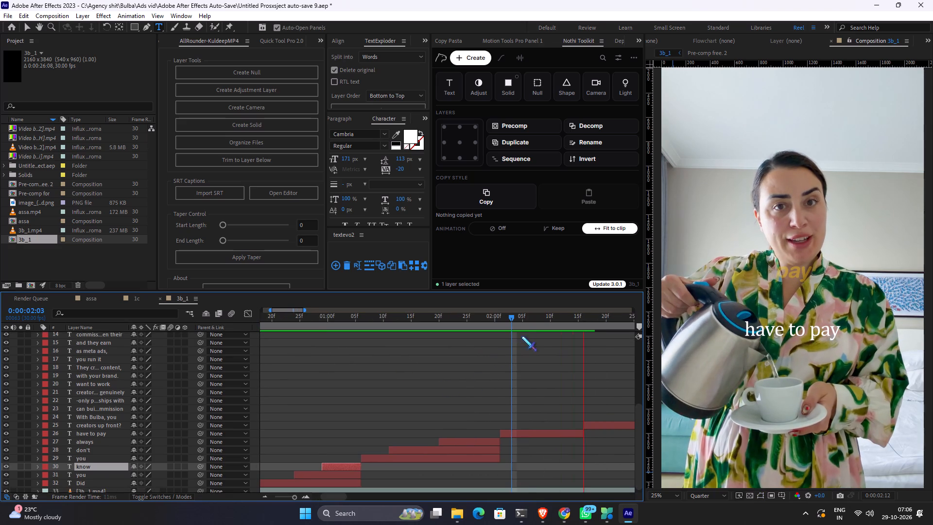
key(space)
key(space)
key(space)
key(space)
key(space)
key(space)
key(space)
key(space)
key(space)
drag(496, 385, 349, 401)
key(space)
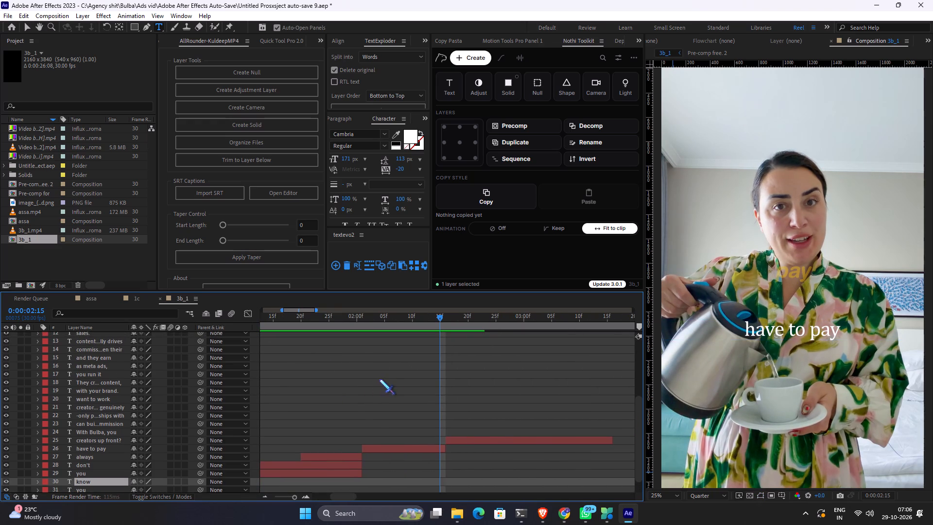
key(space)
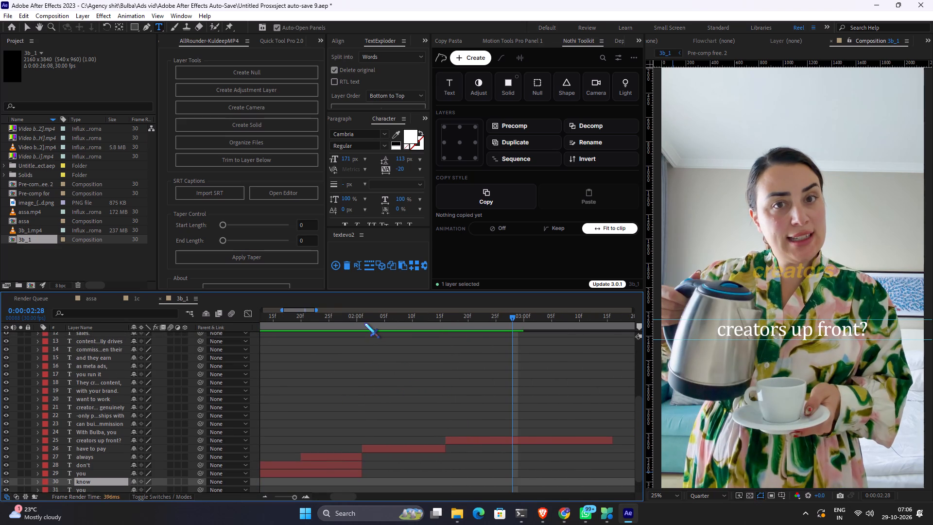
Split the "have to pay" text layer into separate word layers with TextExploder, deleting the original.
click(364, 323)
click(432, 444)
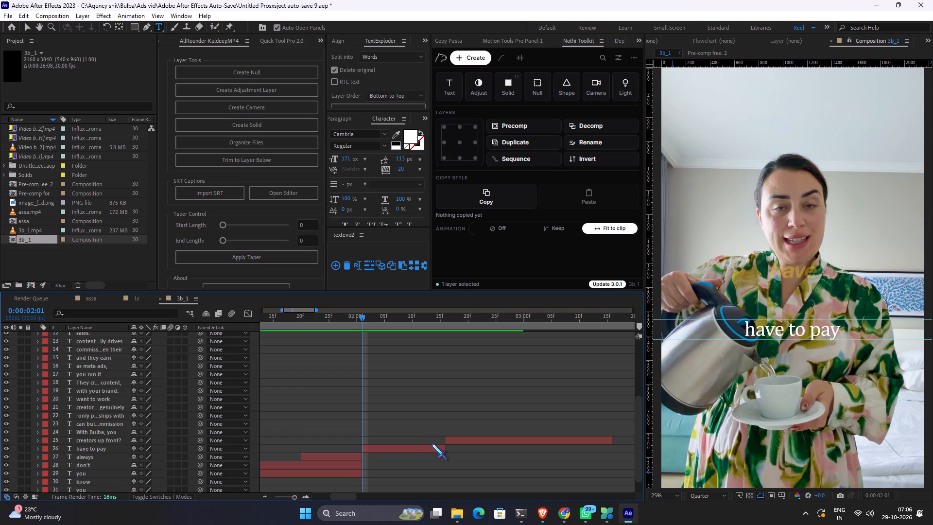
click(375, 446)
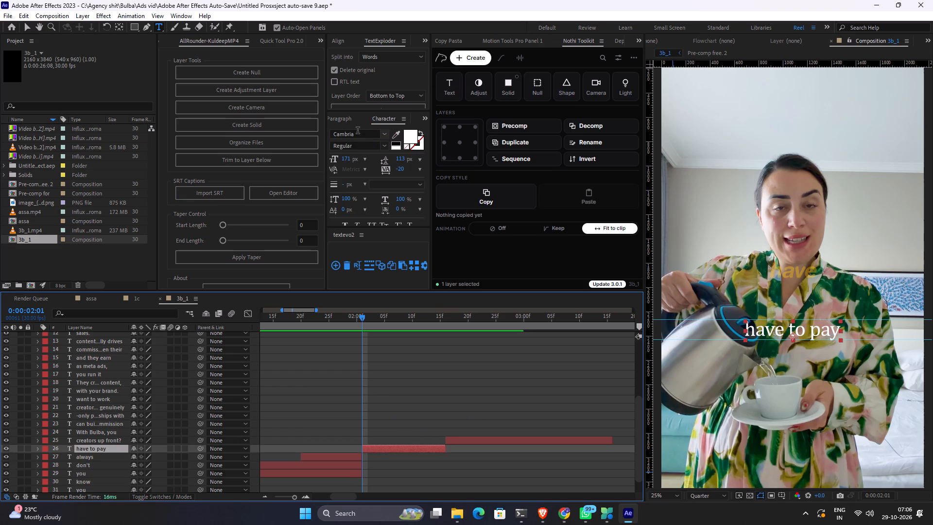
click(370, 106)
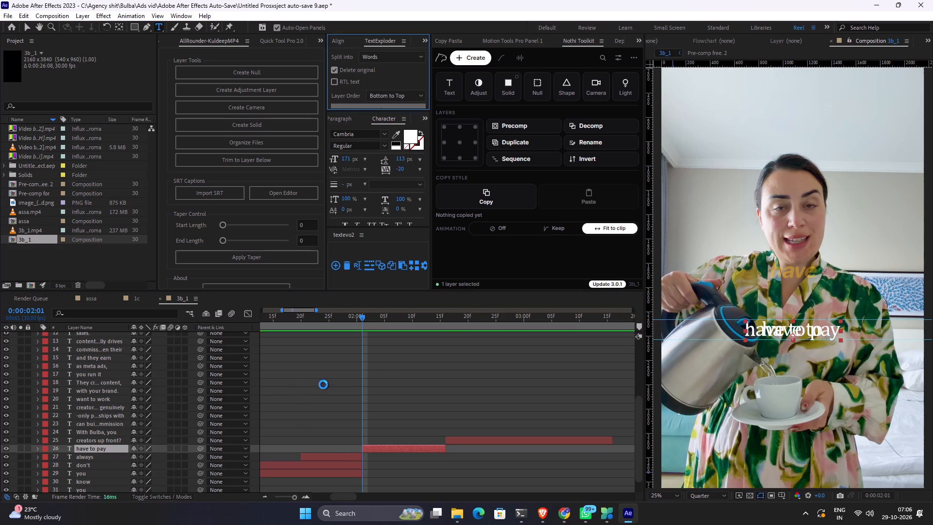
Trim the start of the "to" layer from "have to pay" to 0:00:02:07, following the faint one-word captions.
alt+scroll(383, 411, up, 1)
scroll(396, 395, down, 2)
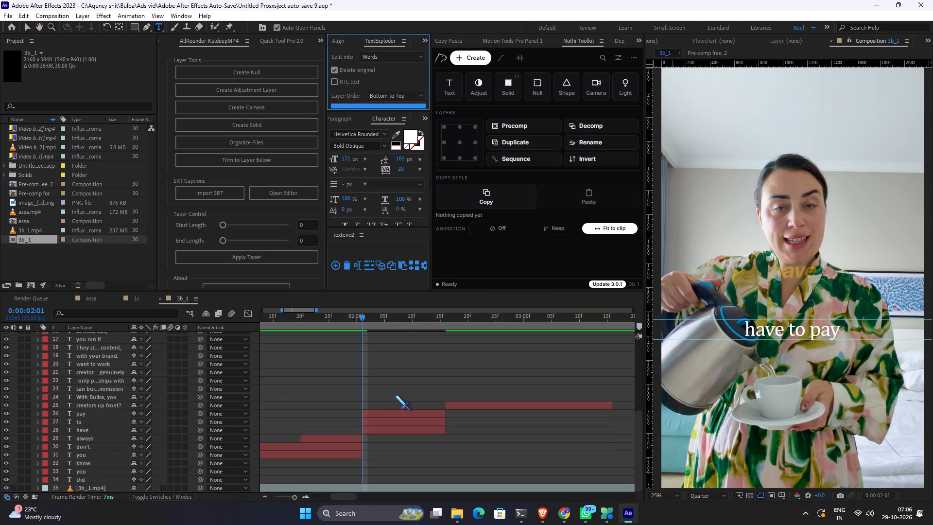
key(ctrl+Right)
key(ctrl+Right)
key(ctrl+Right)
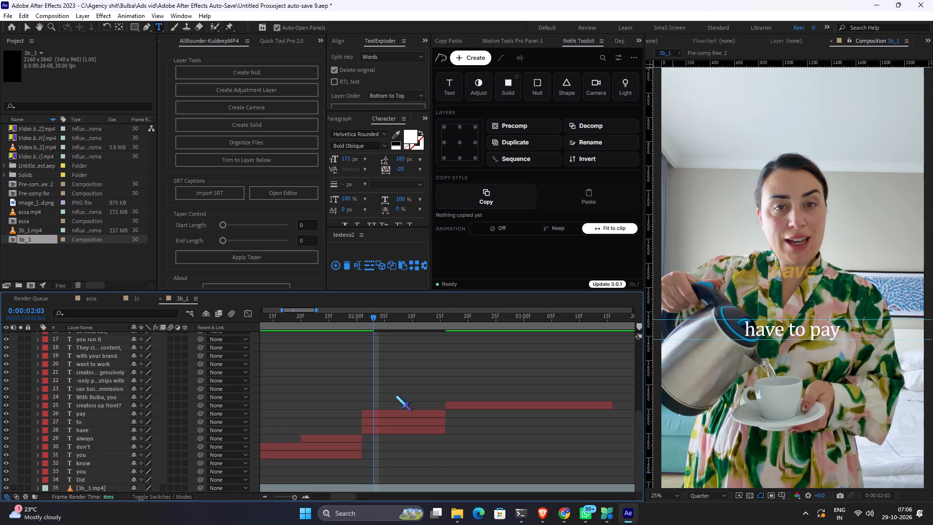
key(ctrl+Right)
key(ctrl+Right)
key(ctrl+Right)
key(ctrl+Right)
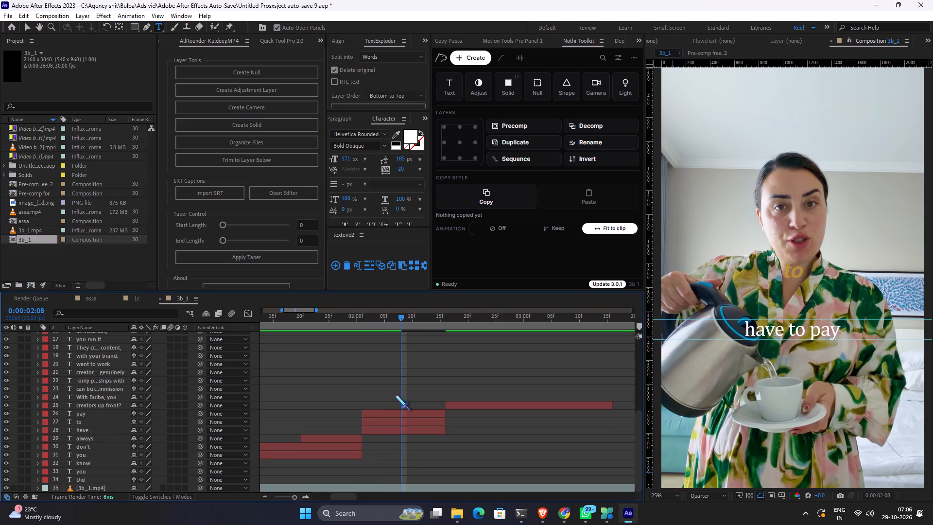
key(ctrl+Left)
key(ctrl+Left)
key(ctrl+Right)
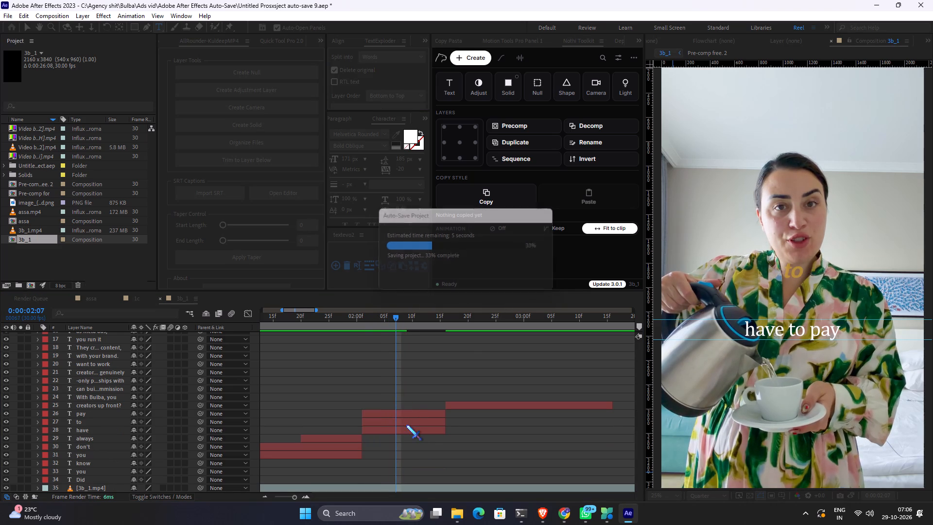
click(398, 421)
key(alt+bracketleft)
key(alt+bracketleft)
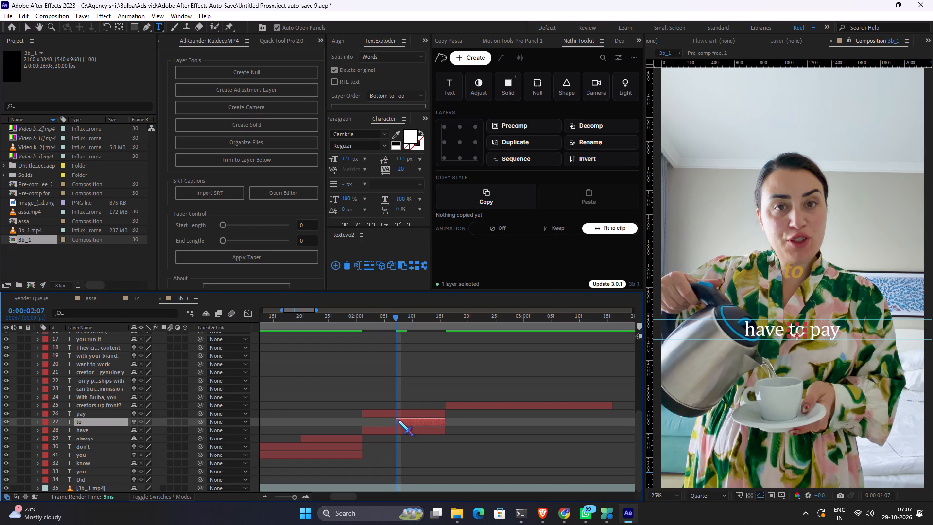
Trim the start of the "pay" layer to 0:00:02:11, where the faint one-word caption changes to "pay".
key(ctrl+Right)
key(ctrl+Right)
key(ctrl+Right)
key(ctrl+Right)
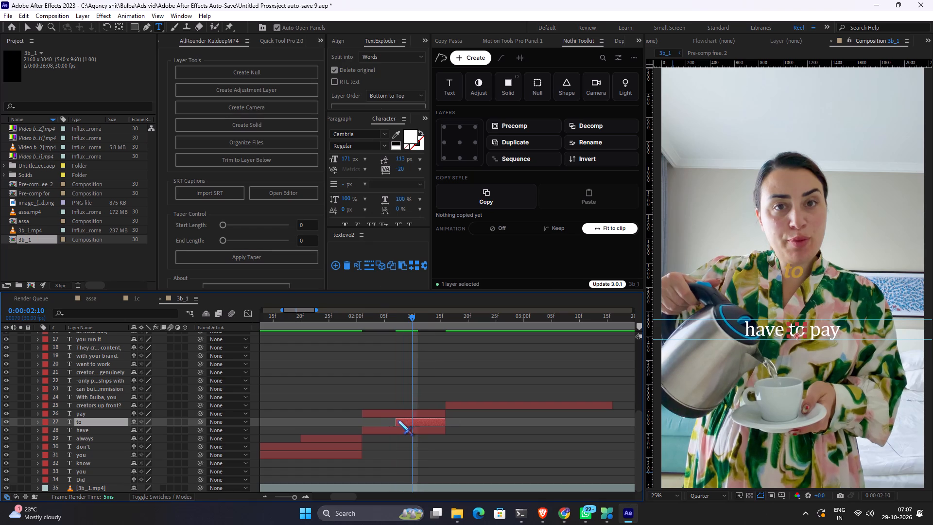
key(ctrl+Right)
key(ctrl+Left)
key(ctrl+Left)
key(ctrl+Right)
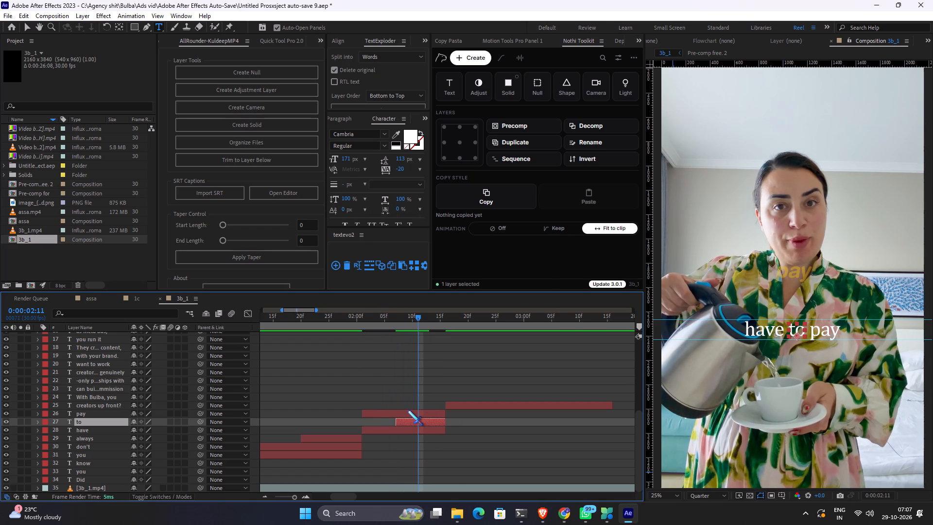
click(408, 410)
key(alt+bracketleft)
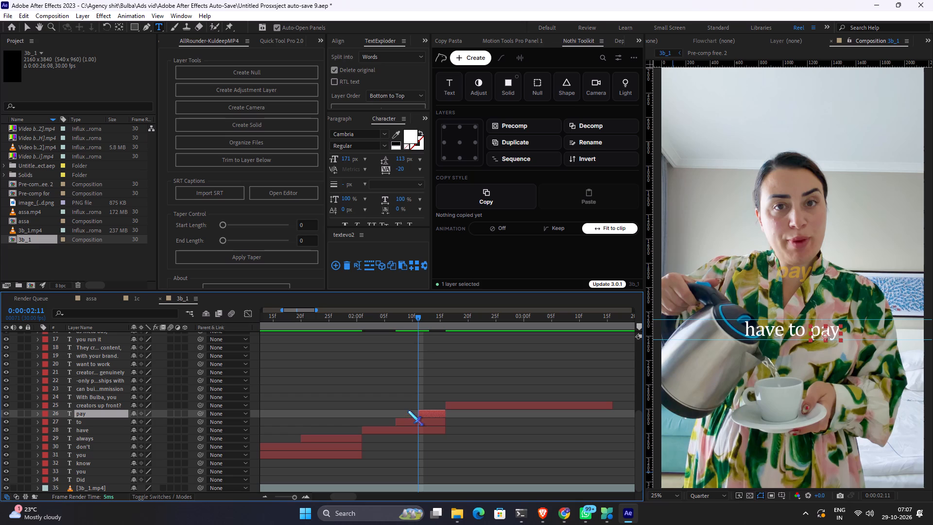
Play back the captions from 0:00:01:25 onward to check the word timing of "have to pay".
click(363, 315)
drag(351, 320, 333, 323)
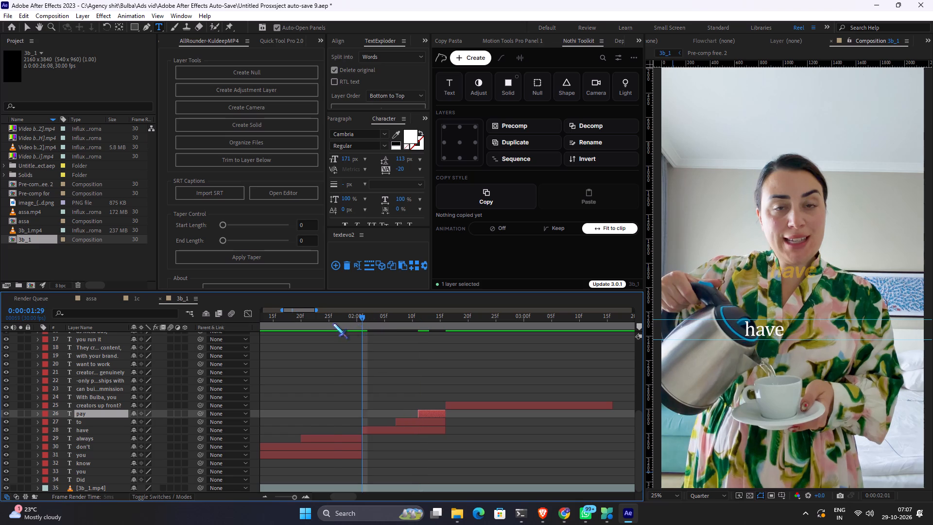
drag(333, 323, 329, 324)
key(space)
key(space)
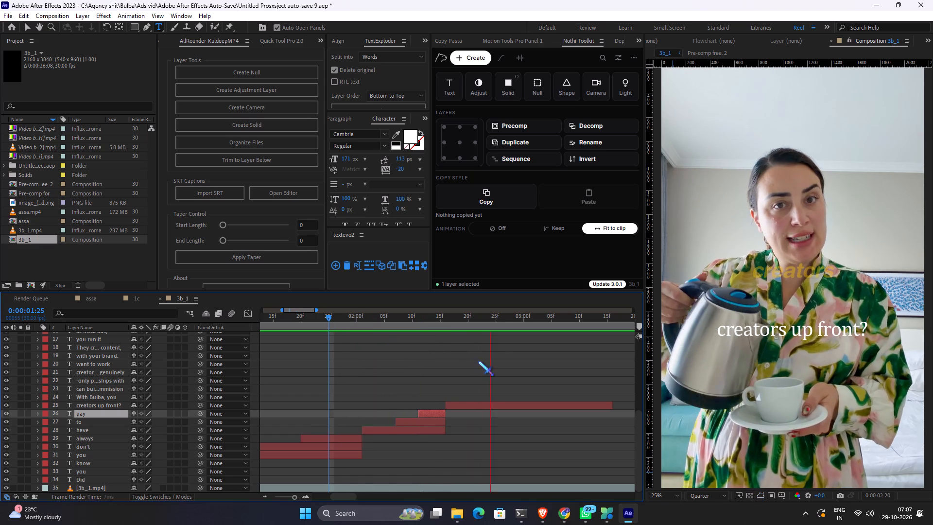
drag(418, 325, 412, 324)
click(408, 323)
click(396, 323)
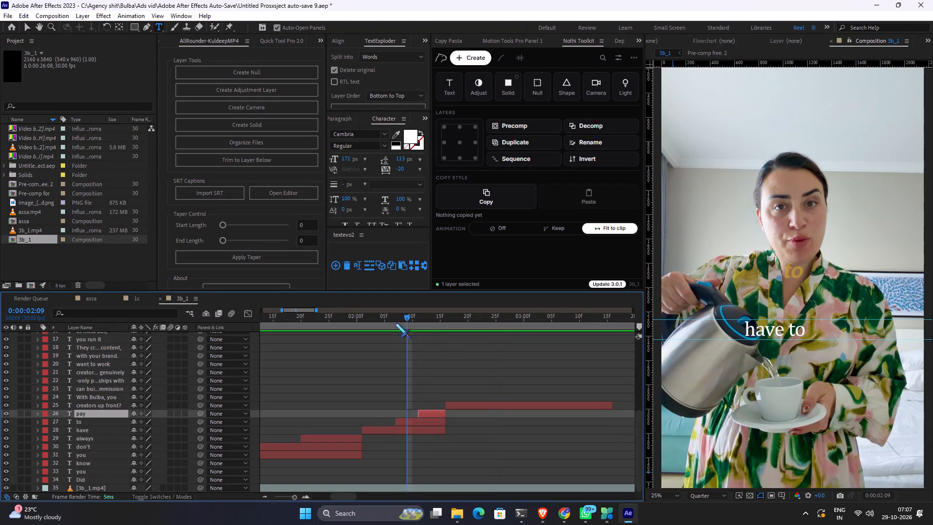
key(space)
key(space)
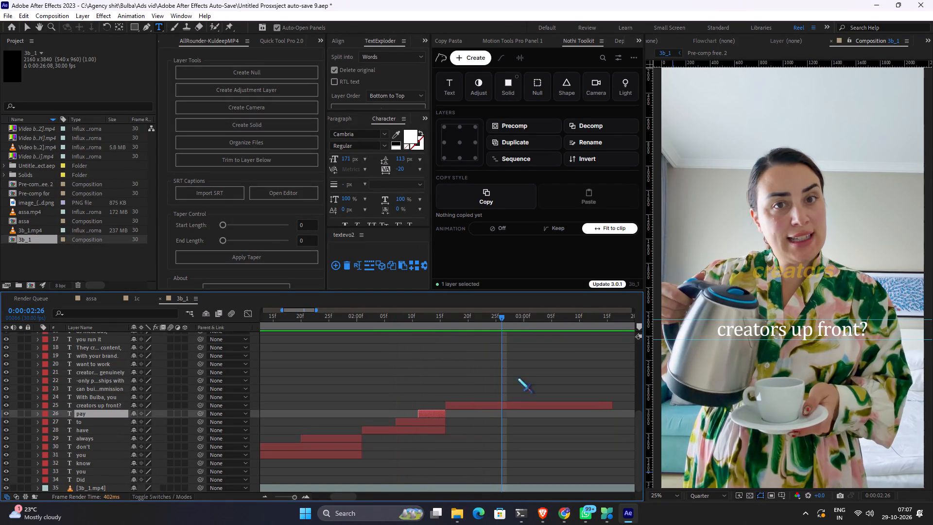
Split the "creators up front?" layer in time at 0:00:03:00, where the faint one-word caption changes to "up".
key(ctrl+Right)
key(ctrl+Right)
key(ctrl+Right)
key(ctrl+Right)
key(ctrl+Right)
key(ctrl+Left)
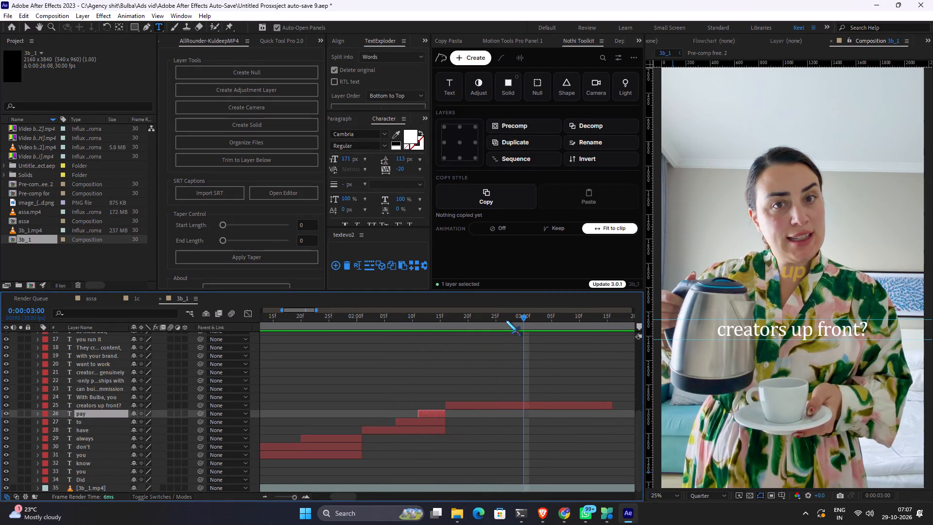
key(ctrl+Left)
key(ctrl+Right)
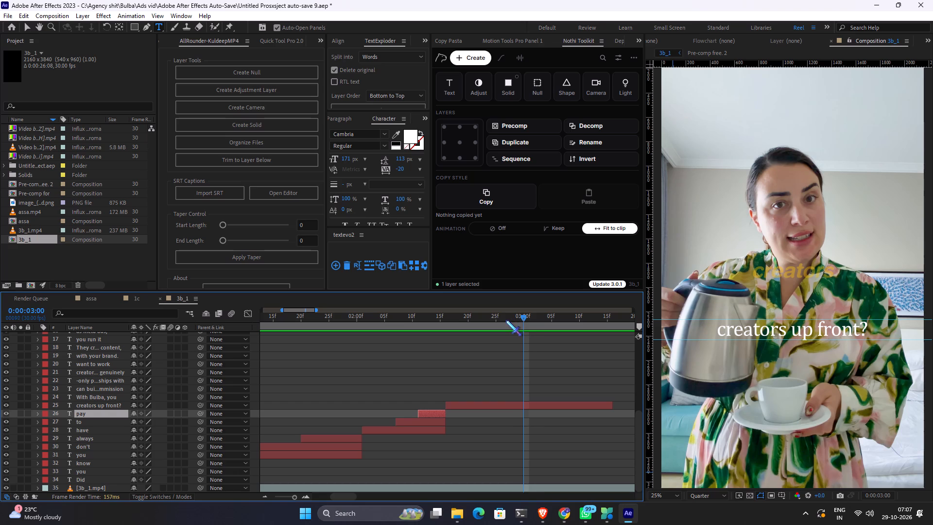
click(568, 404)
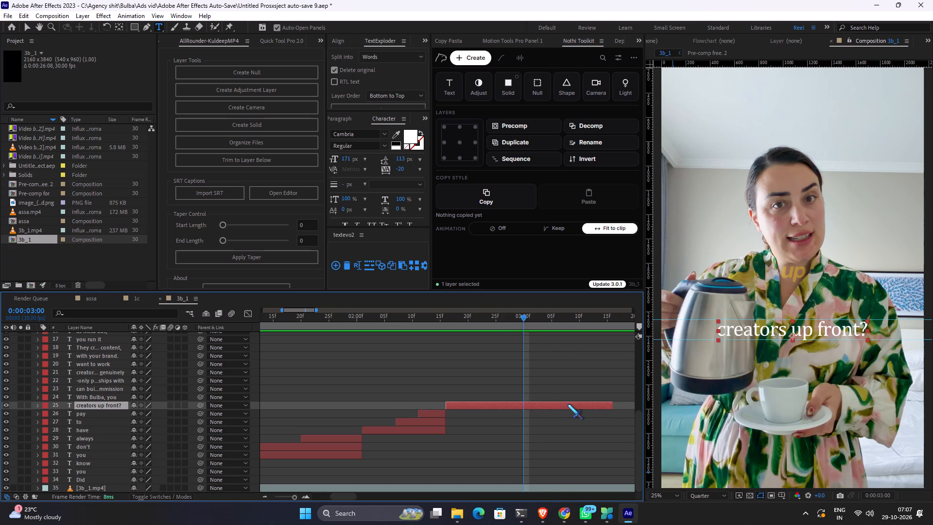
key(ctrl+shift+d)
Delete "up front?" from the text of the first "creators up front?" segment, leaving only "creators".
click(493, 325)
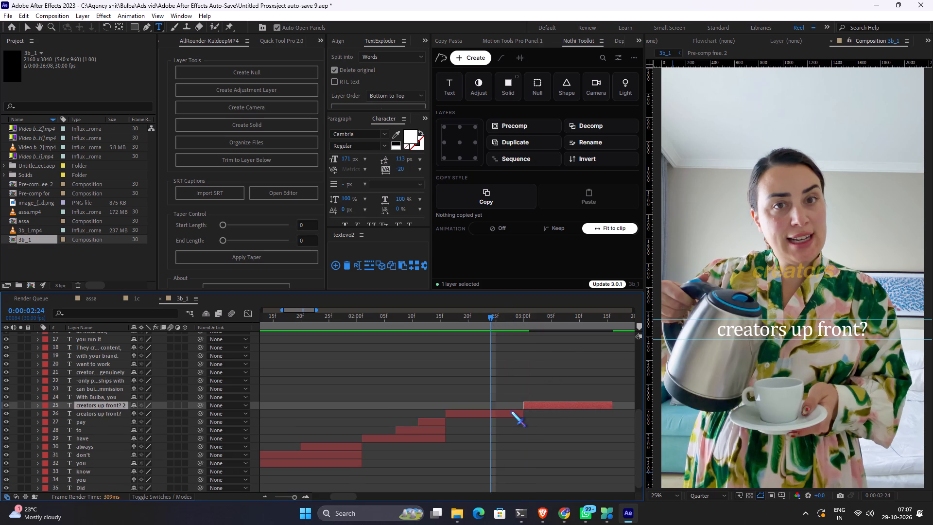
click(506, 410)
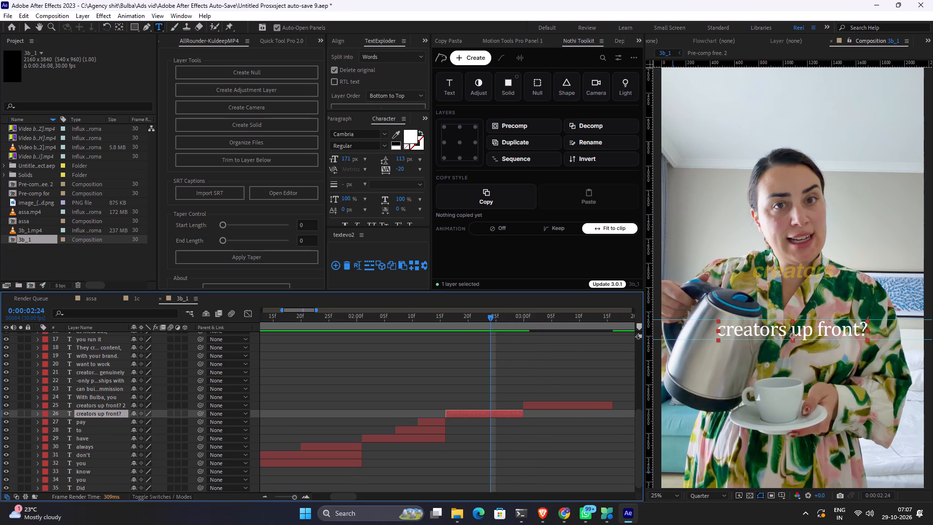
drag(789, 334, 924, 332)
key(BackSpace)
key(BackSpace)
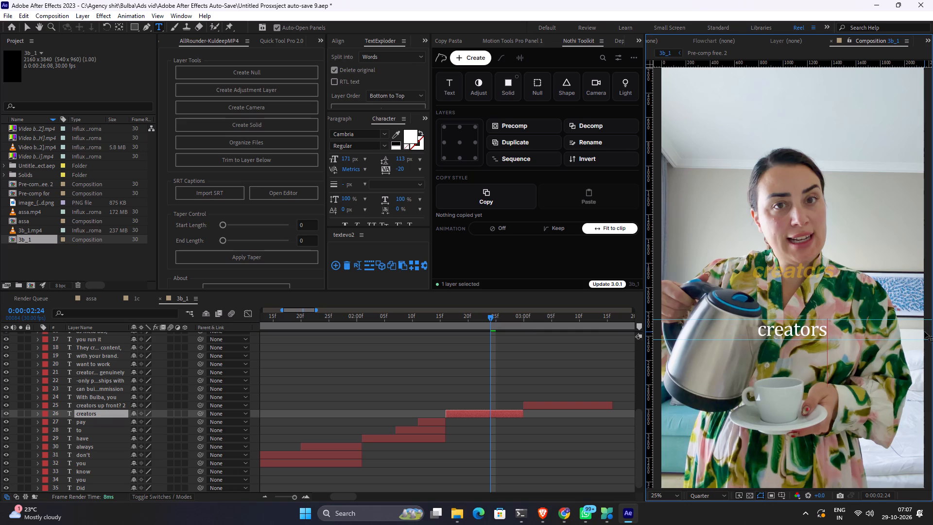
drag(577, 366, 572, 366)
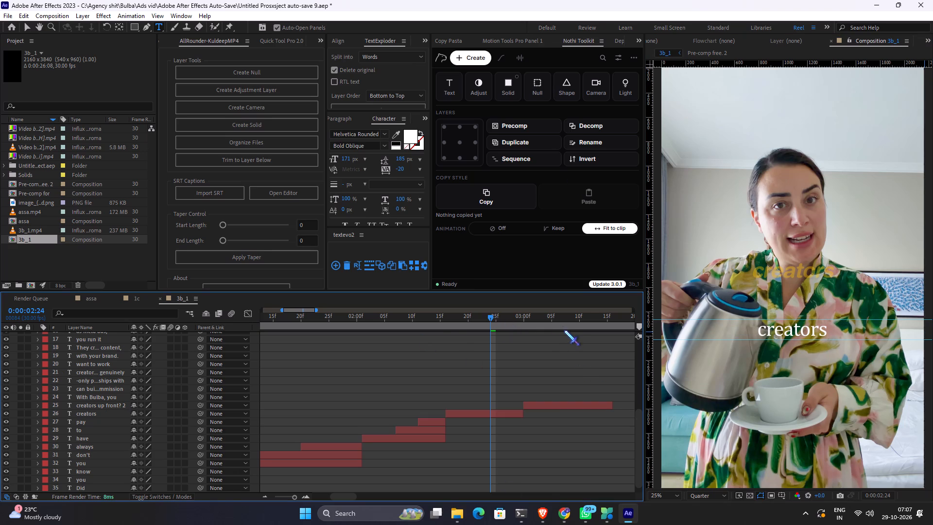
Delete "creators" from the text of the second "creators up front?" segment, leaving only "up front?".
click(551, 320)
click(554, 405)
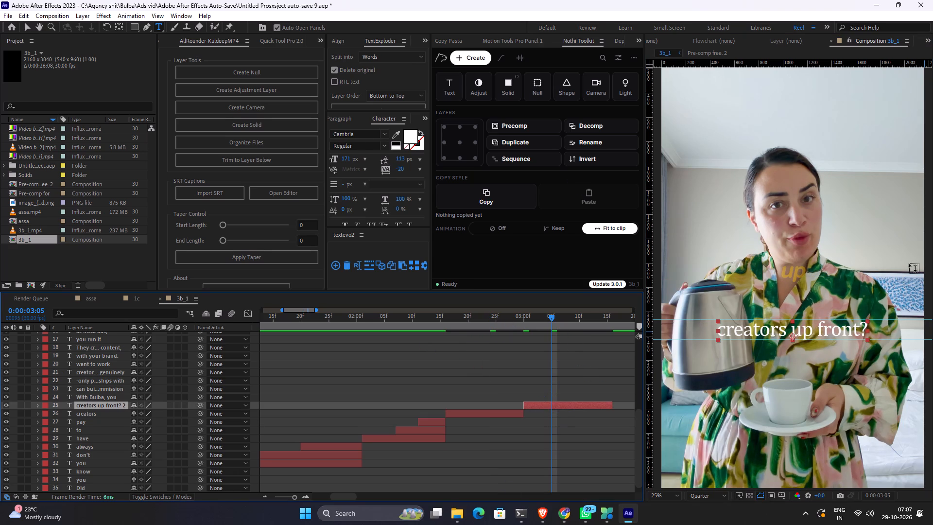
drag(793, 328, 293, 331)
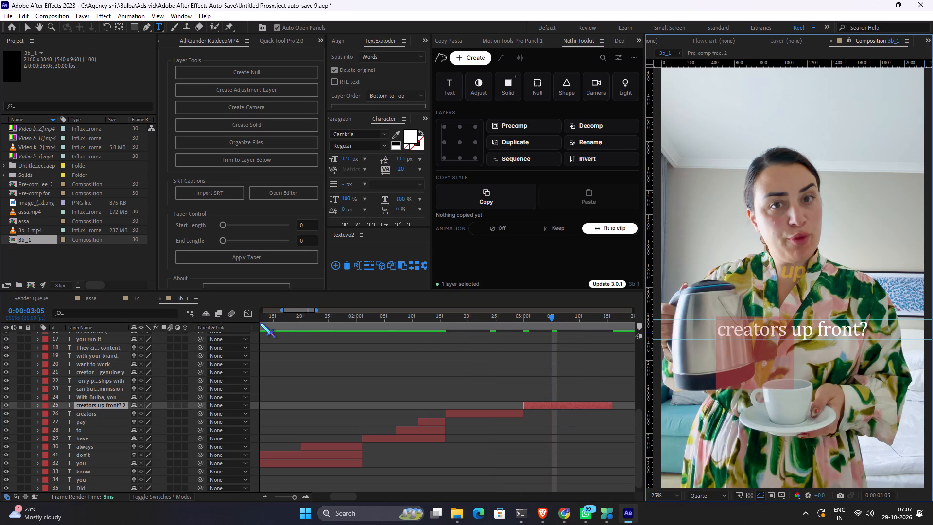
key(BackSpace)
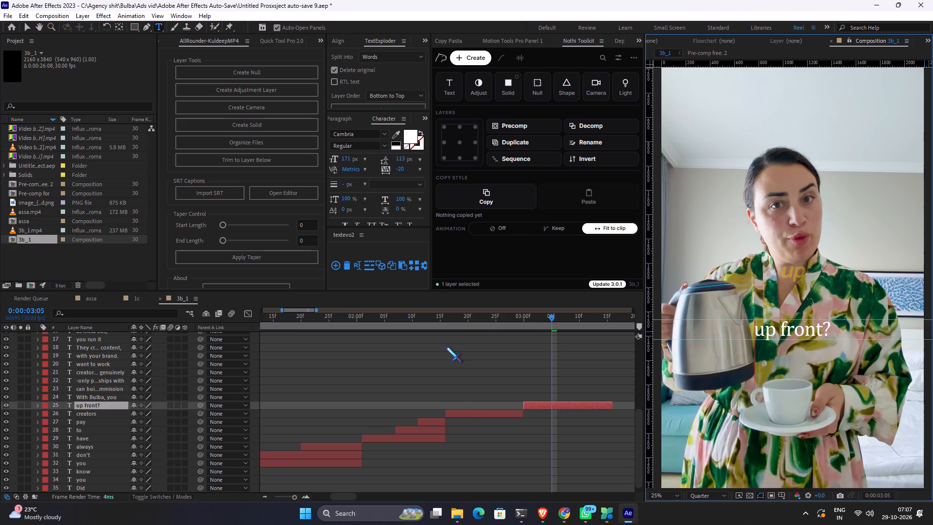
Restyle the "creators" caption in Helvetica Rounded Bold Oblique at 251 px, with its anchor point centred.
click(447, 347)
click(492, 318)
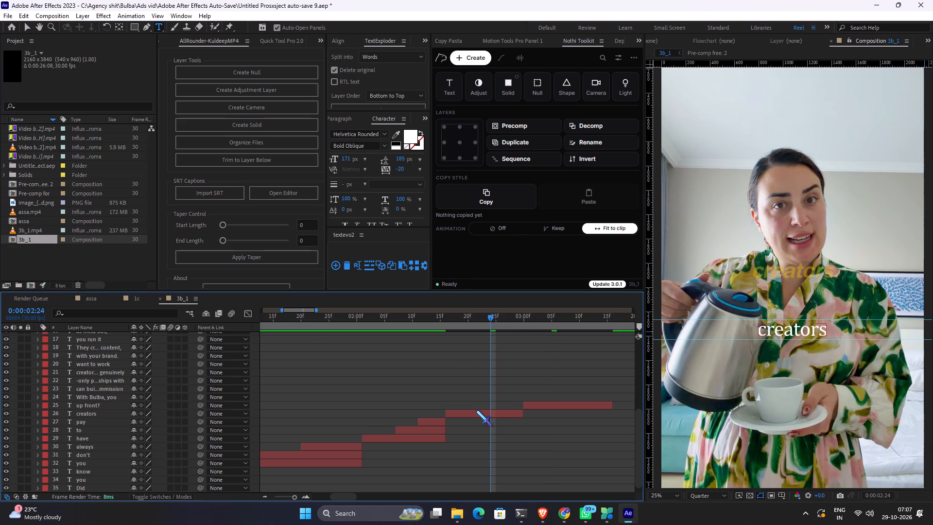
click(476, 410)
click(367, 135)
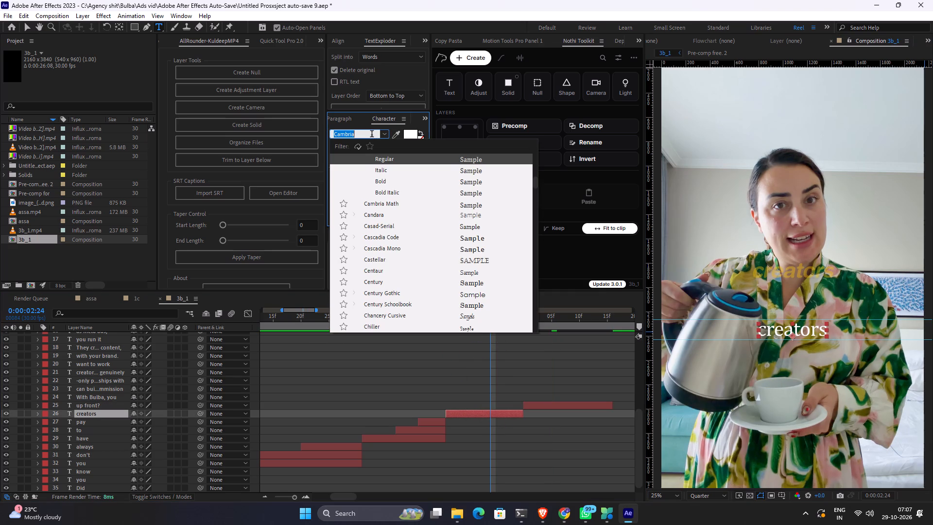
text(helvetica r)
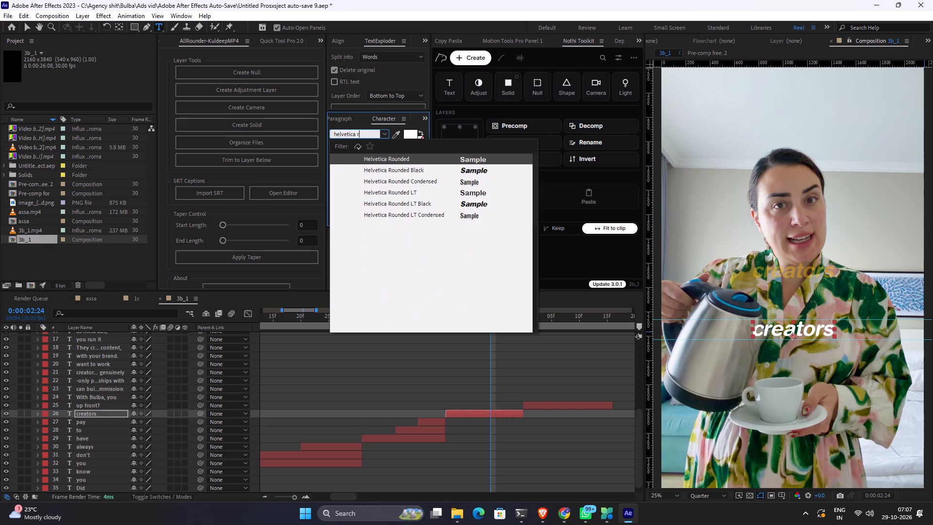
key(Return)
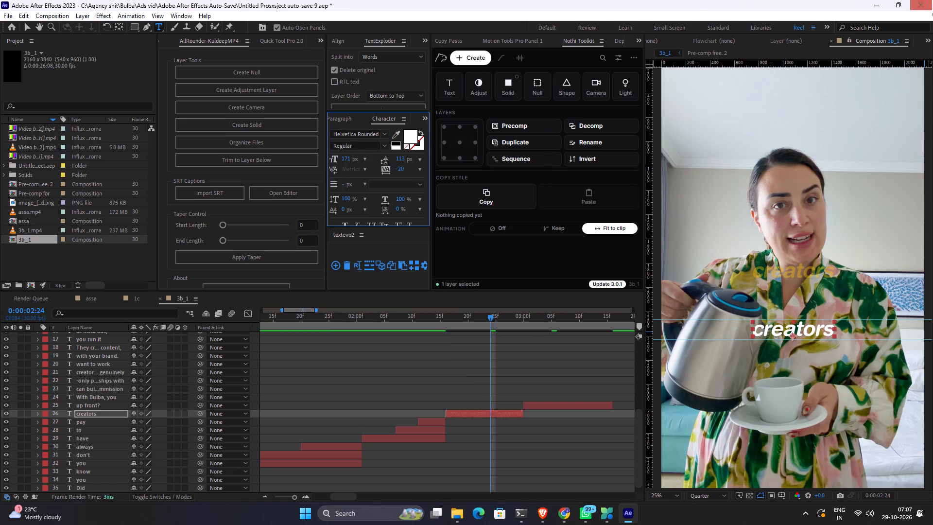
click(461, 139)
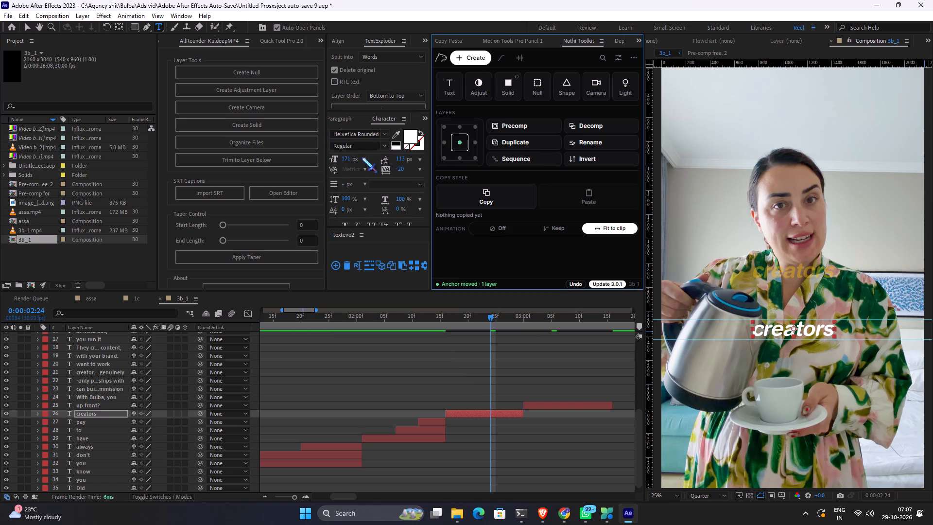
drag(348, 159, 384, 155)
click(409, 409)
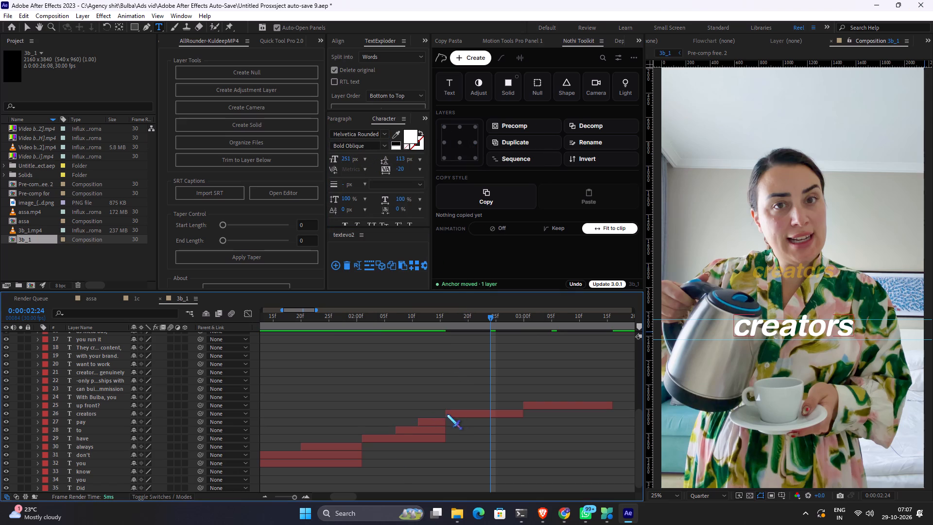
Nudge the "creators" caption slightly downward in the frame.
click(453, 413)
key(Down)
key(Down)
key(Down)
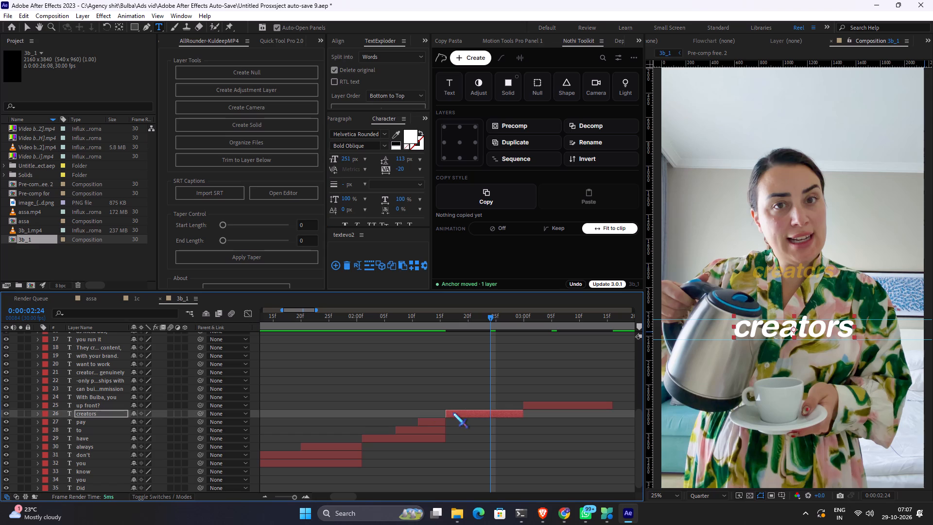
key(Down)
key(Down)
key(Up)
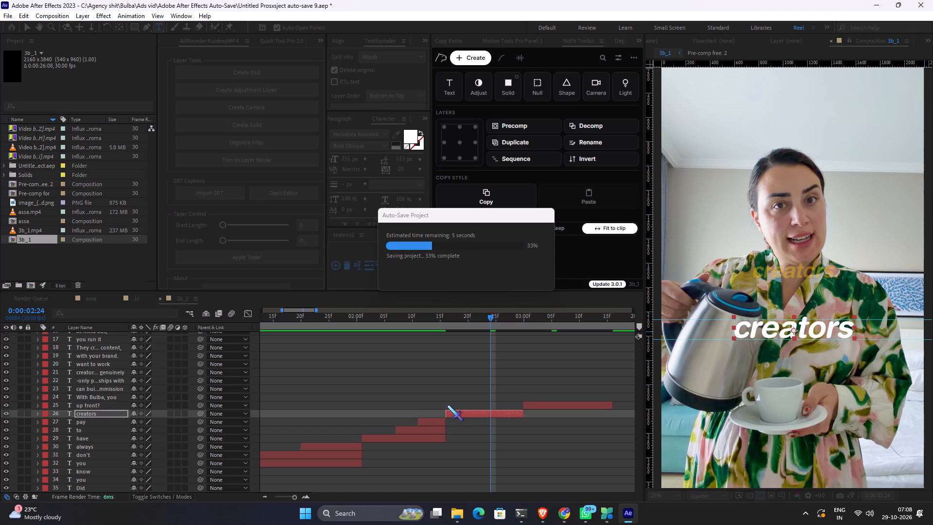
Play back the captions from the start of the composition and again from 0:00:02:18 to check the "creators" timing.
click(425, 328)
drag(424, 328, 0, 366)
key(space)
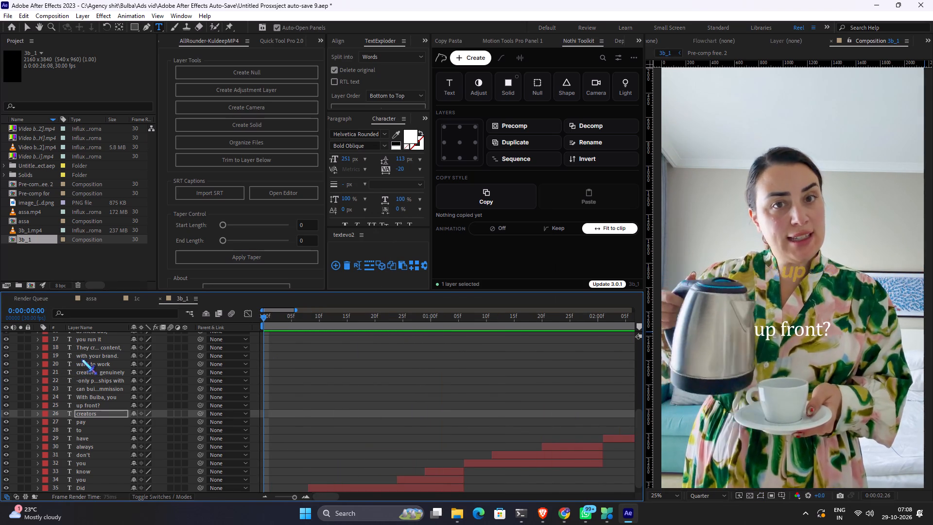
key(space)
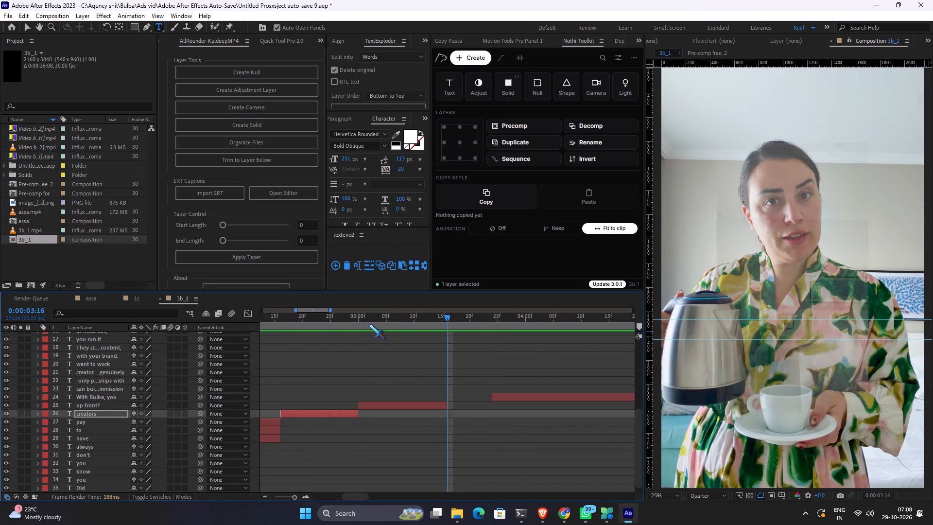
click(365, 324)
drag(345, 322, 291, 326)
key(space)
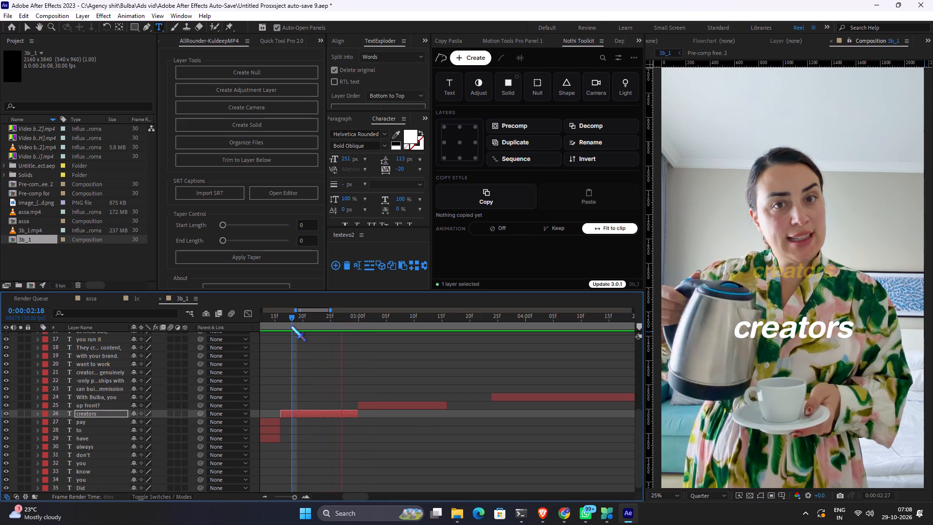
key(space)
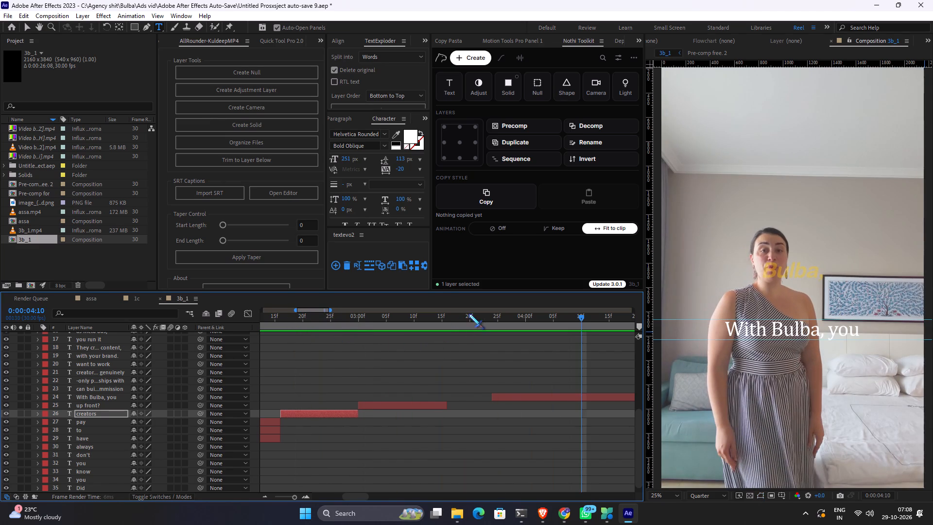
Scrub and replay the footage around the "up front?" and "With Bulba, you" captions to check the timing and the transition between shots.
drag(452, 318, 437, 320)
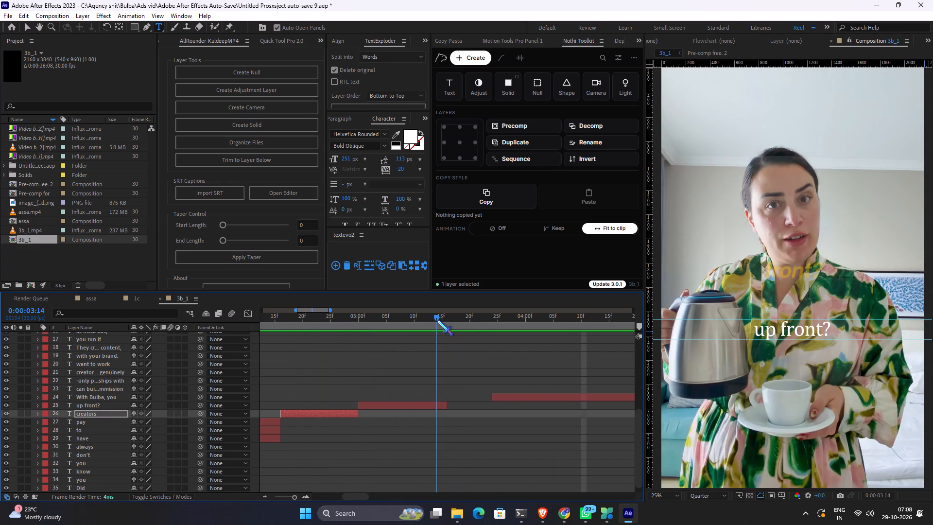
drag(437, 320, 423, 322)
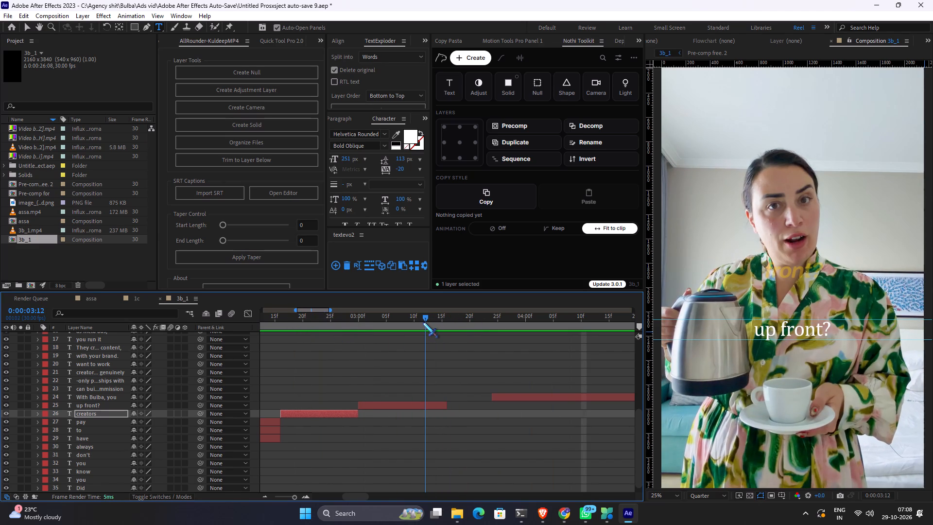
drag(423, 322, 506, 329)
key(space)
key(space)
key(space)
key(space)
key(space)
key(space)
key(space)
key(space)
key(space)
key(space)
key(space)
key(space)
drag(508, 356, 402, 354)
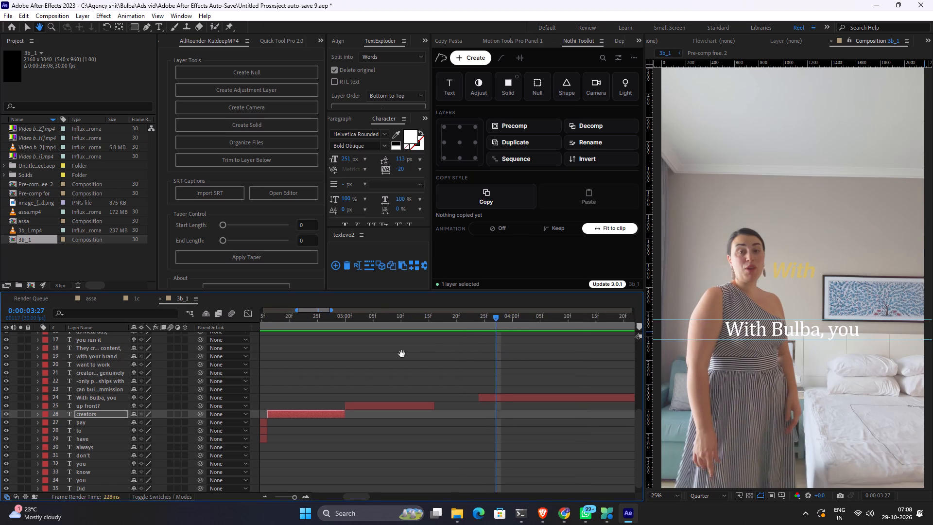
drag(402, 354, 386, 352)
drag(346, 319, 302, 323)
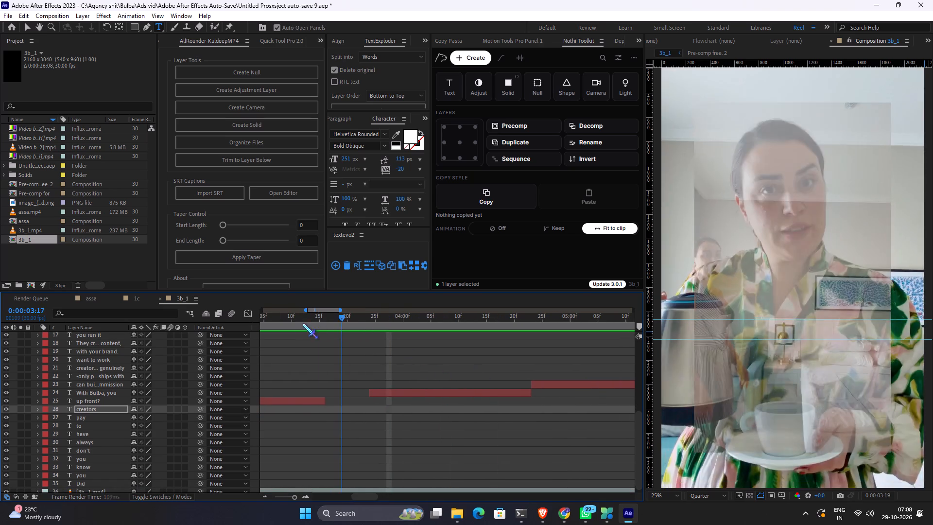
drag(302, 323, 295, 325)
key(space)
drag(353, 385, 405, 384)
drag(348, 326, 304, 327)
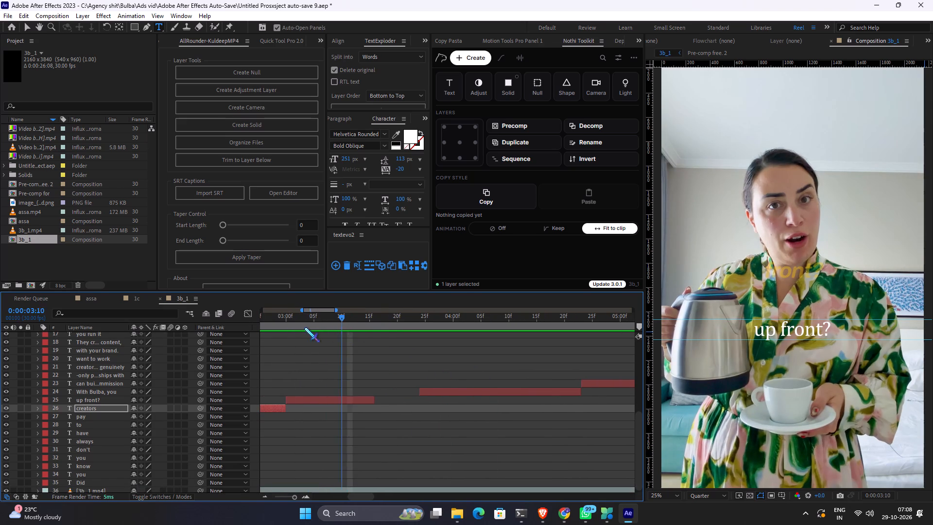
drag(304, 327, 290, 327)
key(space)
key(space)
key(space)
key(space)
drag(360, 379, 493, 358)
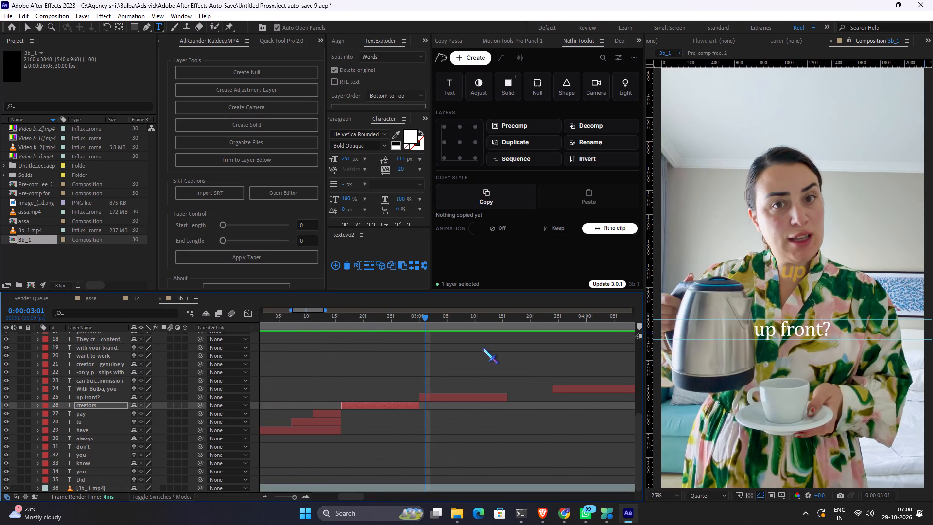
key(space)
key(space)
Switch to the Downloads folder in File Explorer and preview the GX010227-007.MP4 clip.
click(461, 511)
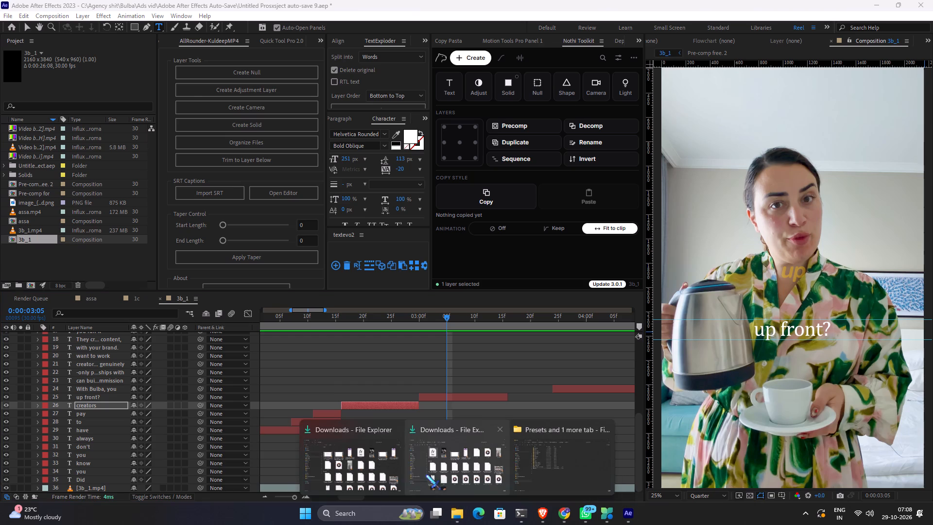
click(380, 465)
click(136, 170)
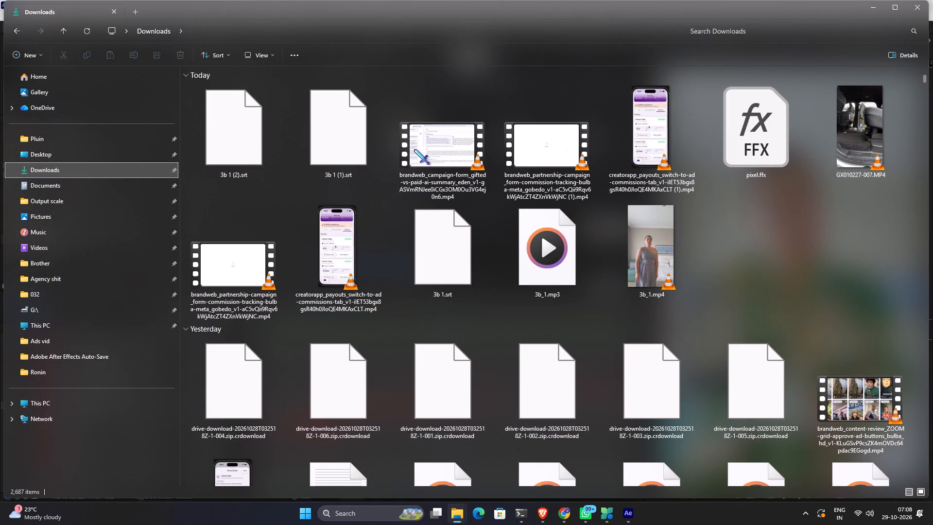
click(865, 153)
key(space)
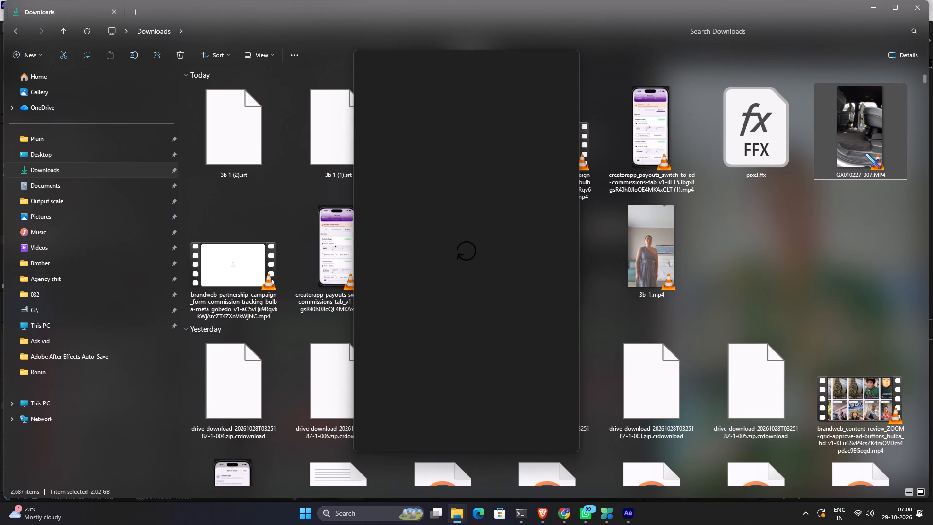
key(space)
click(662, 146)
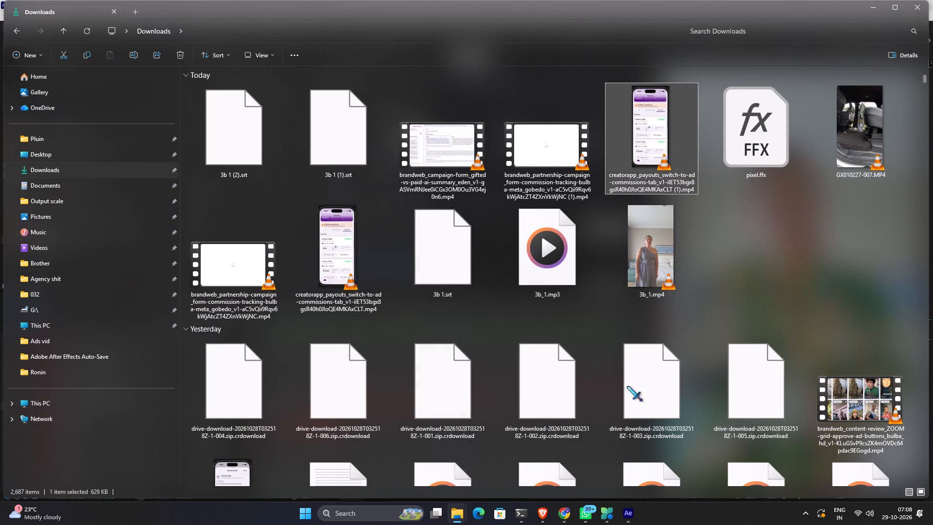
Switch to Chrome and review the recent downloads and the Bulba B-Roll shot plan.
click(570, 511)
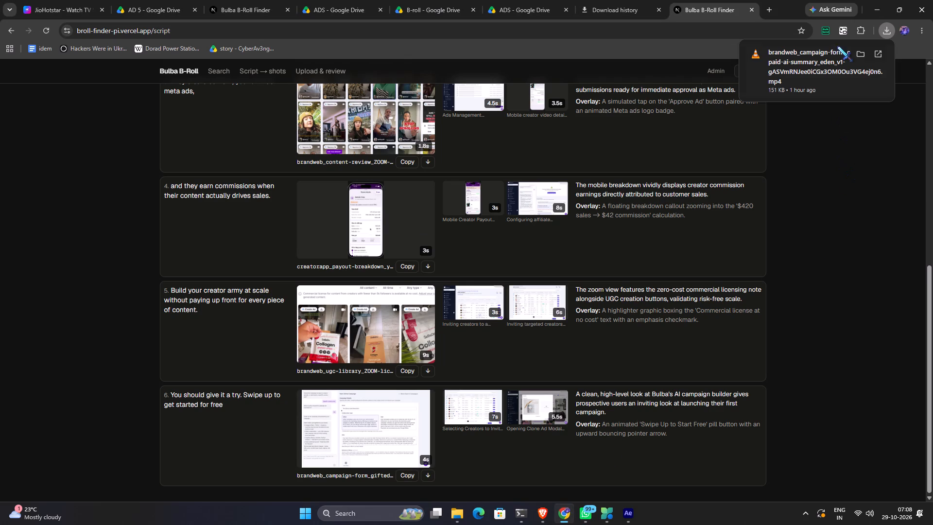
click(880, 33)
click(880, 34)
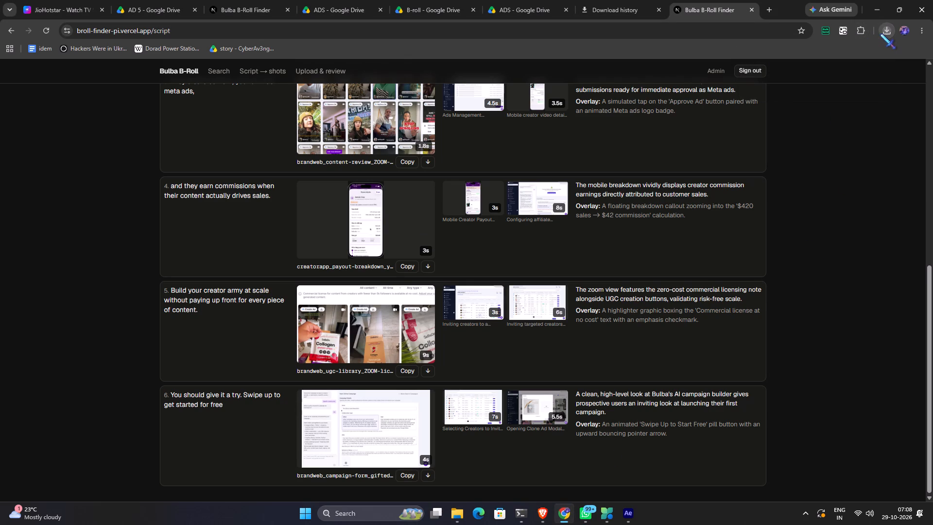
click(905, 104)
scroll(539, 261, up, 2)
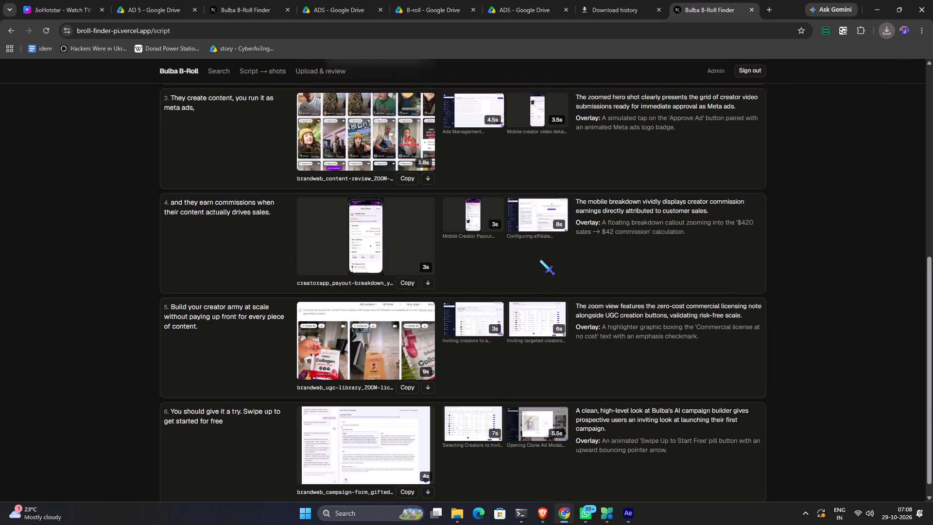
Return to the Downloads folder and preview the creatorapp_payouts_switch-to-ad-commissions clip.
key(alt+Tab)
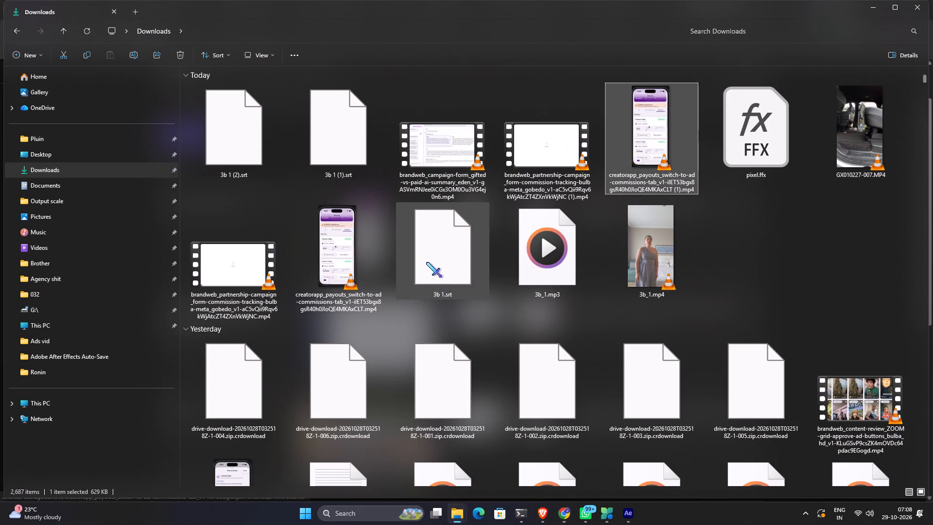
drag(289, 259, 294, 259)
click(387, 231)
click(352, 250)
key(space)
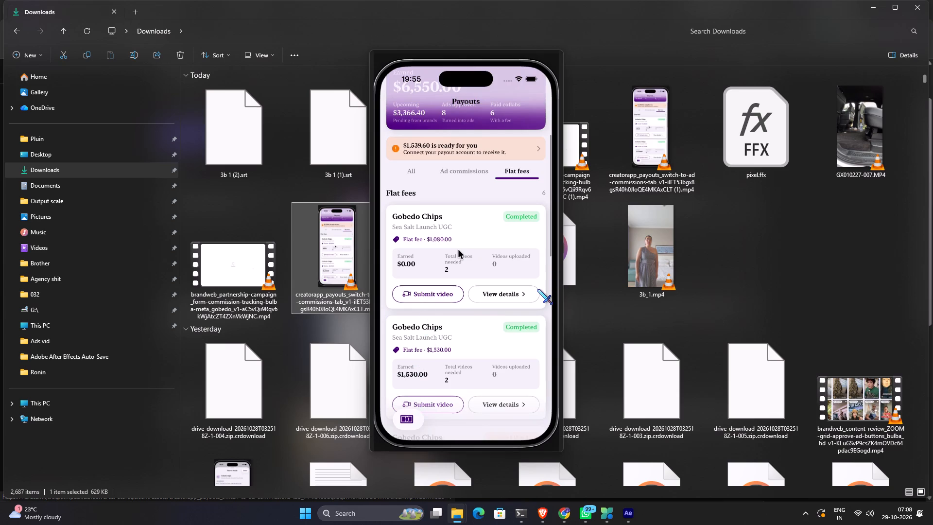
key(space)
Download the main brandweb_partnership-campaign clip for beat 2 from the Bulba B-Roll shot plan in Chrome.
key(alt+Tab)
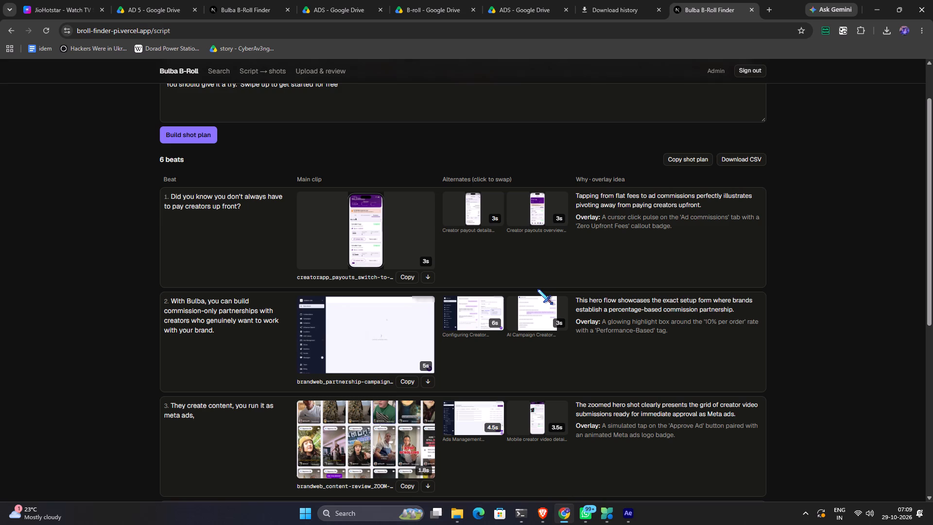
click(427, 382)
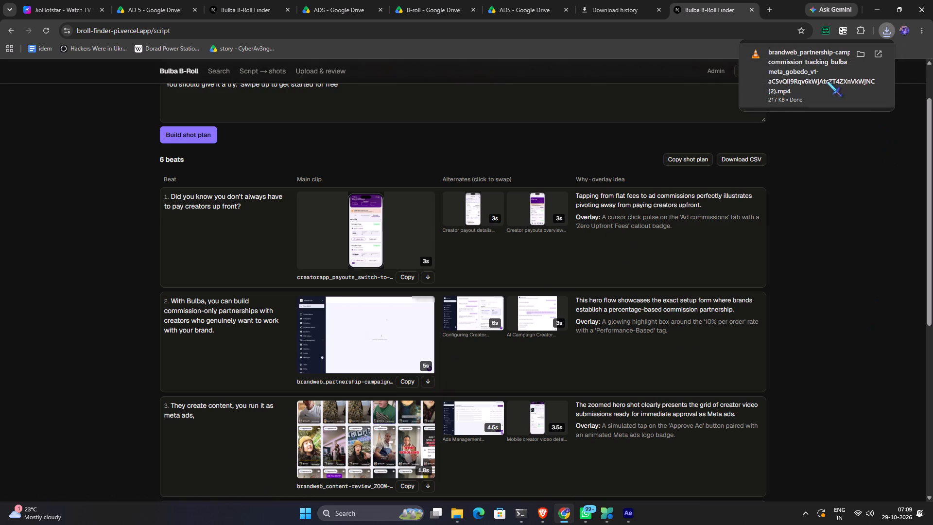
Open the downloaded brandweb_partnership-campaign clip in Chrome and play it to examine its content.
drag(827, 81, 819, 206)
click(865, 323)
key(alt+Tab)
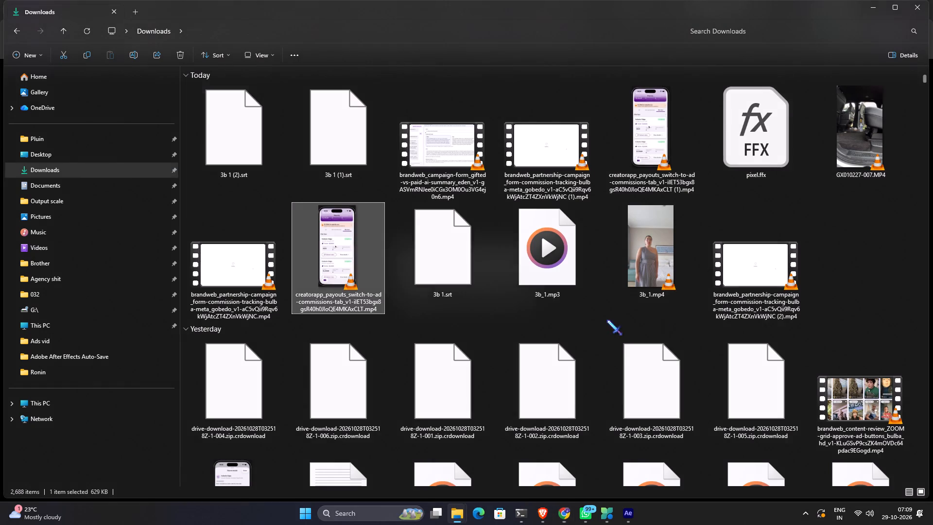
key(alt+Tab)
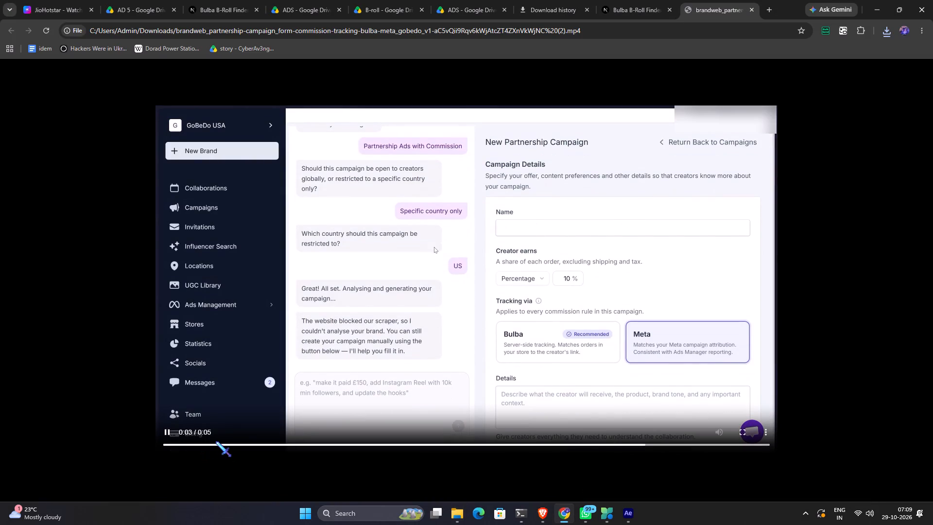
click(446, 303)
click(446, 304)
key(space)
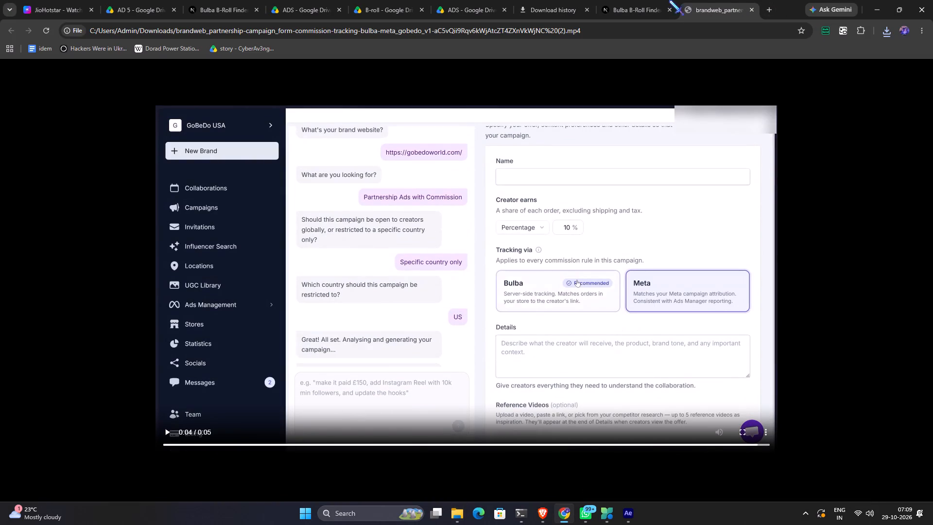
Return to the Bulba B-Roll shot plan and examine the suggested clips for beats 3 to 6.
click(616, 0)
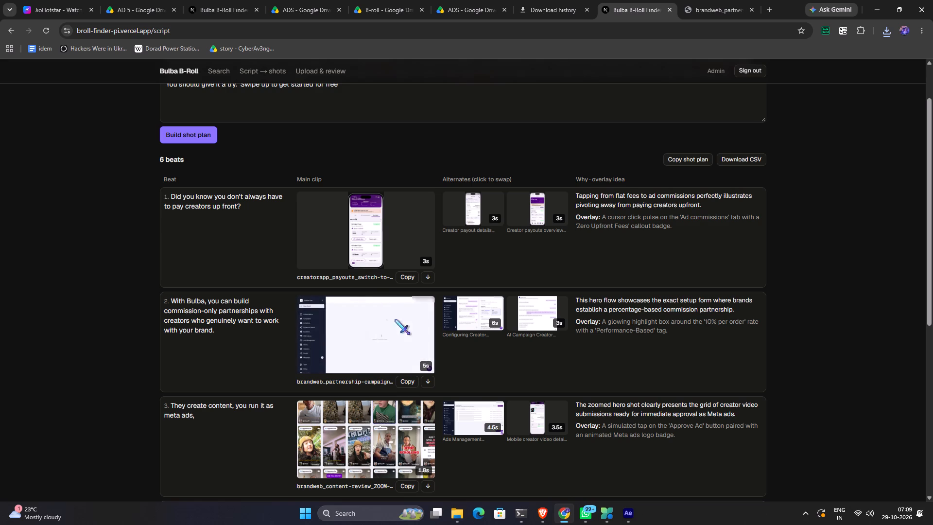
scroll(388, 421, down, 1)
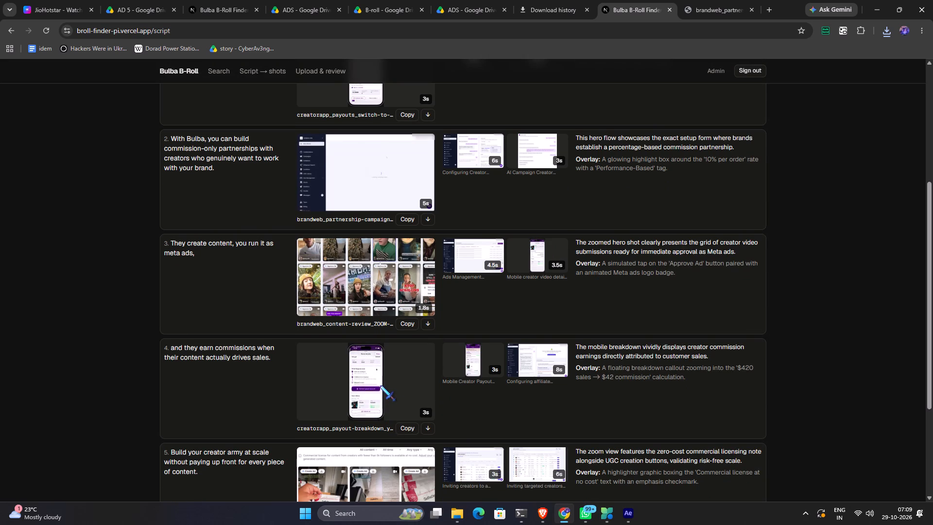
scroll(380, 385, down, 1)
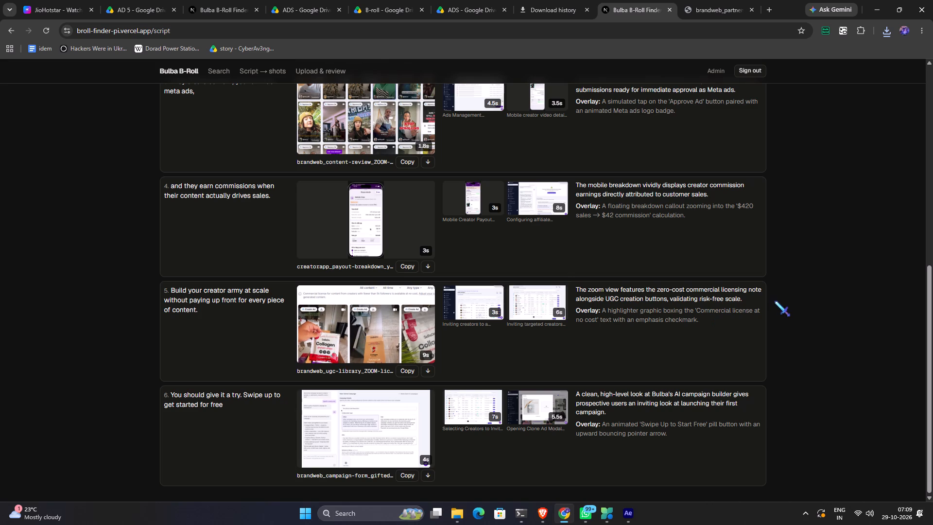
scroll(607, 369, down, 1)
drag(211, 396, 264, 396)
drag(275, 396, 269, 397)
click(869, 264)
scroll(662, 349, up, 2)
Switch to After Effects and play back the 3b_1 captions from "have to pay" through "With Bulba, you".
key(alt+Tab)
key(alt+Tab)
key(alt+Tab)
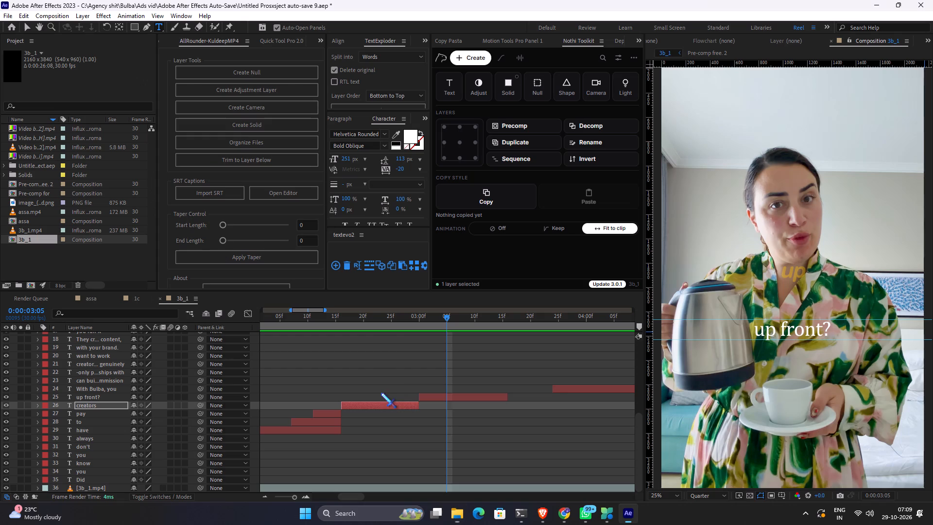
drag(348, 321, 326, 324)
key(space)
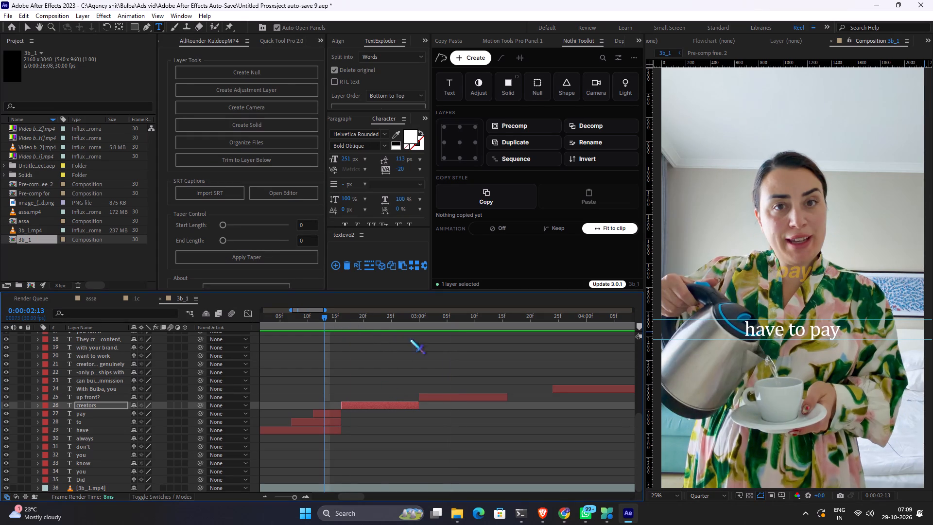
key(space)
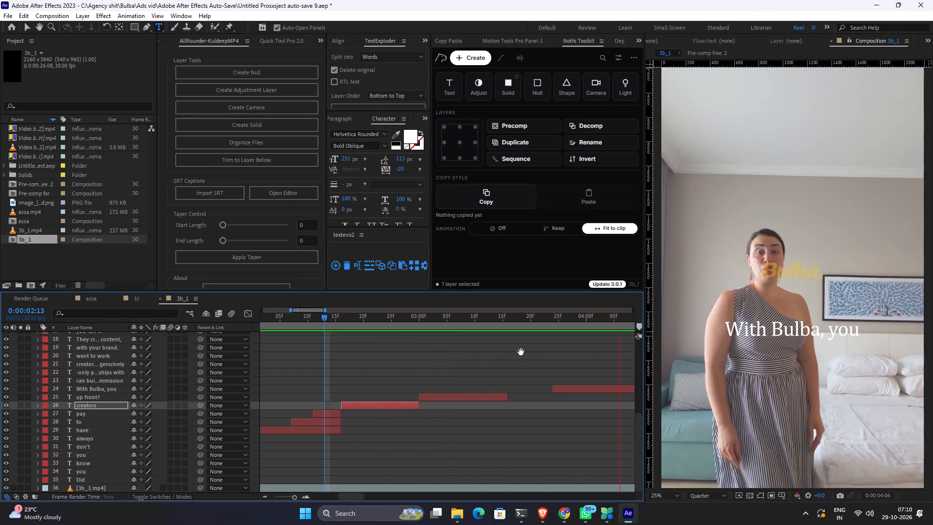
key(space)
key(space)
key(space)
key(space)
key(space)
key(space)
key(space)
key(space)
key(space)
key(space)
drag(490, 353, 497, 354)
Split the "With Bulba, you" caption into separate word layers using TextExploder.
drag(387, 319, 382, 320)
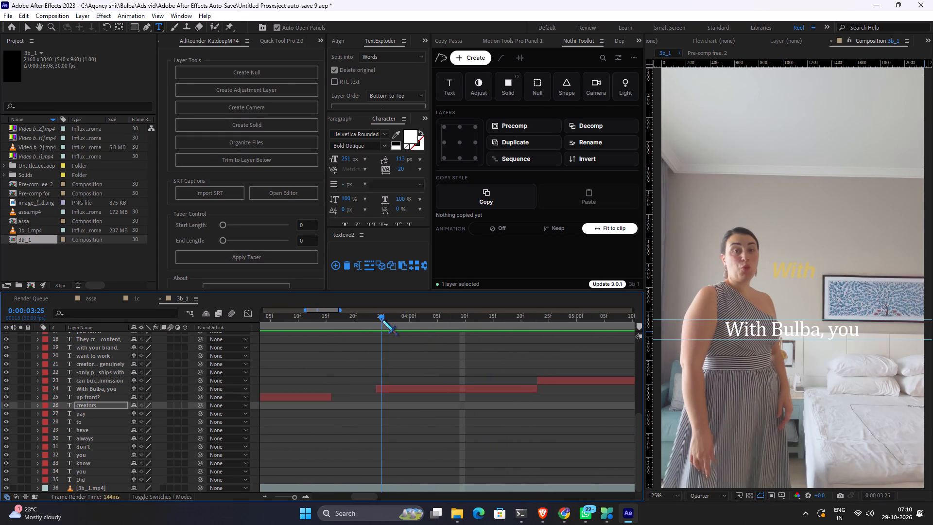
drag(382, 320, 382, 322)
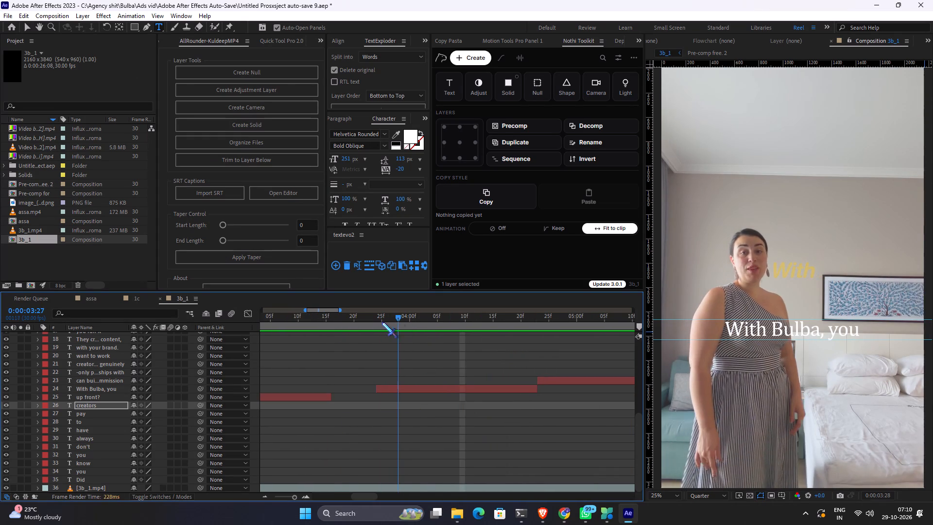
drag(382, 322, 375, 326)
click(432, 394)
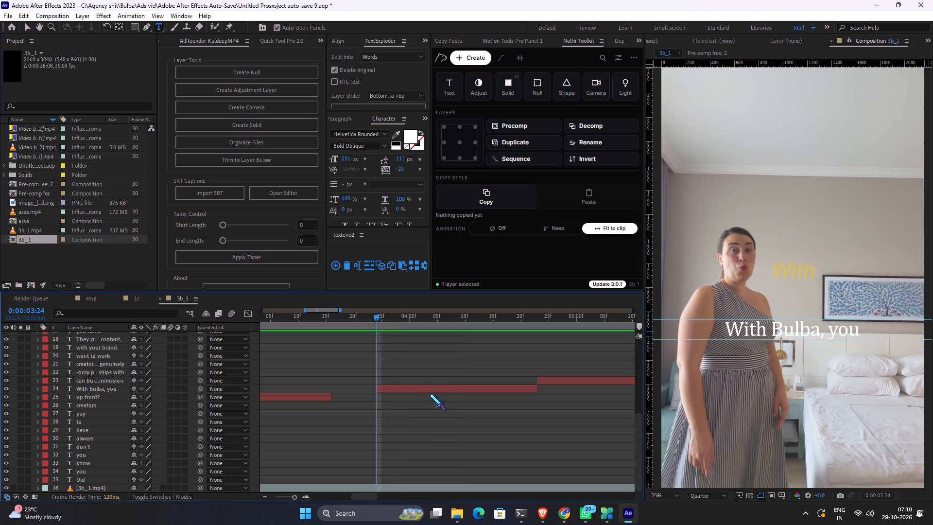
click(424, 383)
click(435, 386)
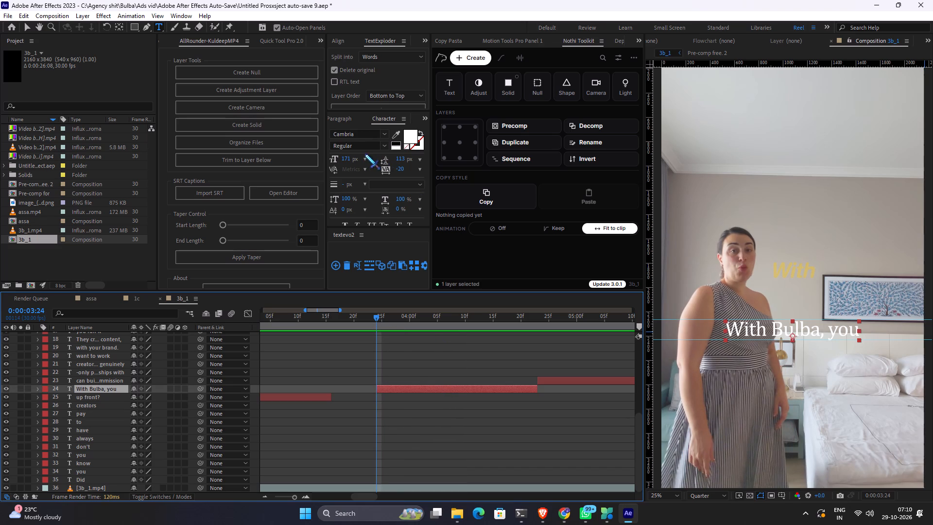
click(378, 105)
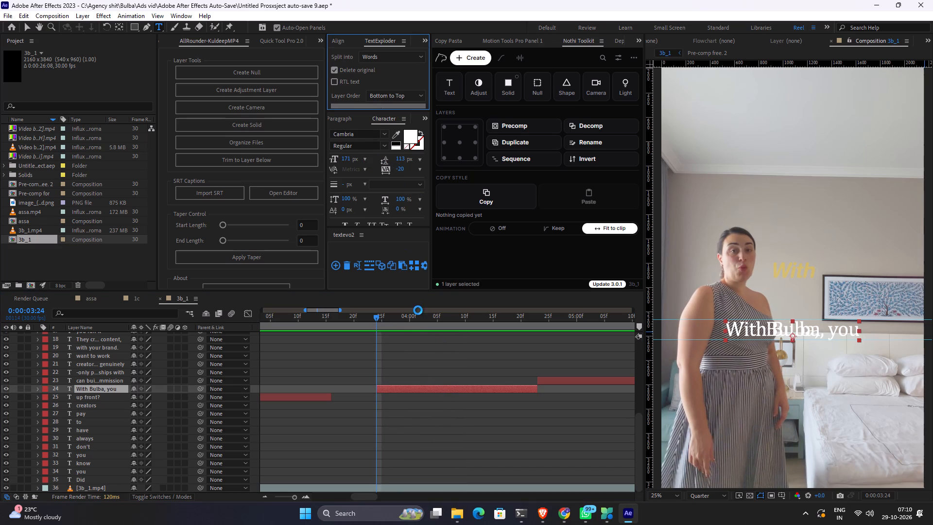
Trim the start of the "Bulba," word layer to 0:00:04:02, where the word is spoken.
drag(390, 321, 401, 316)
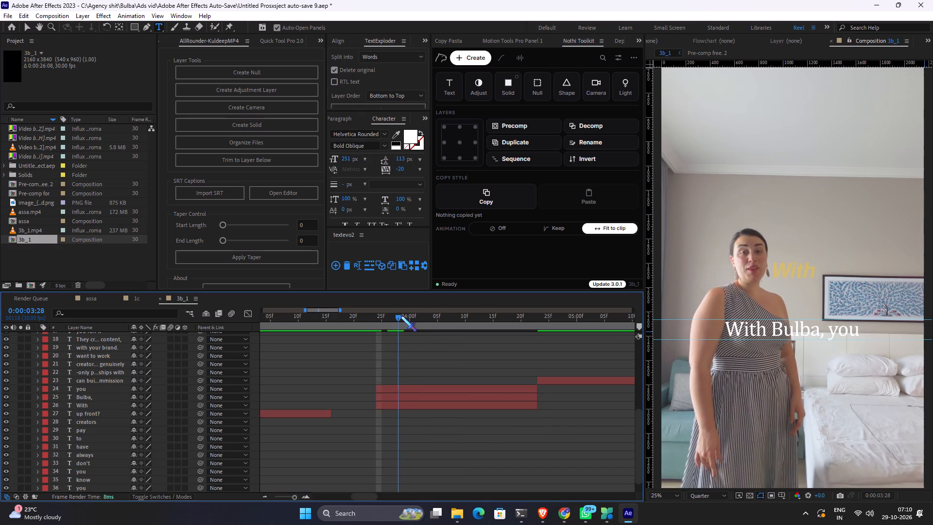
drag(401, 316, 429, 316)
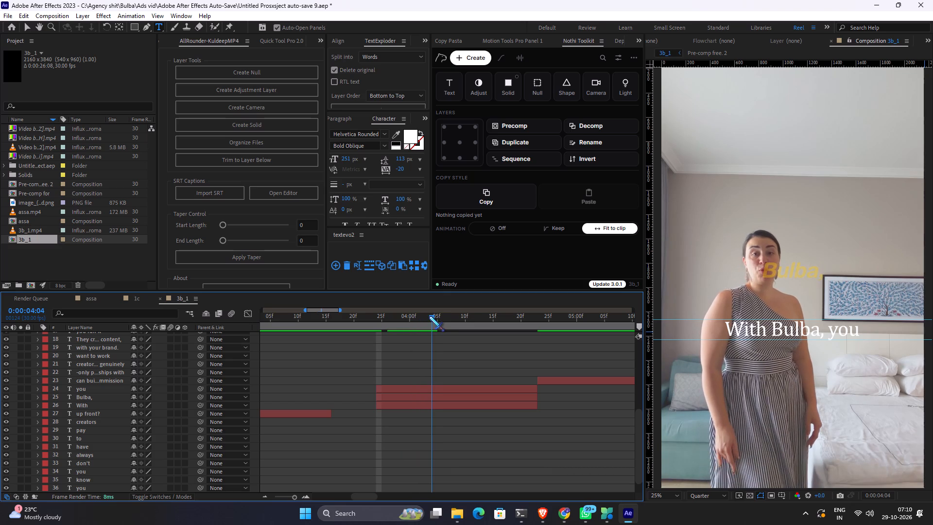
drag(429, 316, 429, 315)
key(ctrl+Left)
key(ctrl+Left)
key(ctrl+Left)
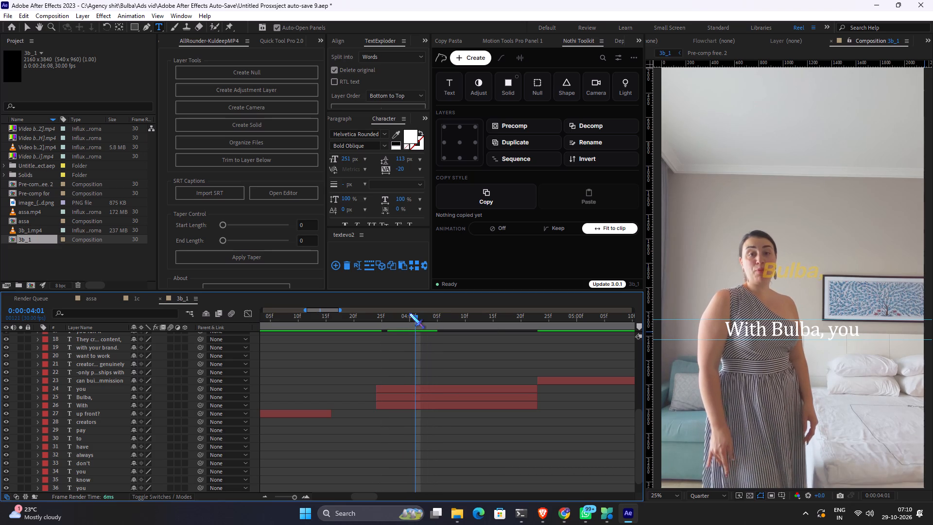
key(ctrl+Right)
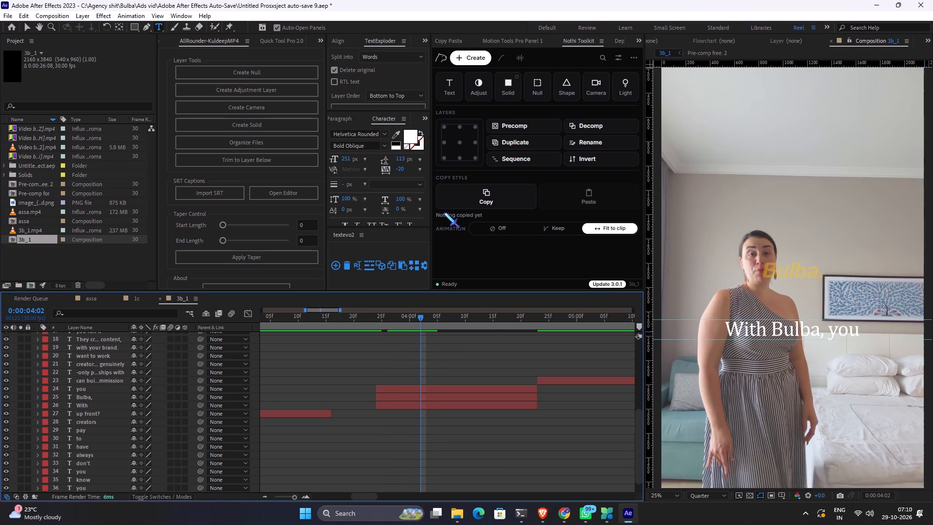
click(463, 393)
key(alt+bracketleft)
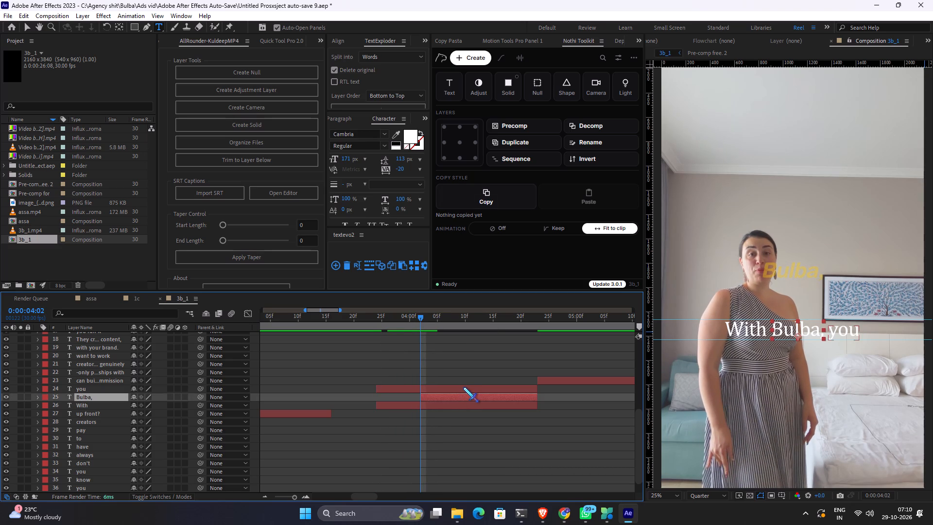
Trim the start of the "you" word layer after "Bulba," to 0:00:04:18.
key(ctrl+Right)
key(ctrl+Right)
key(ctrl+Right)
key(ctrl+Right)
key(ctrl+Right)
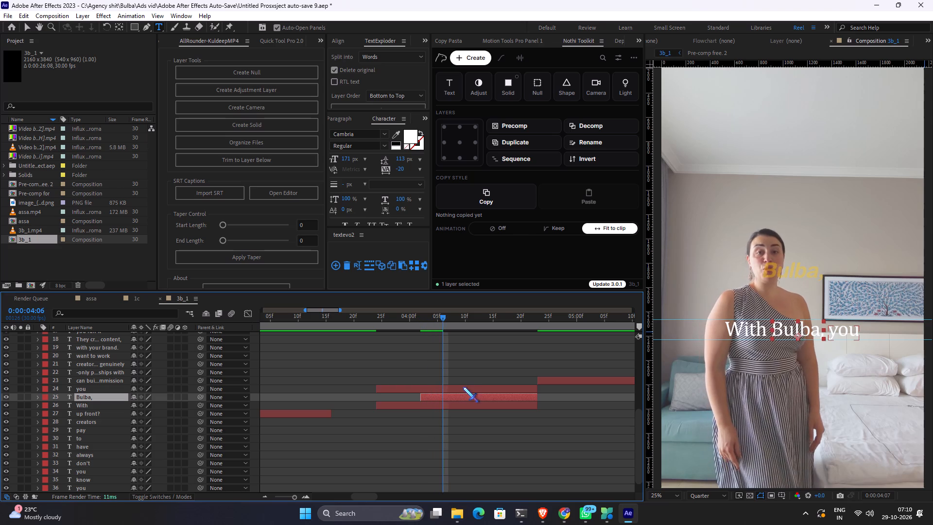
key(ctrl+Right)
key(ctrl+Right)
key(ctrl+Right)
key(ctrl+Right)
key(ctrl+Right)
key(ctrl+Right)
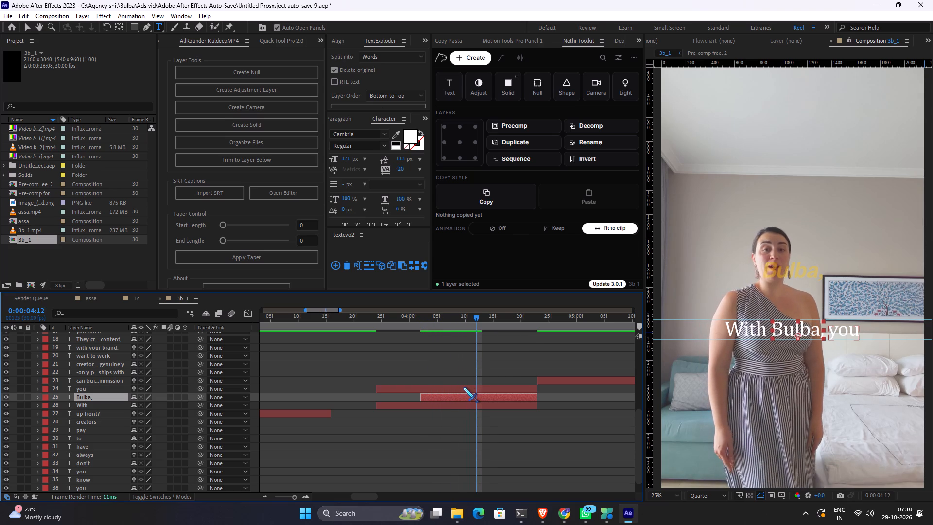
key(ctrl+Right)
key(ctrl+Right)
key(ctrl+Right)
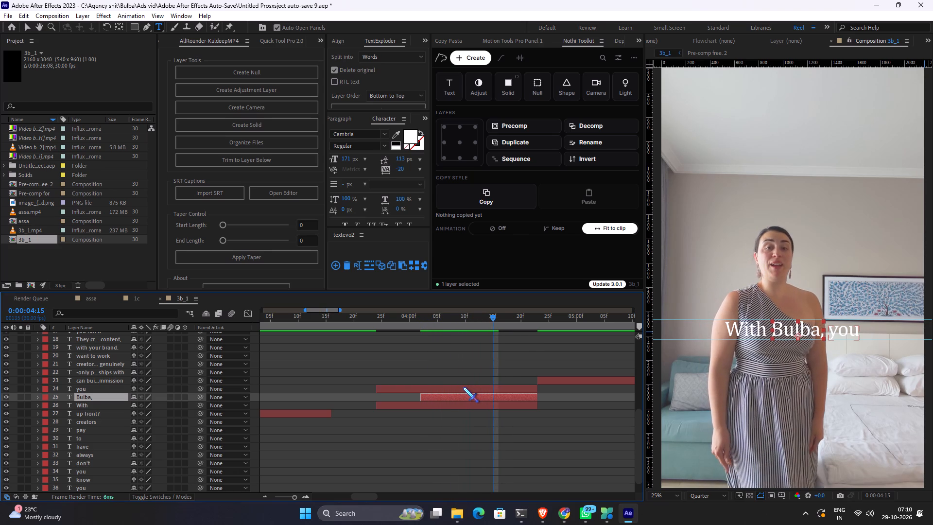
key(ctrl+Right)
key(ctrl+Right)
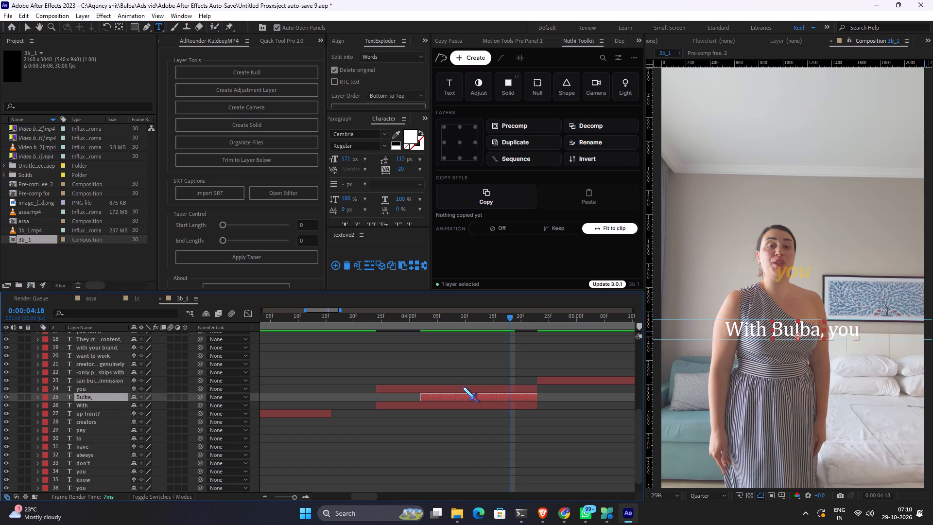
click(463, 387)
key(alt+bracketleft)
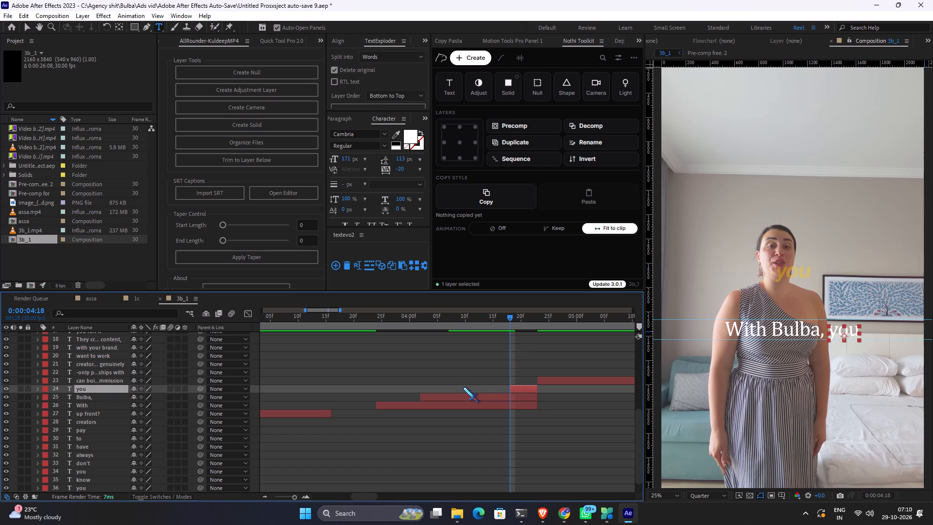
Play back the caption section from just before "With" into "can build commission" to check the word timing.
drag(367, 321, 346, 322)
key(space)
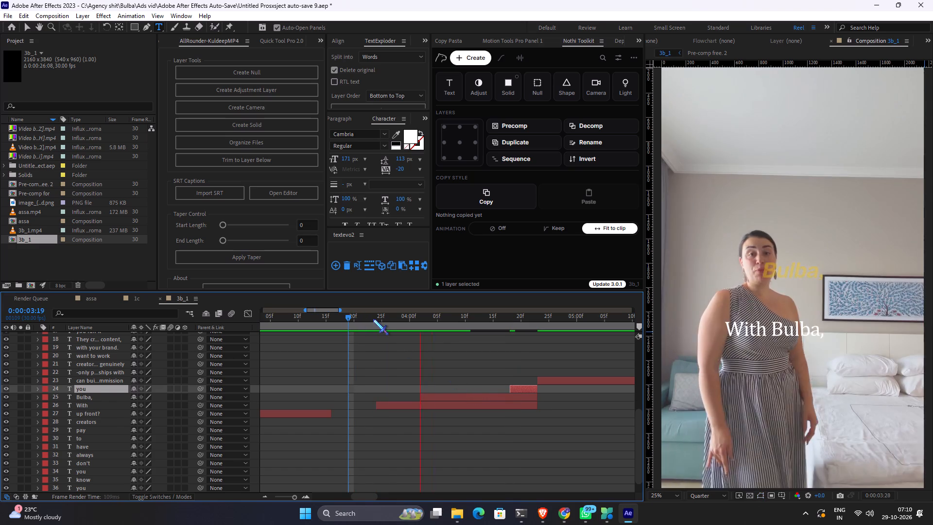
key(space)
key(space)
key(space)
key(space)
key(space)
key(space)
key(space)
key(space)
key(space)
key(space)
key(space)
key(space)
key(space)
drag(542, 344, 438, 324)
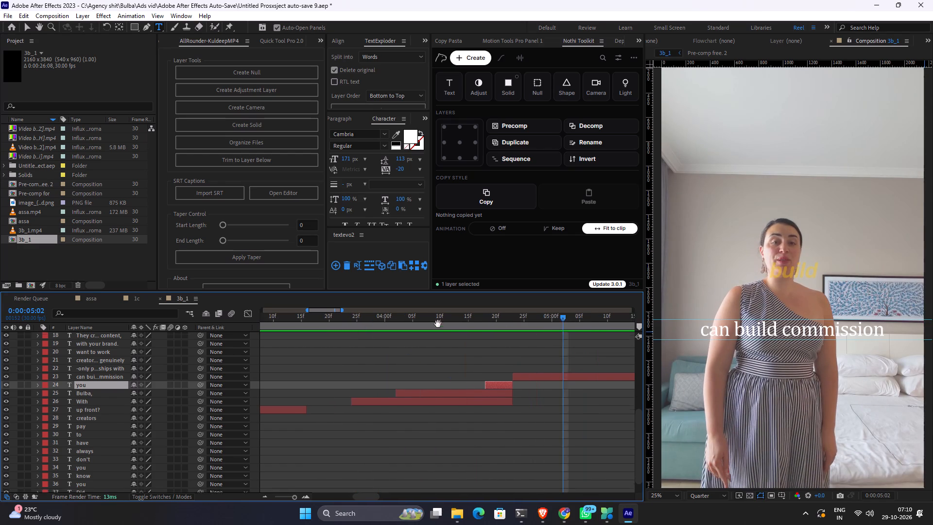
Split the "can build commission" caption layer in two at 0:00:04:27, just before "build" is spoken.
drag(438, 324, 428, 317)
drag(462, 317, 433, 317)
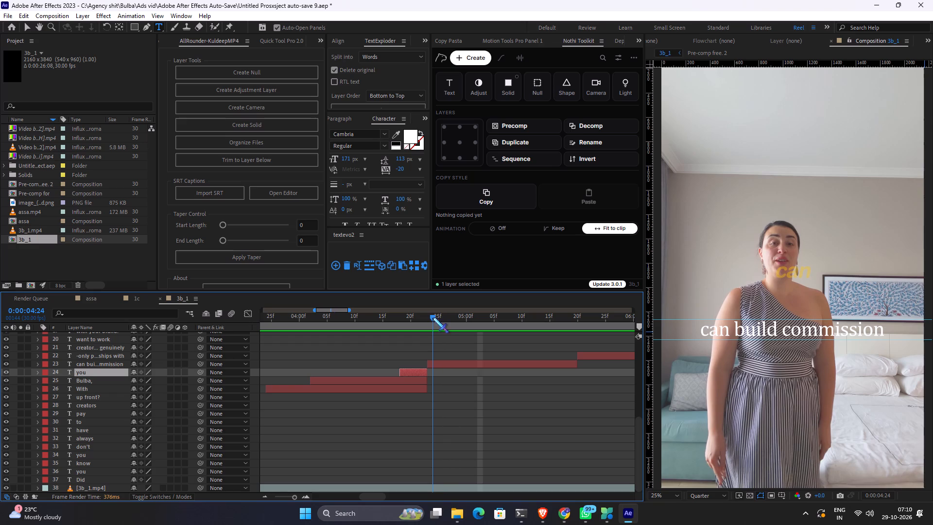
key(space)
key(space)
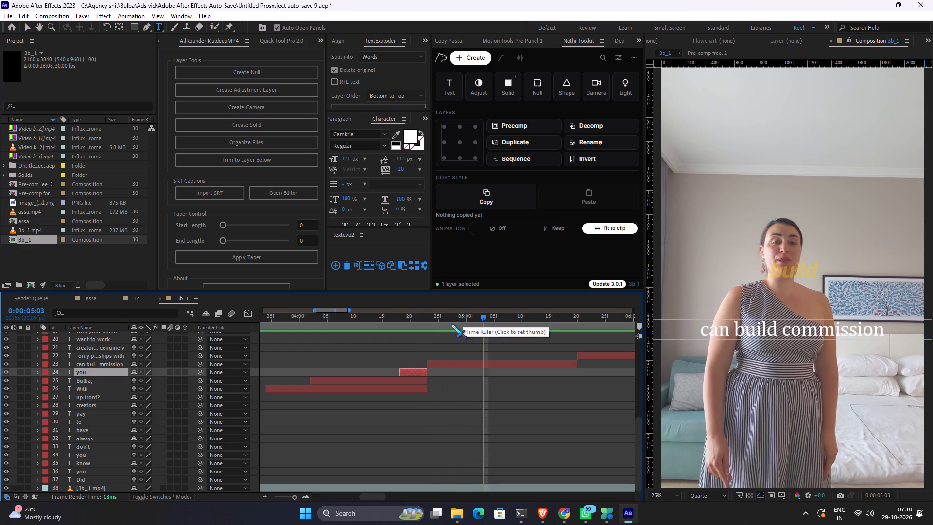
key(ctrl+Left)
key(ctrl+Left)
key(ctrl+Left)
key(ctrl+Left)
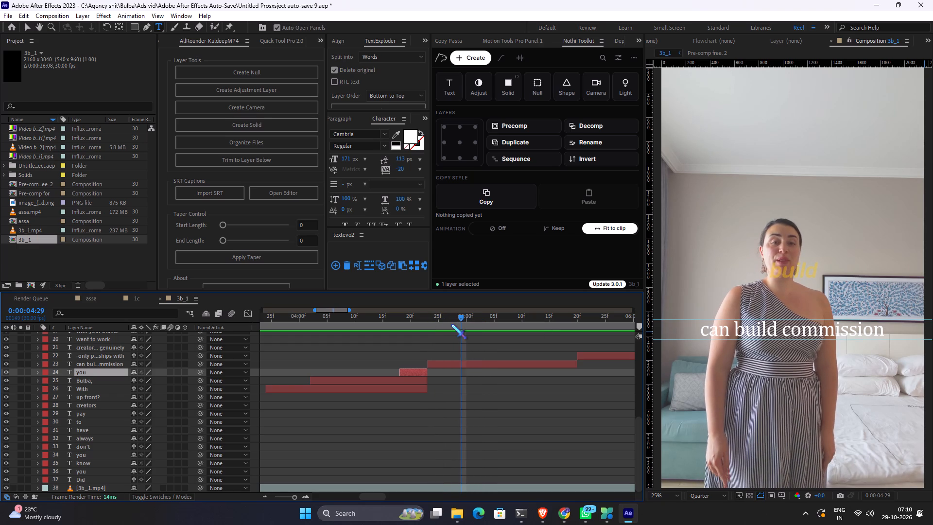
key(ctrl+Left)
key(ctrl+Left)
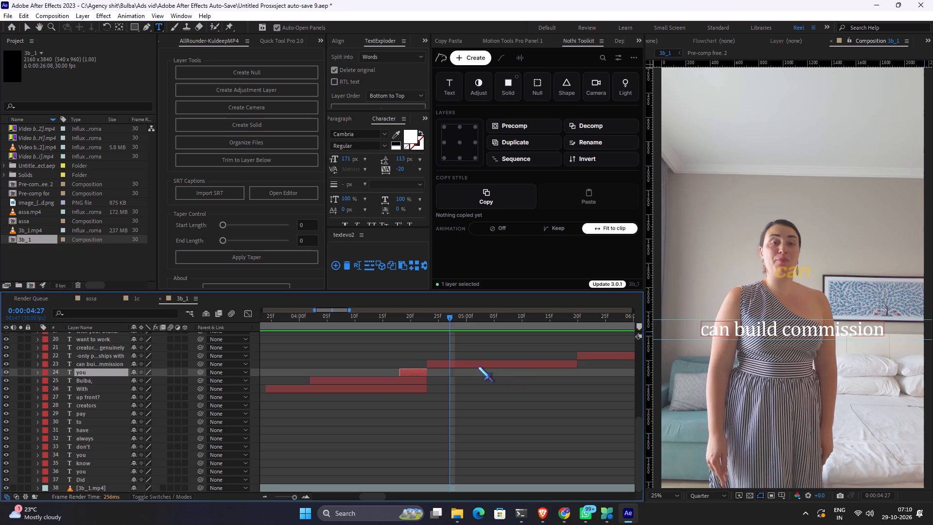
click(478, 367)
key(ctrl+shift+d)
Delete "build commission" from the first caption segment so that it reads only "can".
click(432, 315)
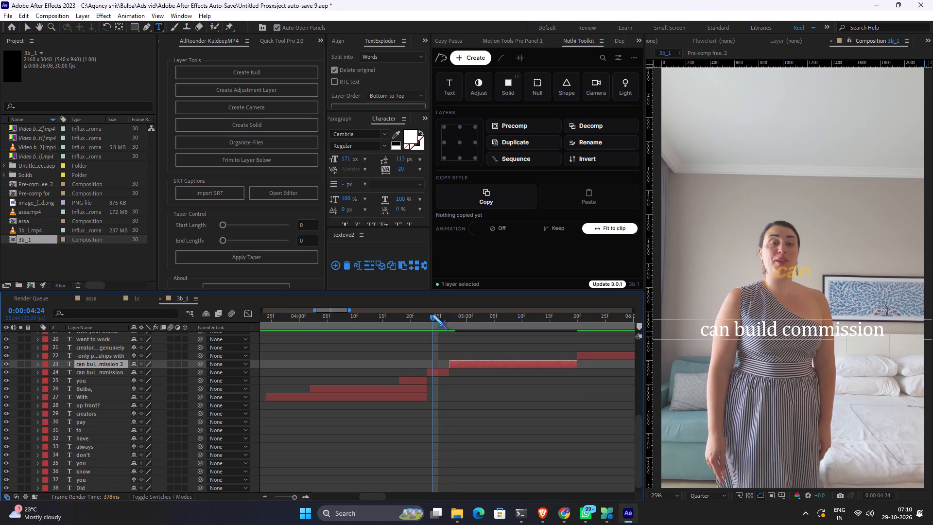
drag(727, 332, 753, 332)
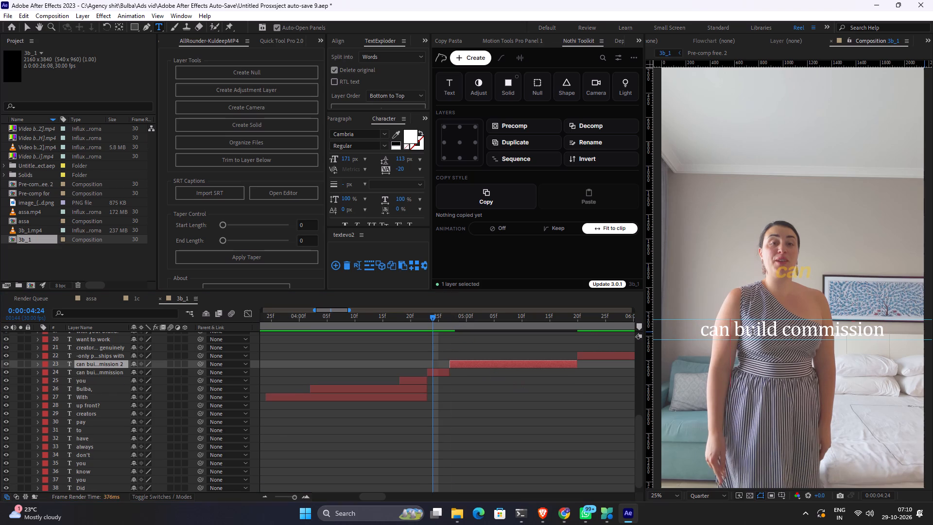
drag(753, 332, 928, 338)
key(BackSpace)
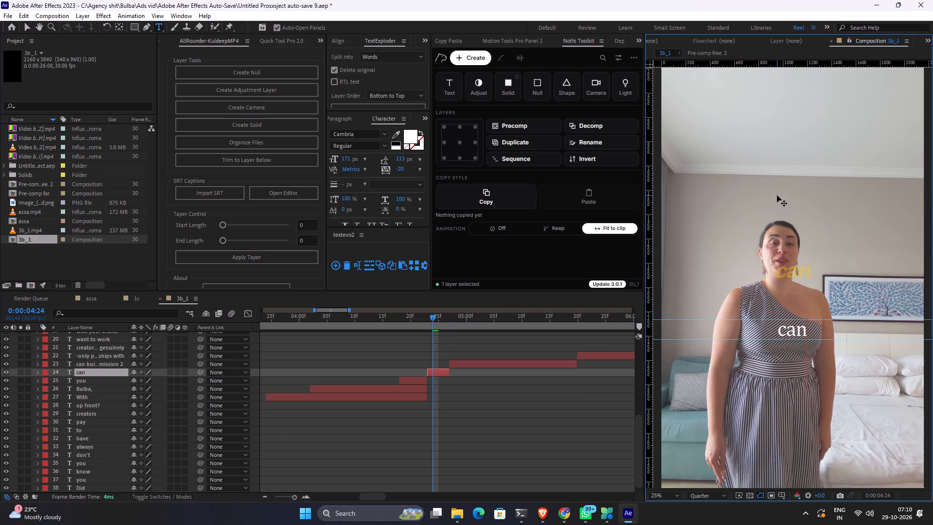
click(447, 342)
Delete "can" from the second caption segment so that it reads "build commission".
click(470, 315)
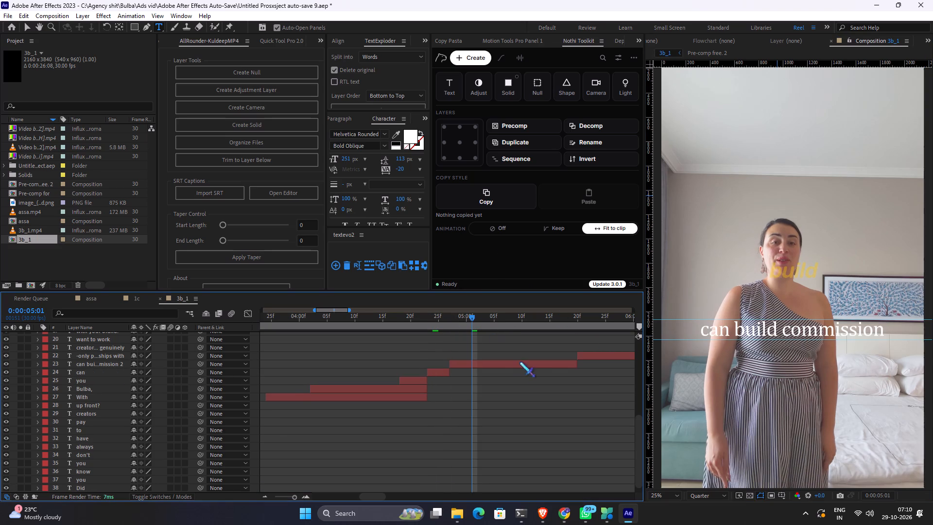
click(487, 361)
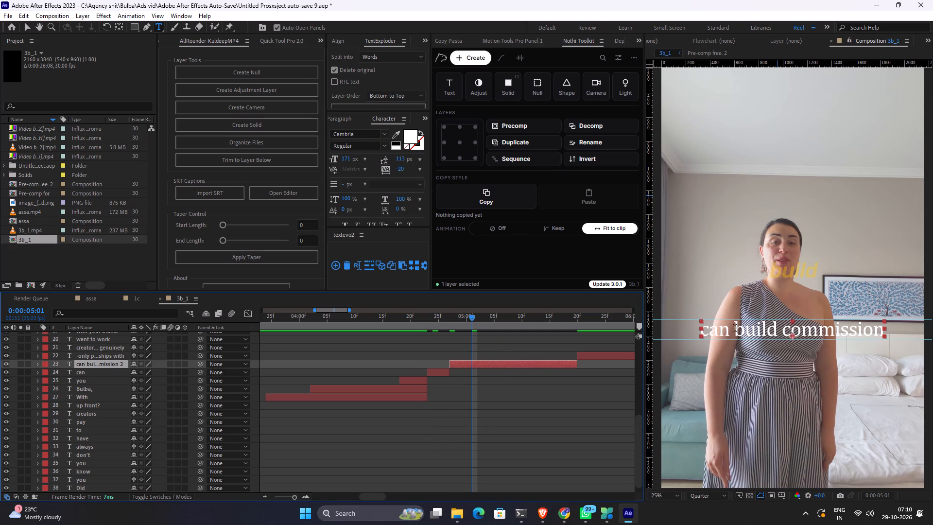
drag(735, 328, 483, 358)
key(BackSpace)
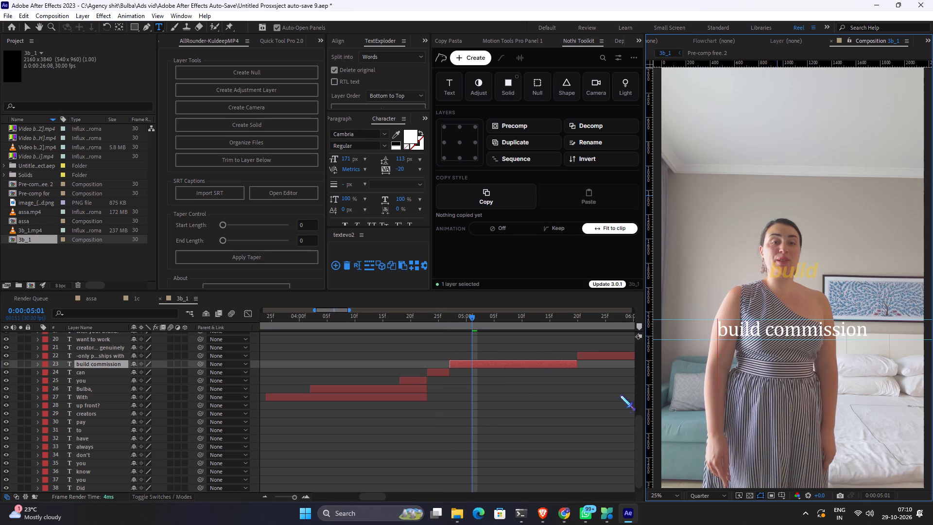
click(580, 392)
Set the "build commission" caption in Helvetica Rounded Bold Oblique at 192 px.
click(529, 366)
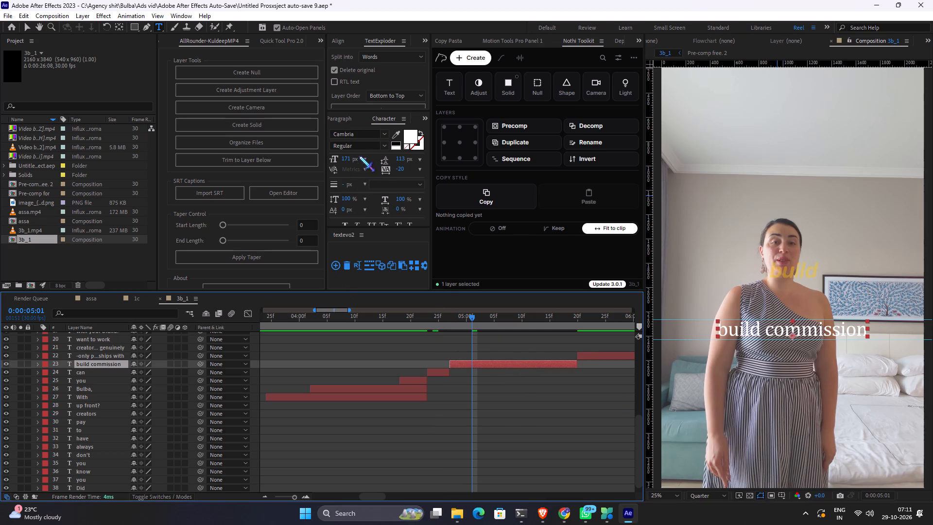
click(351, 136)
key(h)
key(e)
text(lve)
text(tica ro)
key(Return)
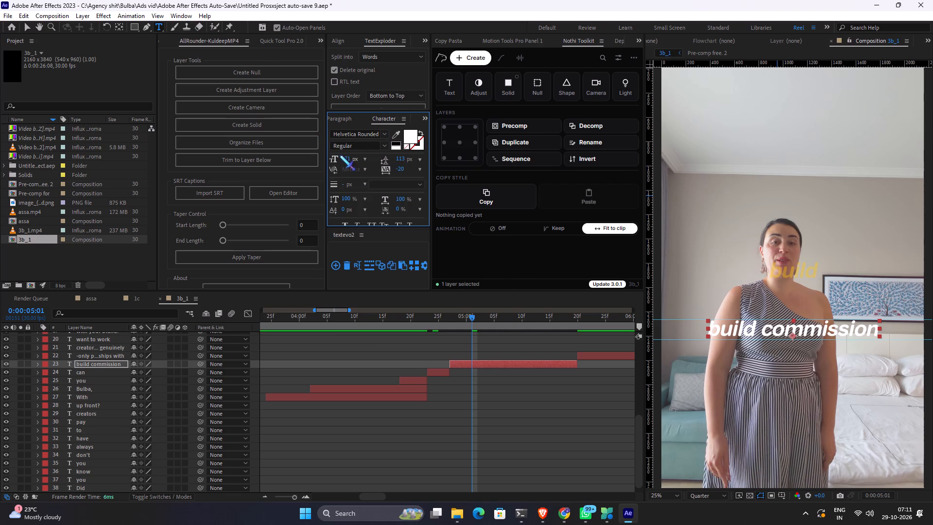
drag(348, 159, 358, 162)
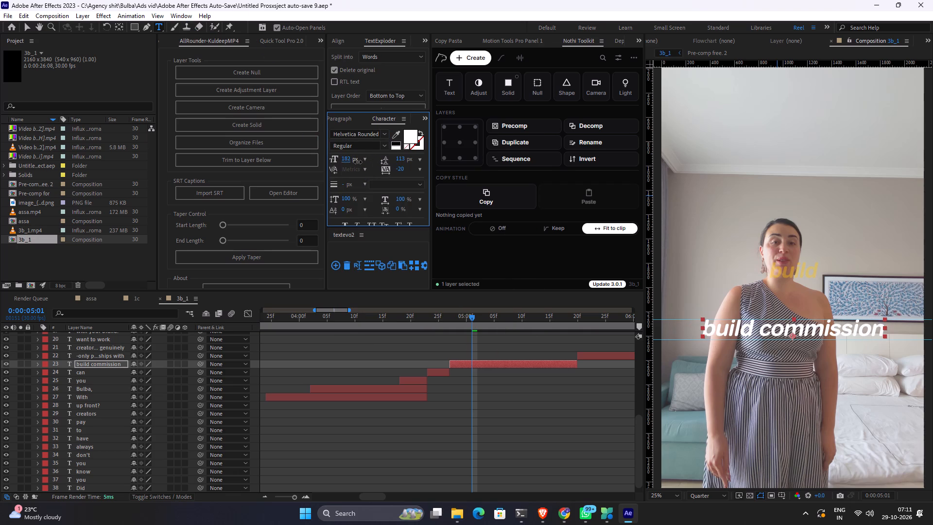
drag(358, 162, 363, 162)
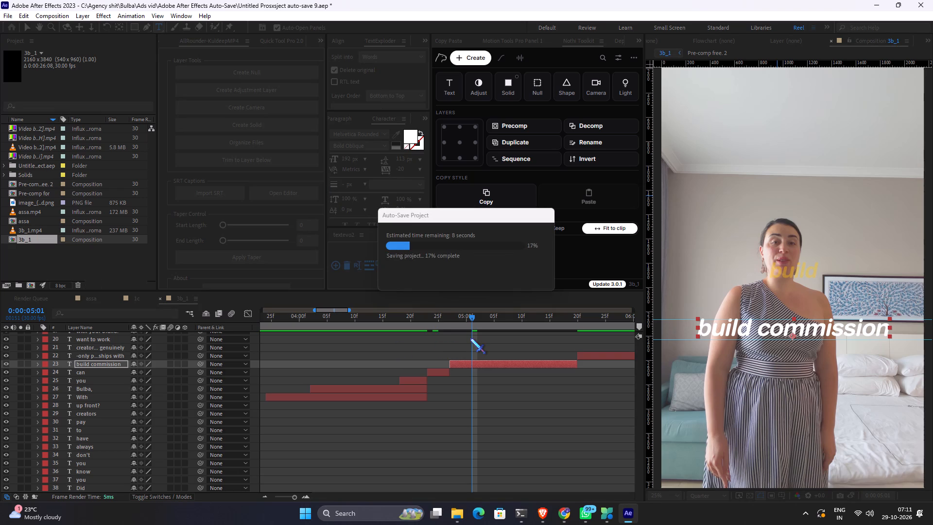
click(484, 333)
Nudge the "build commission" caption slightly down to line it up between the horizontal guides.
click(498, 363)
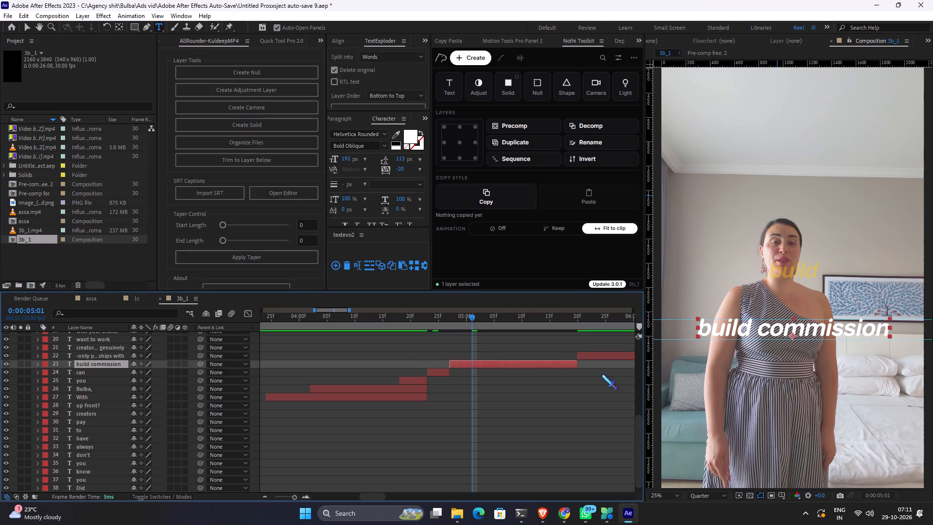
key(Down)
key(Down)
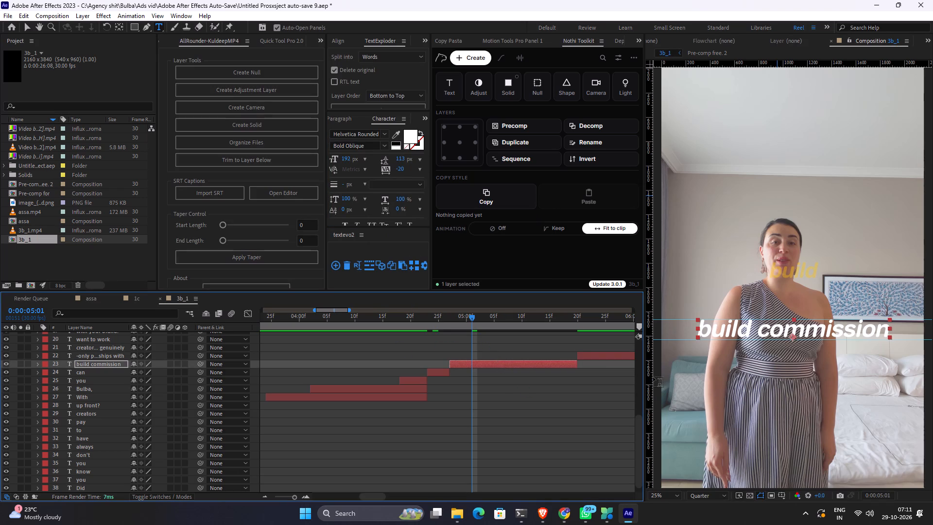
key(Down)
key(Down)
key(Down)
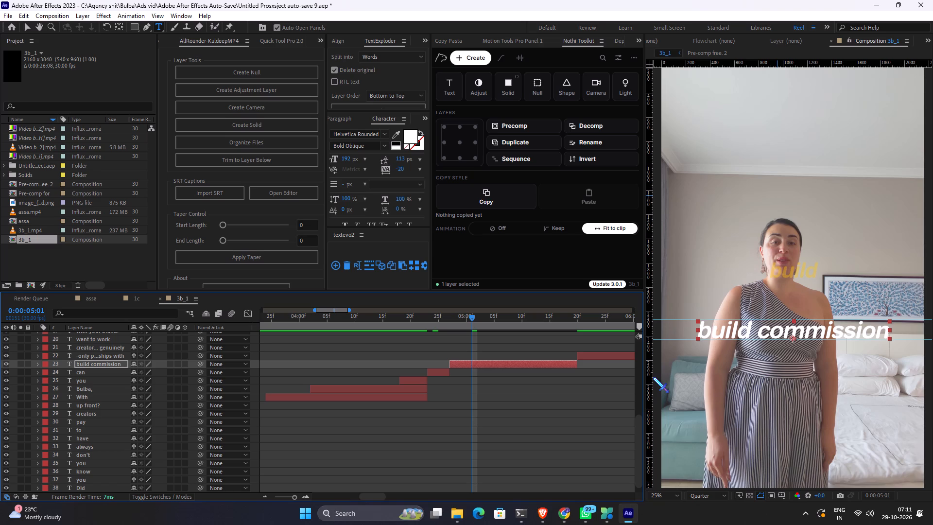
key(Down)
key(Up)
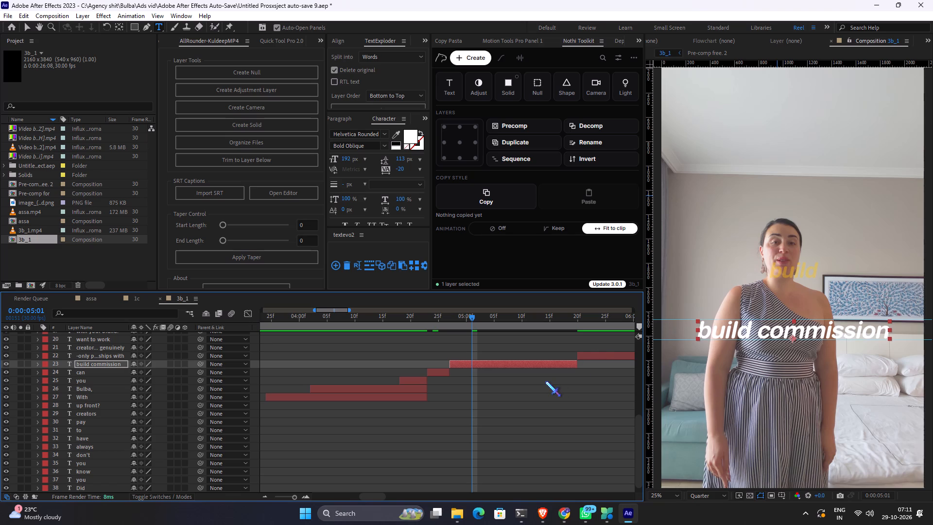
click(545, 381)
Change the fill colour of the "build commission" caption to bright yellow FCFF00.
click(531, 367)
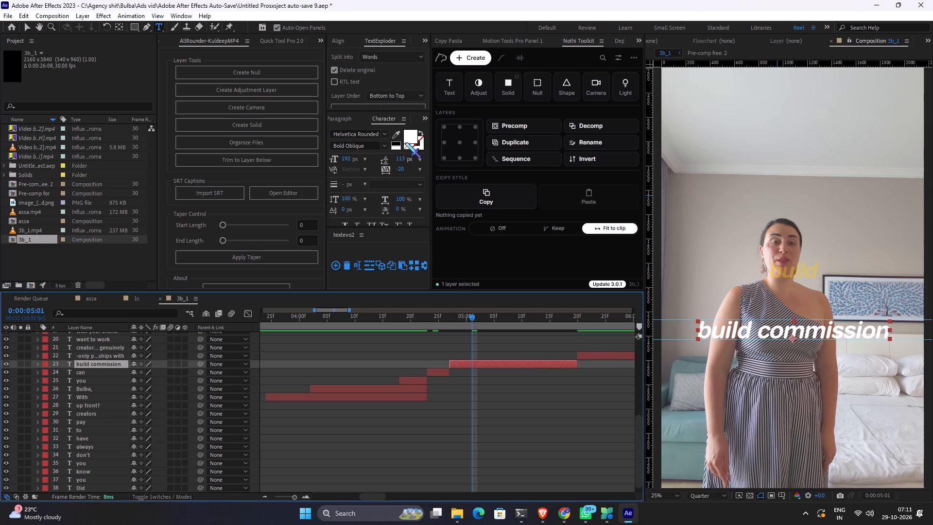
click(410, 129)
drag(276, 344, 284, 356)
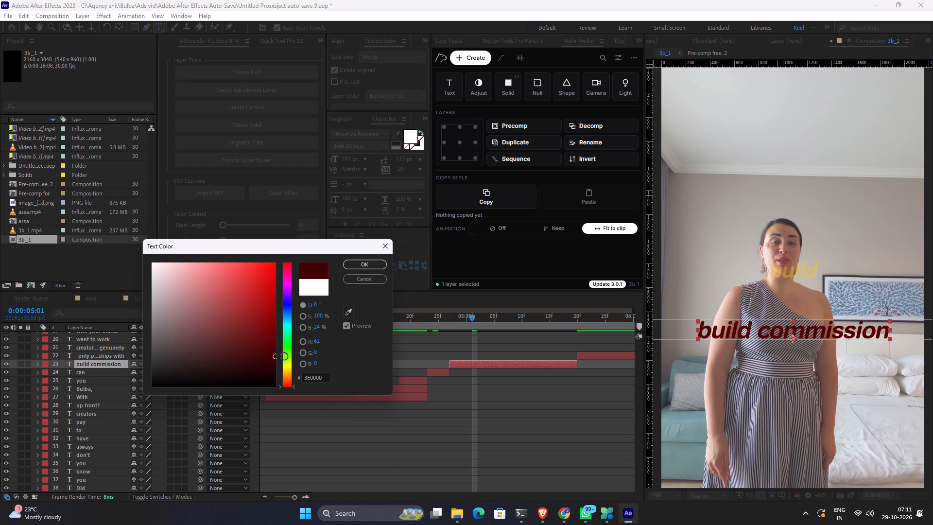
click(291, 362)
drag(256, 350, 318, 234)
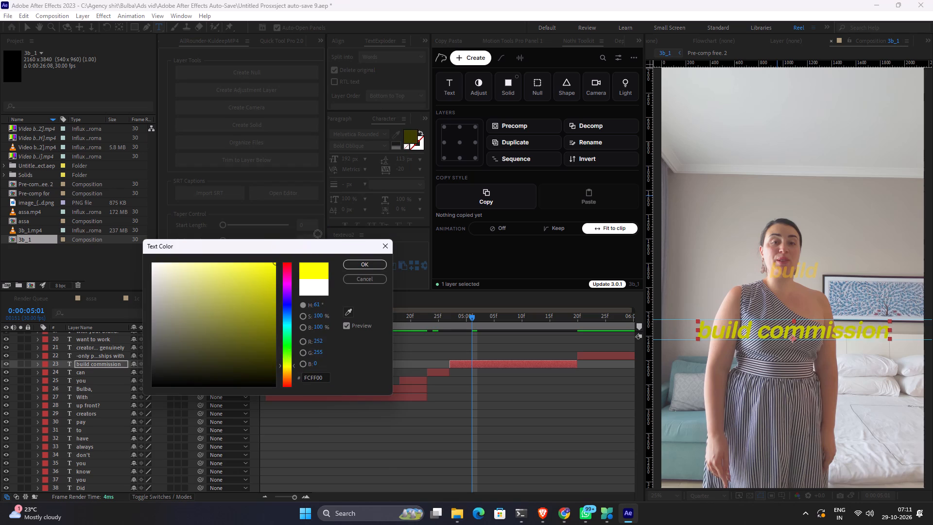
drag(318, 234, 334, 220)
click(359, 266)
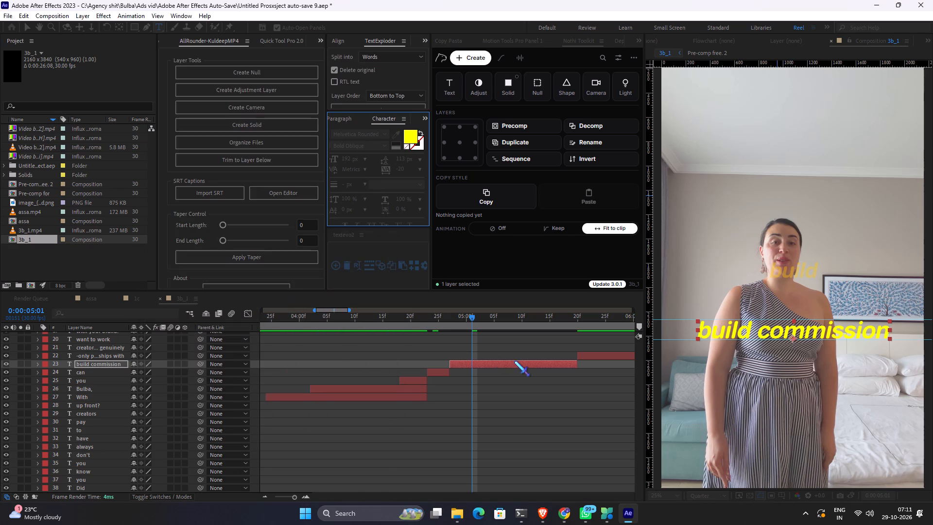
click(497, 342)
Split the "build commission" caption into separate word layers with TextExploder.
click(524, 363)
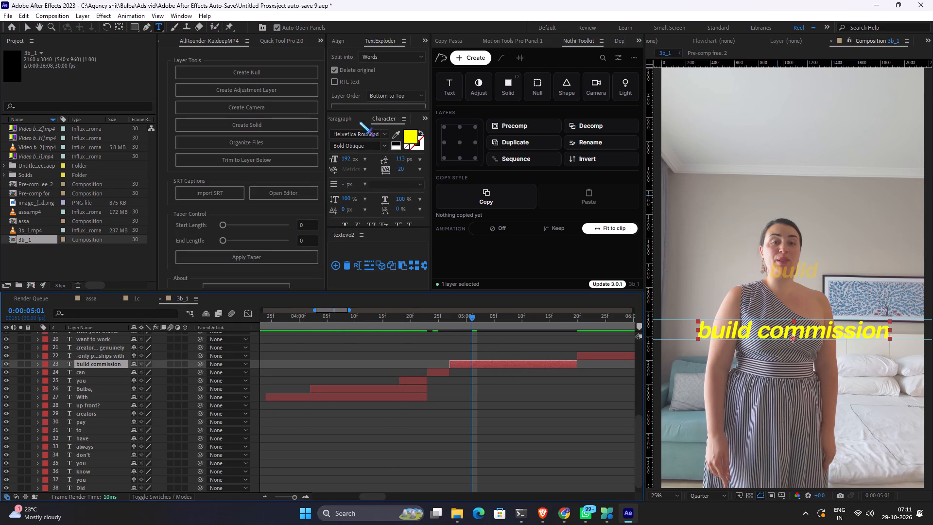
drag(345, 105, 339, 103)
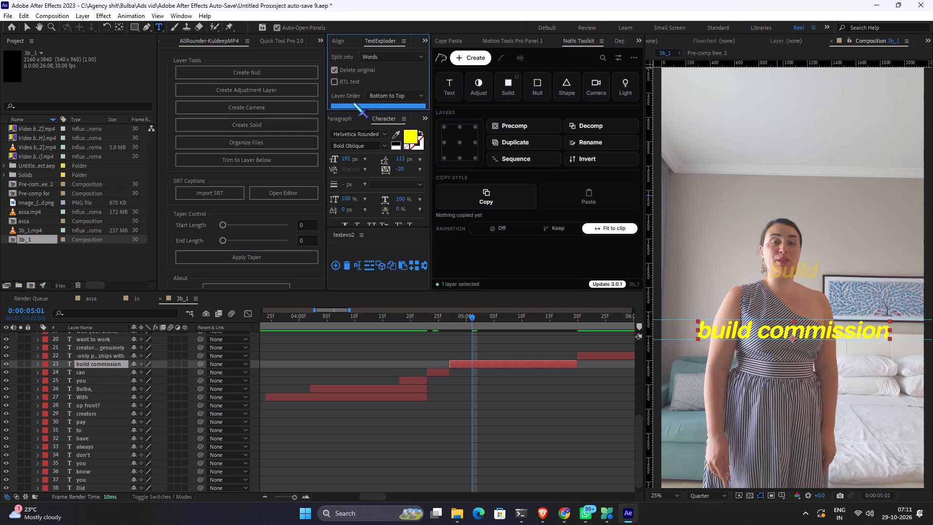
click(358, 103)
scroll(390, 83, down, 1)
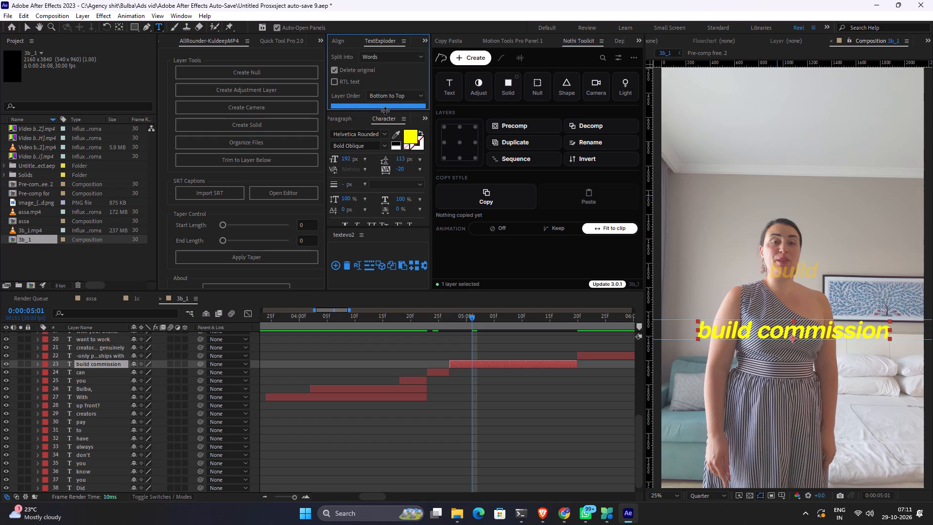
click(375, 105)
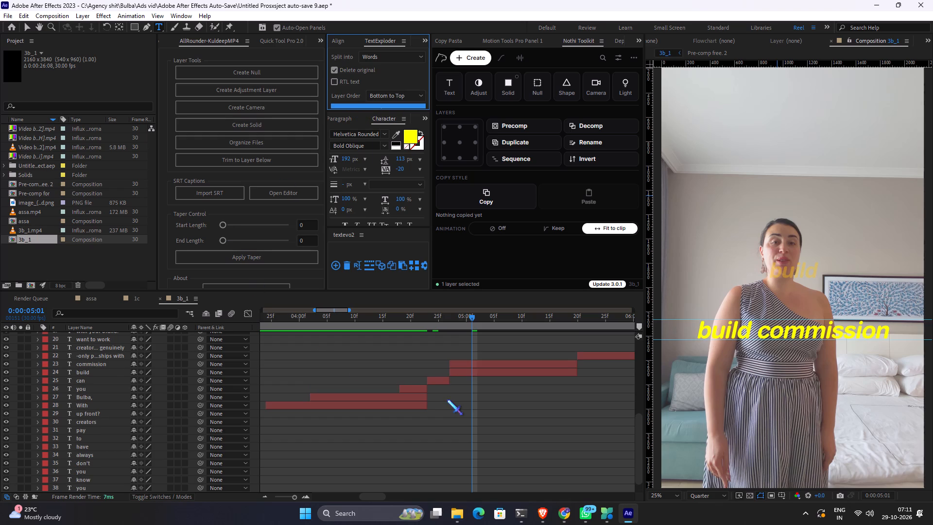
Trim the start of both the "build" and "commission" layers to 0:00:04:28.
drag(470, 325, 449, 325)
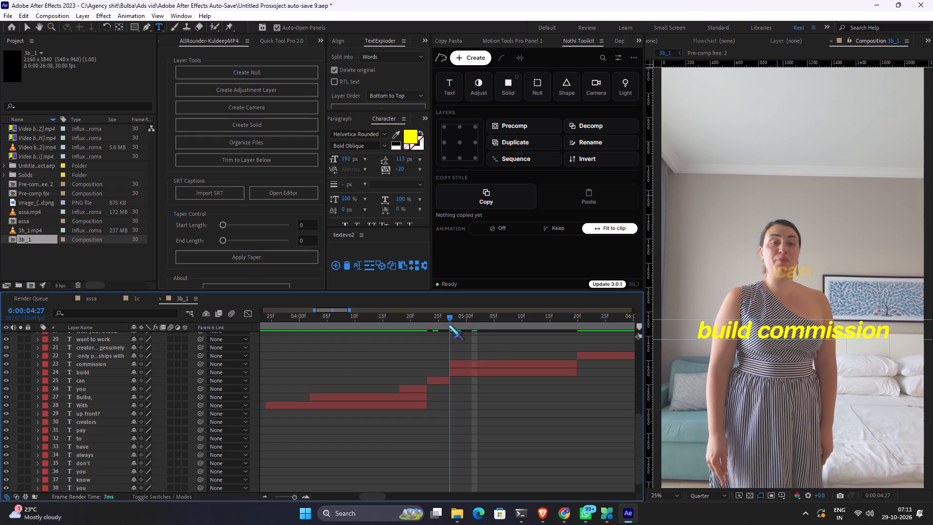
drag(449, 325, 456, 325)
alt+scroll(470, 392, up, 1)
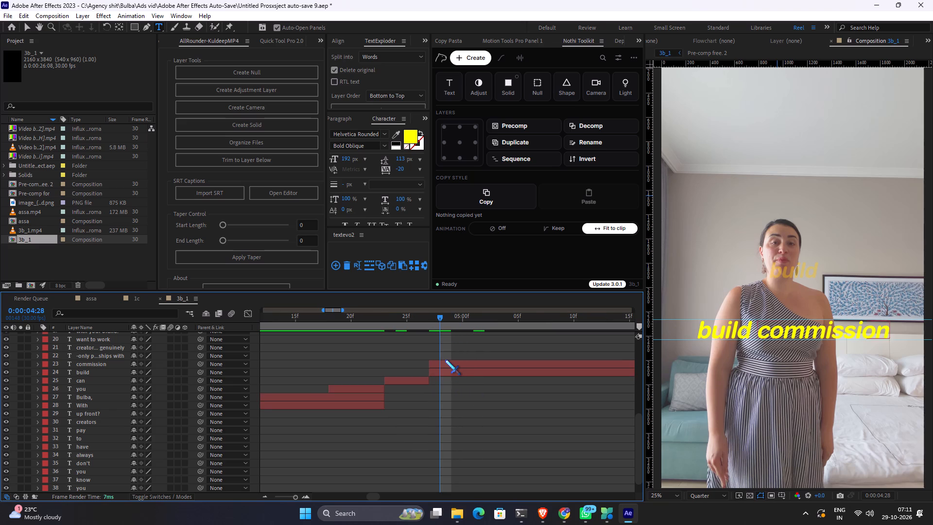
click(445, 360)
click(457, 360)
click(466, 369)
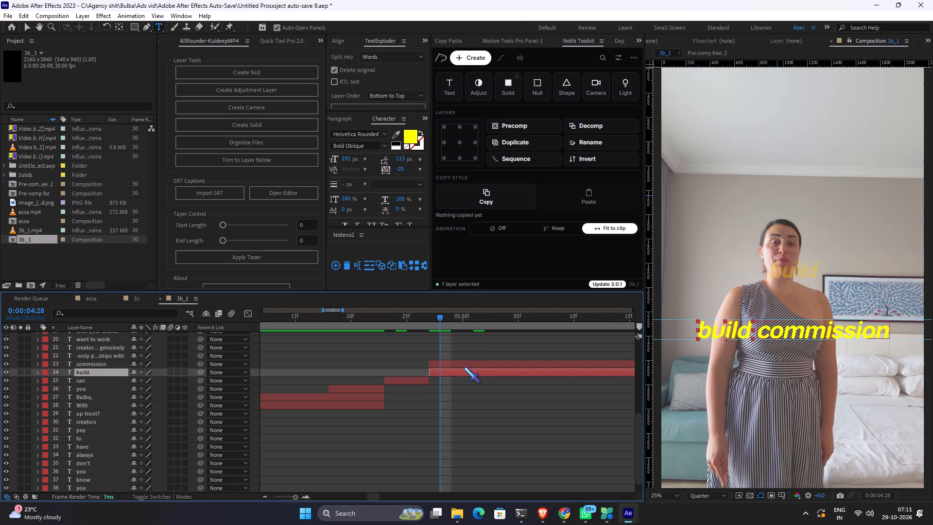
ctrl+click(460, 367)
drag(430, 365, 438, 365)
Extend the end of the "can" layer to meet the start of "build" at 0:00:04:28.
click(421, 377)
drag(430, 377, 438, 377)
click(459, 349)
Trim the start of the "commission" layer to 0:00:05:05, where the word is spoken.
drag(439, 325, 498, 328)
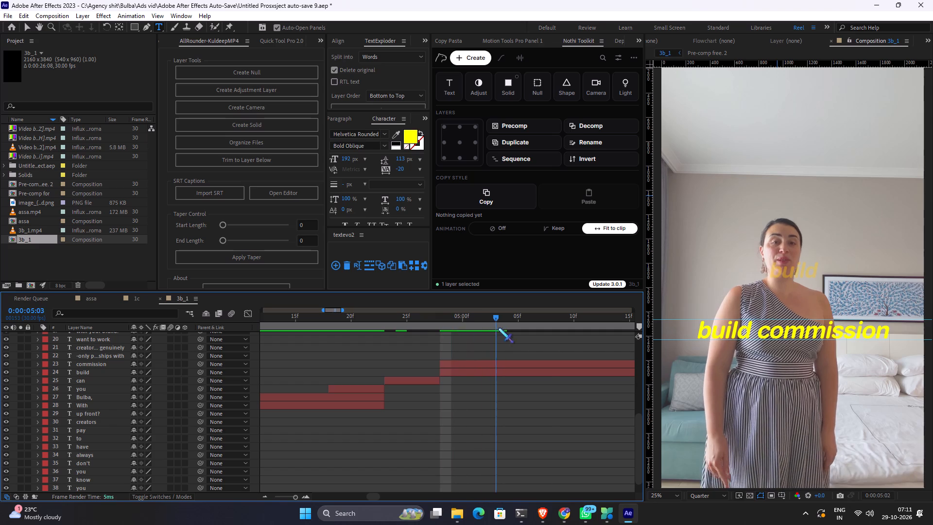
drag(498, 328, 507, 350)
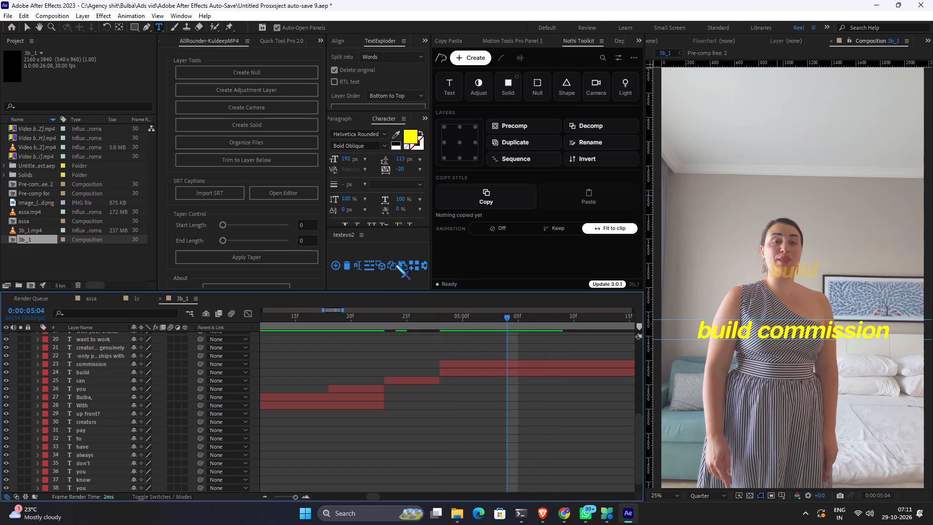
key(ctrl+Right)
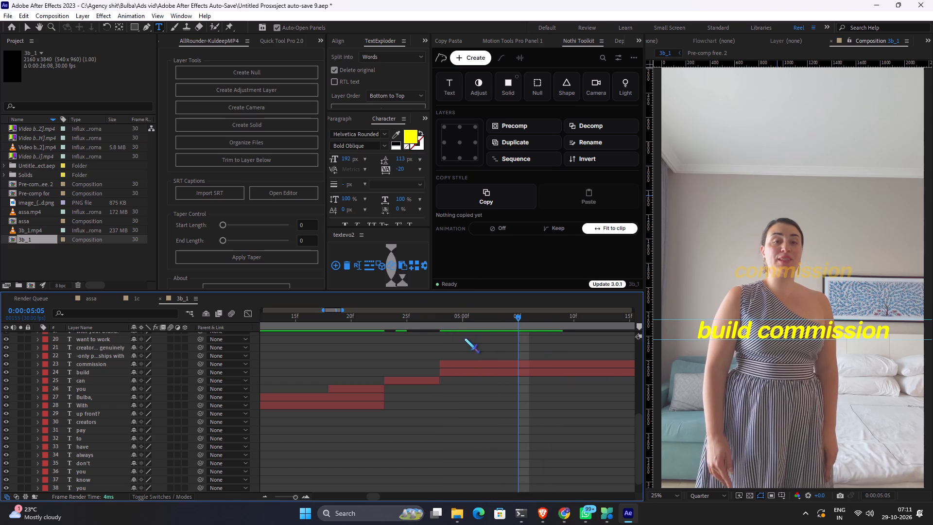
click(592, 357)
click(599, 363)
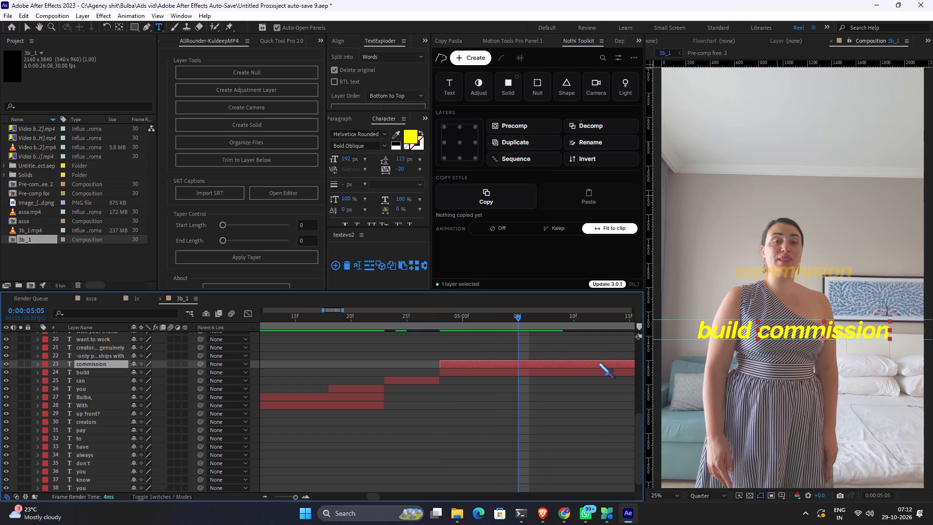
key(alt+bracketleft)
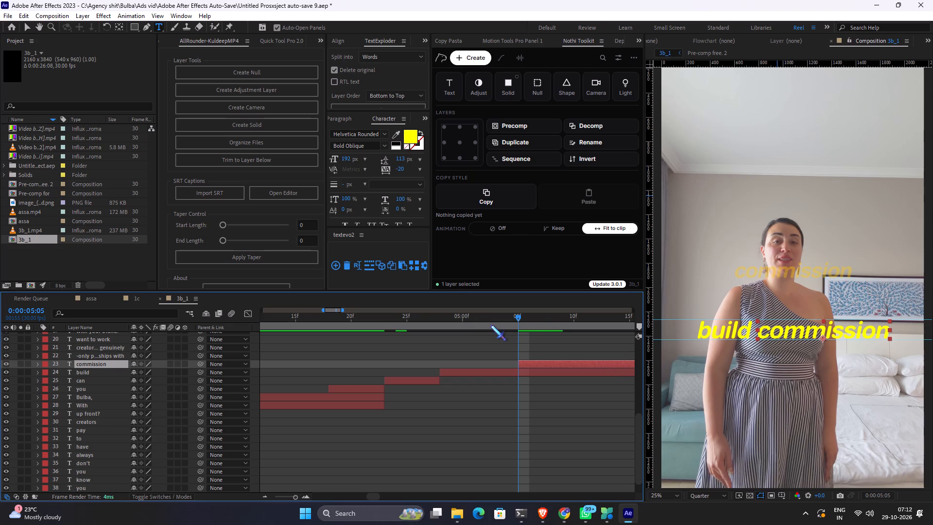
Shift the hue of both the "build" and "commission" layers to a warmer golden yellow.
ctrl+click(529, 369)
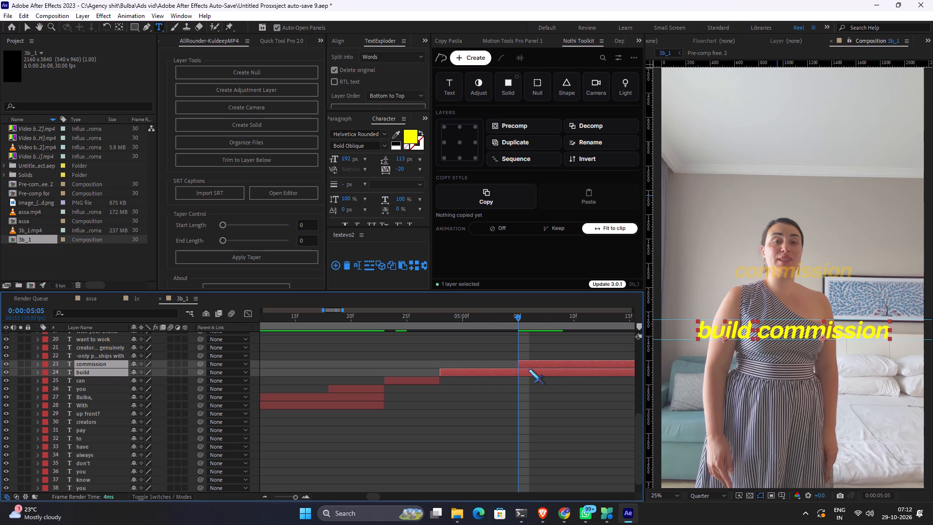
click(411, 139)
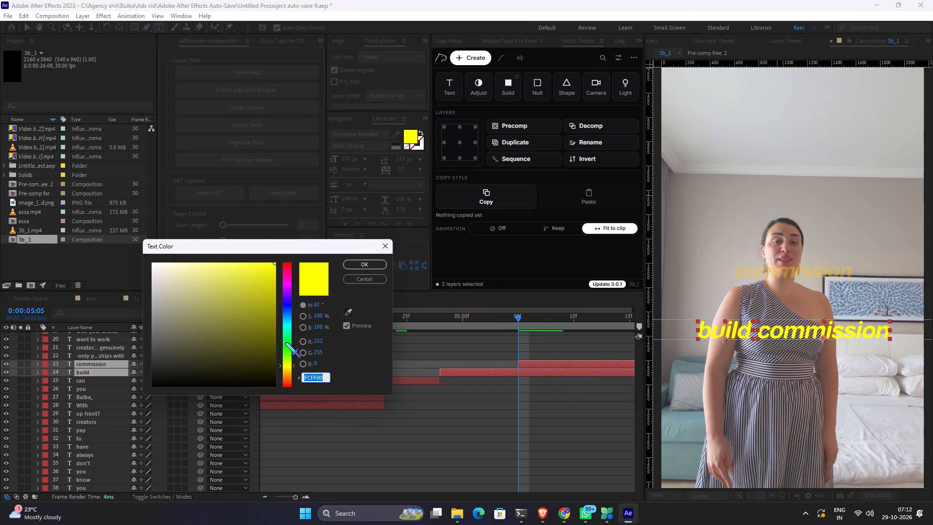
drag(284, 361, 286, 369)
click(381, 266)
click(466, 358)
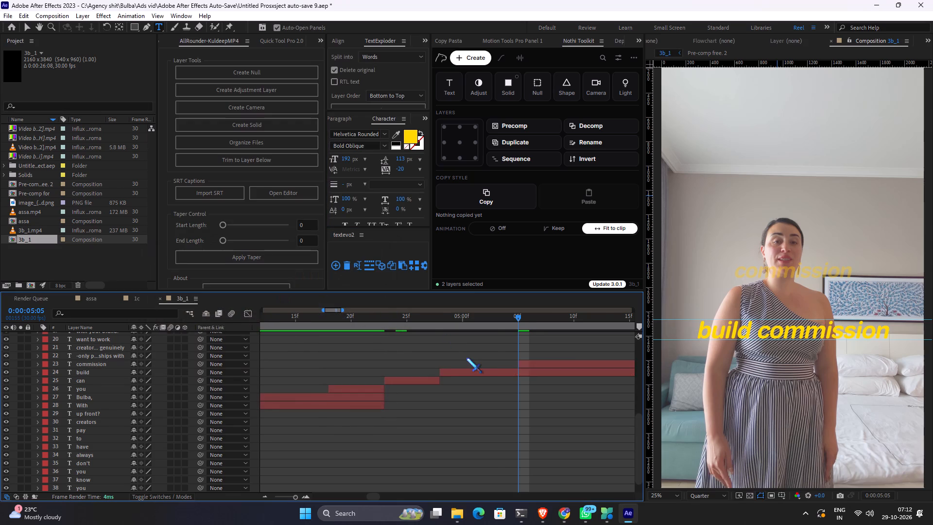
Play back the captions from 0:00:04:14 through "build commission" into "-only partnerships with" to check the word timing.
alt+scroll(466, 358, down, 1)
drag(439, 314, 377, 330)
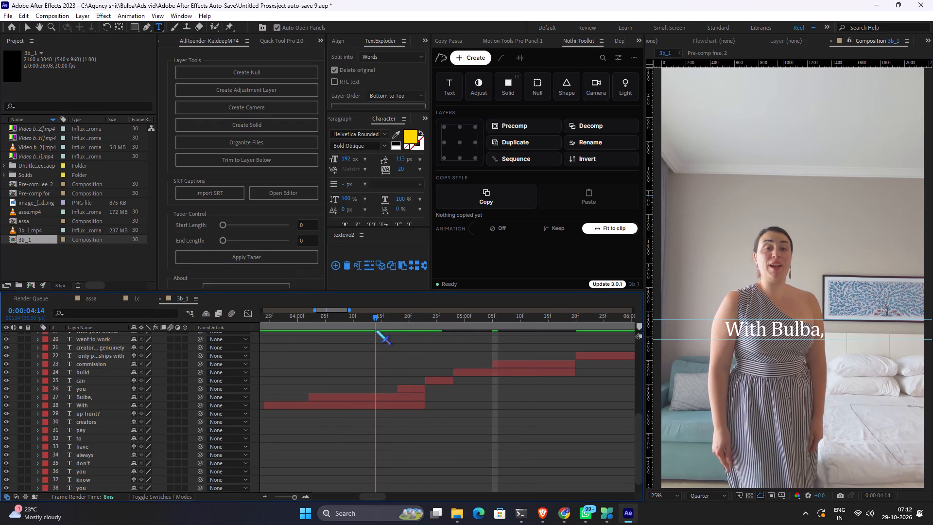
key(space)
key(space)
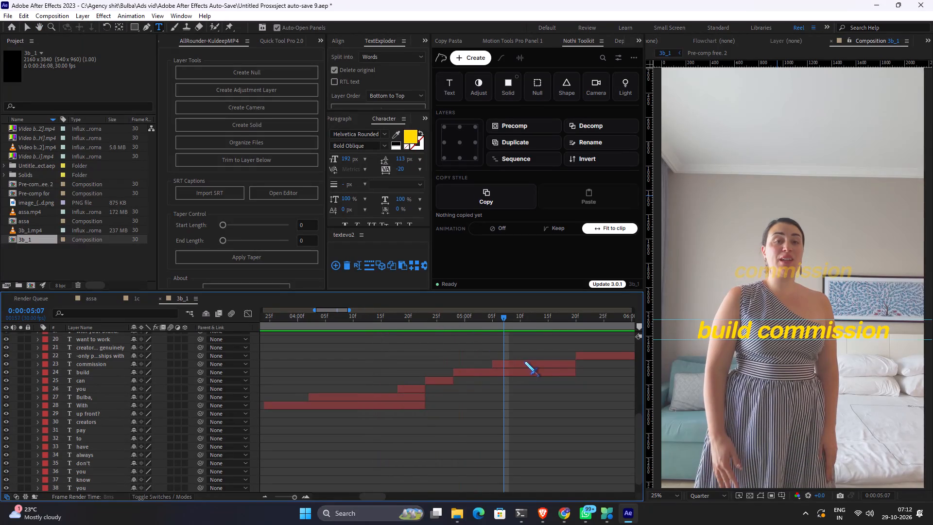
key(space)
key(space)
key(space)
key(space)
key(space)
key(space)
key(space)
key(space)
key(space)
key(space)
key(space)
key(space)
drag(513, 362, 388, 381)
key(space)
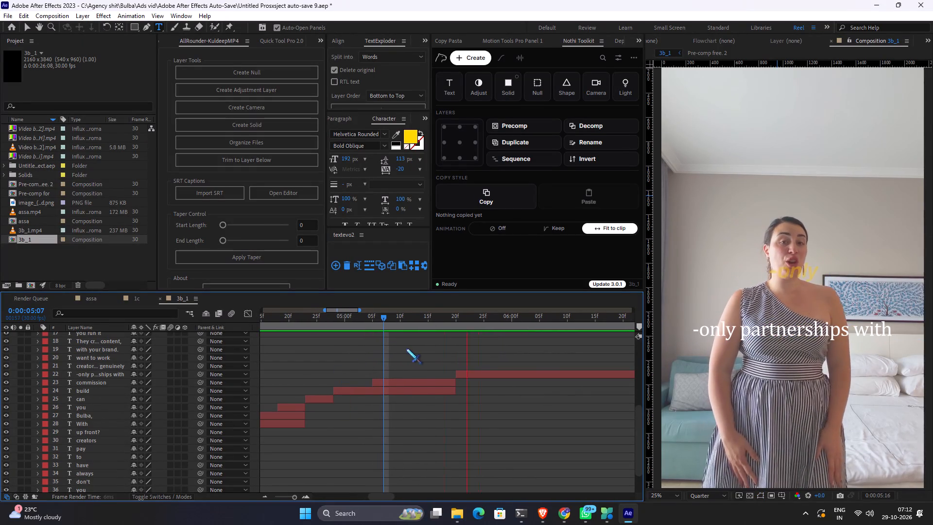
key(space)
click(436, 323)
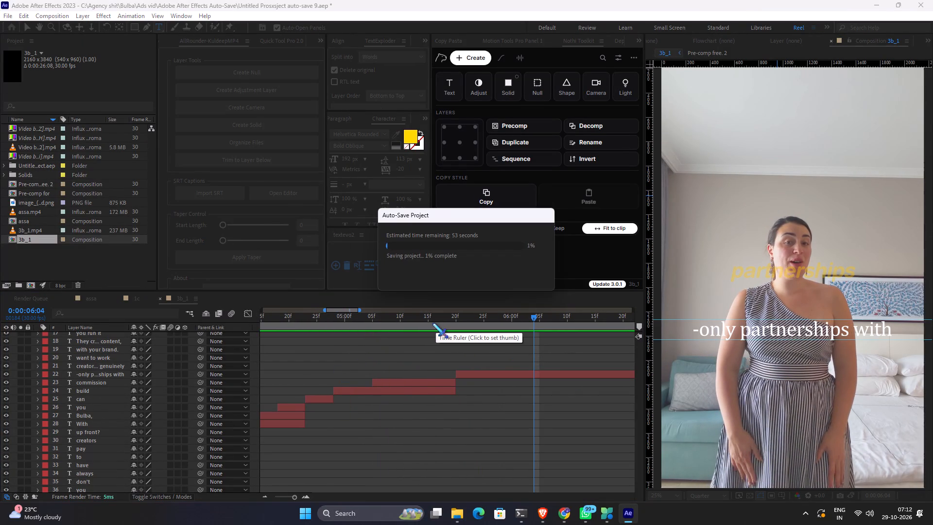
Review the "-only partnerships with" caption up to about 0:00:06:27 to examine where each word is spoken.
drag(464, 316, 452, 319)
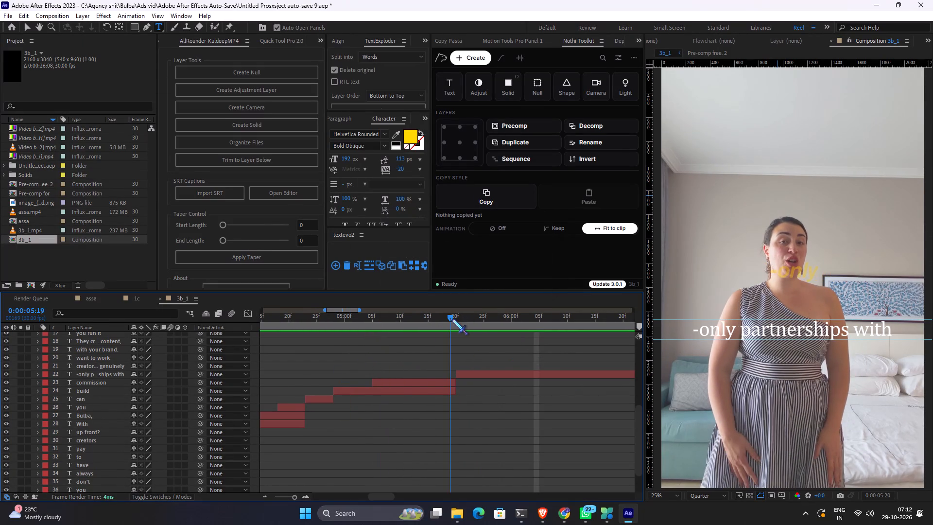
drag(452, 319, 486, 331)
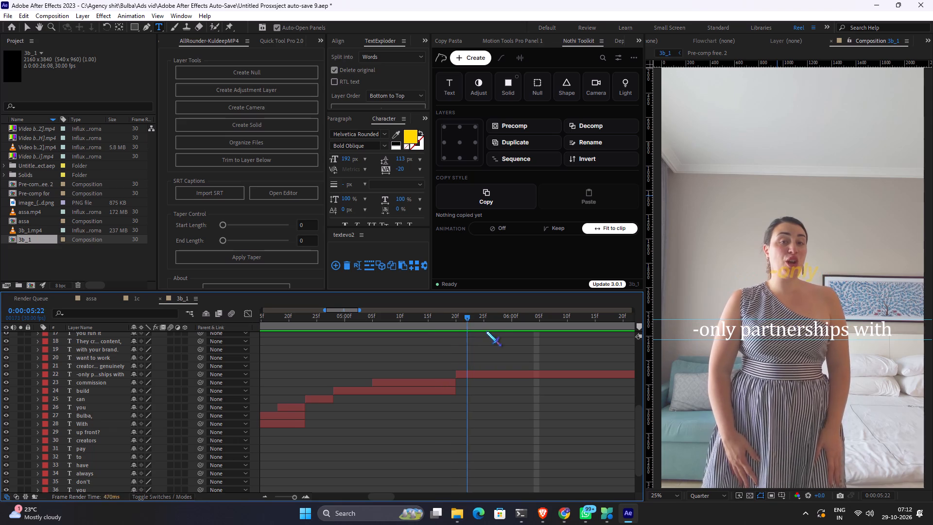
drag(486, 331, 590, 331)
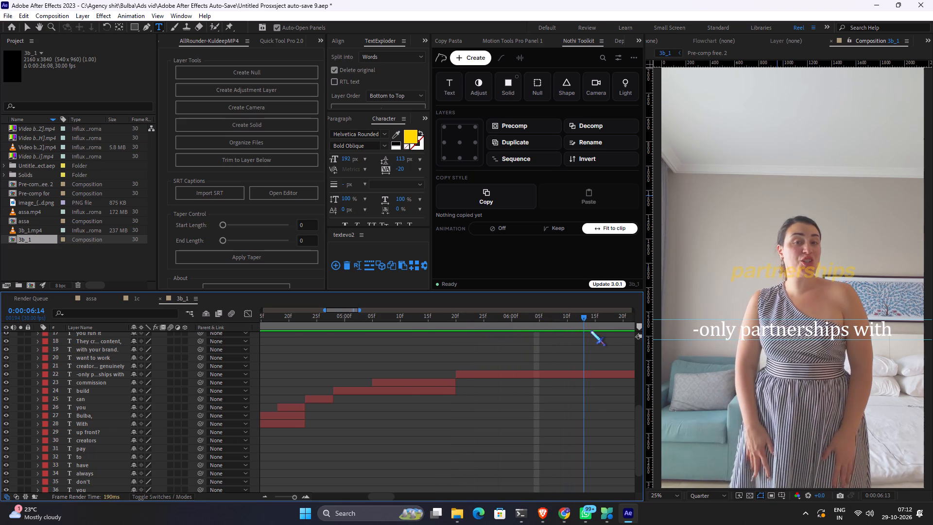
drag(590, 331, 595, 331)
key(space)
key(space)
key(space)
key(space)
key(space)
key(space)
key(space)
key(space)
key(space)
key(space)
key(space)
key(space)
drag(560, 350, 440, 364)
drag(491, 322, 496, 322)
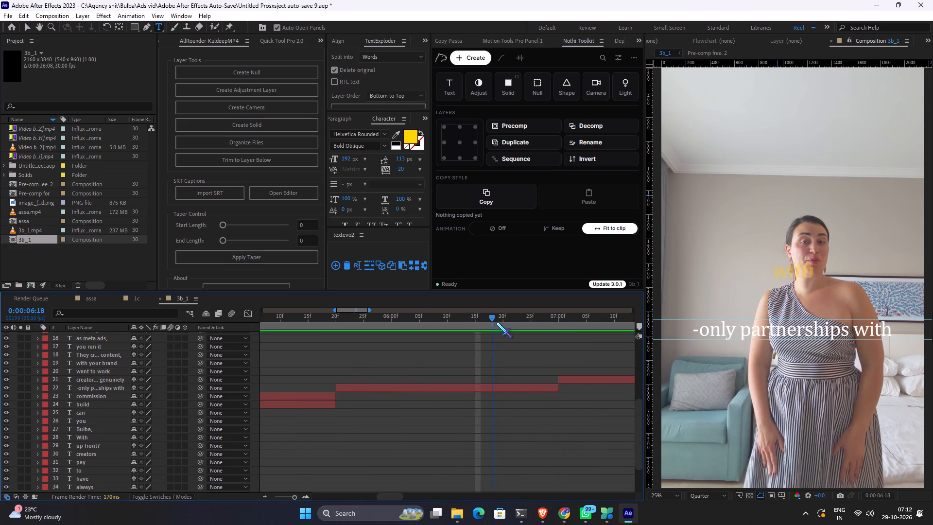
drag(496, 322, 542, 328)
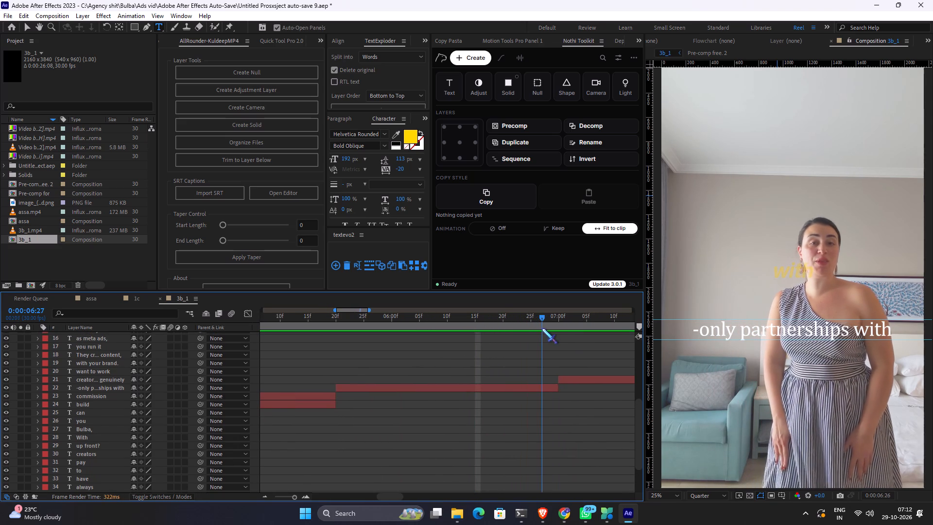
drag(542, 328, 551, 332)
Split the "-only partnerships with" layer at 0:00:06:17, where "with" is spoken.
key(ctrl+Left)
key(ctrl+Left)
key(ctrl+Left)
key(ctrl+Left)
key(ctrl+Left)
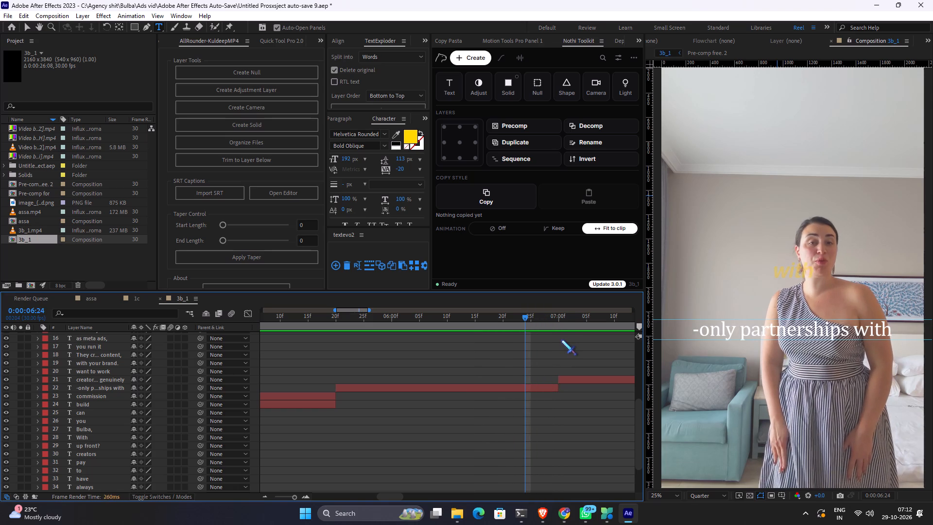
key(ctrl+Left)
key(ctrl+Left)
key(ctrl+Left)
key(ctrl+Left)
key(ctrl+Left)
key(ctrl+Left)
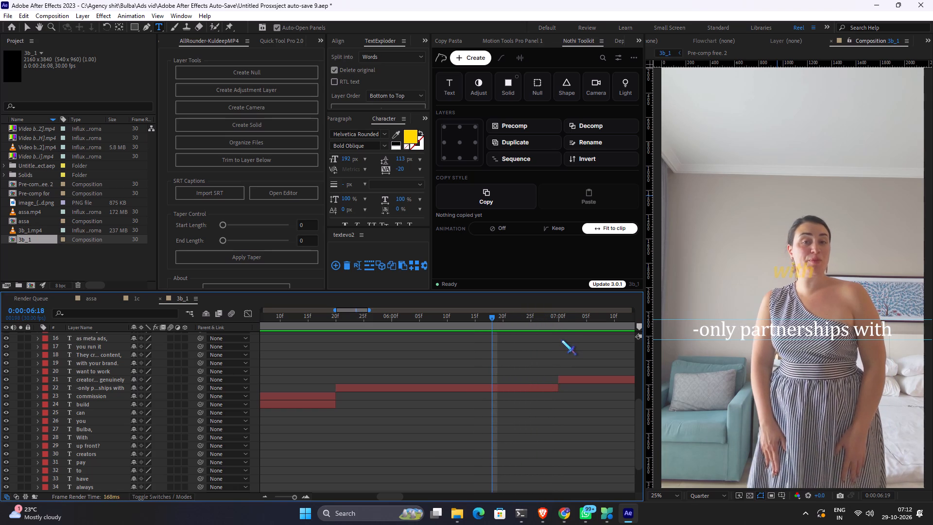
key(ctrl+Left)
key(ctrl+Left)
key(ctrl+Left)
key(ctrl+Right)
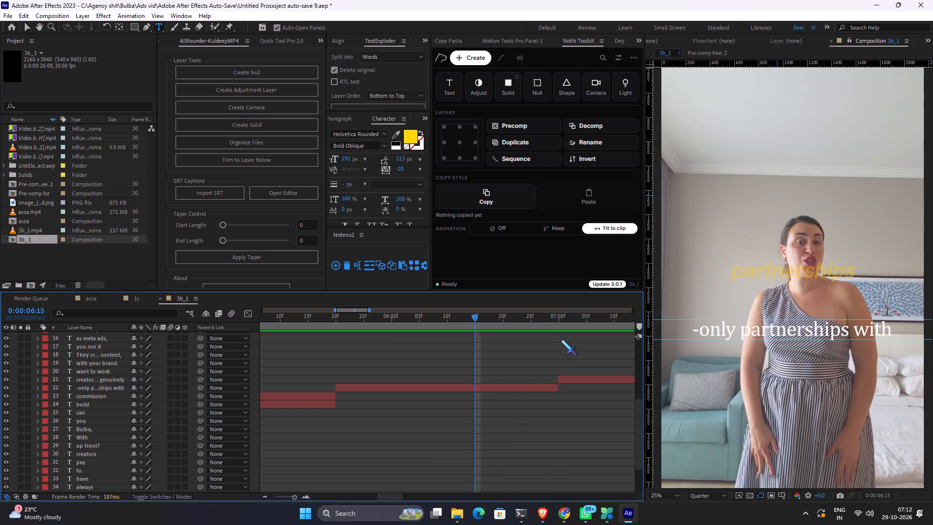
key(ctrl+Right)
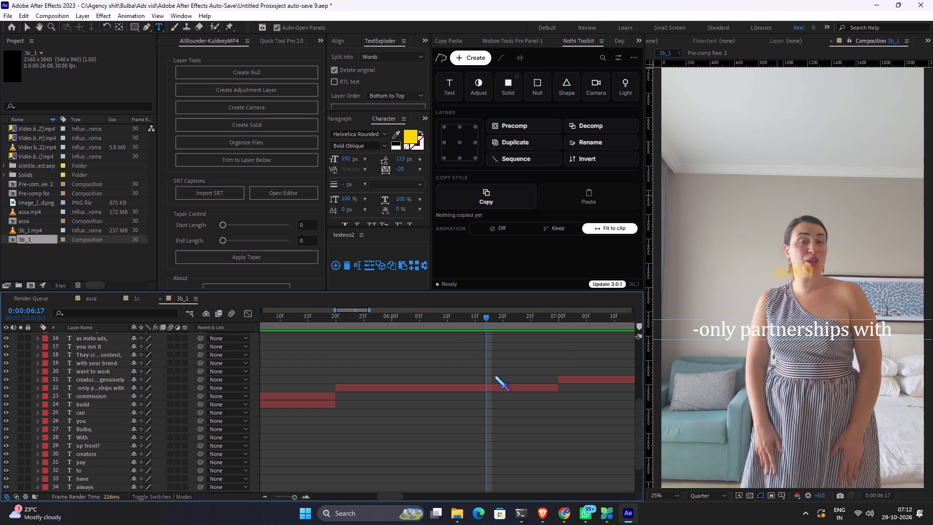
click(514, 385)
key(ctrl+shift+d)
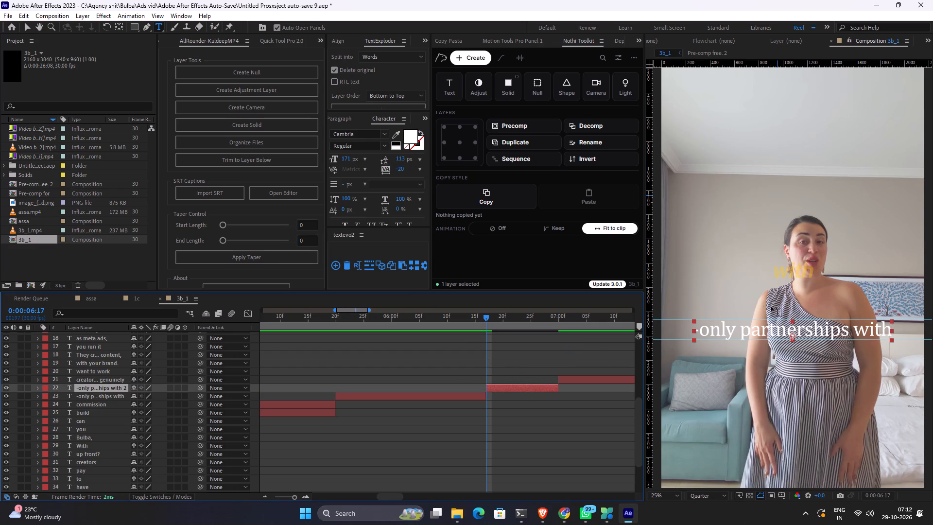
Delete "-only partnerships" from the second half of the split caption, leaving only "with".
drag(855, 333, 73, 402)
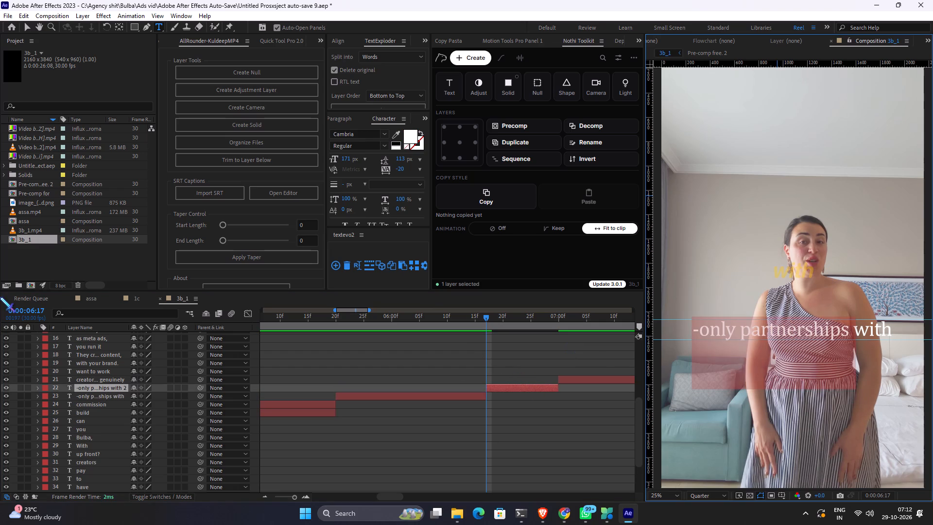
key(BackSpace)
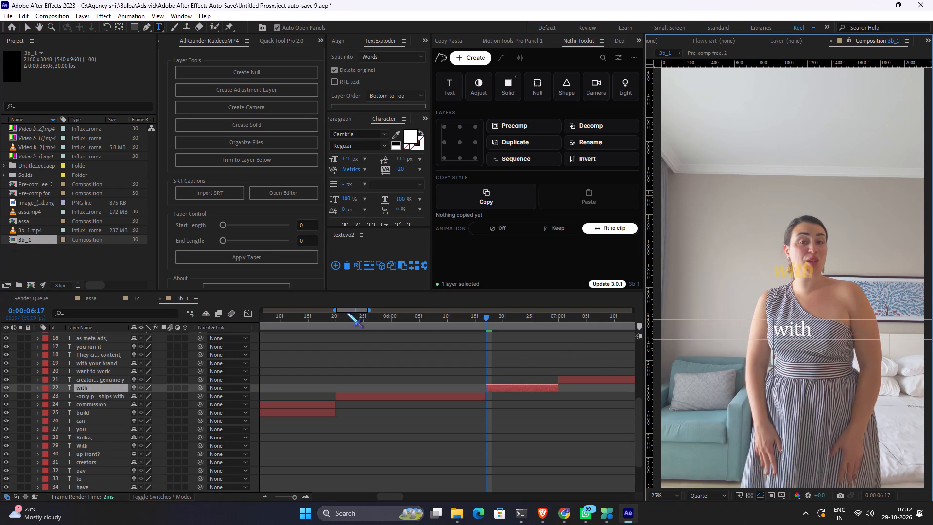
Remove "with" and the leading hyphen from the first half of the split caption so it reads "only partnerships".
click(378, 369)
click(371, 322)
click(395, 396)
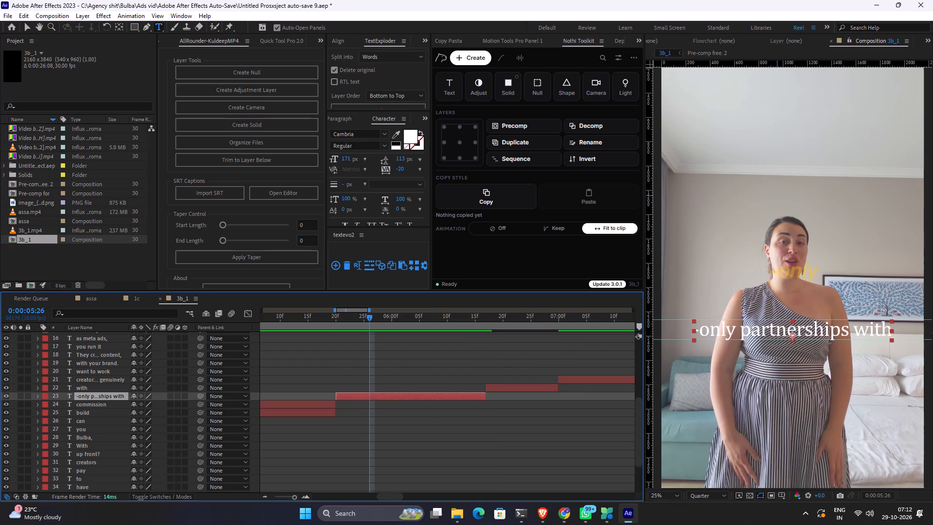
drag(850, 330, 932, 327)
key(BackSpace)
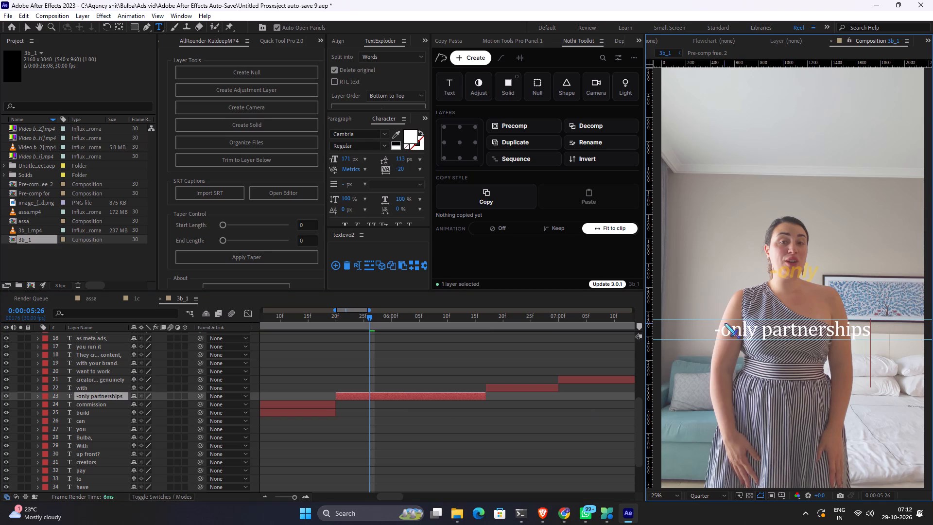
click(720, 328)
key(BackSpace)
key(BackSpace)
key(BackSpace)
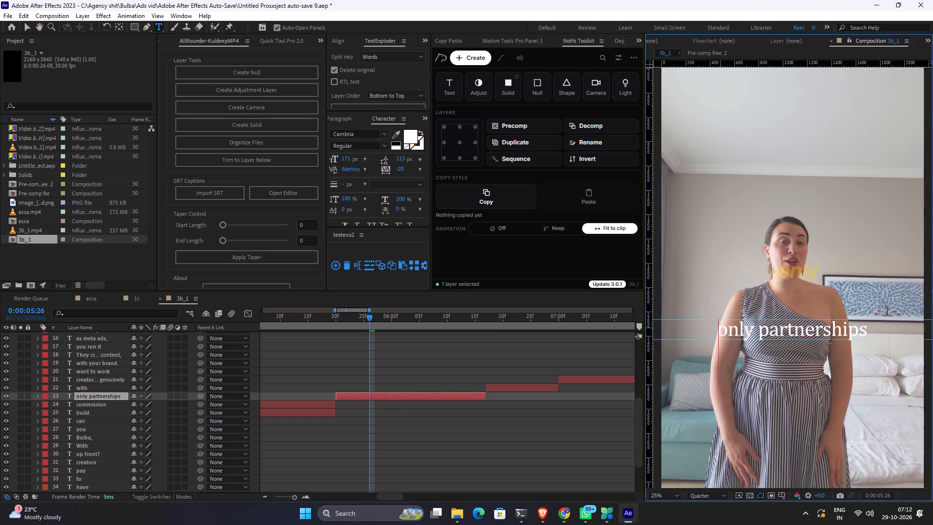
click(416, 367)
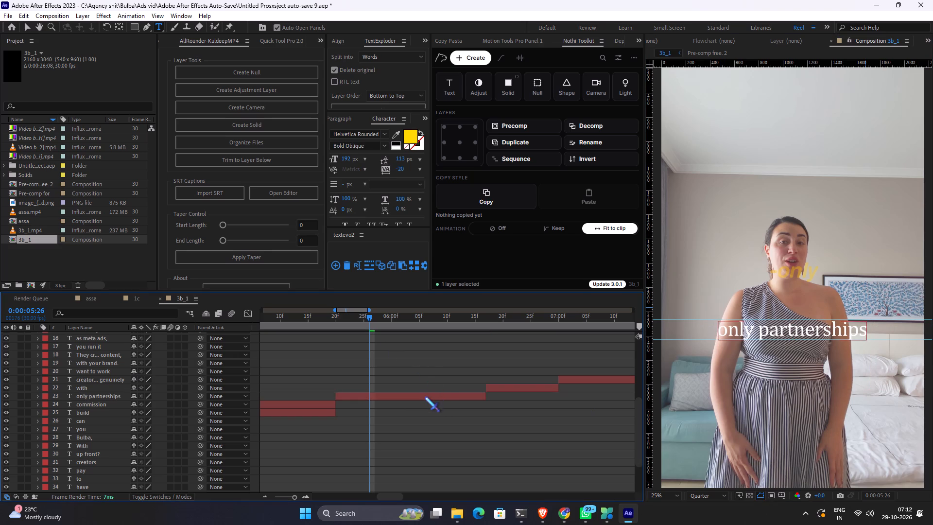
Set the "only partnerships" text to Helvetica Rounded Bold Oblique at 200 px.
click(425, 397)
click(360, 138)
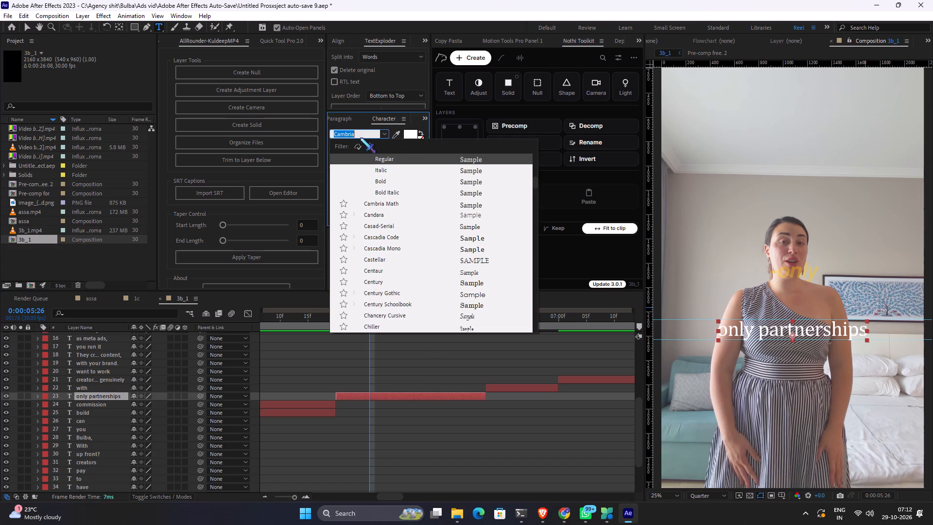
text(he)
key(l)
text(vetica ro)
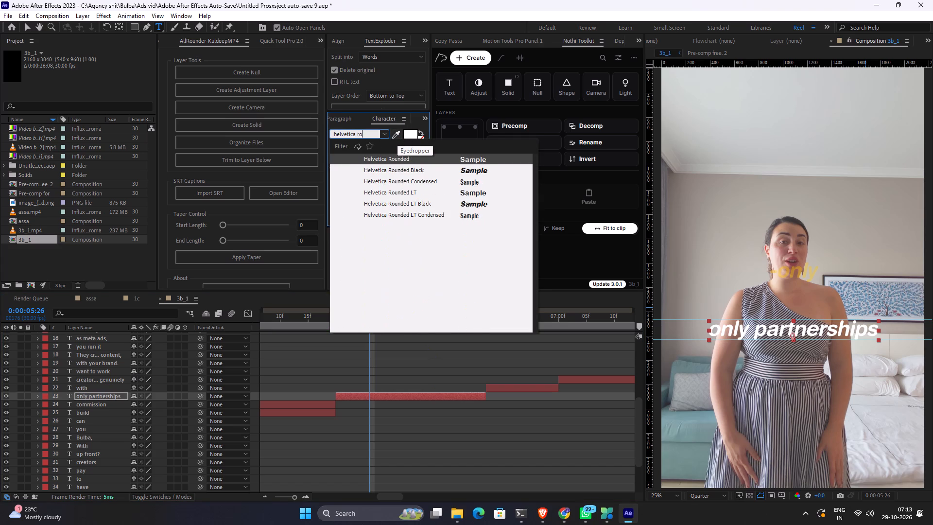
key(Return)
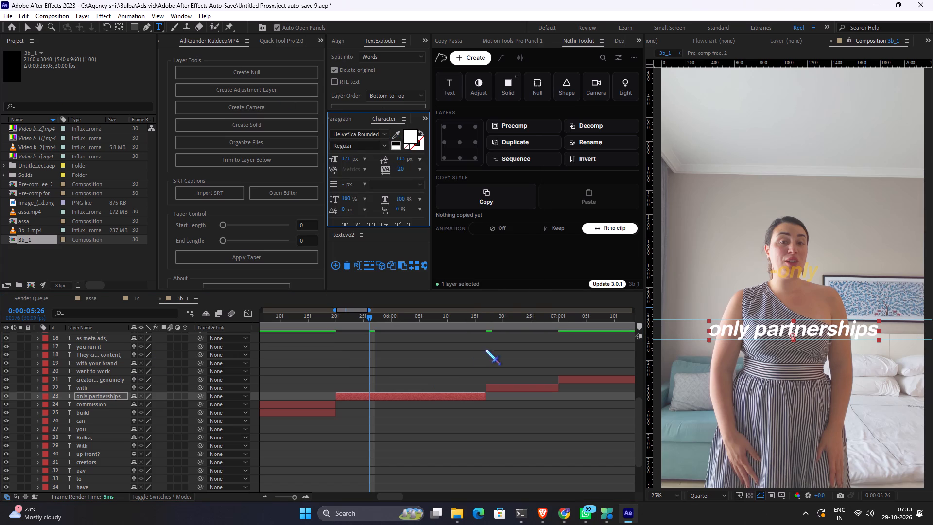
drag(354, 159, 364, 159)
drag(364, 159, 368, 158)
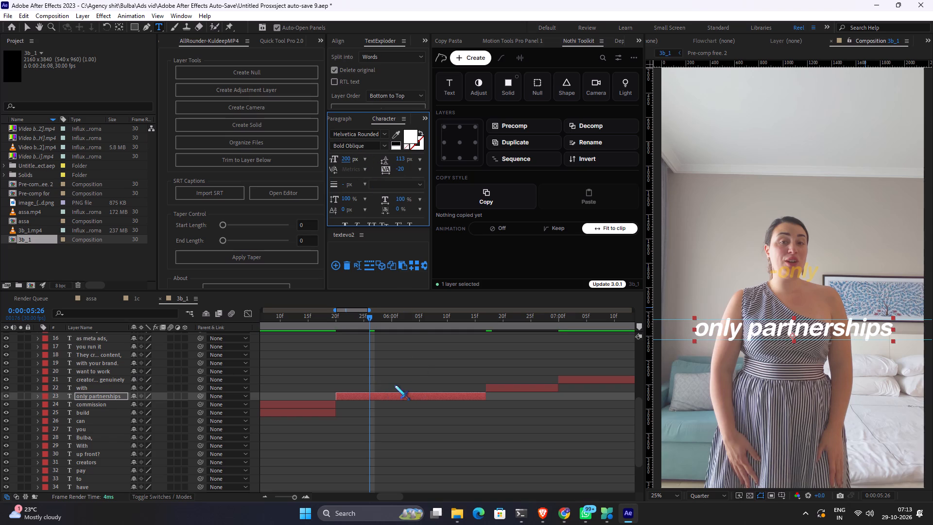
click(378, 382)
Nudge the "only partnerships" layer slightly down between the horizontal guides.
click(401, 399)
key(Down)
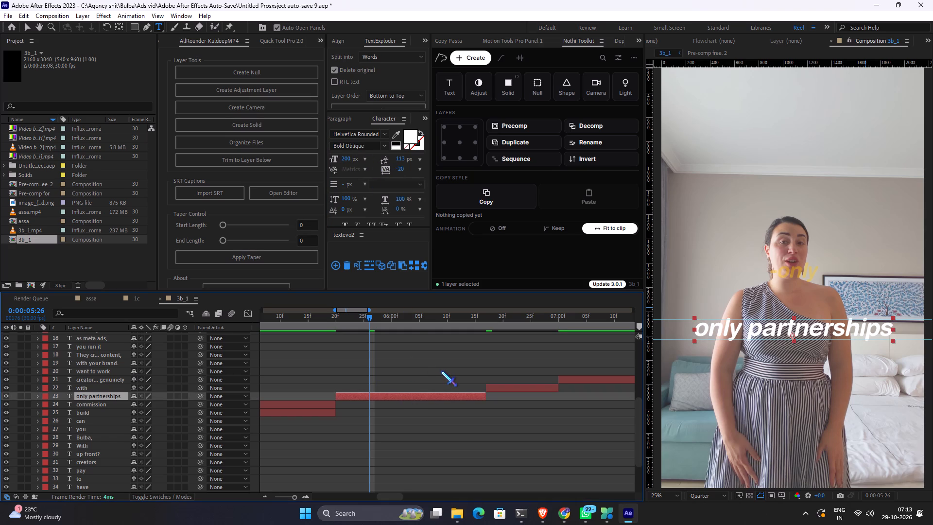
key(Down)
key(Down)
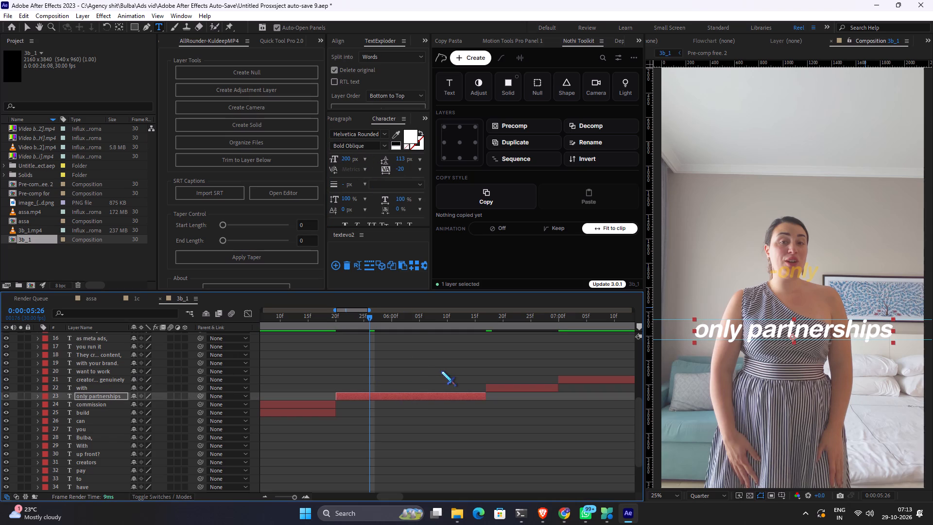
Change the fill colour of the "only partnerships" text from white to bright yellow.
click(408, 136)
drag(293, 344, 283, 367)
drag(219, 343, 314, 234)
click(360, 265)
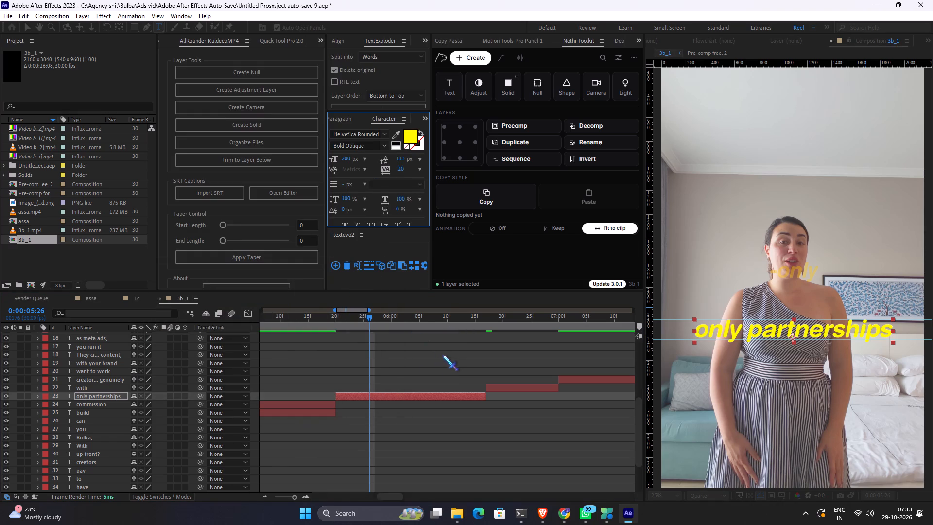
click(396, 382)
Split the "only partnerships" layer into separate word layers with TextExploder.
click(403, 401)
click(388, 395)
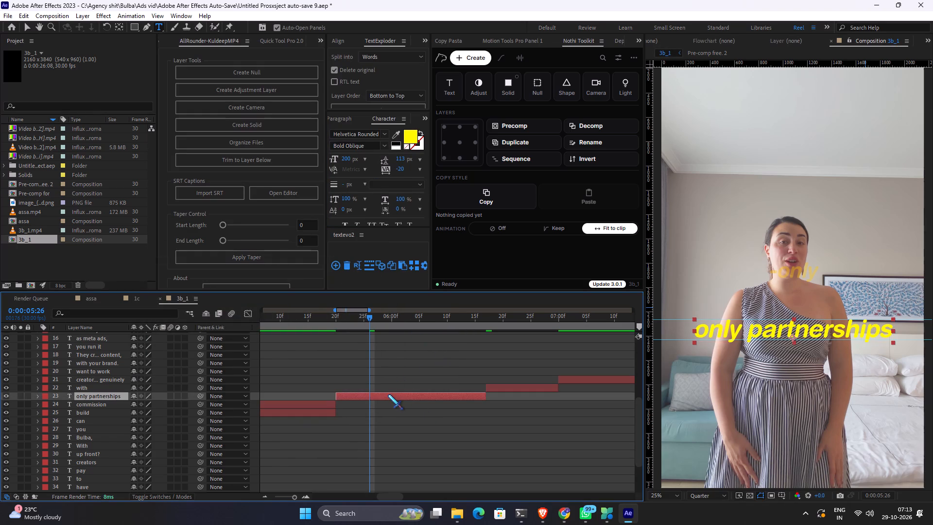
click(346, 103)
click(360, 107)
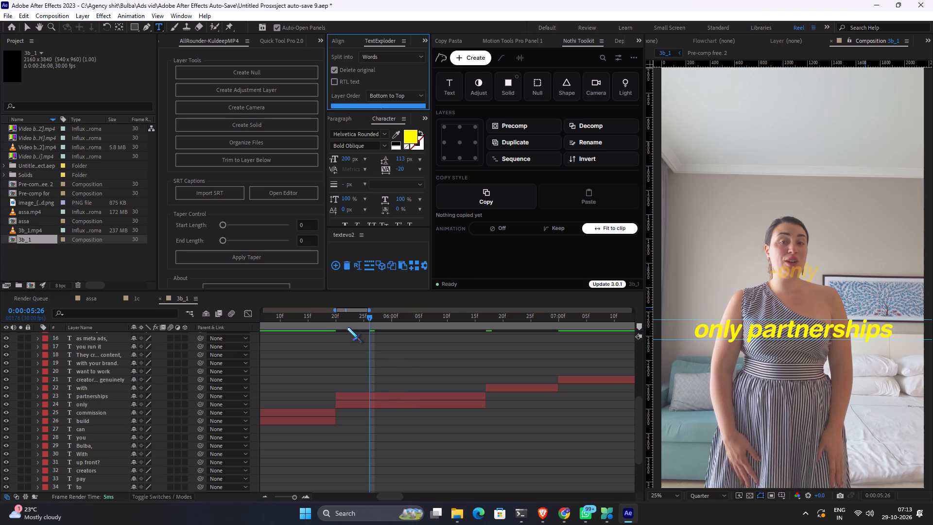
Trim the start of the "partnerships" layer to 0:00:05:29, where the word is spoken.
key(ctrl+Right)
key(ctrl+Right)
key(ctrl+Right)
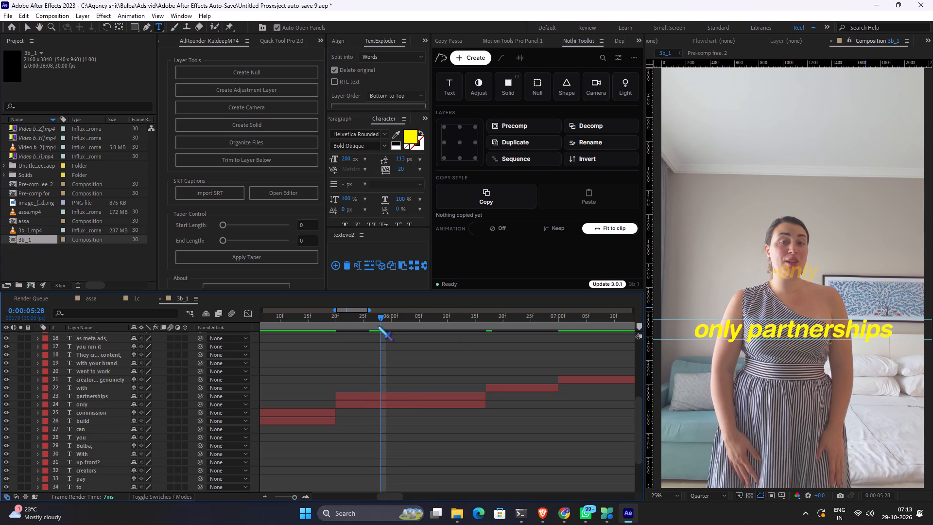
key(ctrl+Right)
key(ctrl+Left)
key(ctrl+Left)
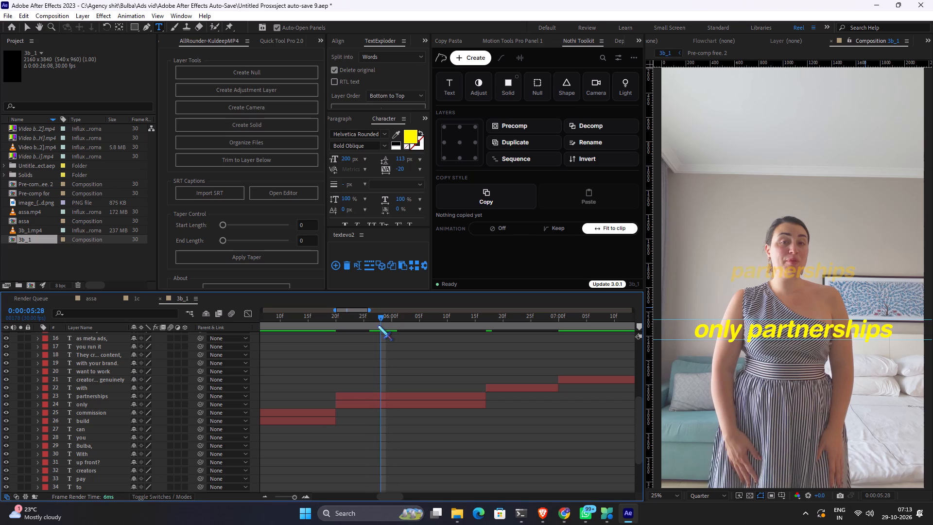
key(ctrl+Right)
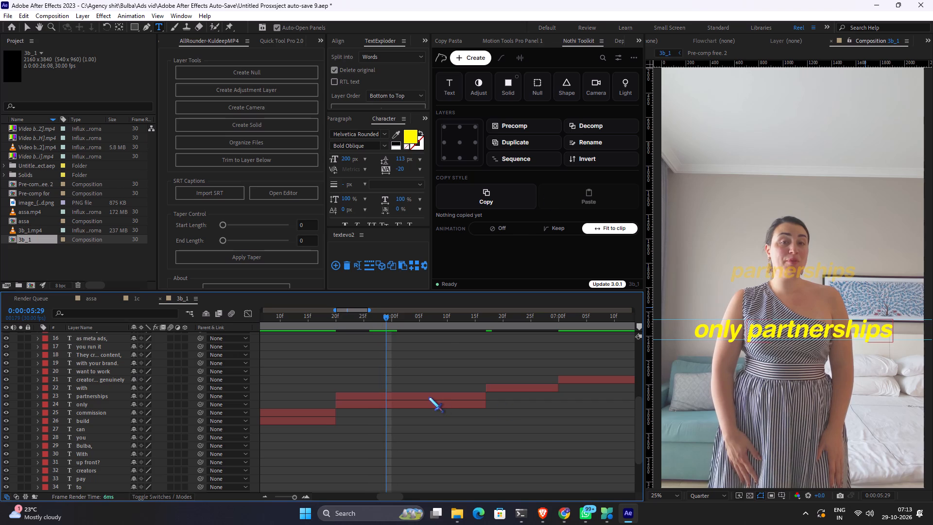
click(429, 396)
key(alt+bracketleft)
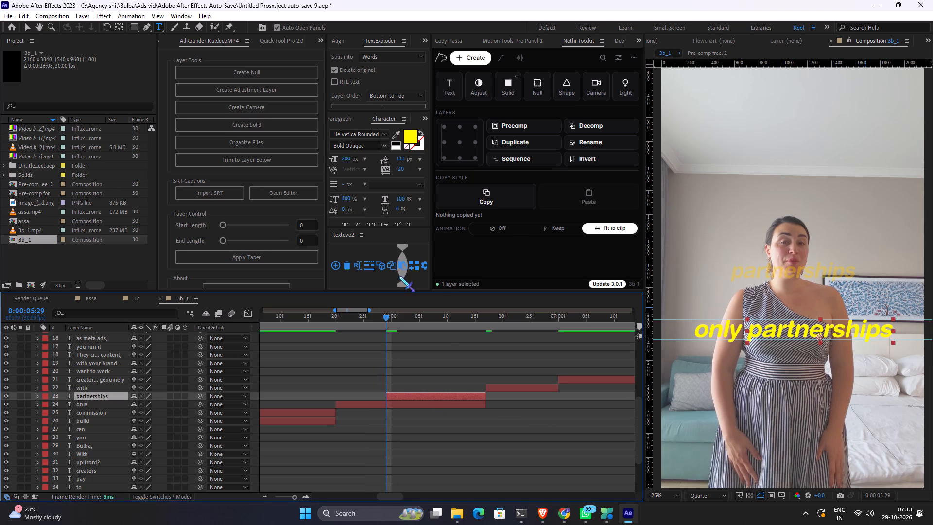
Play back the captions from 0:00:05:13 through "only partnerships" and "with" into "creators who genuinely" to check the word timing.
alt+scroll(382, 376, down, 1)
click(338, 323)
key(space)
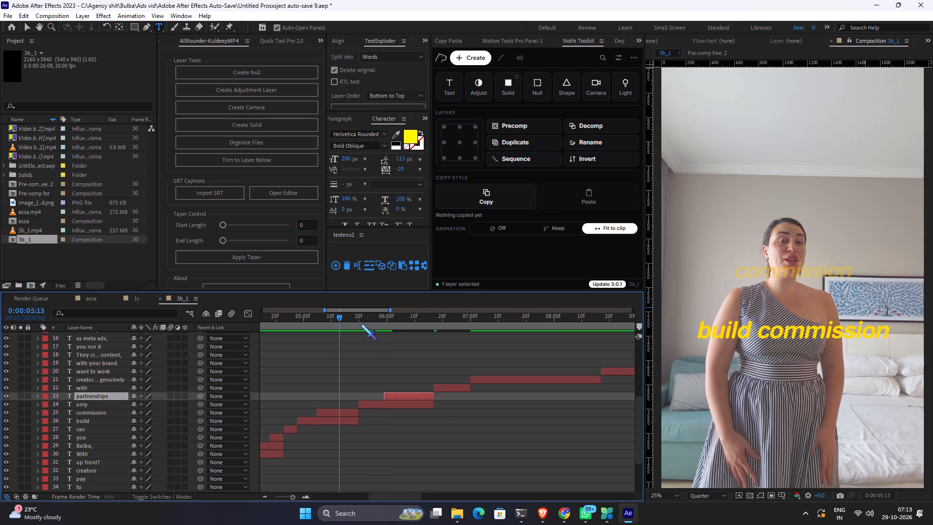
key(space)
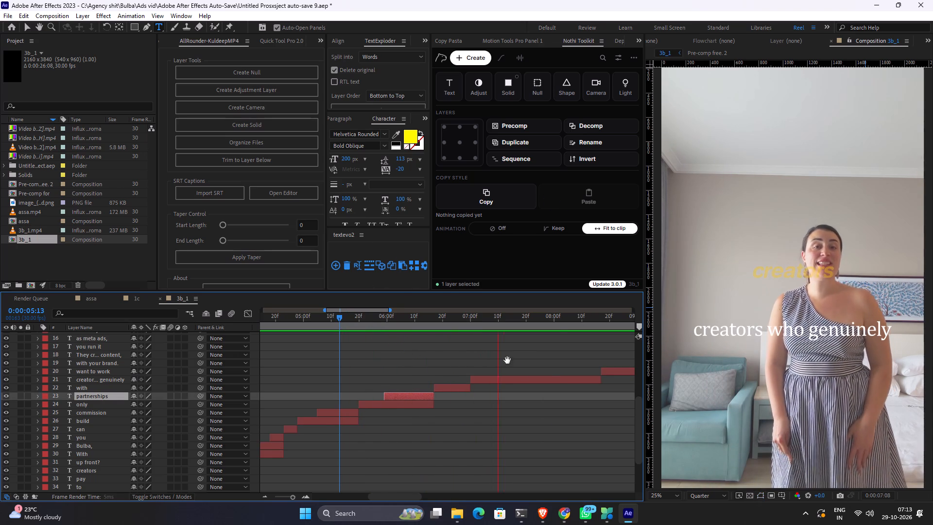
key(space)
key(space)
key(space)
key(space)
key(space)
key(space)
key(space)
key(space)
drag(530, 355, 437, 351)
key(space)
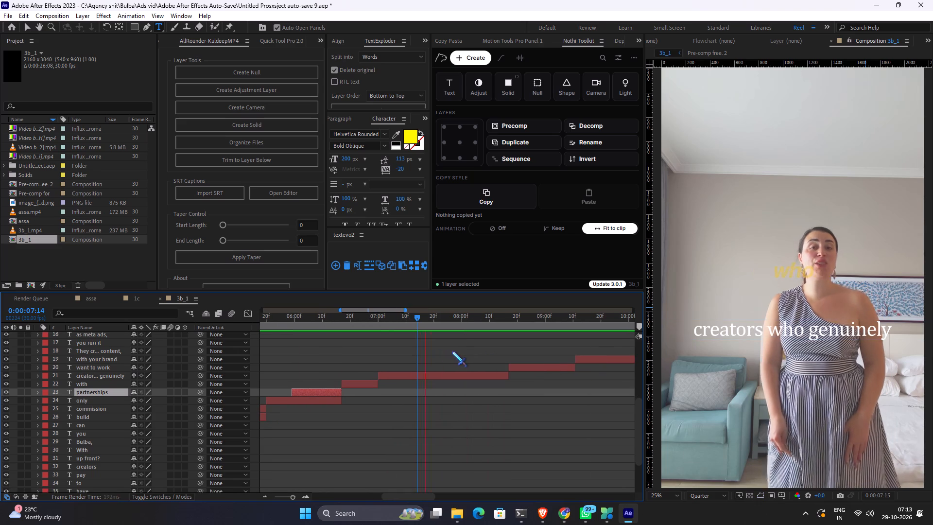
key(space)
Set the composition viewer magnification to Fit.
click(472, 371)
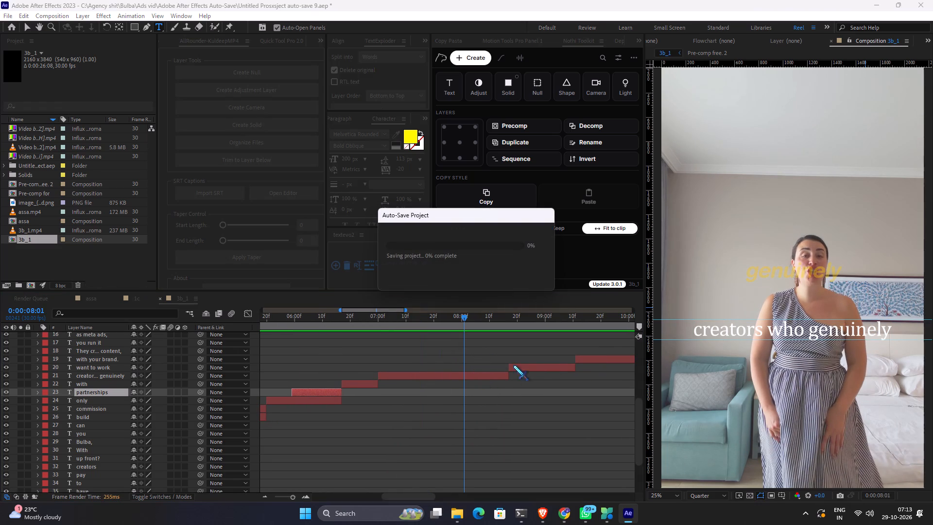
click(451, 375)
click(451, 374)
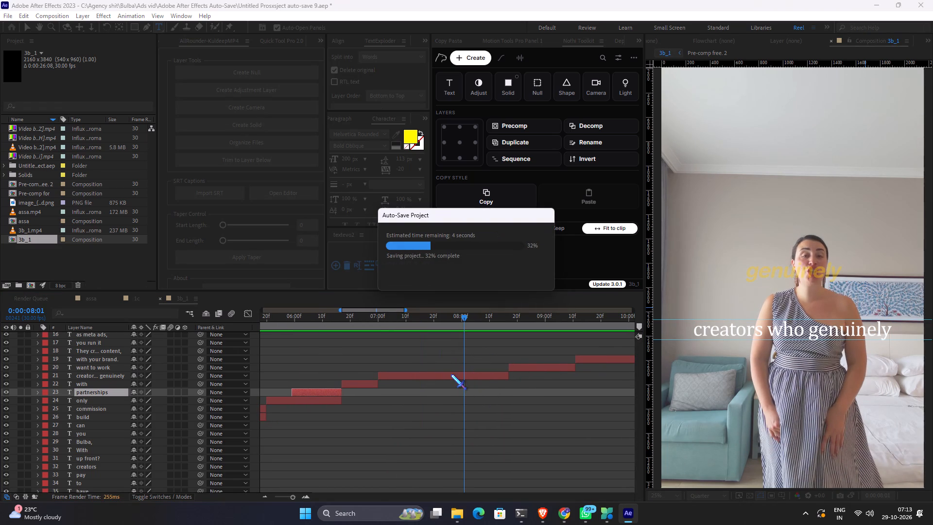
alt+scroll(450, 368, down, 4)
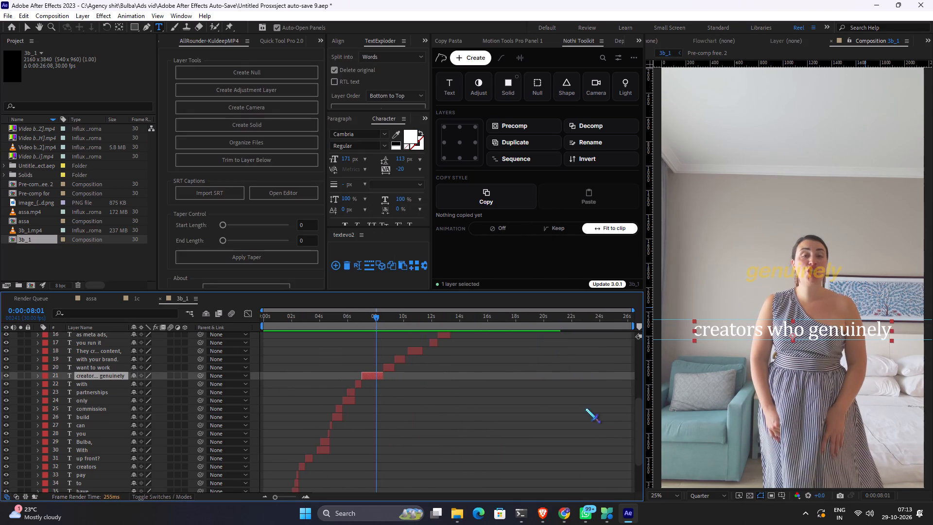
click(668, 491)
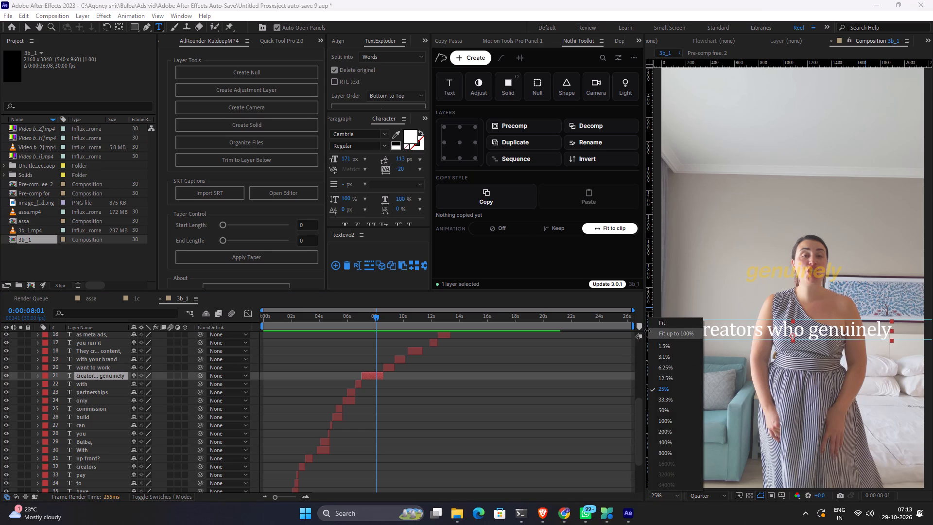
click(651, 322)
click(508, 398)
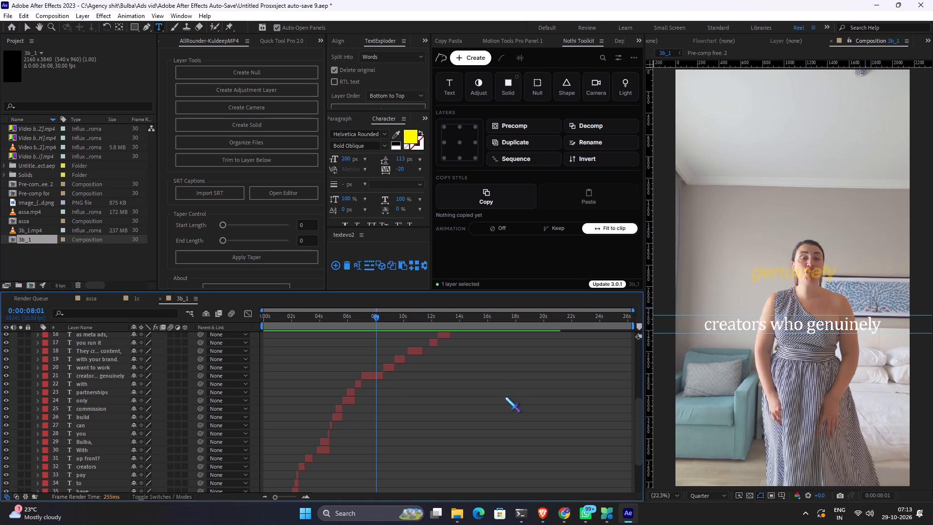
Split the "creators who genuinely" caption layer at 0:00:07:16, where "who" is spoken.
key(space)
key(space)
alt+scroll(351, 379, up, 2)
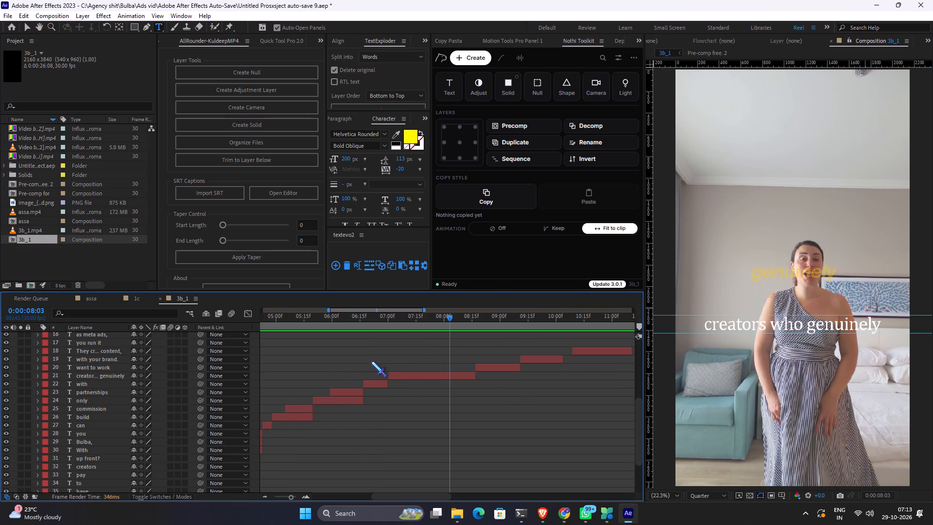
drag(384, 323, 389, 324)
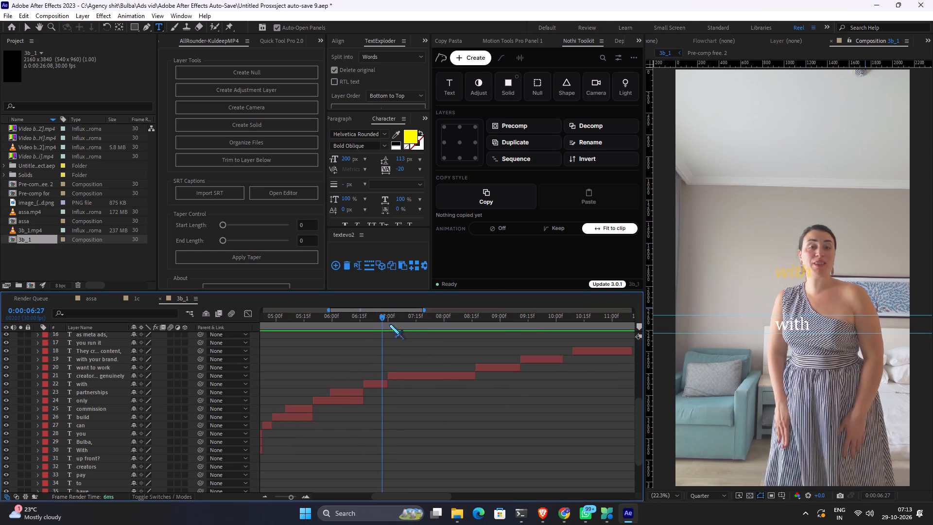
drag(389, 324, 401, 328)
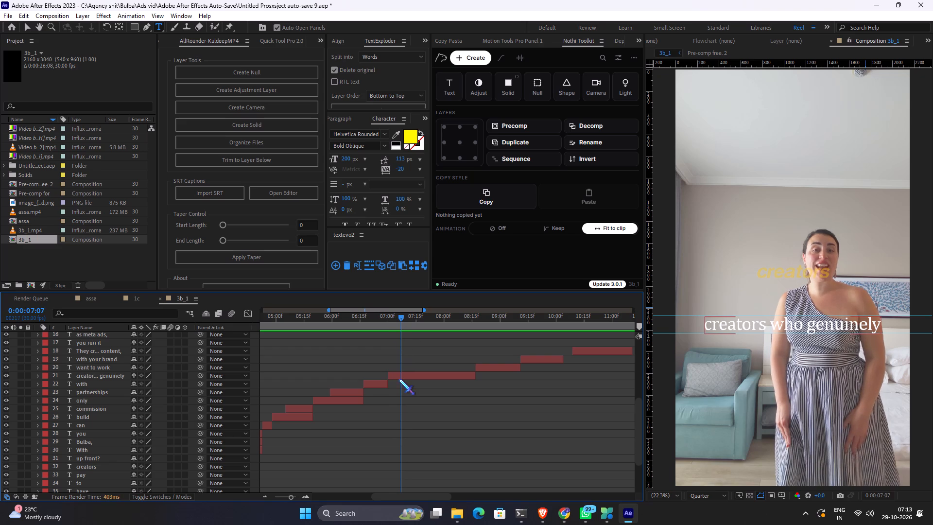
alt+scroll(399, 379, up, 2)
alt+scroll(404, 336, down, 1)
drag(418, 320, 432, 319)
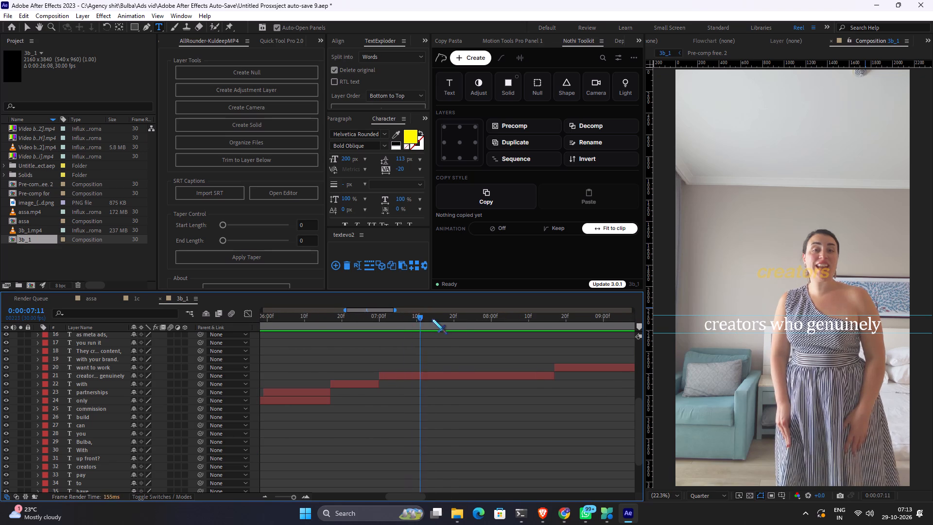
drag(432, 319, 443, 322)
key(ctrl+Left)
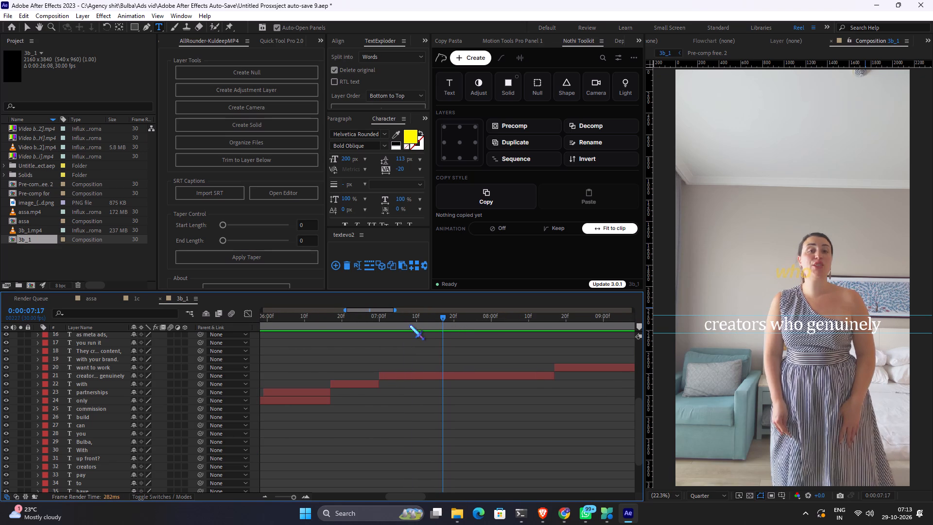
key(ctrl+Left)
key(ctrl+Right)
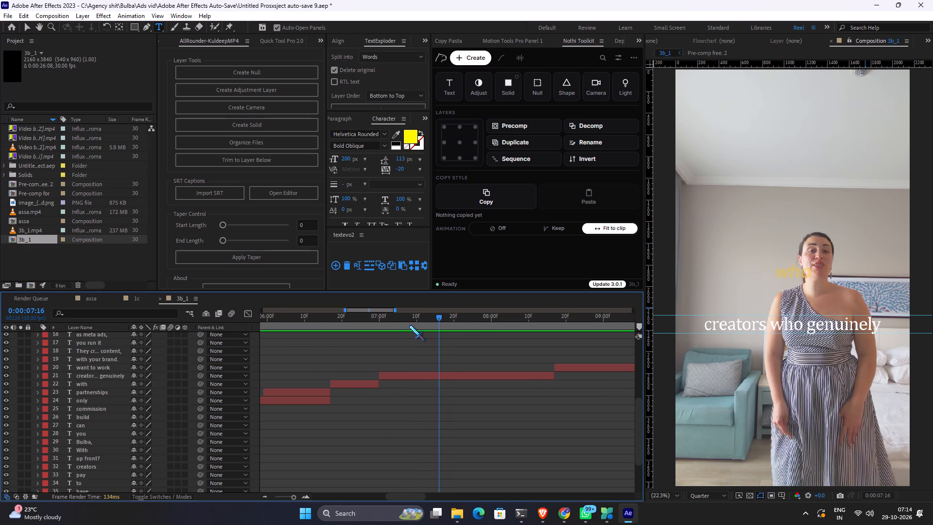
click(430, 373)
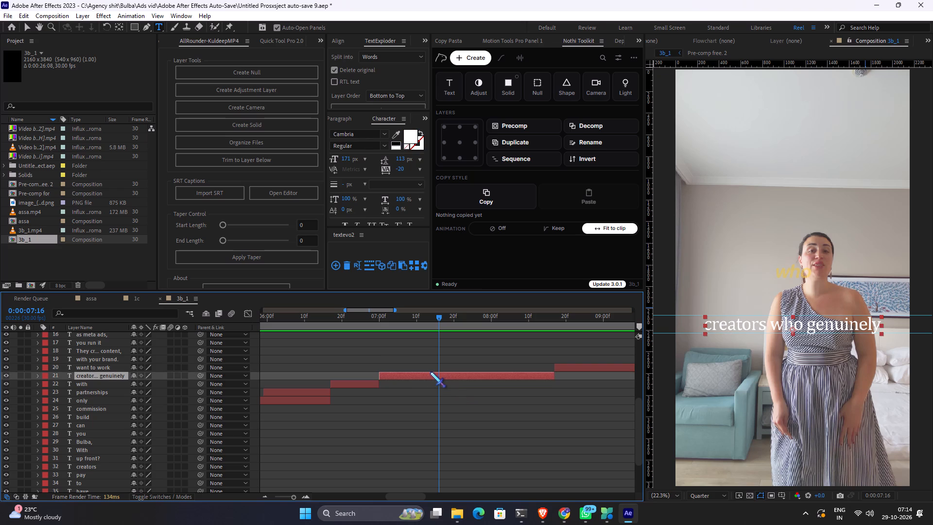
key(ctrl+shift+d)
Extend the end of the "with" layer to 0:00:07:16, where the second part of "creators who genuinely" starts.
click(371, 320)
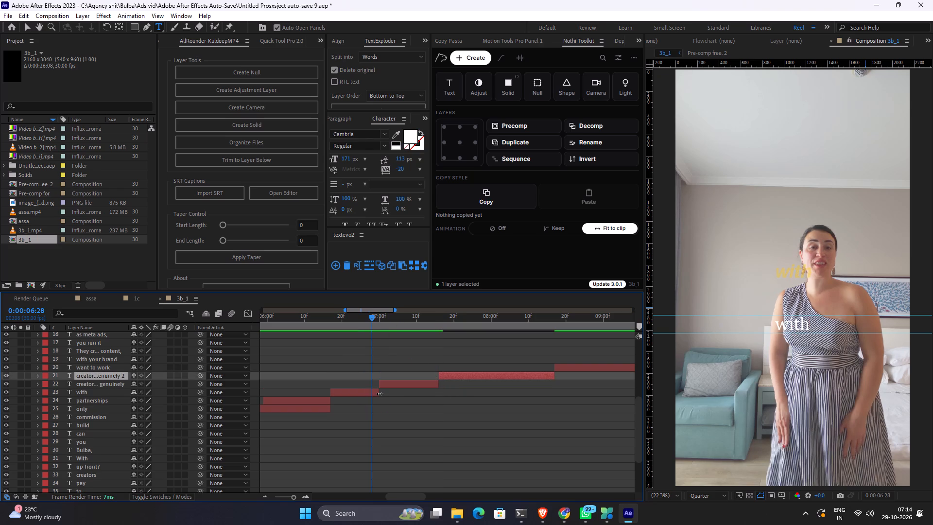
drag(380, 394, 441, 397)
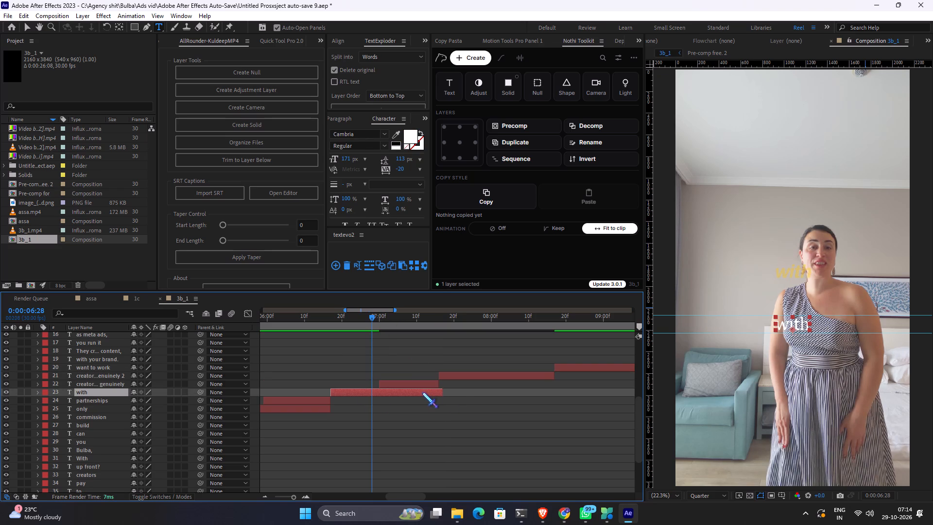
click(444, 392)
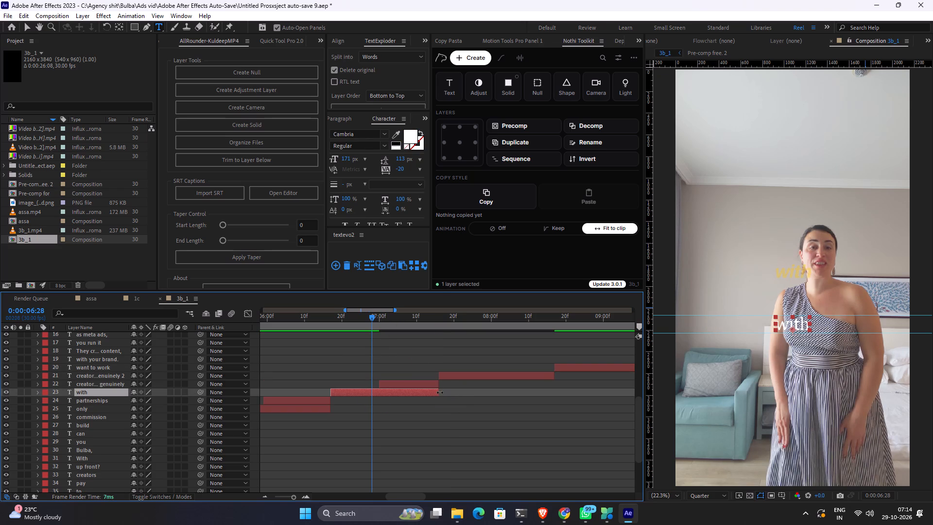
Change the "with" caption text to "with creators".
double_click(431, 392)
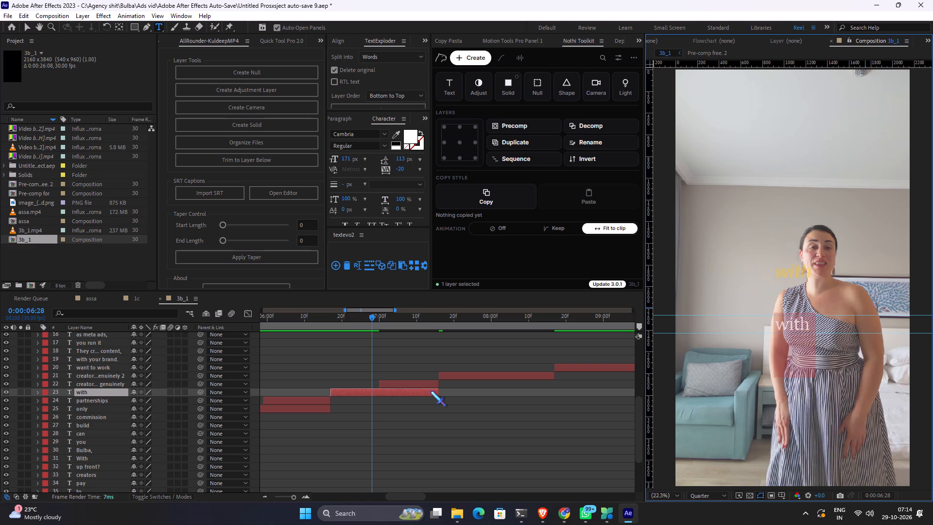
key(Right)
key(BackSpace)
key(space)
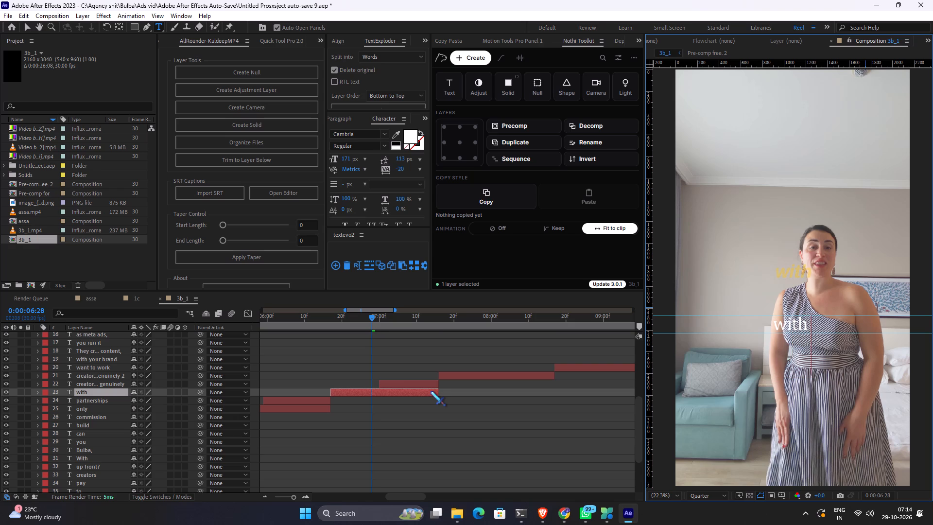
text(creators)
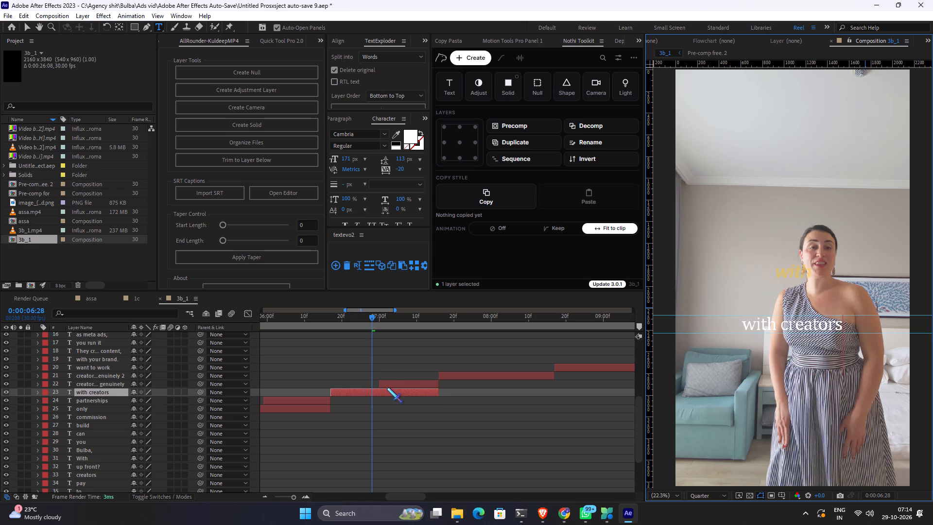
Delete the first part of the split "creators who genuinely" layer.
click(408, 386)
key(Delete)
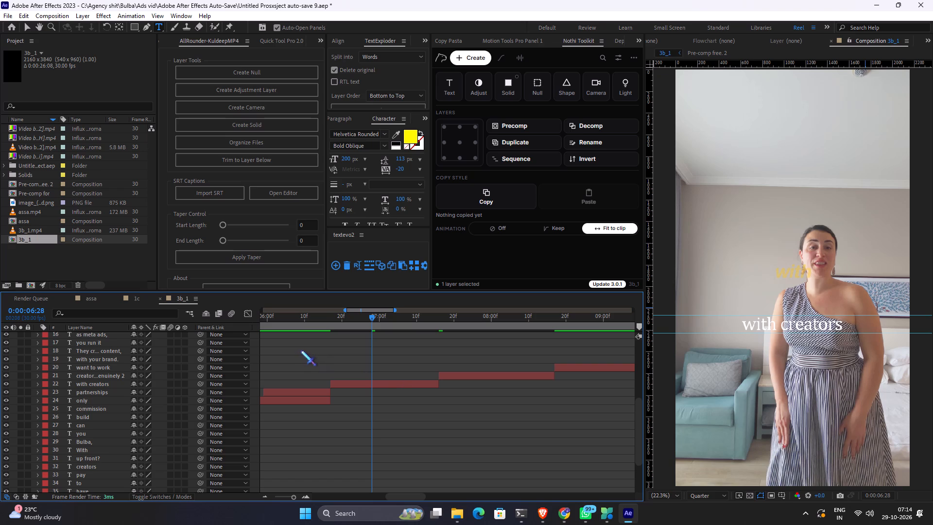
Play back from 0:00:06:11 through "with creators" to the start of "want to work" to check the caption timing.
click(308, 326)
key(space)
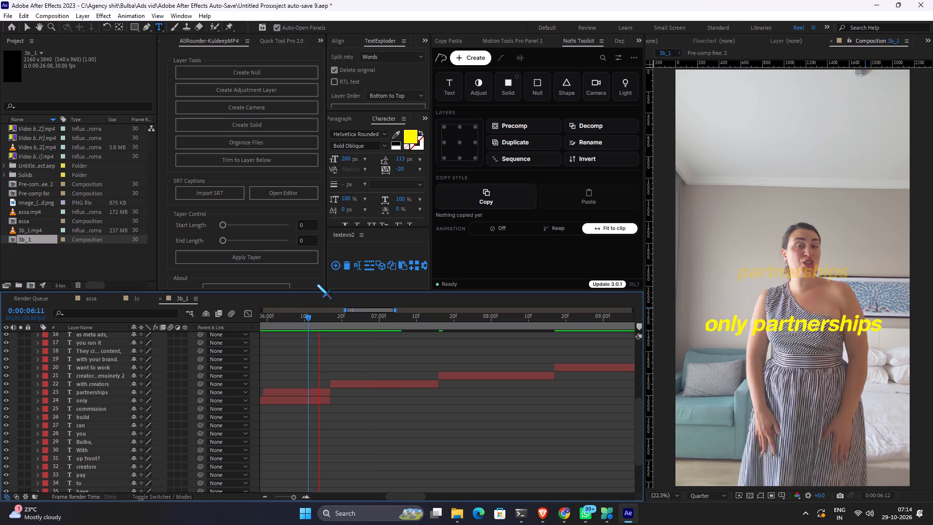
key(space)
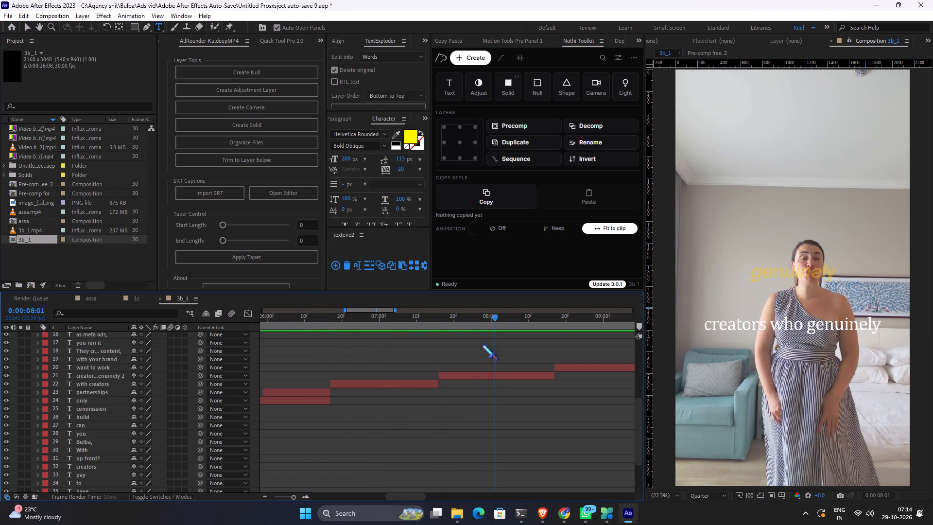
key(space)
key(space)
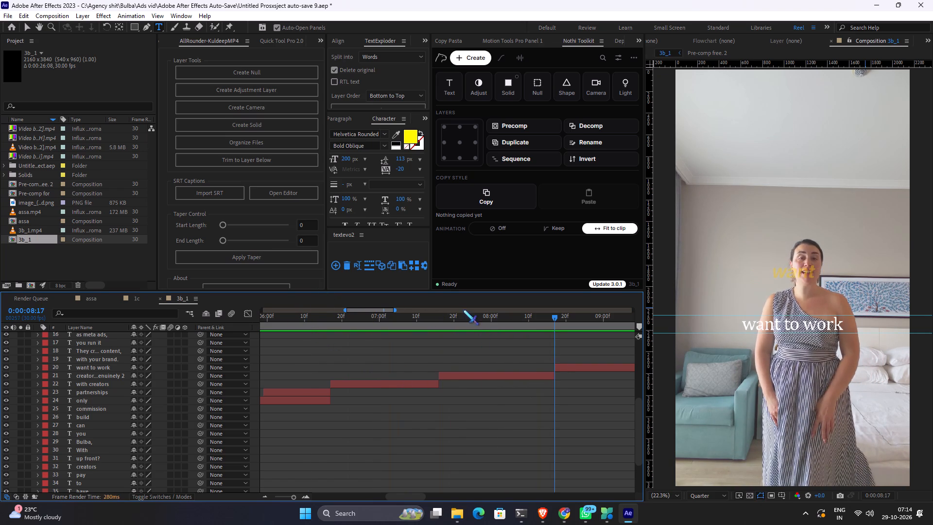
Remove "creators" from the remaining "creators who genuinely" caption so it reads "who genuinely".
click(474, 318)
click(514, 378)
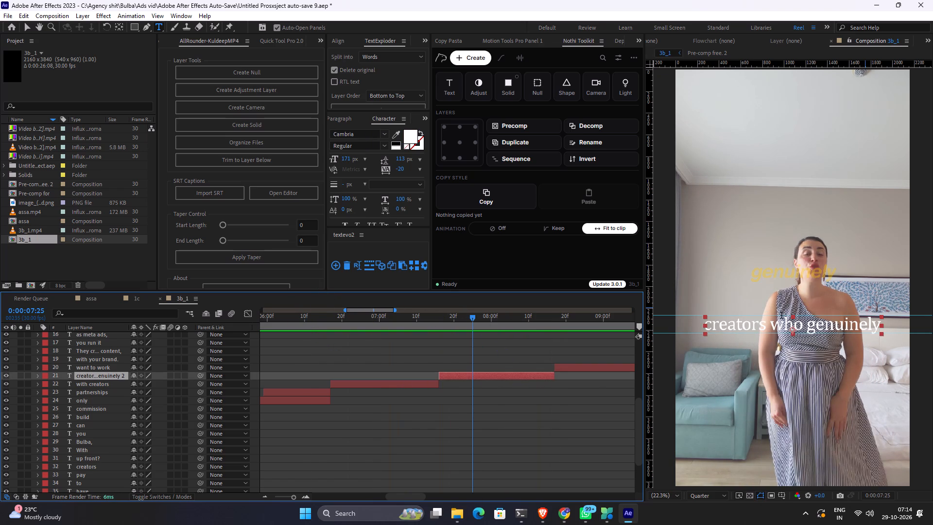
drag(771, 321, 432, 323)
key(BackSpace)
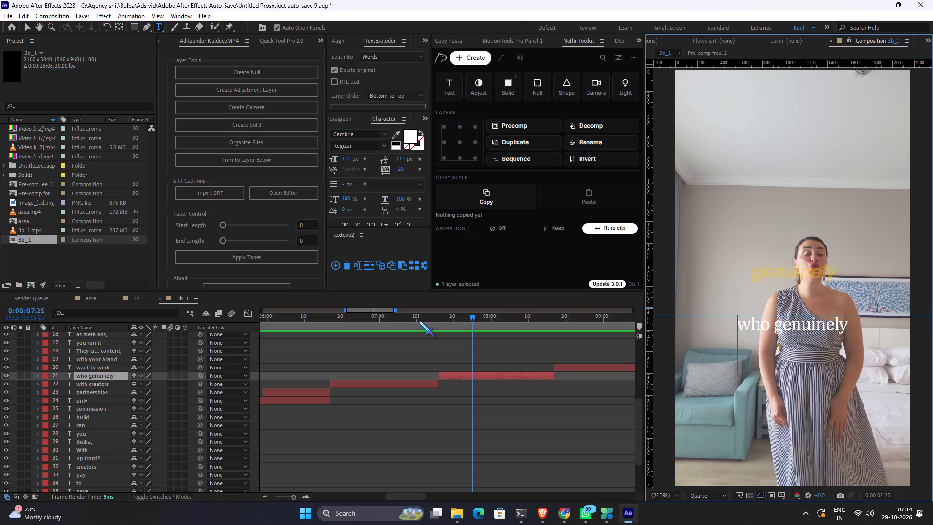
click(486, 402)
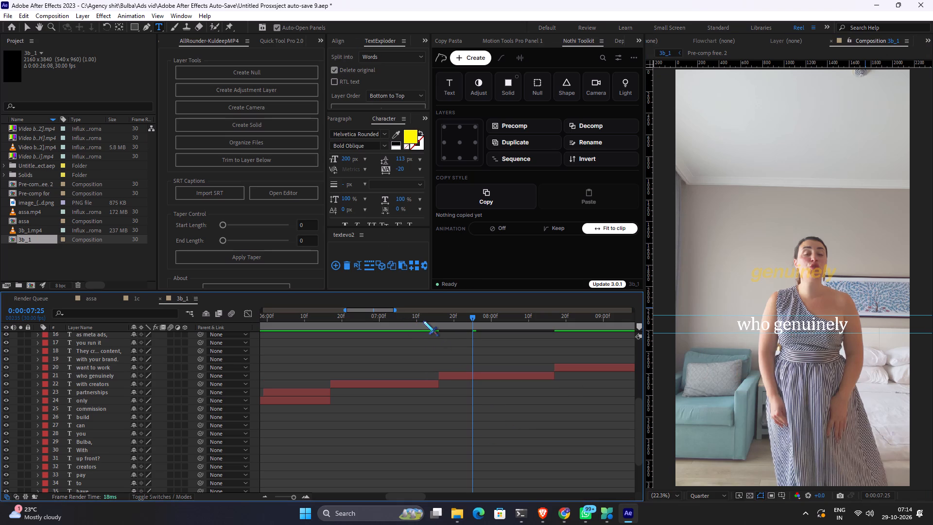
Play back from 0:00:07:09 through "who genuinely" and "want to work" into "with your brand." to check the caption timing.
click(414, 321)
key(space)
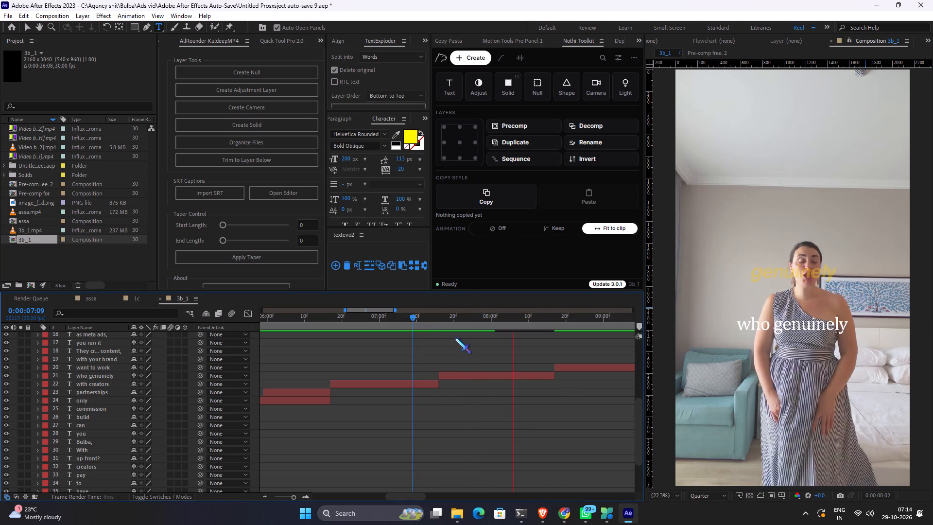
key(space)
key(space)
key(space)
key(space)
key(space)
key(space)
key(space)
key(space)
key(space)
key(space)
key(space)
key(space)
key(space)
key(space)
key(space)
key(space)
key(space)
key(space)
key(space)
key(space)
key(space)
drag(476, 343, 274, 343)
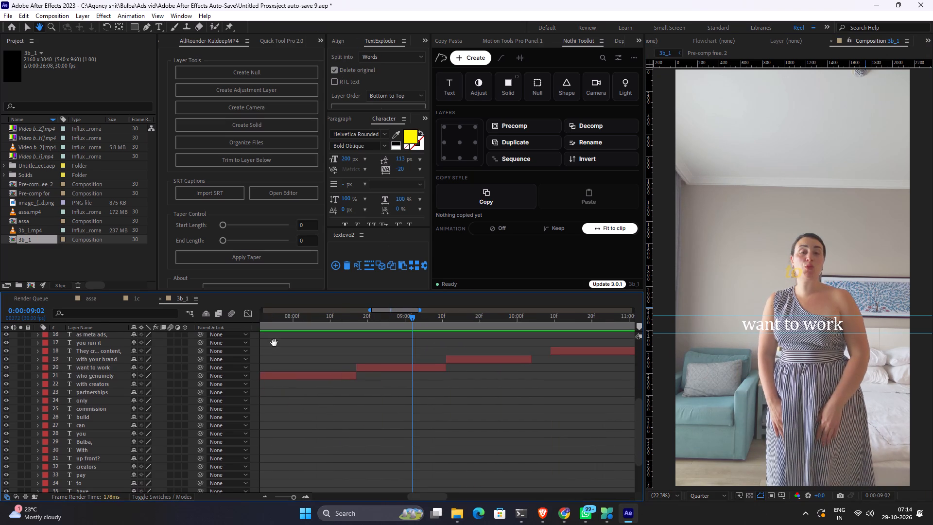
drag(274, 343, 275, 343)
key(space)
key(space)
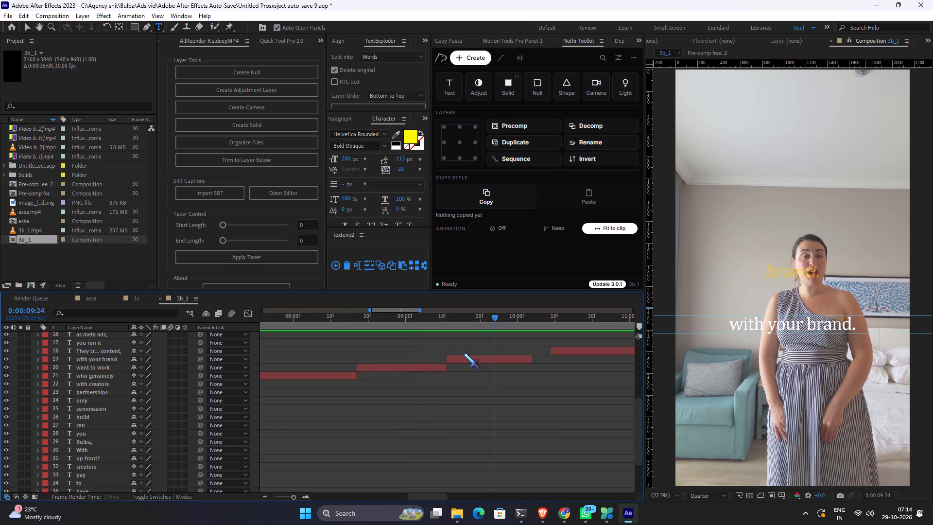
Change the font of the "with your brand." caption to Helvetica Rounded Bold Oblique.
click(484, 358)
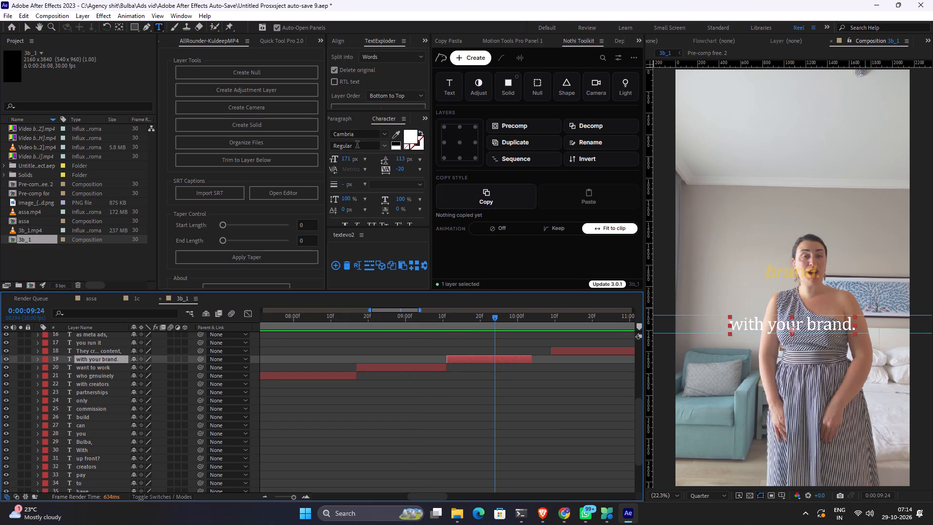
click(354, 133)
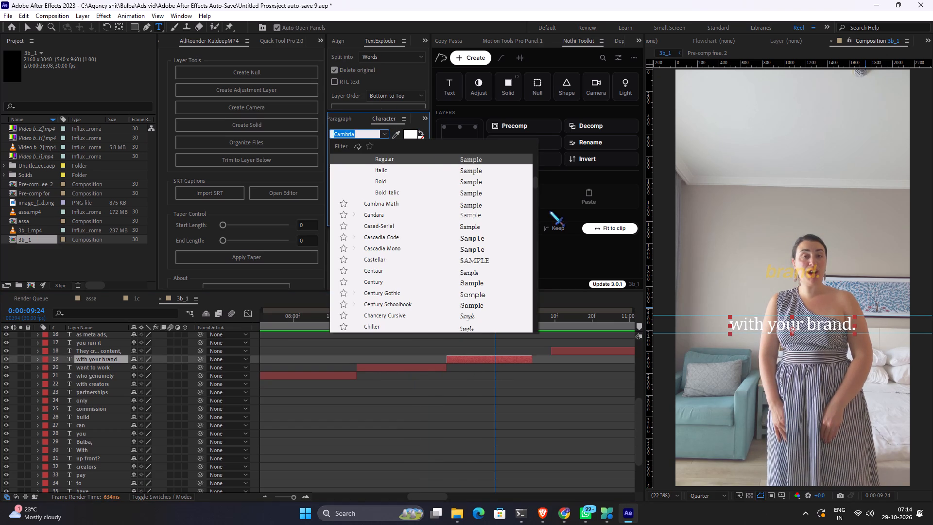
text(he)
text(lc)
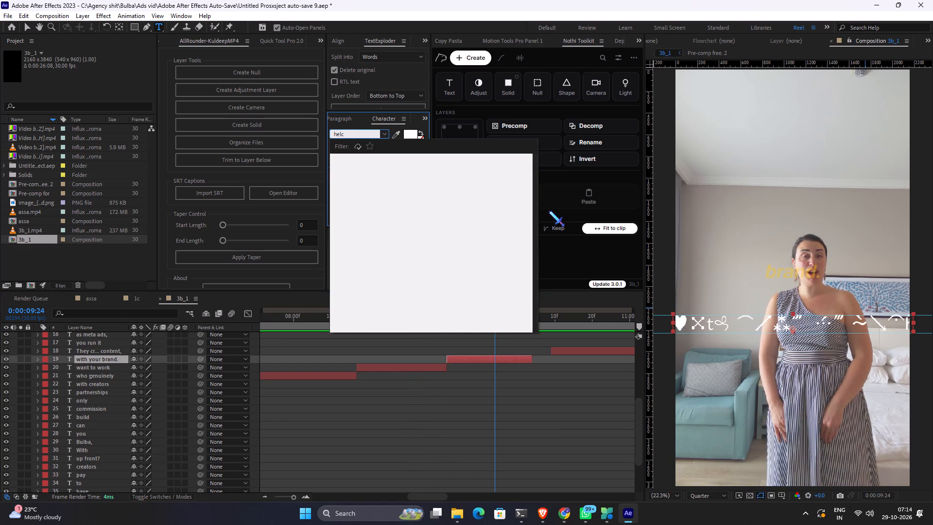
key(BackSpace)
text(ve)
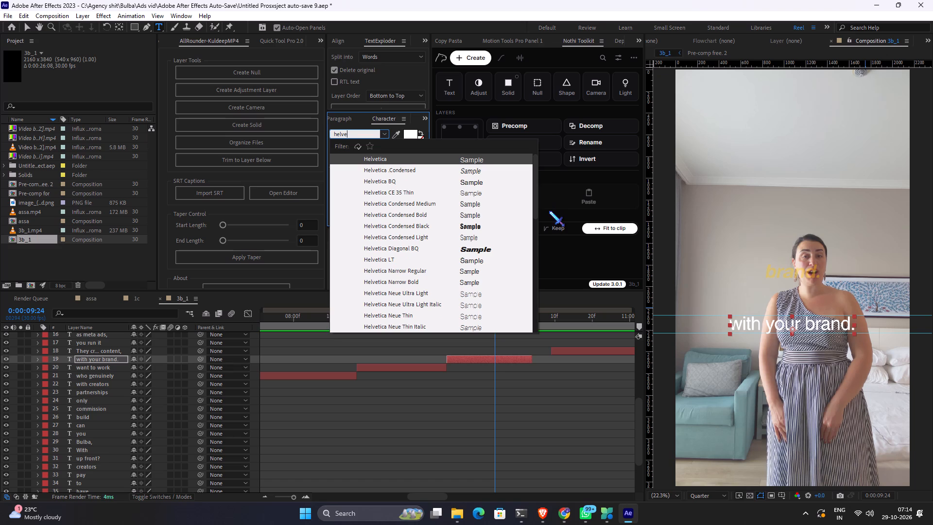
text(tica r)
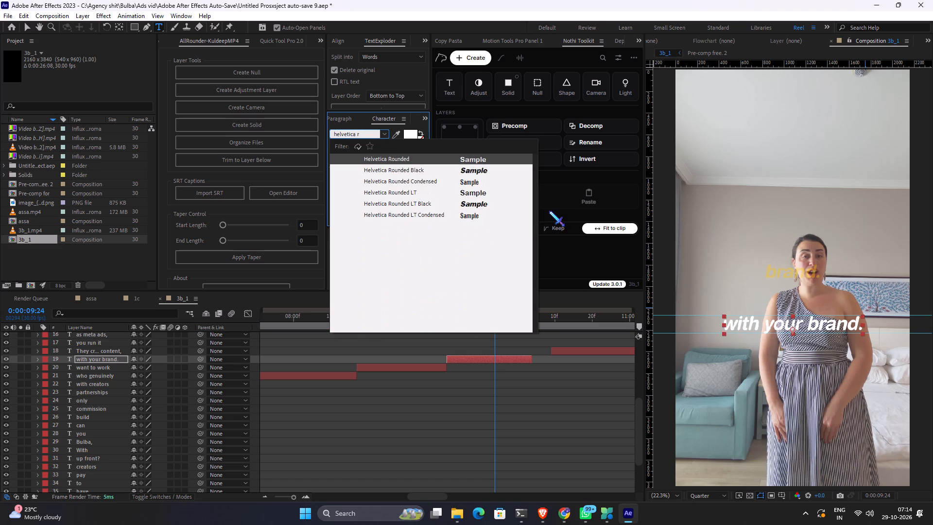
key(Return)
click(483, 399)
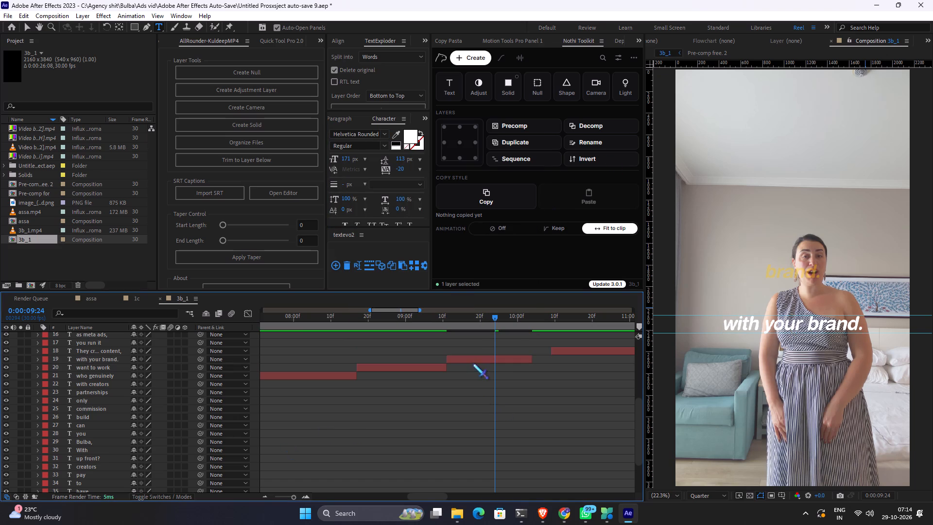
Change the text colour of the "with your brand." caption to bright yellow.
click(466, 359)
click(409, 139)
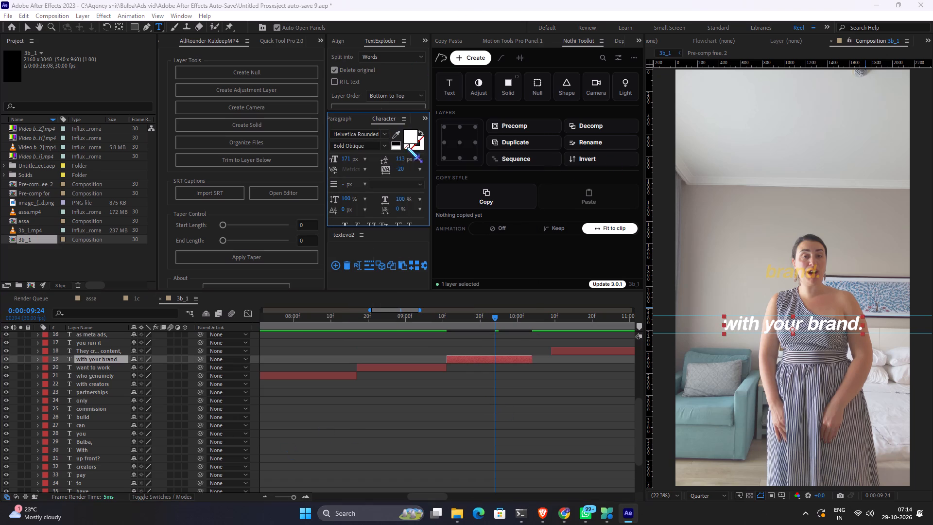
drag(292, 361, 283, 367)
drag(254, 345, 313, 171)
click(363, 263)
Find the frame where "your" is spoken, 0:00:09:17, and split the "with your brand." caption into separate word layers with TextExploder.
alt+scroll(467, 368, up, 1)
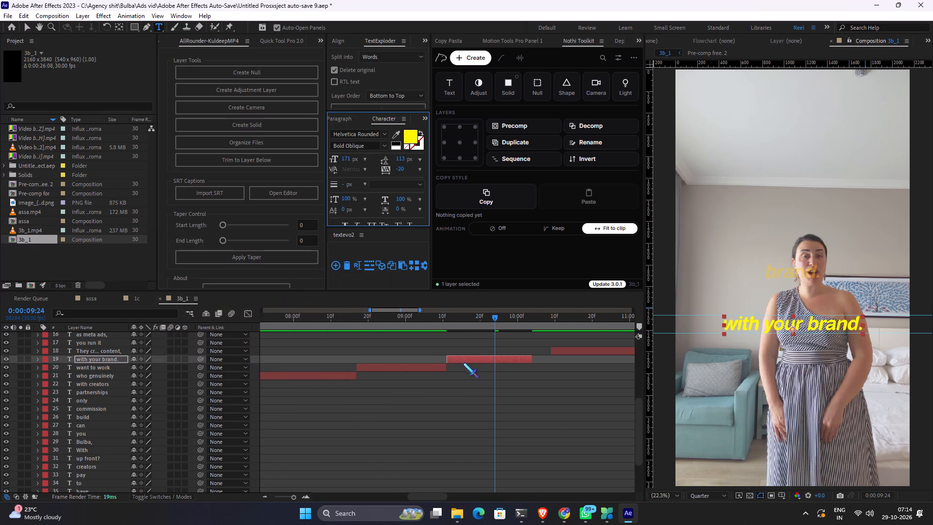
click(421, 320)
drag(423, 320, 427, 320)
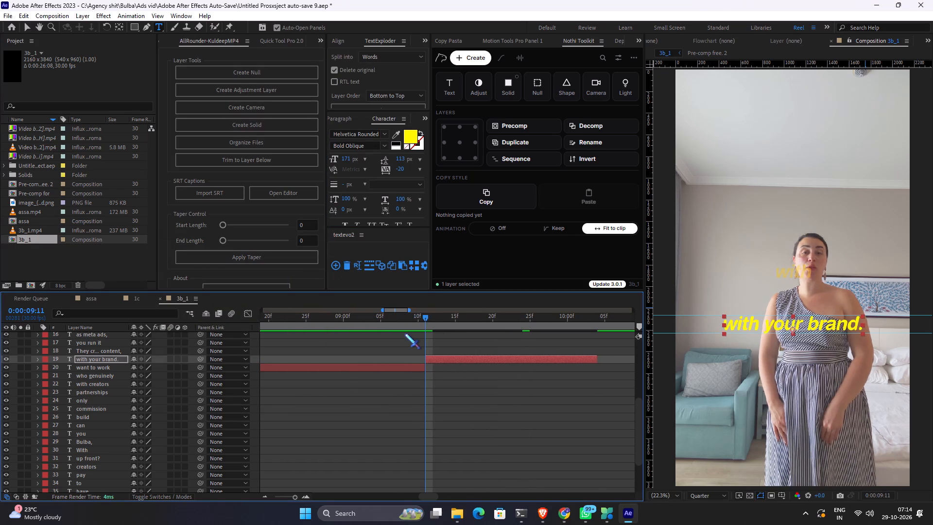
key(ctrl+Right)
key(ctrl+Right)
key(ctrl+Right)
key(ctrl+Right)
key(ctrl+Right)
key(ctrl+Right)
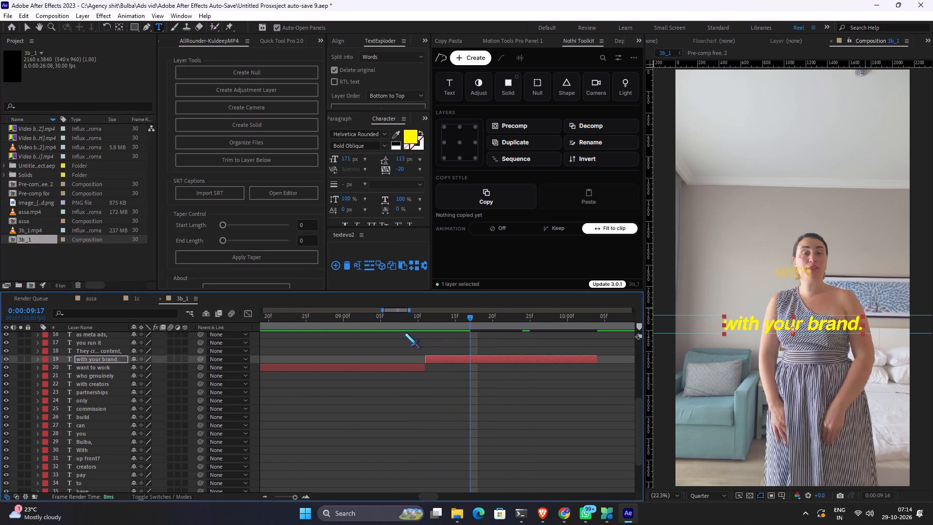
key(ctrl+Right)
key(ctrl+Left)
key(ctrl+Left)
key(ctrl+Left)
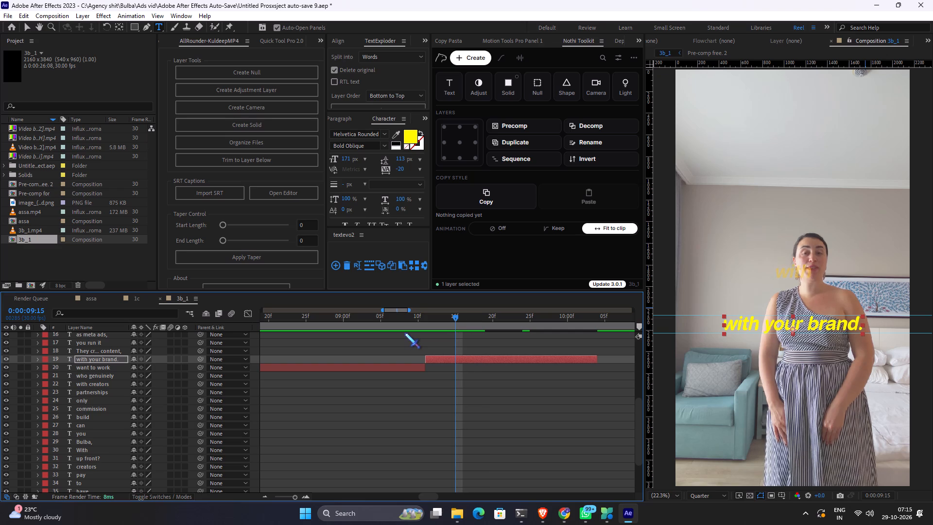
key(ctrl+Right)
key(ctrl+Right)
key(ctrl+Left)
key(ctrl+Right)
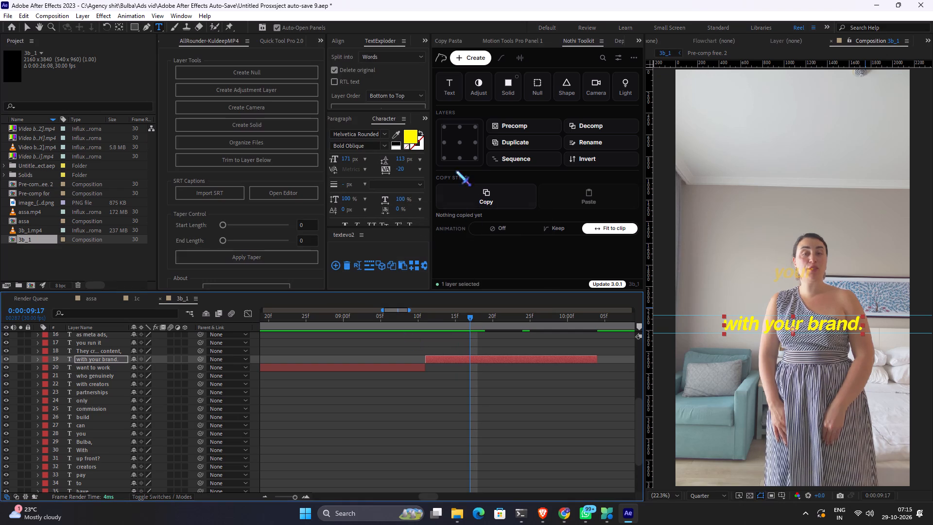
click(344, 102)
click(355, 103)
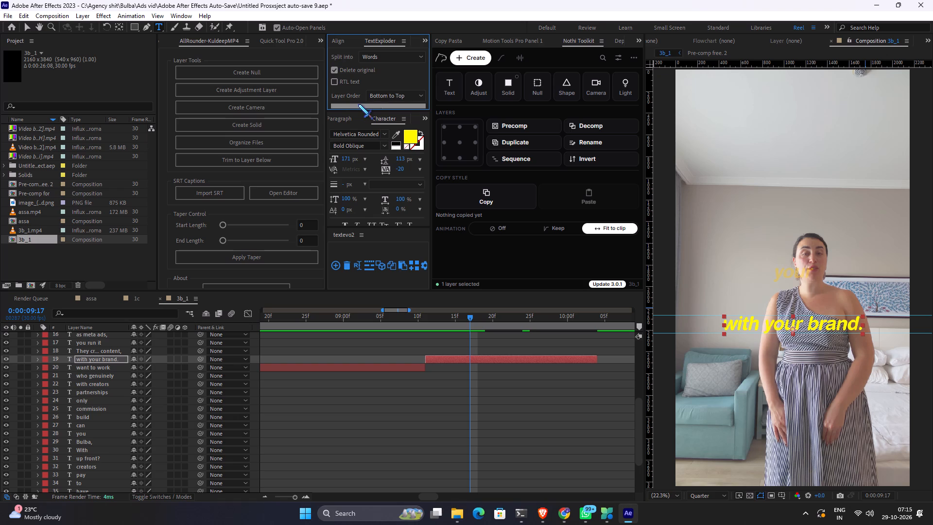
click(358, 105)
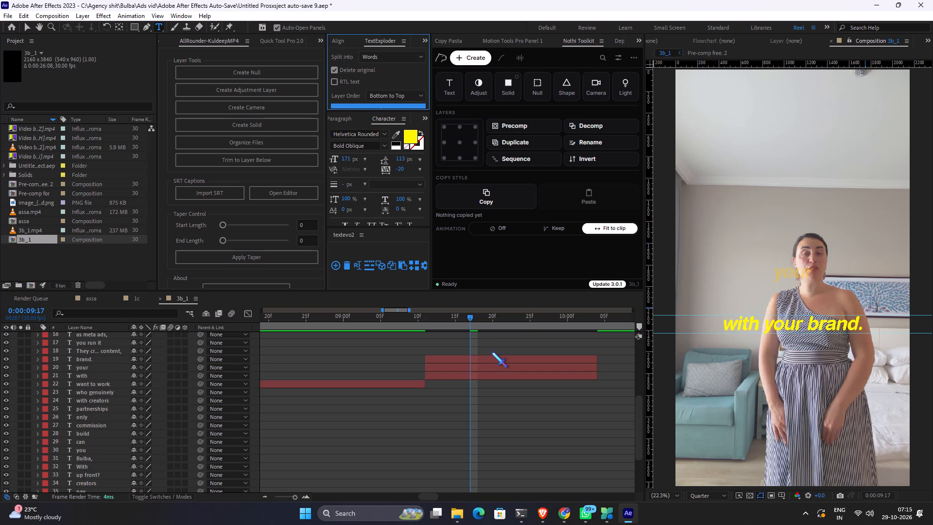
Trim the start of the "your" caption layer to 0:00:09:17.
click(481, 364)
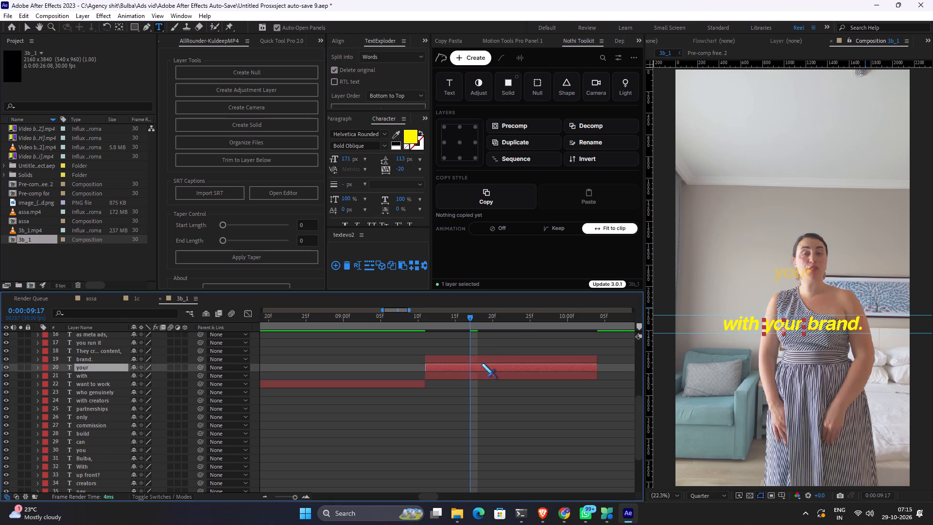
key(alt+bracketleft)
Find the frame where "brand." is spoken and trim the start of the "brand." caption layer to 0:00:09:21.
key(ctrl+Right)
key(ctrl+Right)
key(ctrl+Right)
key(ctrl+Right)
key(ctrl+Right)
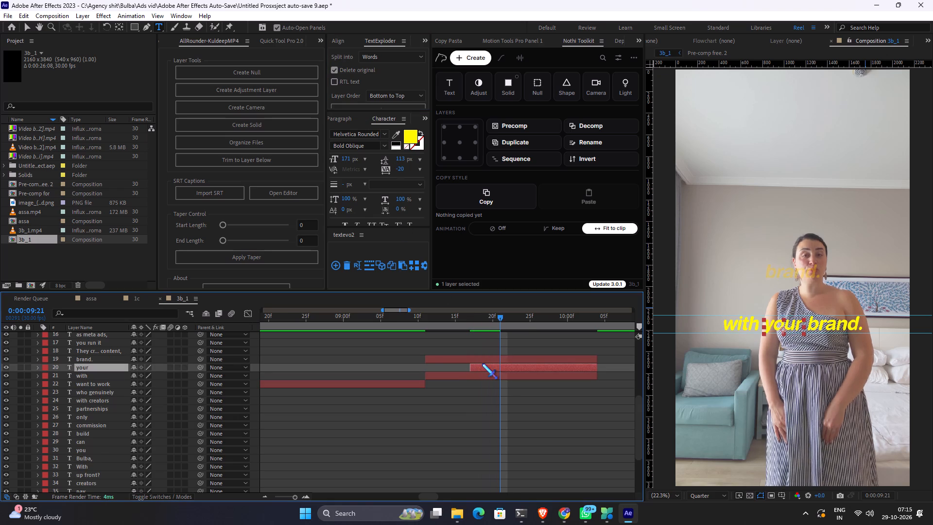
key(ctrl+Right)
key(ctrl+Left)
key(ctrl+Left)
key(ctrl+Left)
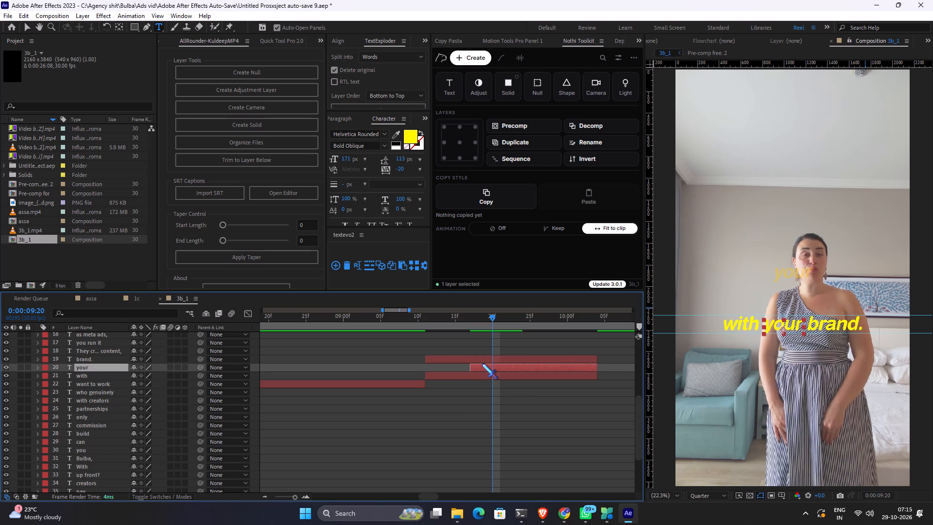
key(ctrl+Right)
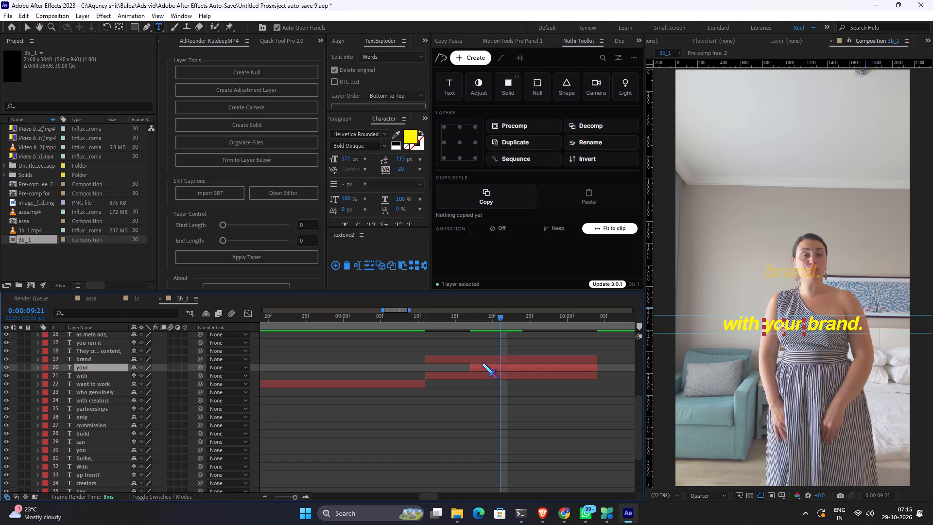
click(477, 362)
key(alt+bracketleft)
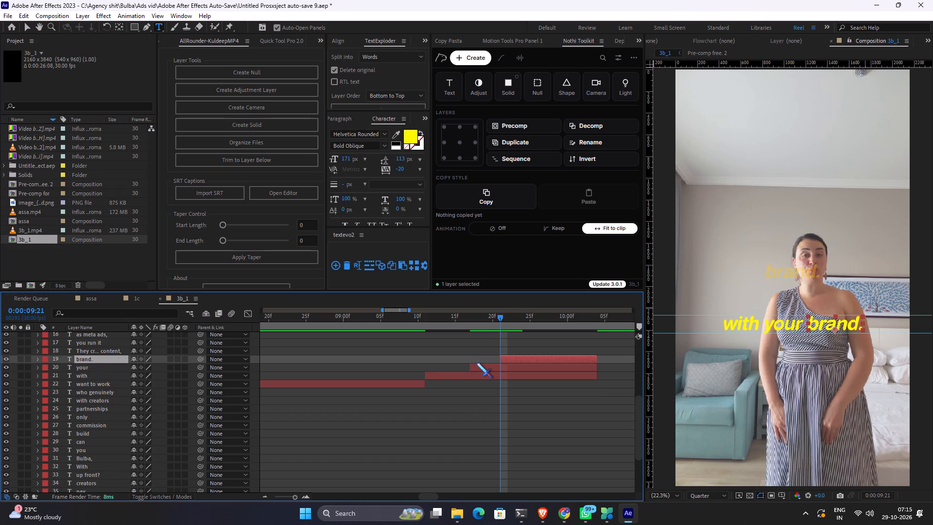
Play back from 0:00:07:05 through "who genuinely" and "with your brand." into "They create content," to check the caption timing.
alt+scroll(477, 363, down, 1)
click(423, 316)
key(space)
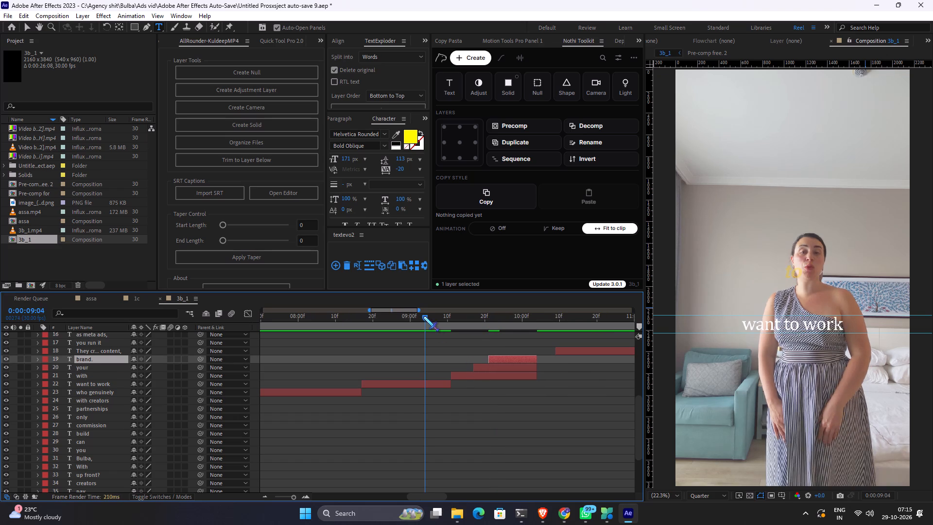
key(space)
click(432, 315)
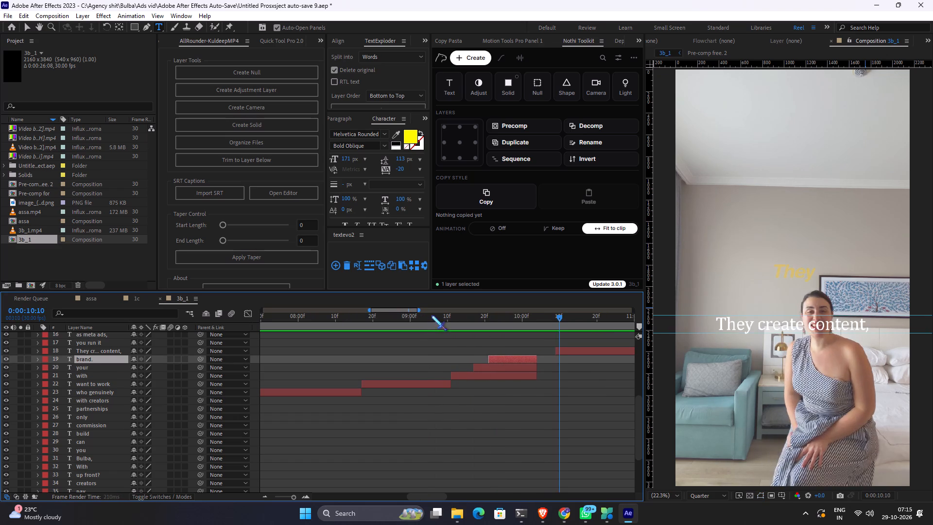
drag(414, 316, 245, 336)
key(space)
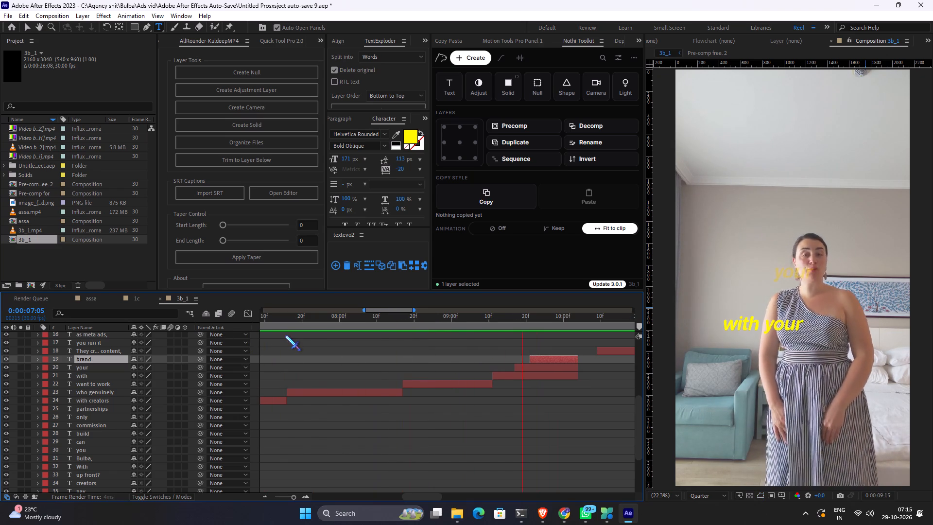
key(space)
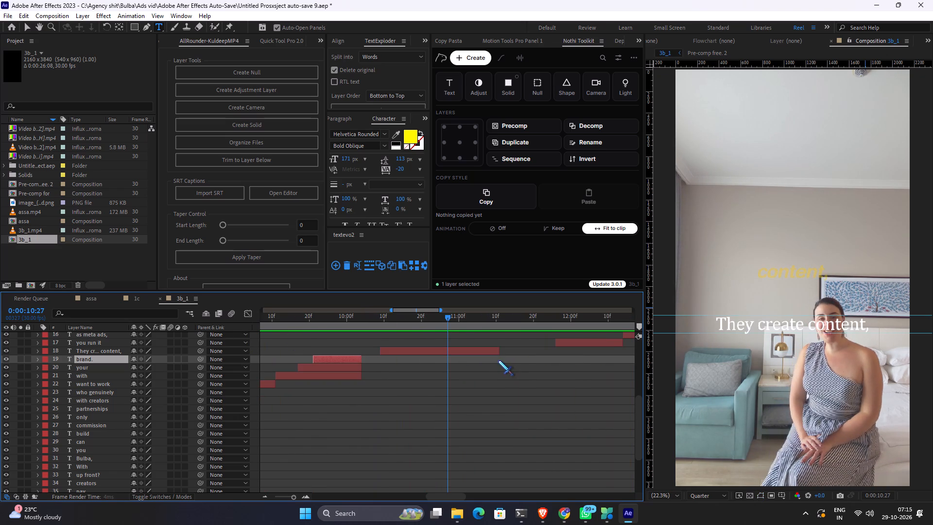
drag(373, 317, 349, 317)
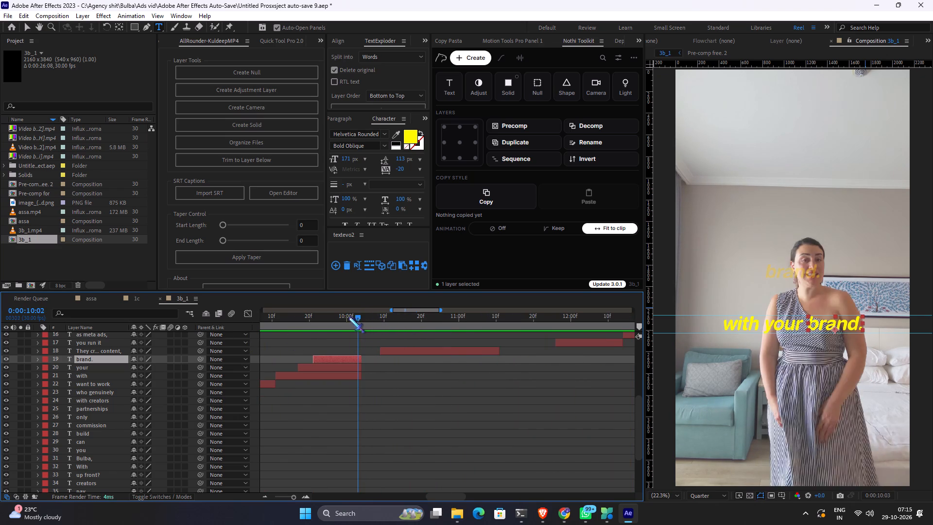
drag(349, 317, 347, 317)
key(space)
key(space)
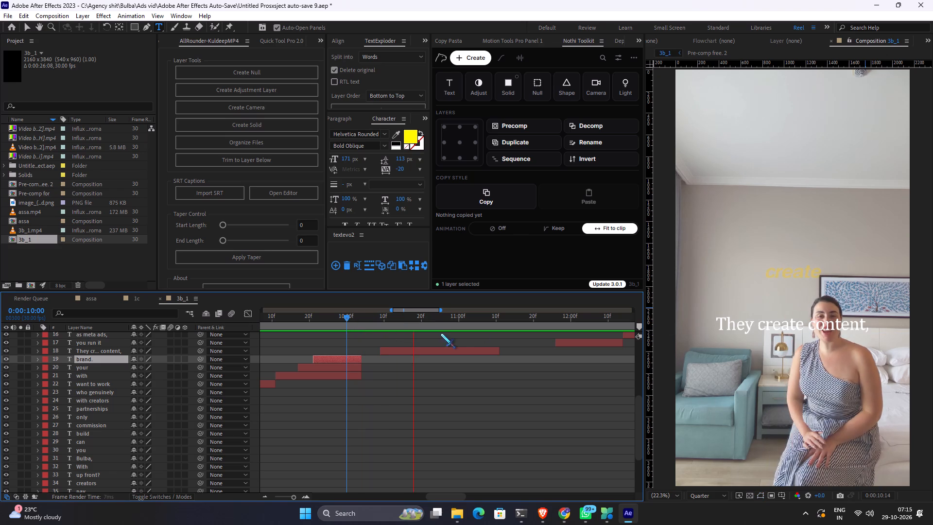
Extend the end of the "They create content," caption layer to the start of "you run it".
drag(410, 324, 380, 320)
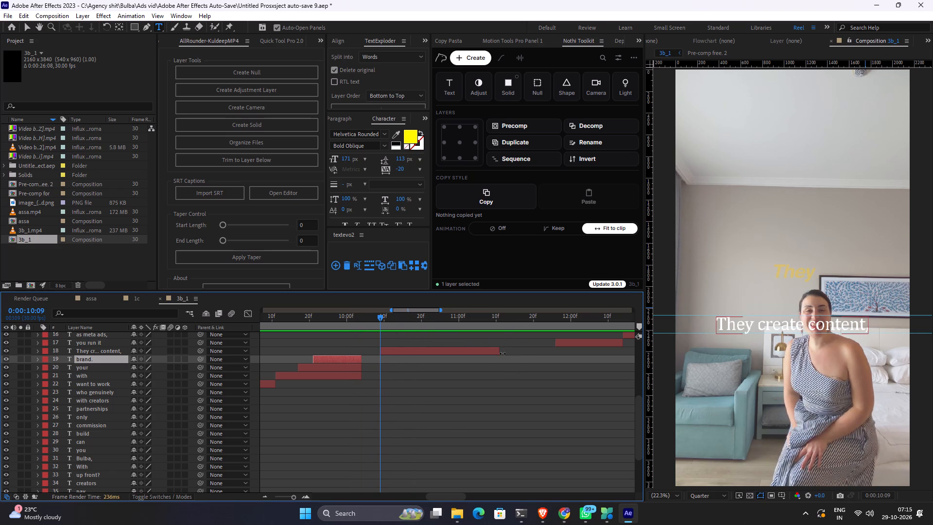
drag(502, 354, 526, 353)
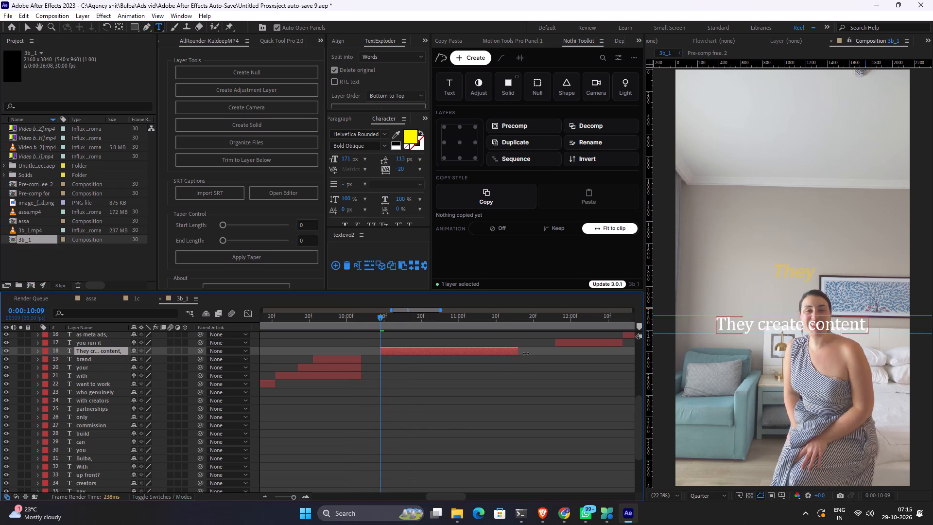
drag(526, 353, 560, 352)
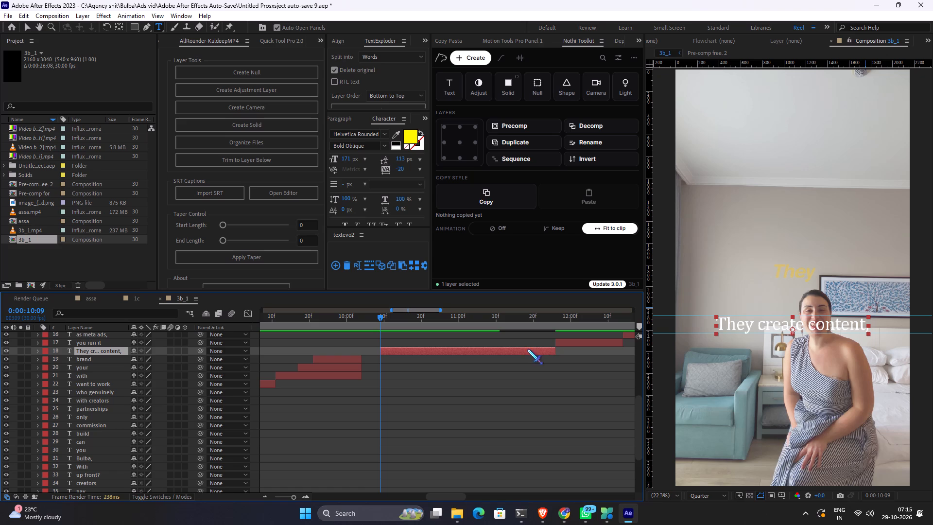
click(512, 340)
Play back from 0:00:10:09 through "They create content," into "you run it" to check the caption timing.
key(space)
alt+scroll(512, 338, down, 1)
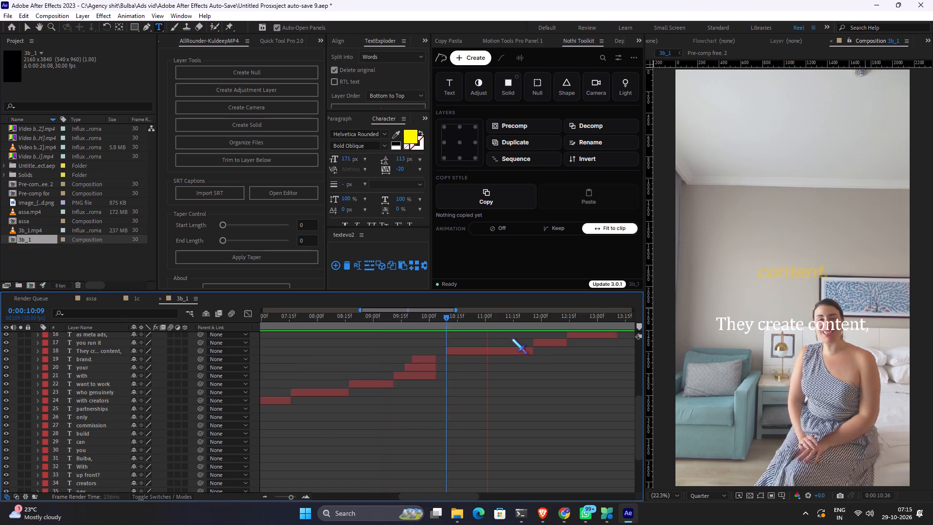
alt+scroll(512, 338, down, 1)
key(space)
key(space)
key(space)
key(space)
key(space)
key(space)
key(space)
key(space)
drag(569, 344, 530, 357)
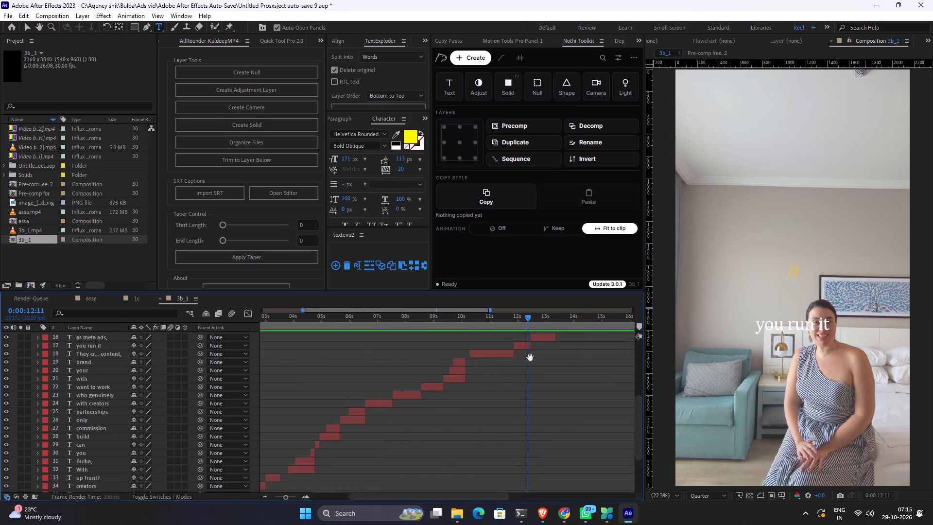
drag(530, 357, 522, 360)
Change the font of the "you run it" caption to Helvetica Rounded Bold Oblique.
alt+scroll(485, 376, up, 2)
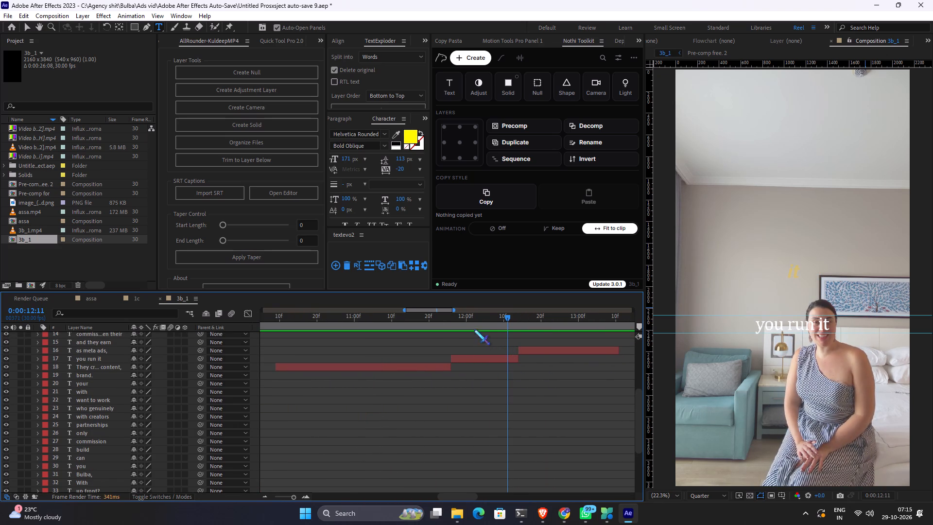
click(466, 321)
click(513, 360)
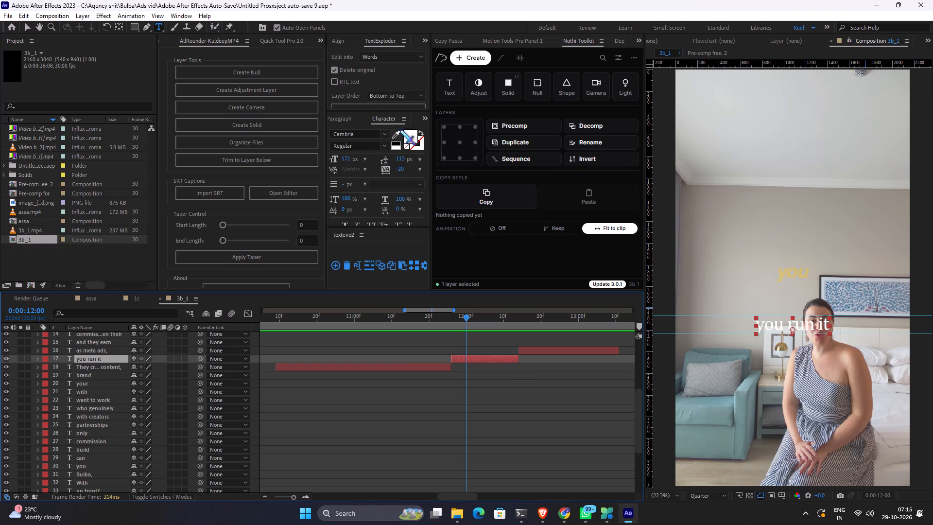
click(371, 131)
key(h)
key(e)
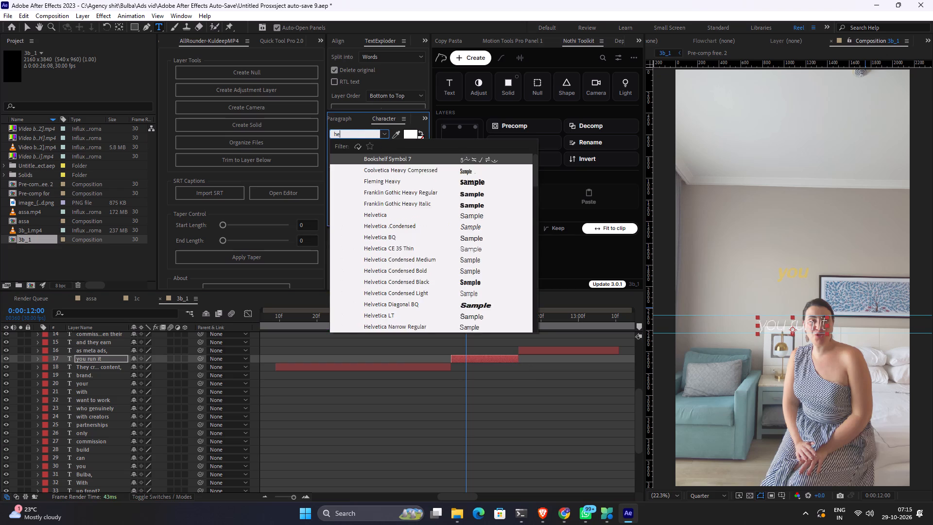
key(l)
key(v)
key(e)
key(t)
key(i)
key(c)
key(a)
key(space)
key(r)
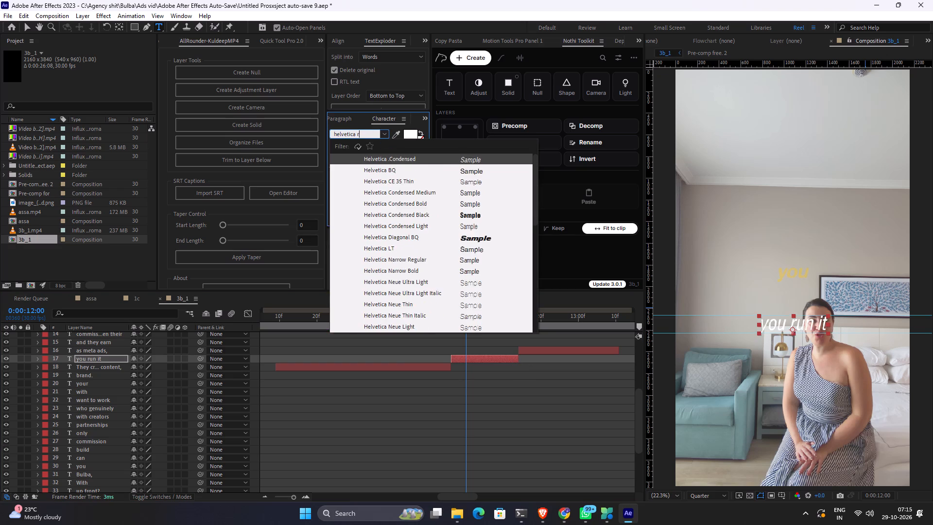
key(o)
key(Return)
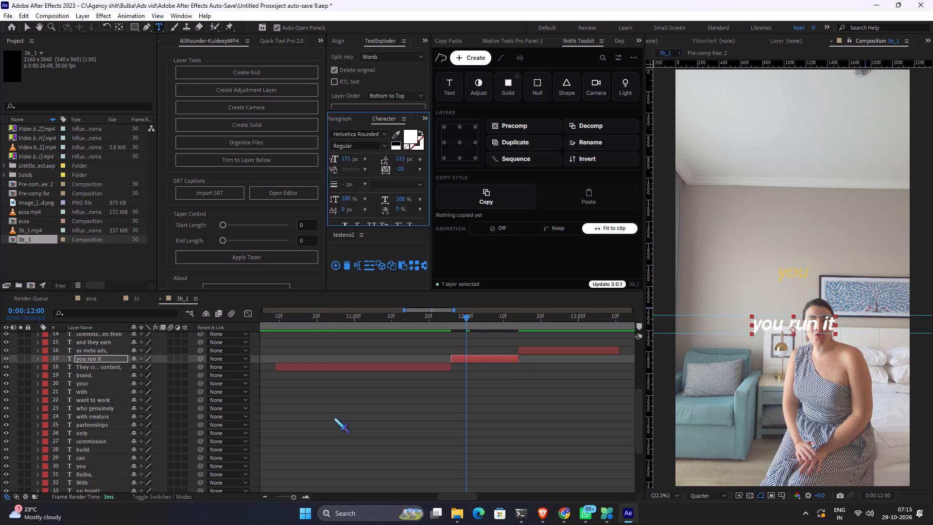
click(536, 392)
Change the text colour of the "you run it" caption from white to bright yellow.
click(485, 359)
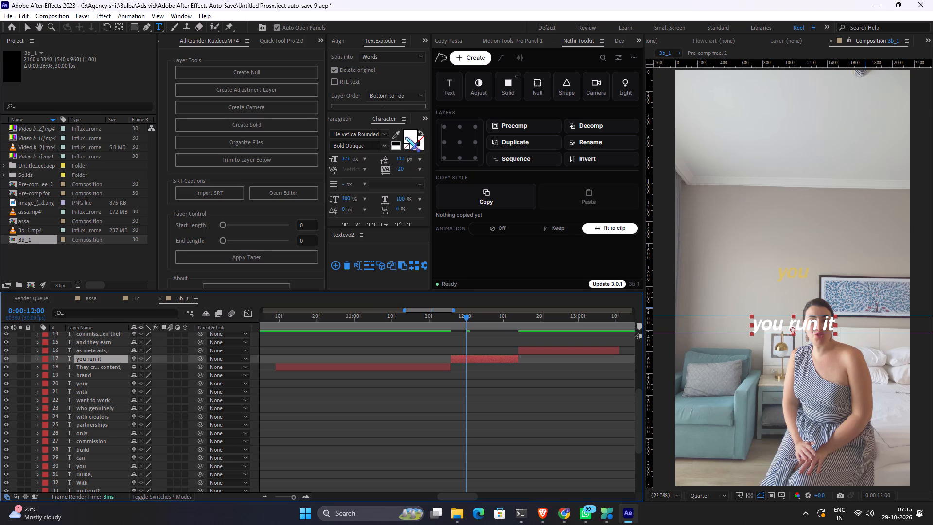
click(405, 137)
drag(274, 353, 289, 369)
click(289, 369)
drag(289, 368, 289, 367)
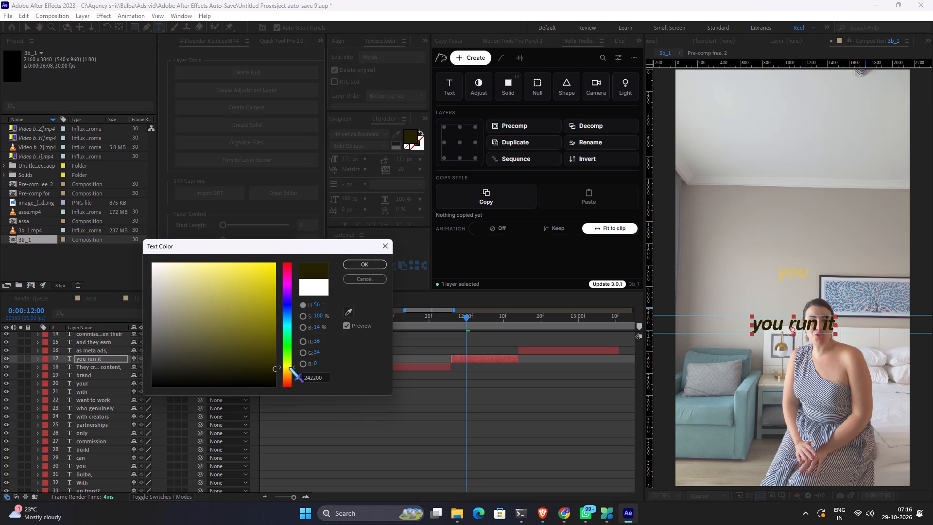
drag(289, 367, 304, 367)
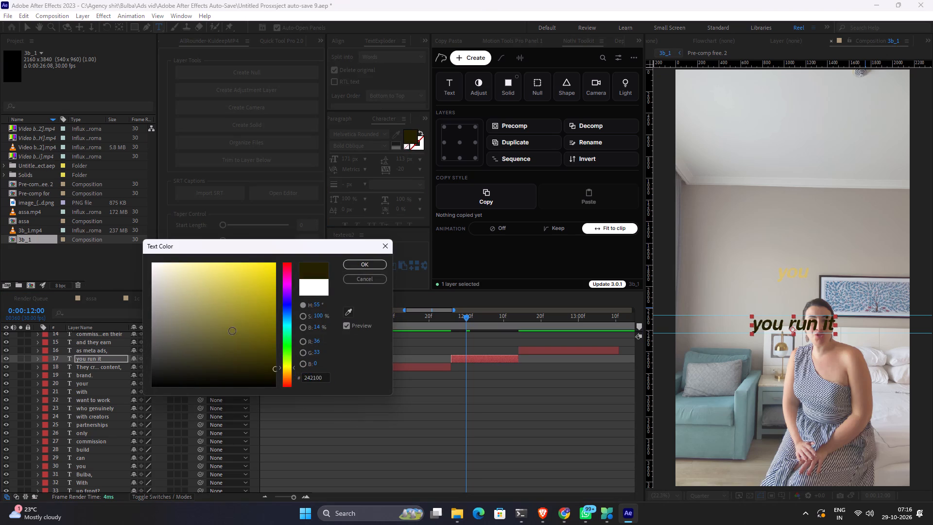
drag(232, 330, 335, 209)
drag(287, 360, 289, 367)
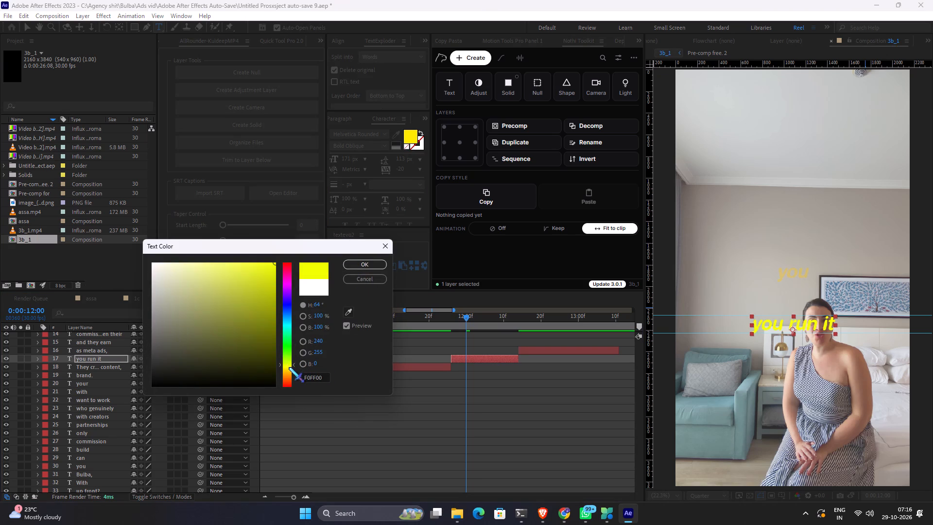
drag(289, 367, 287, 368)
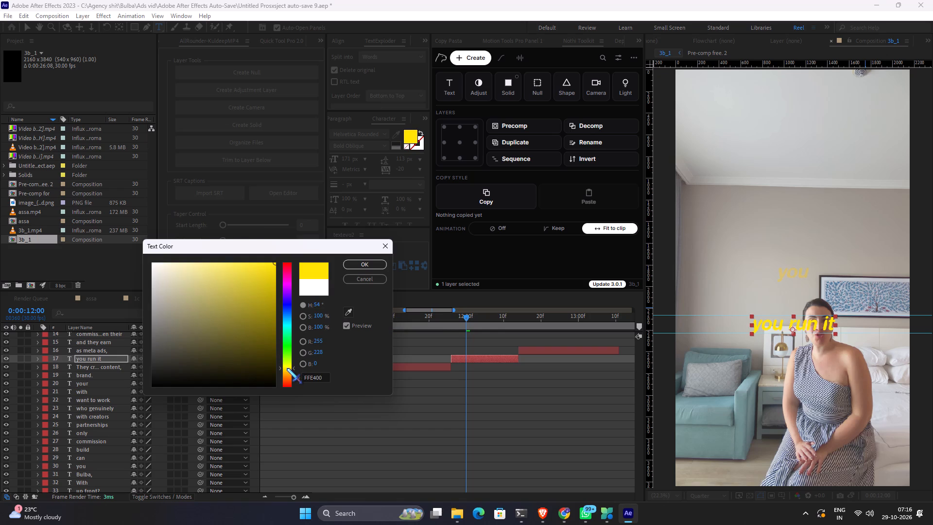
drag(287, 368, 287, 367)
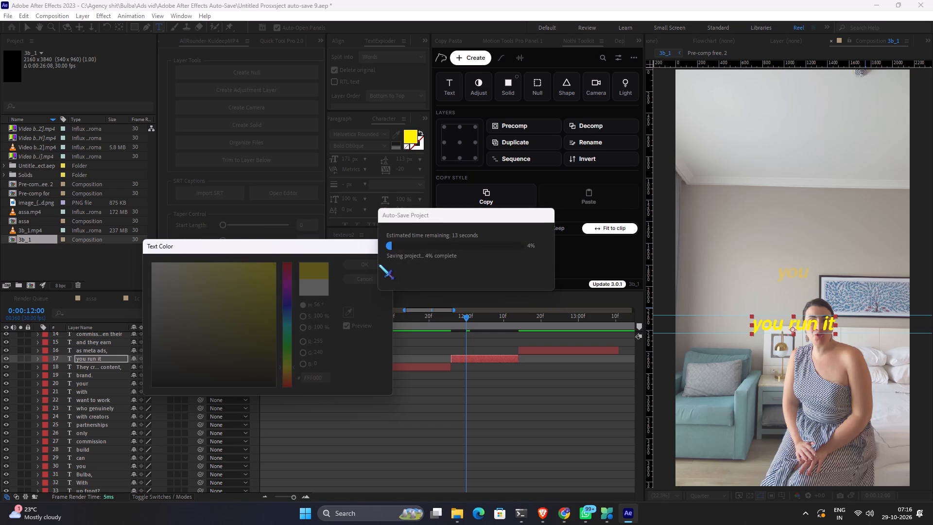
click(373, 264)
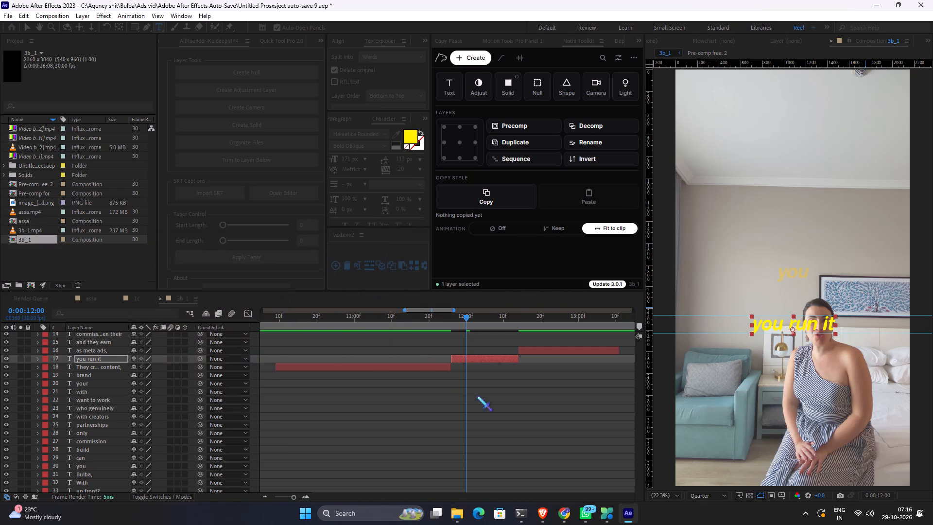
click(528, 402)
Split the "you run it" caption into separate word layers with TextExploder, deleting the original.
click(495, 358)
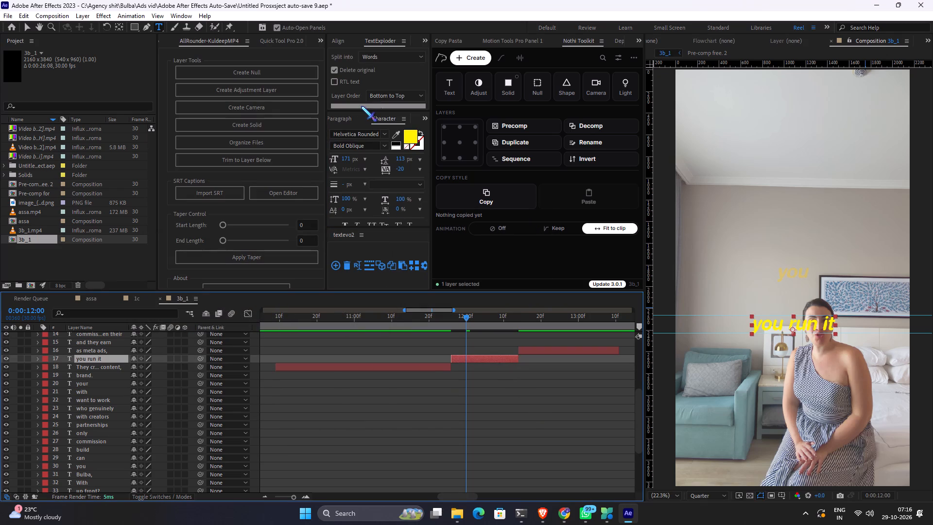
click(361, 106)
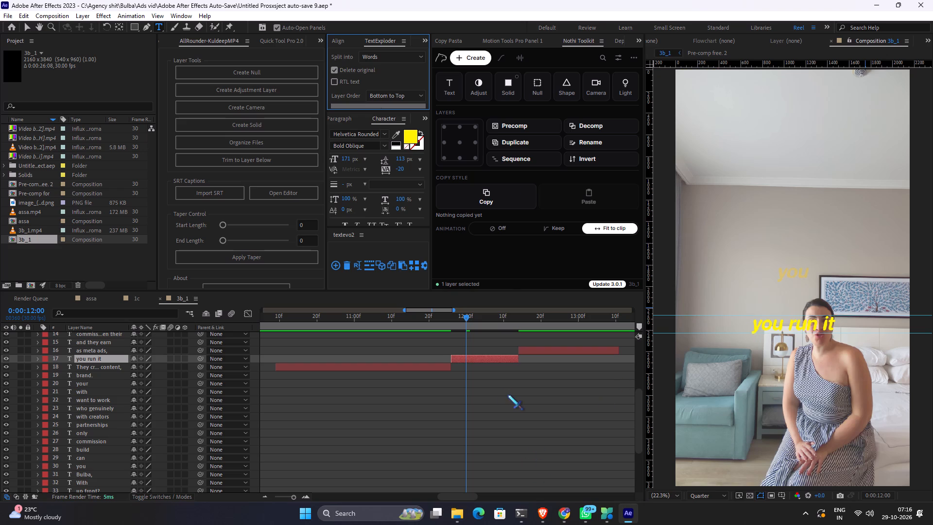
Trim the start of the "run" word layer to 0:00:12:03, where the word is spoken.
key(ctrl+Right)
key(ctrl+Right)
key(ctrl+Right)
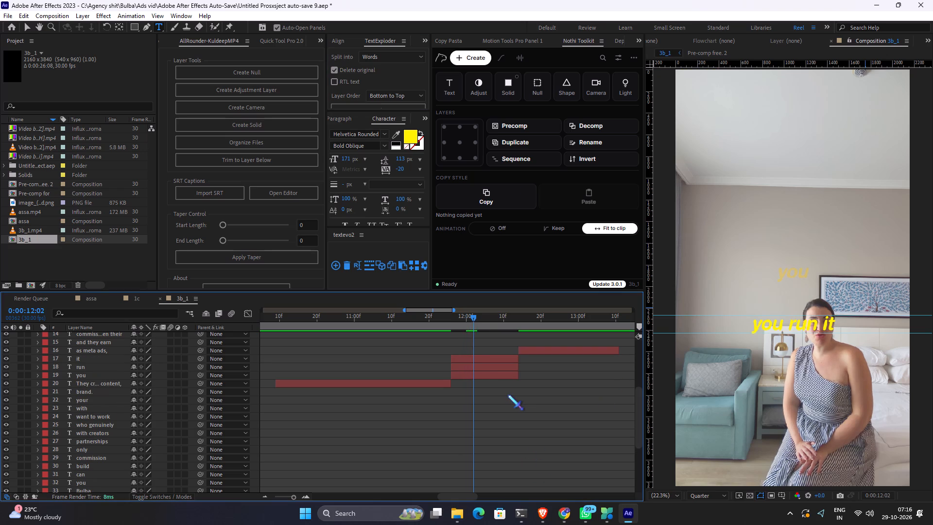
key(ctrl+Right)
key(ctrl+Left)
key(ctrl+Left)
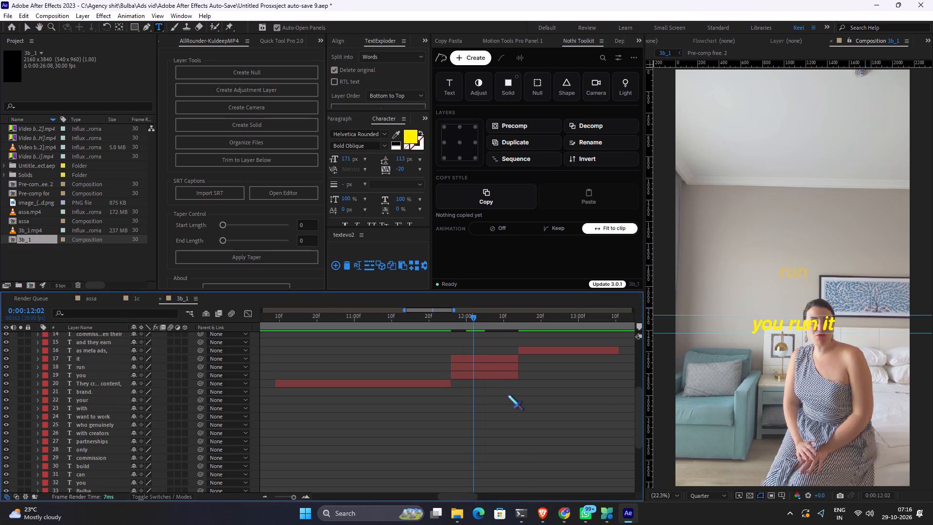
key(ctrl+Right)
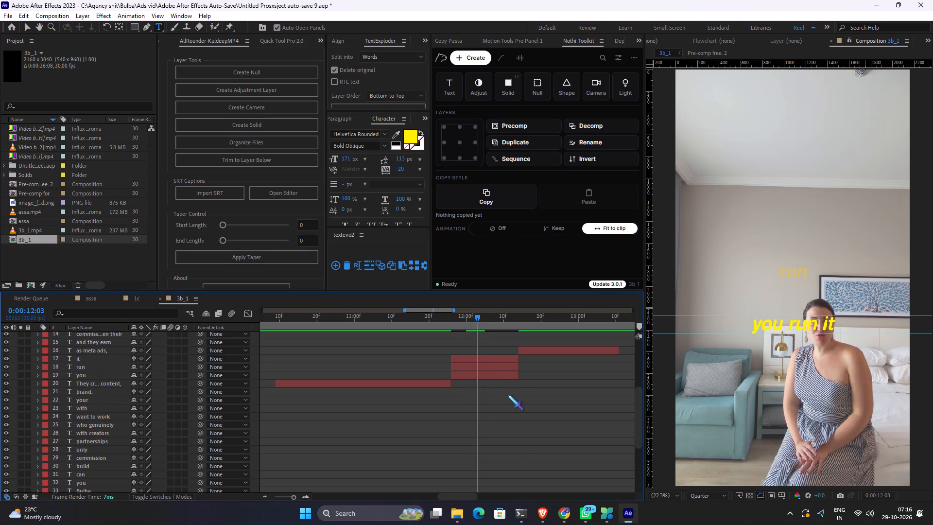
click(484, 364)
key(alt+bracketleft)
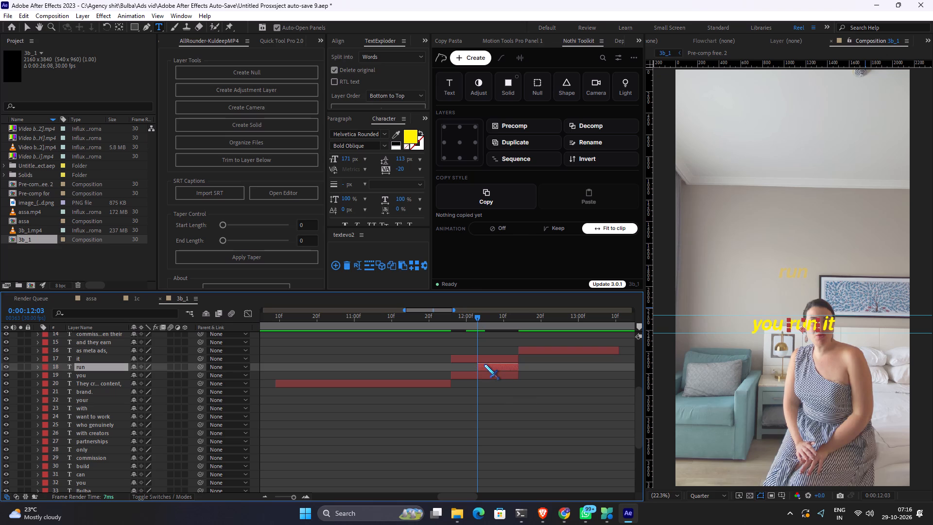
Trim the start of the "it" word layer to 0:00:12:10, where the word is spoken.
key(ctrl+Right)
key(ctrl+Right)
key(ctrl+Right)
key(ctrl+Right)
key(ctrl+Right)
key(ctrl+Right)
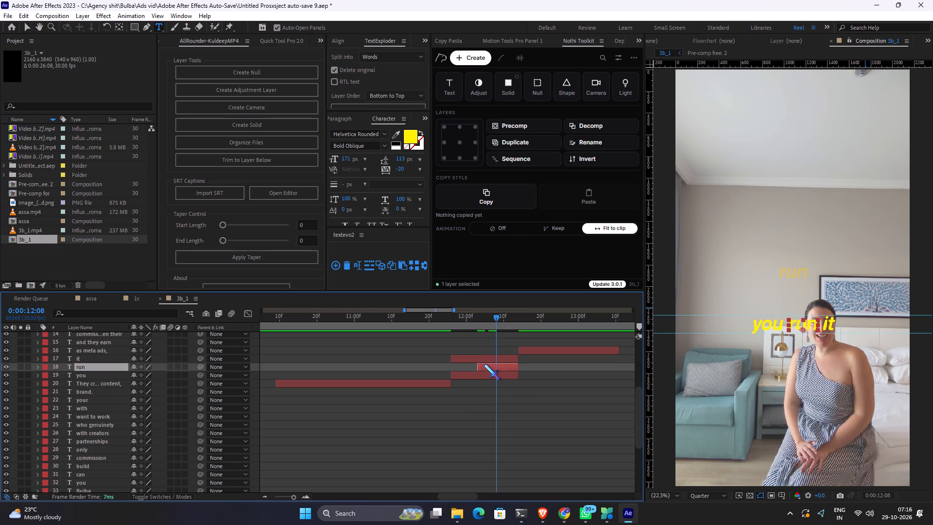
key(ctrl+Right)
key(ctrl+Right)
key(ctrl+Right)
key(ctrl+Left)
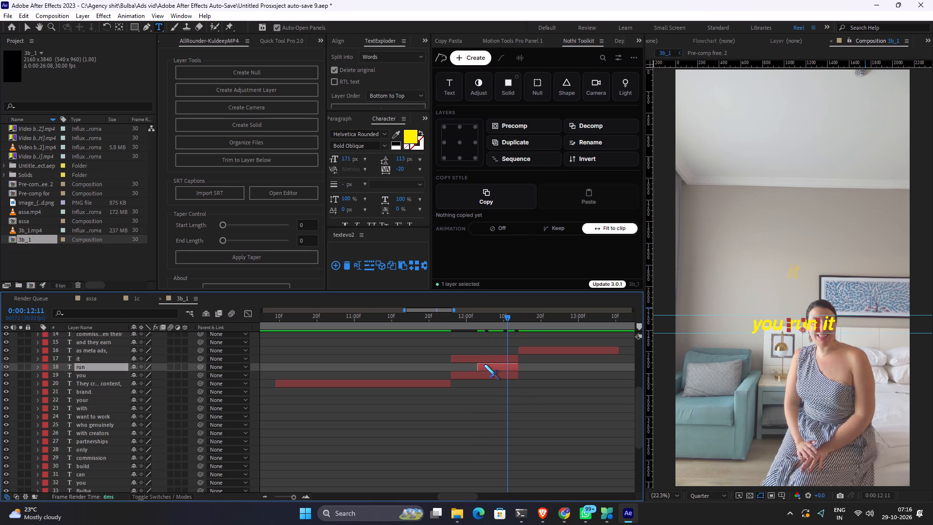
key(ctrl+Left)
key(ctrl+Left)
key(ctrl+Right)
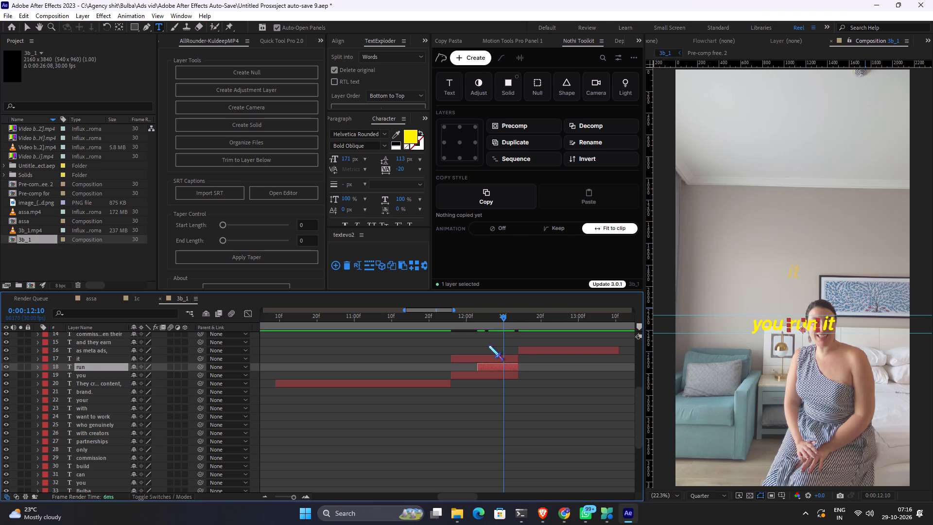
click(490, 361)
key(alt+bracketleft)
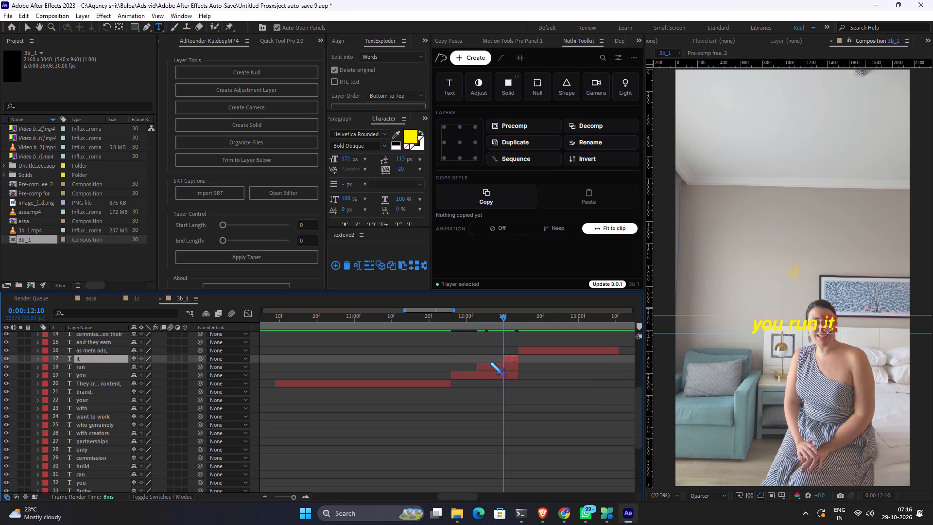
Play back from 0:00:10:28 through "you run it" and "as meta ads," into "and they earn" to check the caption timing.
drag(482, 317, 347, 331)
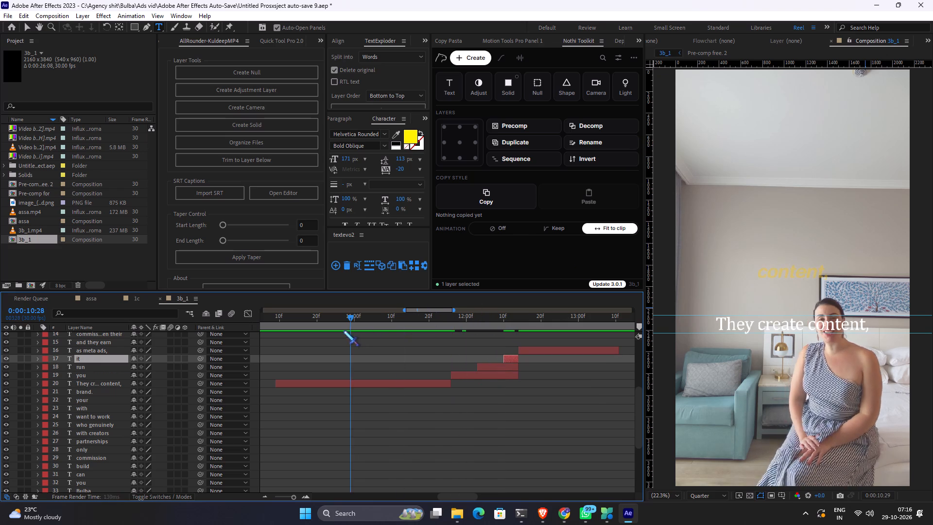
key(space)
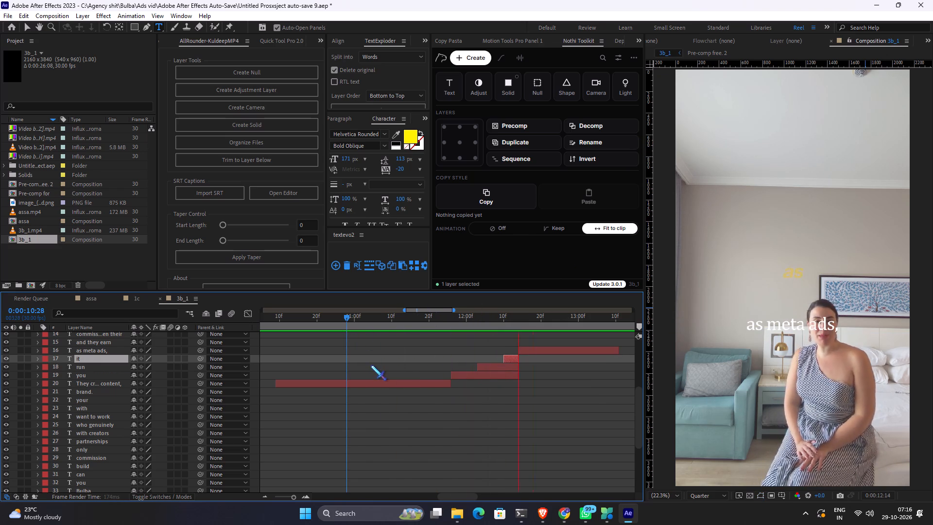
key(space)
key(space)
key(space)
key(space)
key(space)
key(space)
key(space)
key(space)
key(space)
key(space)
key(space)
key(space)
drag(500, 395, 353, 421)
key(space)
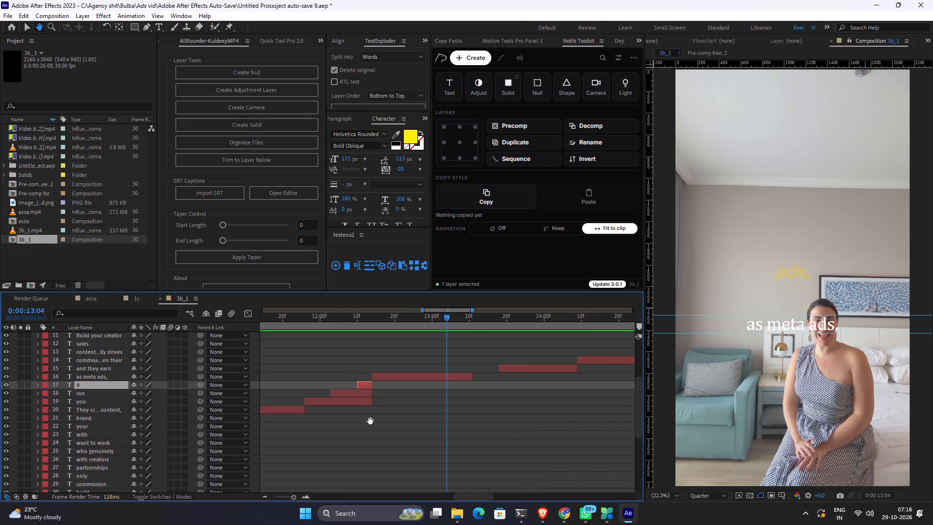
key(space)
key(space)
key(space)
key(space)
key(space)
key(space)
key(space)
key(space)
key(space)
key(space)
drag(486, 412, 476, 415)
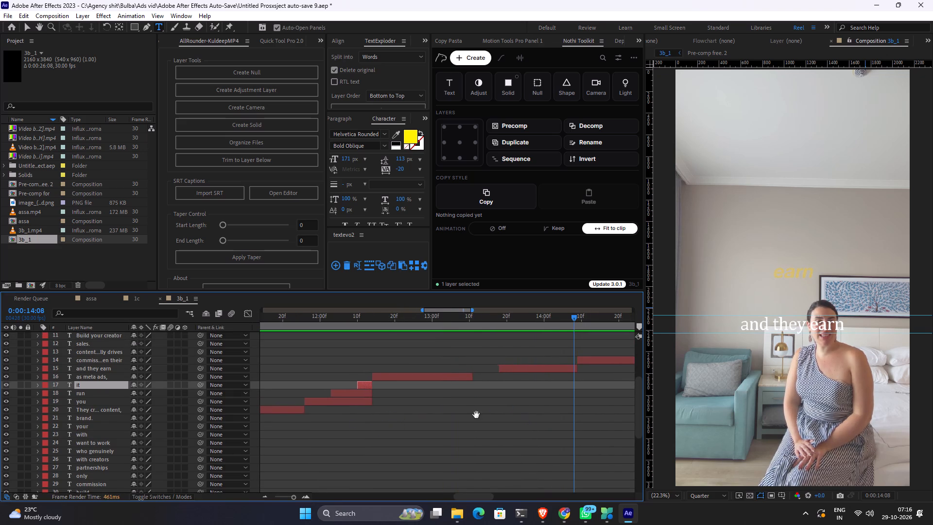
drag(476, 415, 353, 445)
Continue playback from 0:00:14:08 into "commissions when their" to check the caption timing.
key(space)
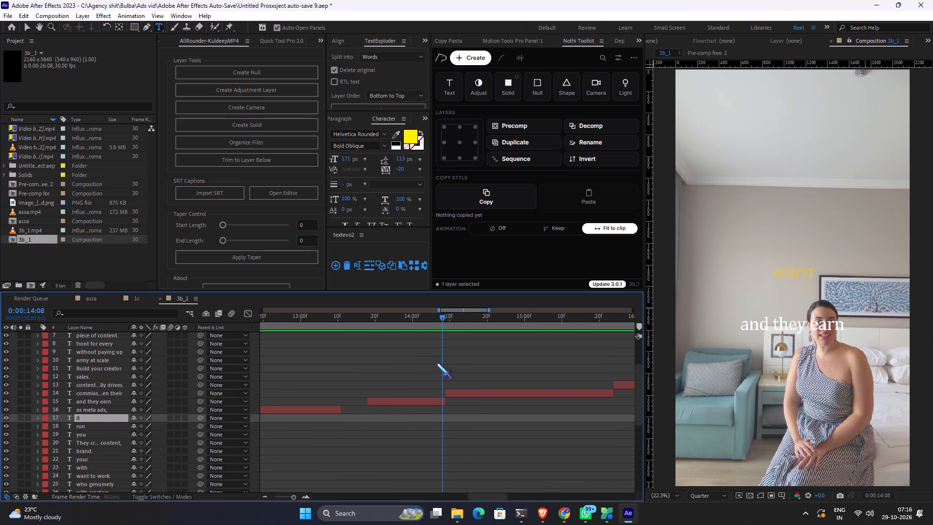
key(space)
key(space)
key(space)
key(space)
key(space)
key(space)
key(space)
key(space)
key(space)
key(space)
key(space)
key(space)
key(space)
key(space)
key(space)
key(space)
key(space)
key(space)
key(space)
key(space)
key(space)
drag(505, 361, 439, 381)
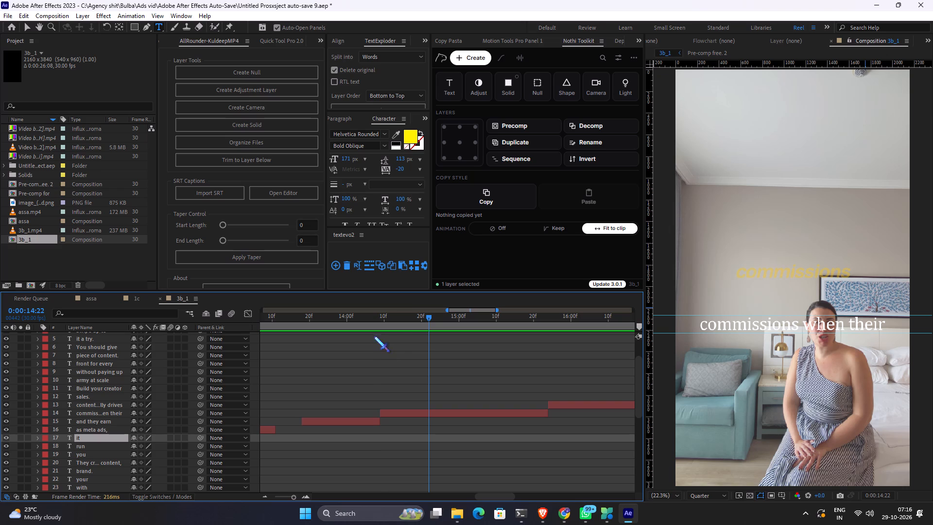
Split the "commissions when their" caption layer at 0:00:14:28, where "when" begins.
click(380, 316)
drag(380, 316, 365, 323)
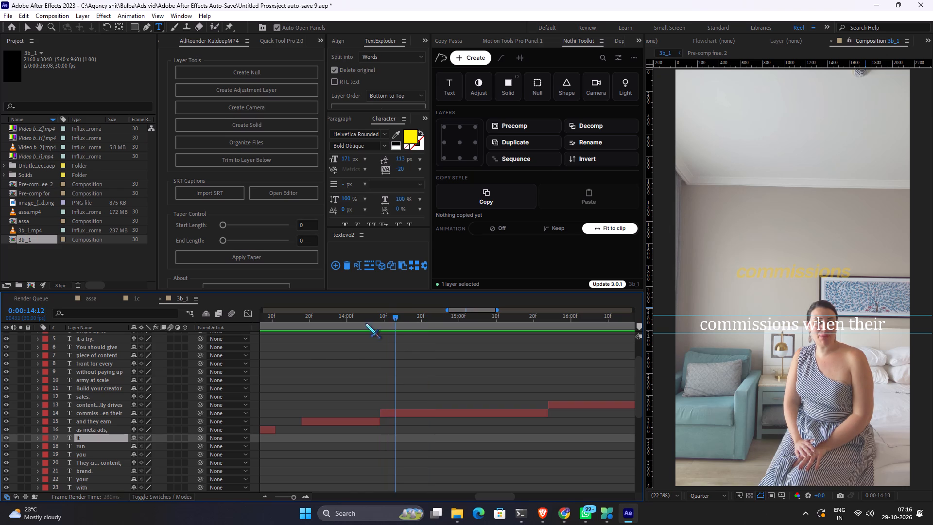
drag(365, 323, 431, 332)
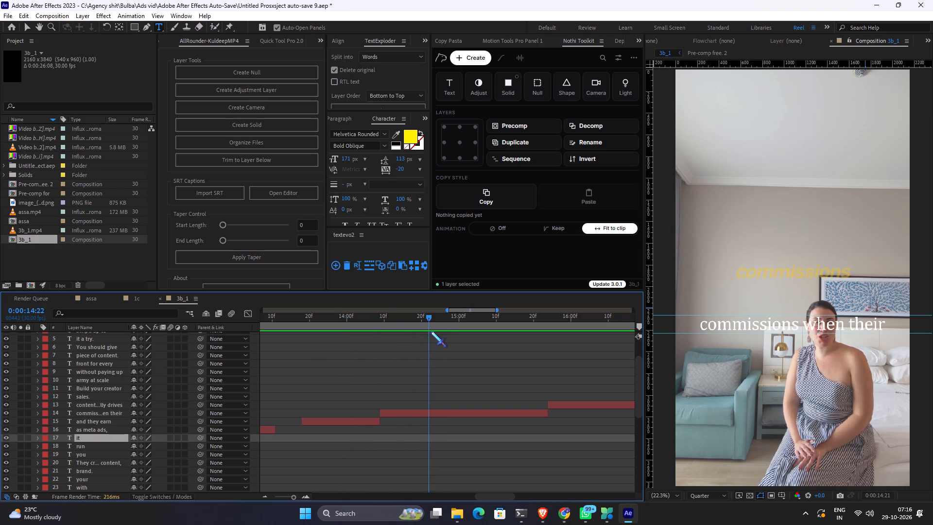
drag(431, 332, 450, 332)
key(ctrl+Left)
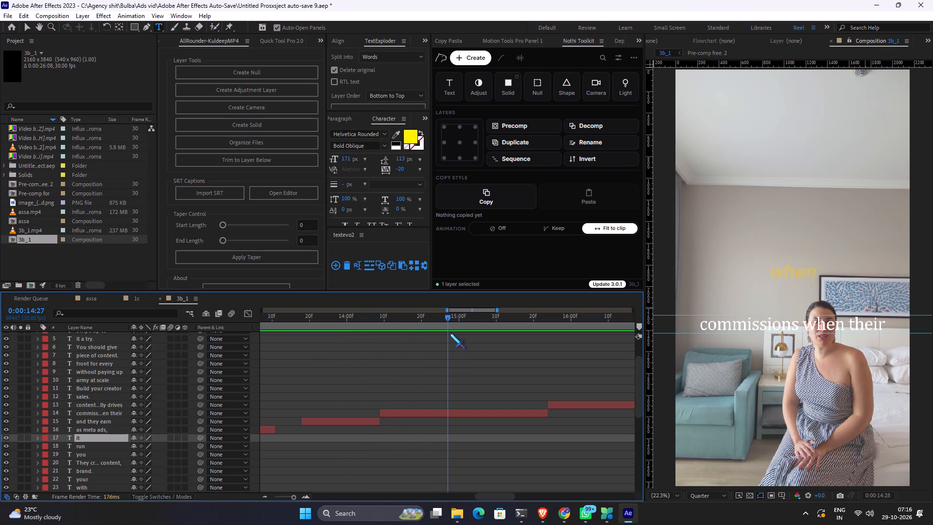
key(ctrl+Right)
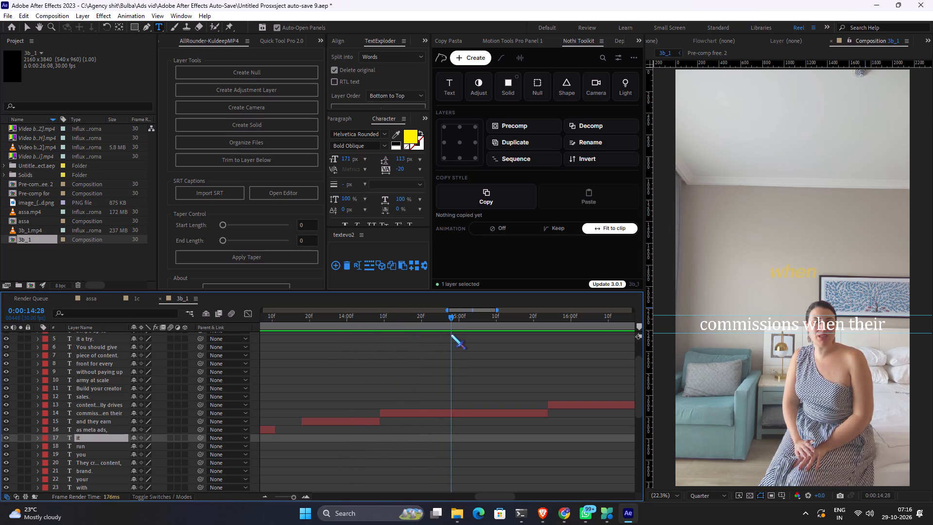
click(530, 415)
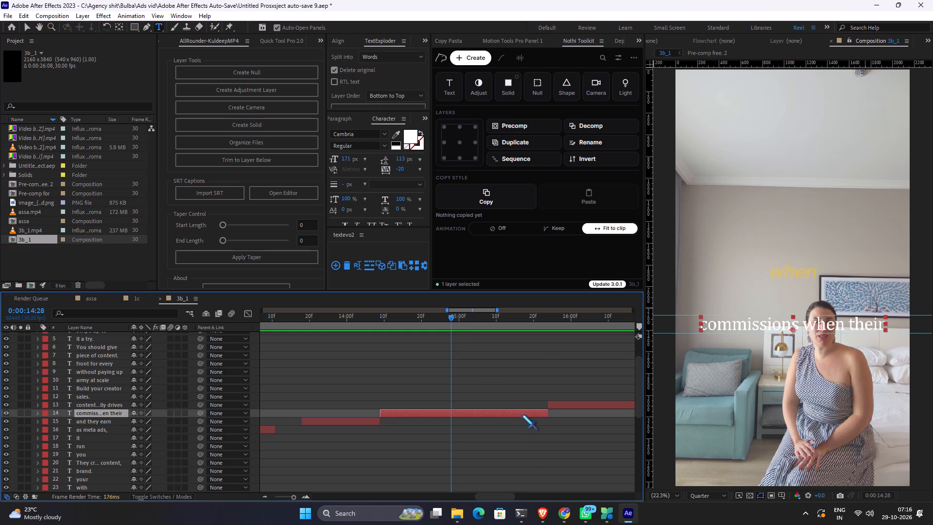
key(ctrl+shift+d)
Delete "when their" from the first half of the split caption, leaving only "commissions".
click(422, 424)
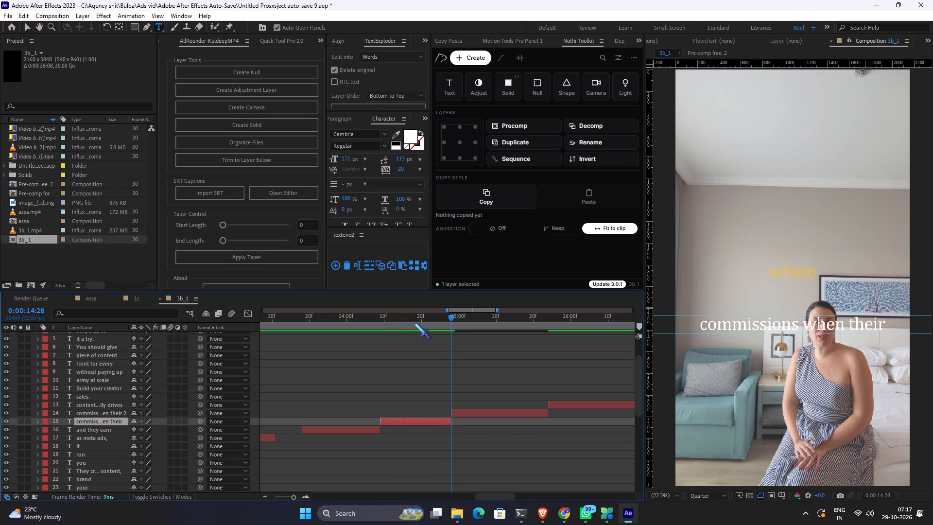
drag(408, 322, 387, 319)
drag(800, 321, 918, 321)
key(BackSpace)
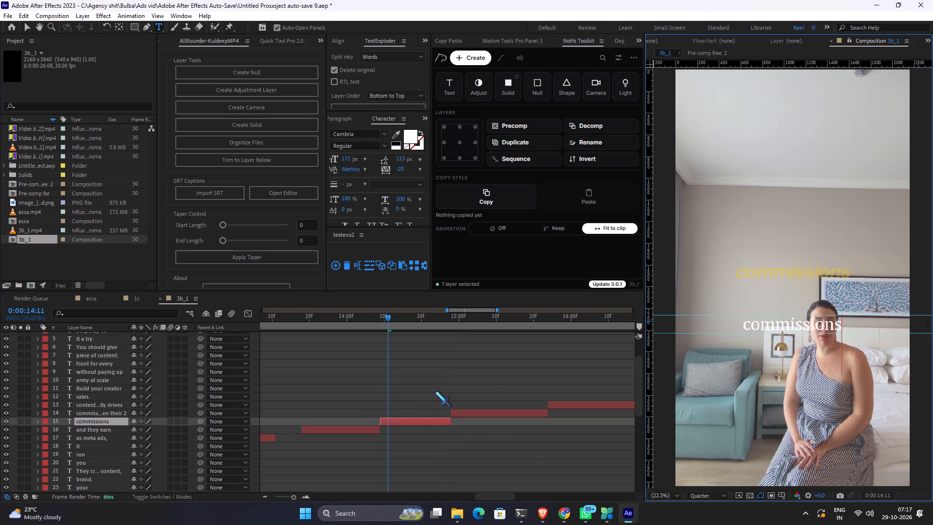
click(362, 398)
Change the font of the "commissions" caption to Helvetica Rounded Bold Oblique.
click(423, 418)
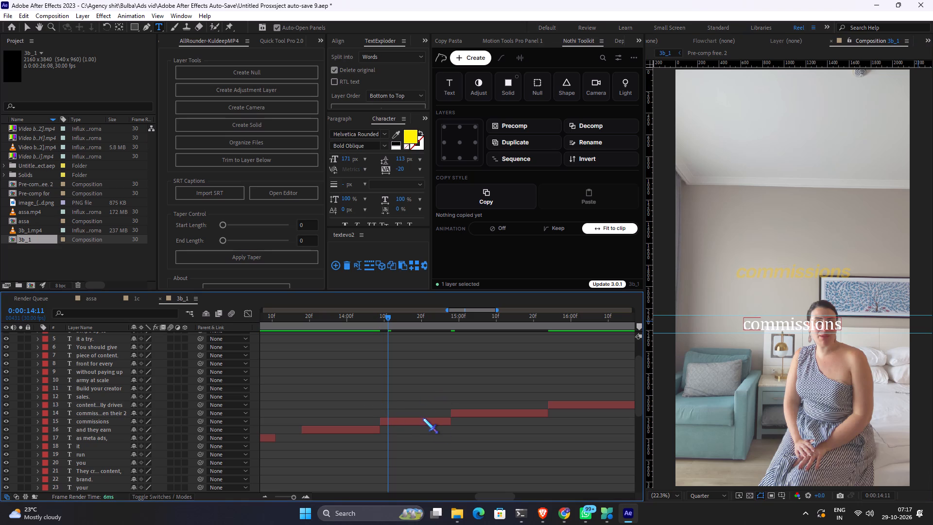
click(372, 134)
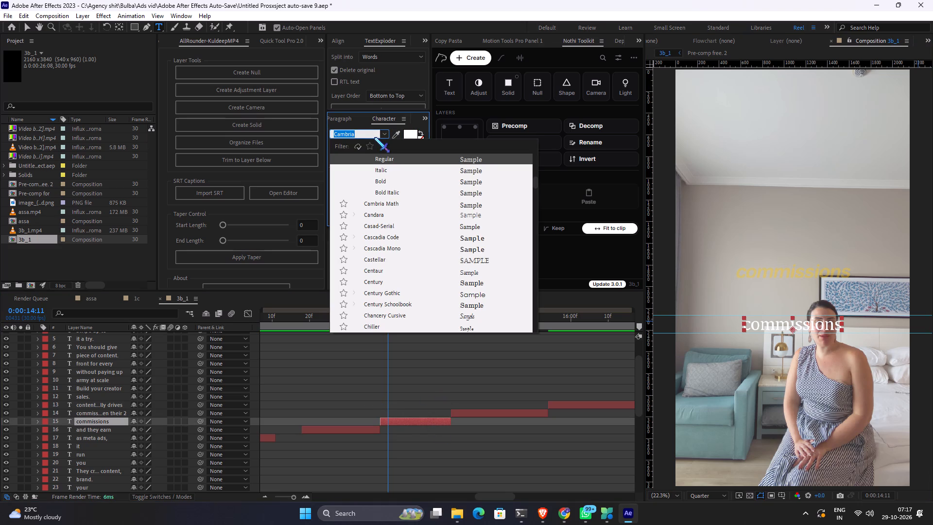
key(j)
key(BackSpace)
key(h)
key(e)
key(l)
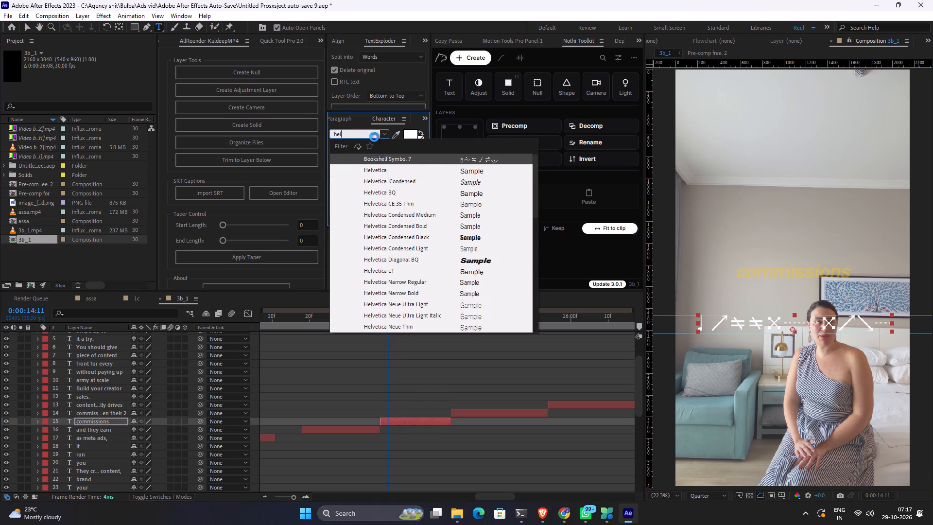
key(v)
text(et)
text(ica r)
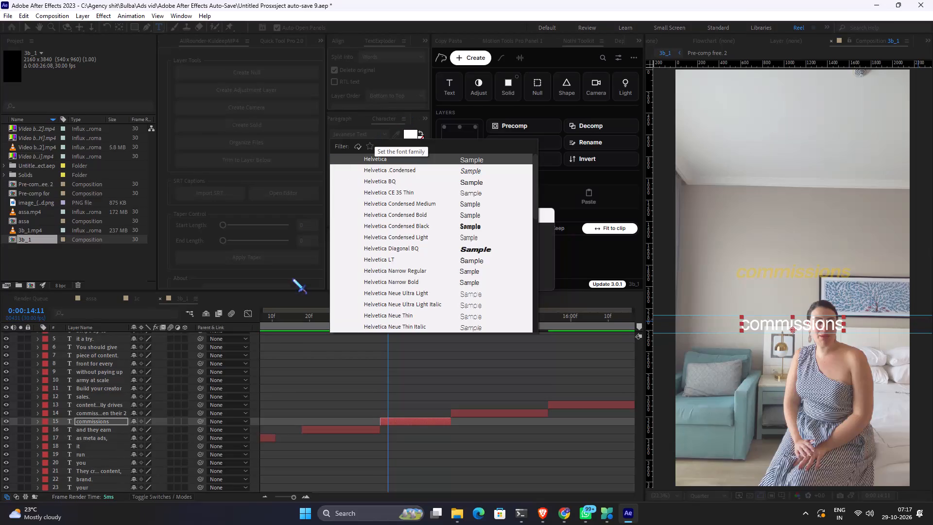
click(365, 392)
click(414, 424)
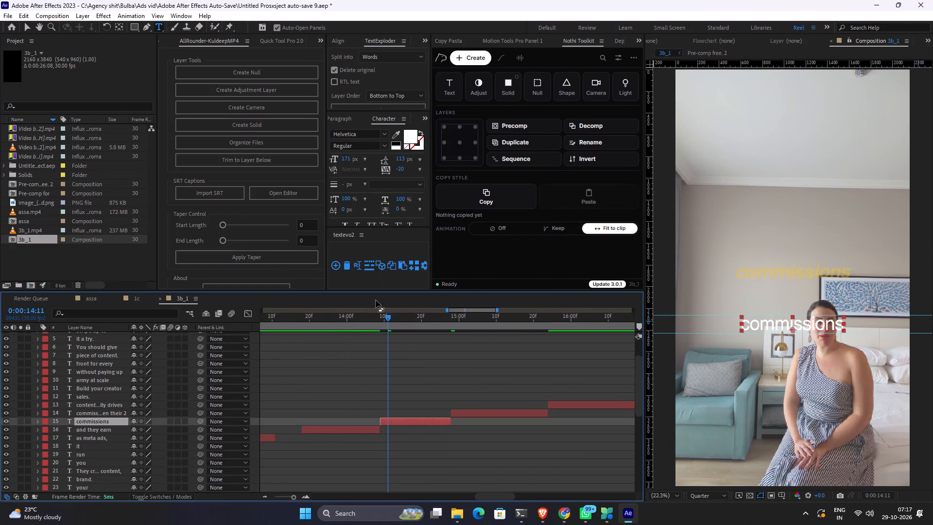
click(363, 135)
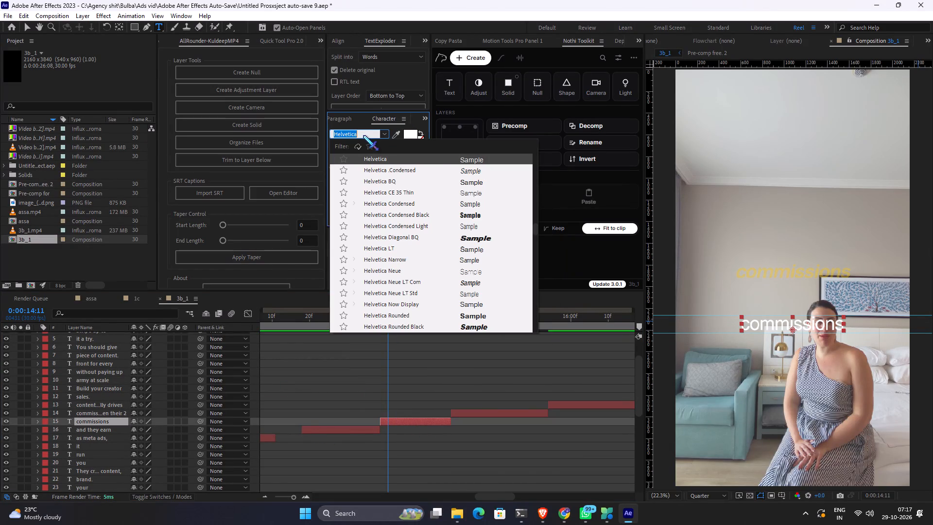
text(helvetica ro)
key(Return)
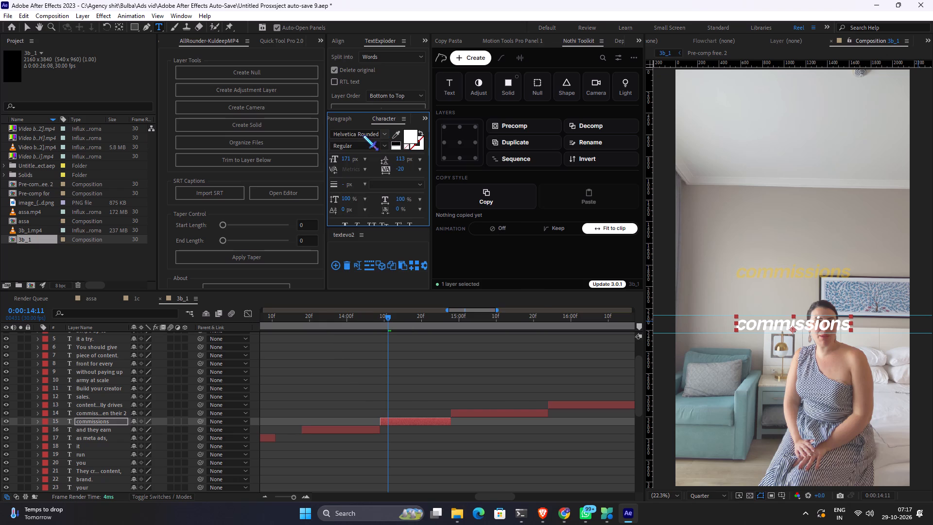
click(406, 385)
Set the fill colour of the "commissions" caption to yellow, FFF600.
click(437, 420)
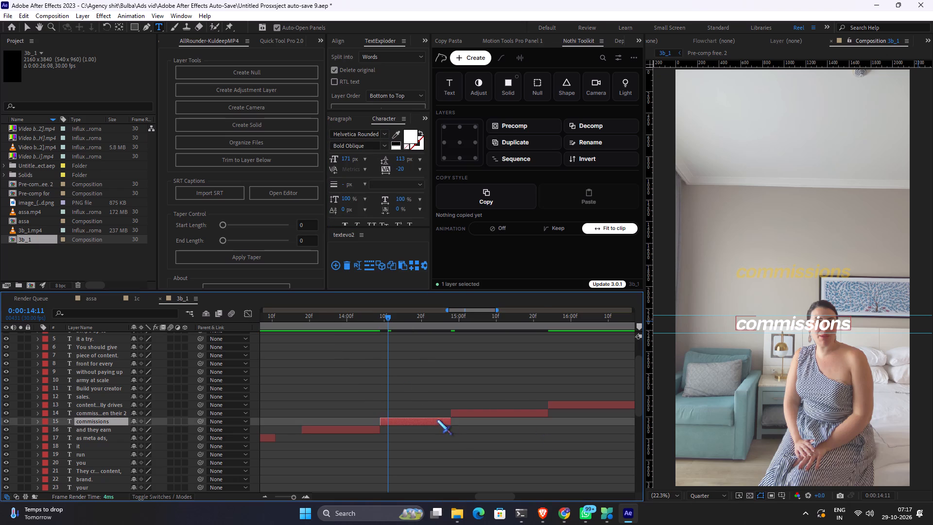
click(410, 133)
drag(285, 342, 290, 364)
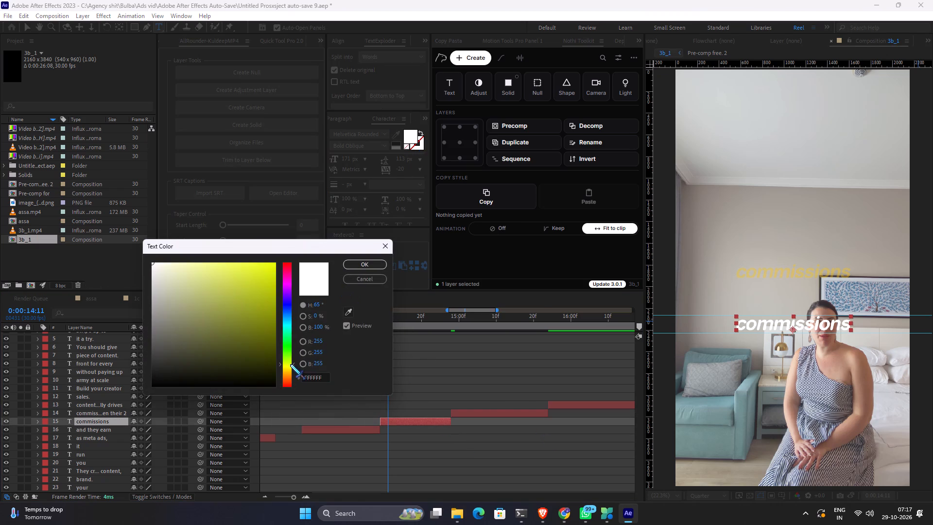
drag(290, 364, 307, 367)
drag(307, 367, 313, 367)
drag(250, 343, 308, 233)
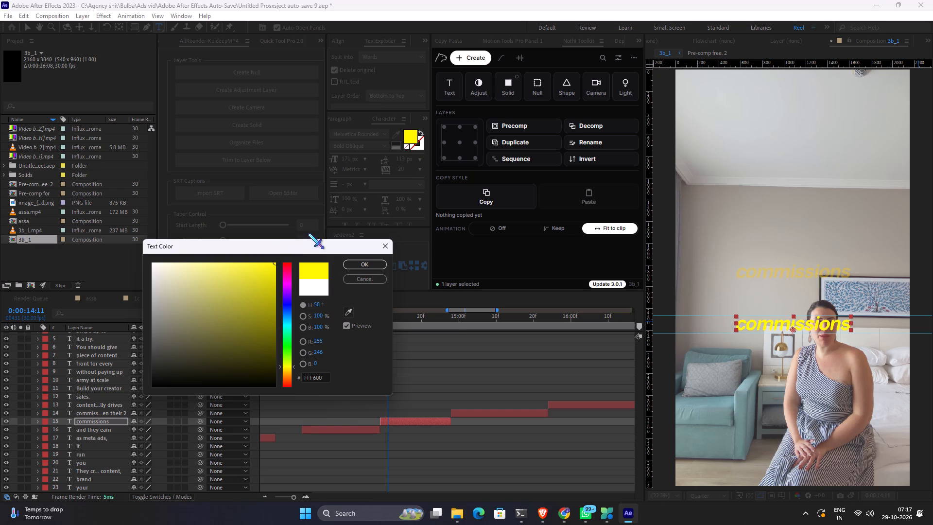
click(355, 267)
click(415, 347)
Delete "commissions" from the second half of the split caption, leaving only "when their".
drag(422, 319, 448, 319)
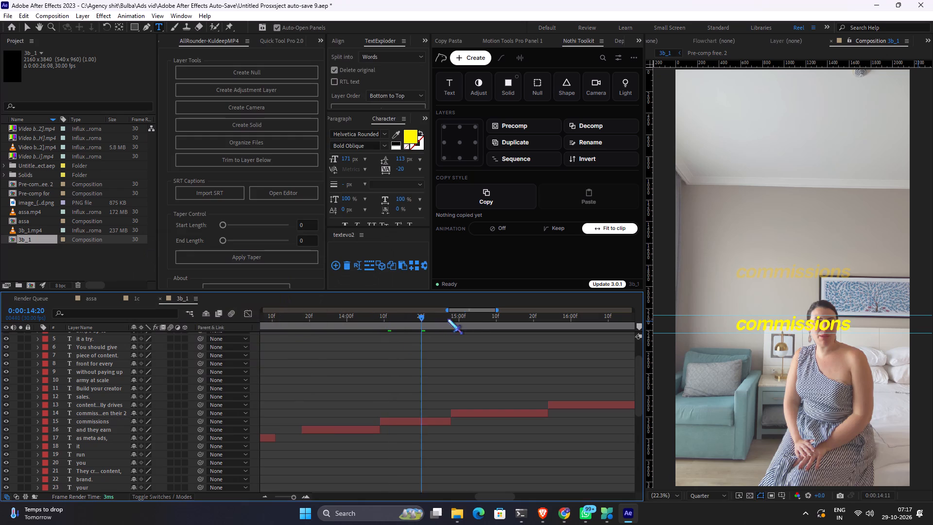
drag(448, 319, 480, 323)
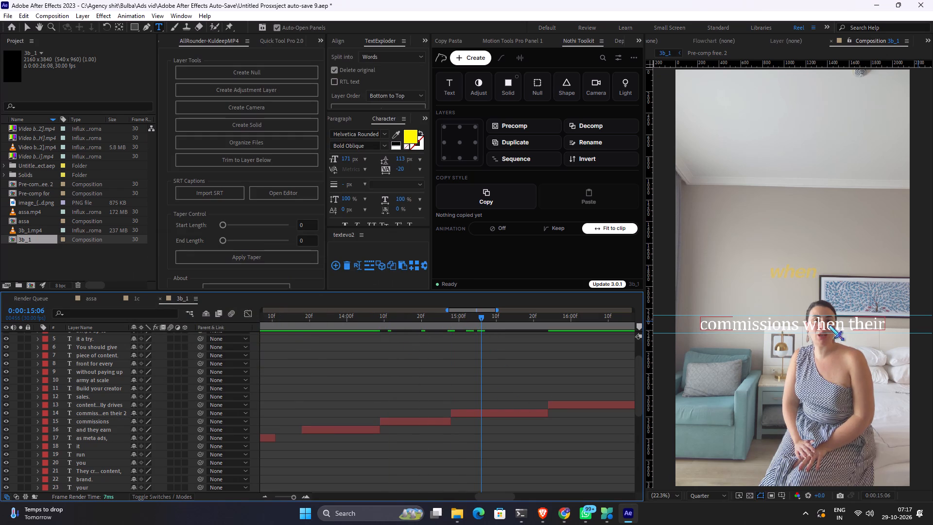
drag(805, 324, 414, 333)
key(BackSpace)
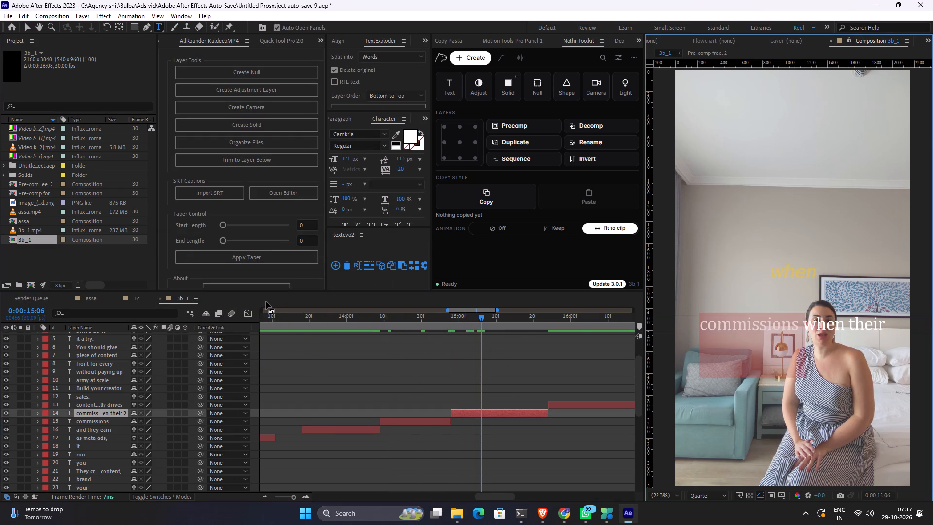
click(428, 380)
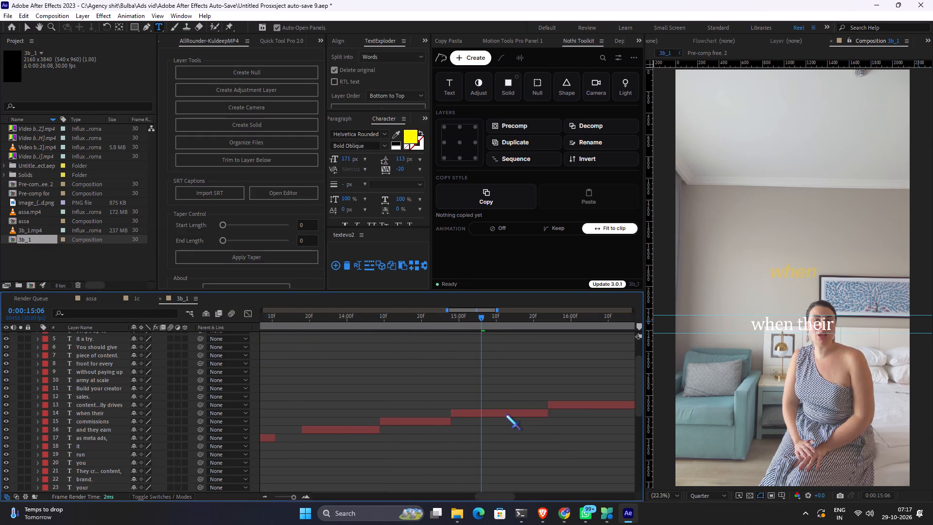
With the playhead at 0:00:15:17, where "their" begins, explode the "when their" caption into separate word layers using TextExploder.
alt+scroll(504, 414, up, 1)
drag(457, 327, 483, 327)
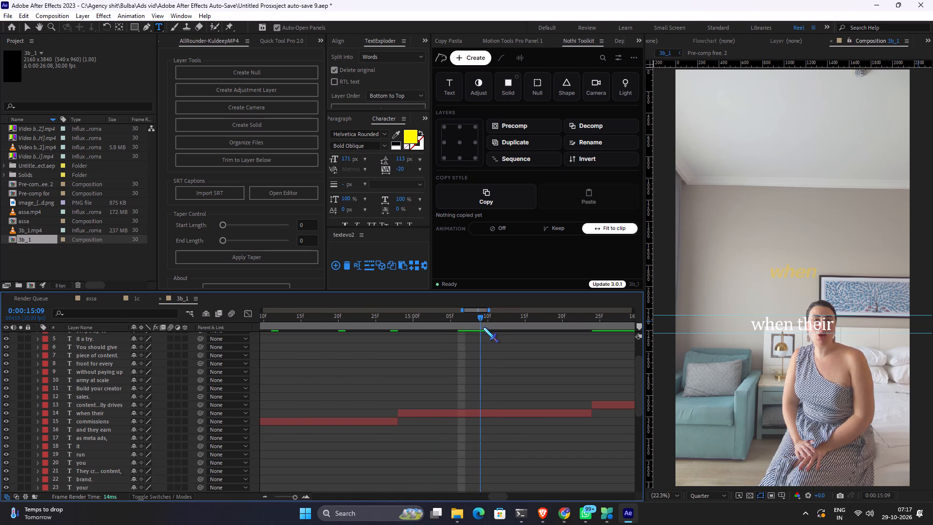
drag(483, 327, 530, 326)
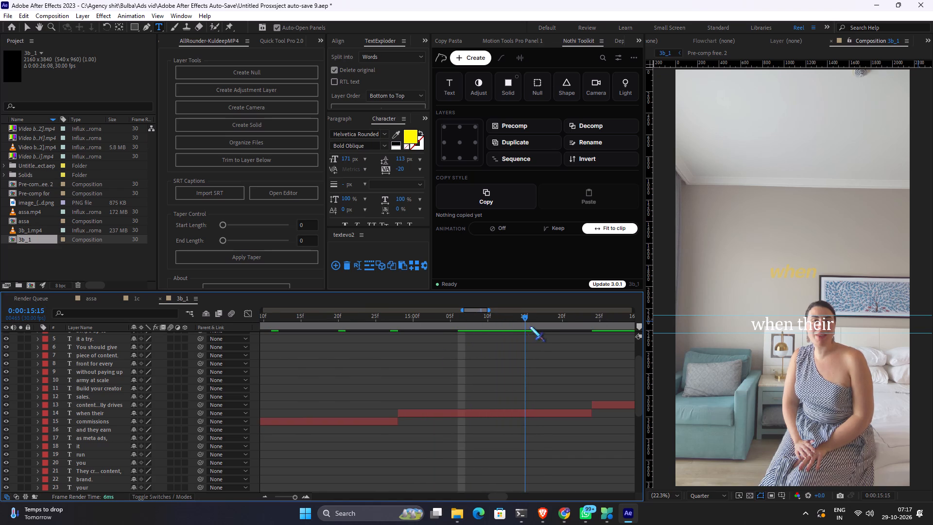
drag(530, 326, 536, 328)
key(ctrl+Left)
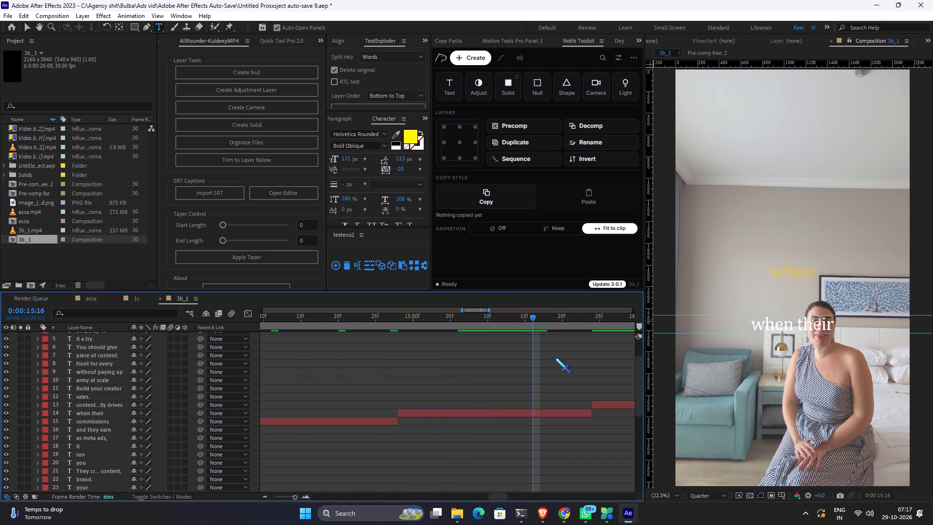
key(ctrl+Right)
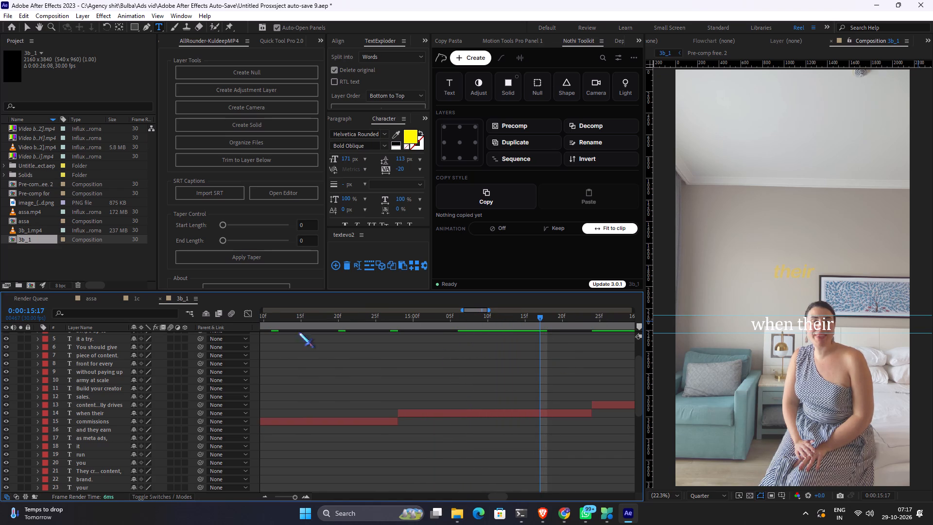
click(483, 415)
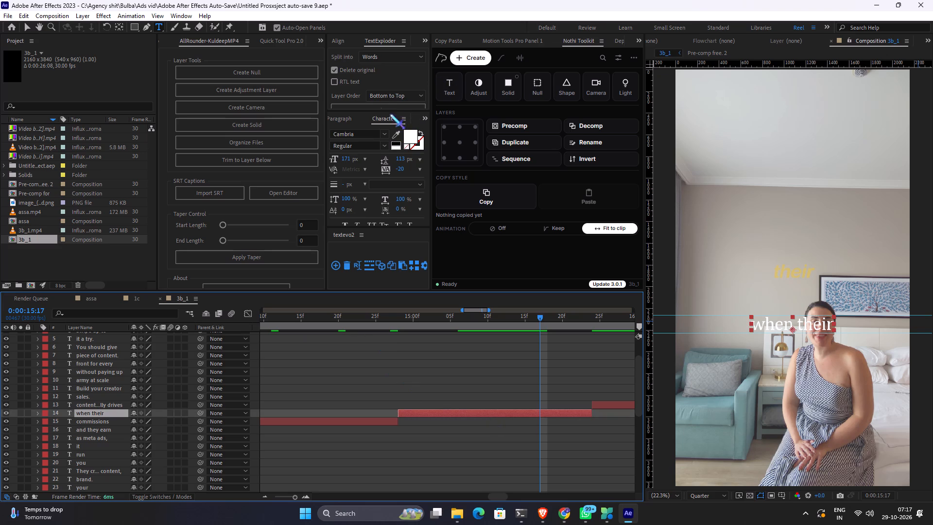
click(381, 107)
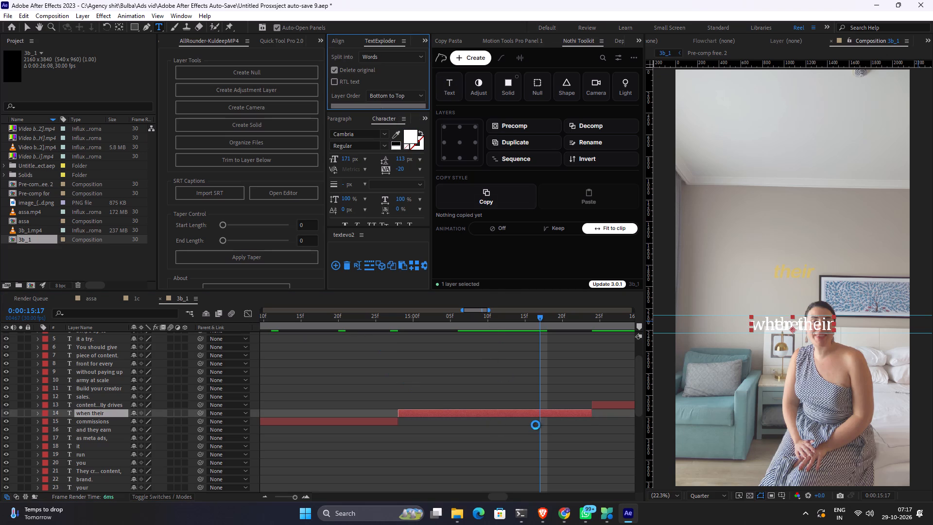
Trim the start of the "their" layer to 0:00:15:17.
click(534, 414)
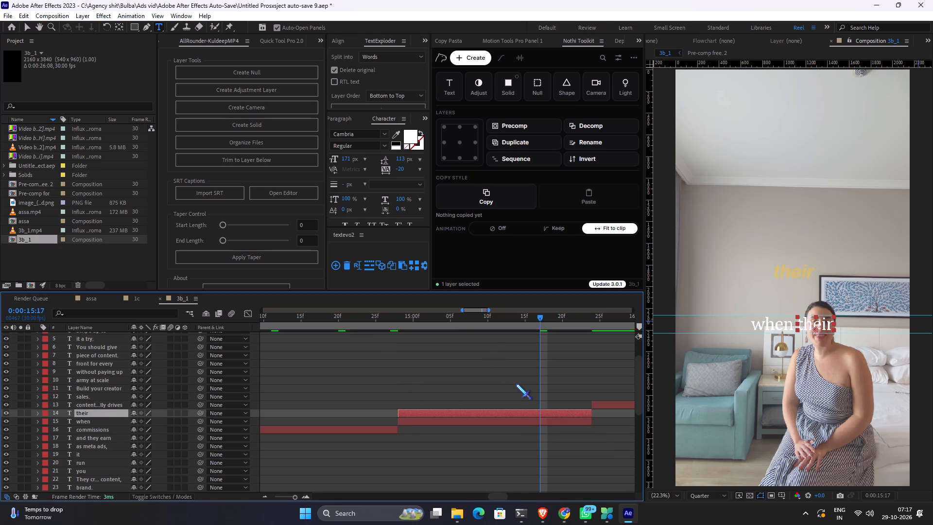
key(alt+bracketleft)
Scrub and play back from "commissions" through "when" and "their" into "content actually drives" to check the caption timing.
click(405, 320)
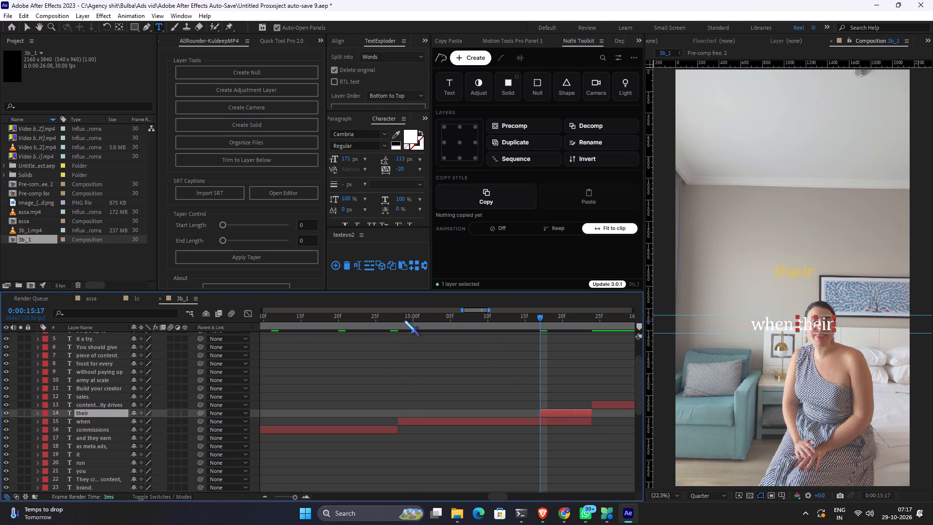
drag(414, 320, 481, 330)
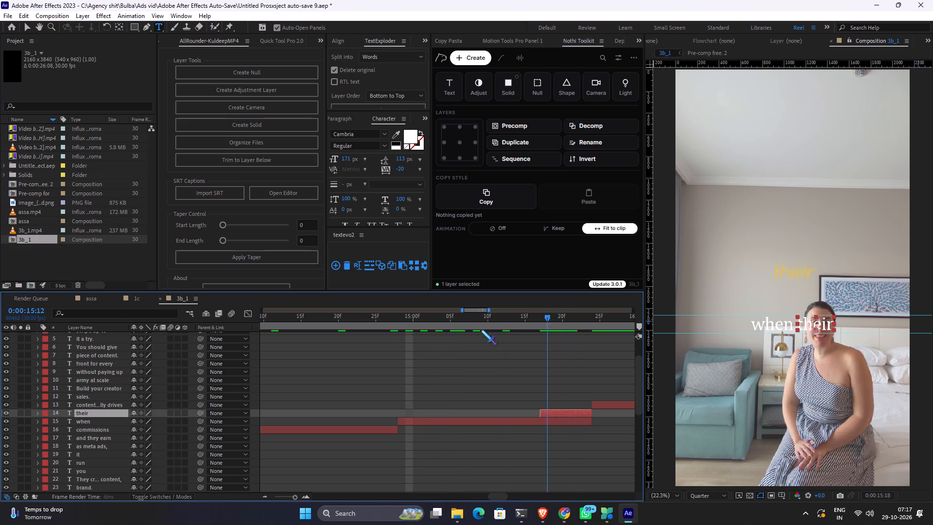
drag(481, 330, 382, 326)
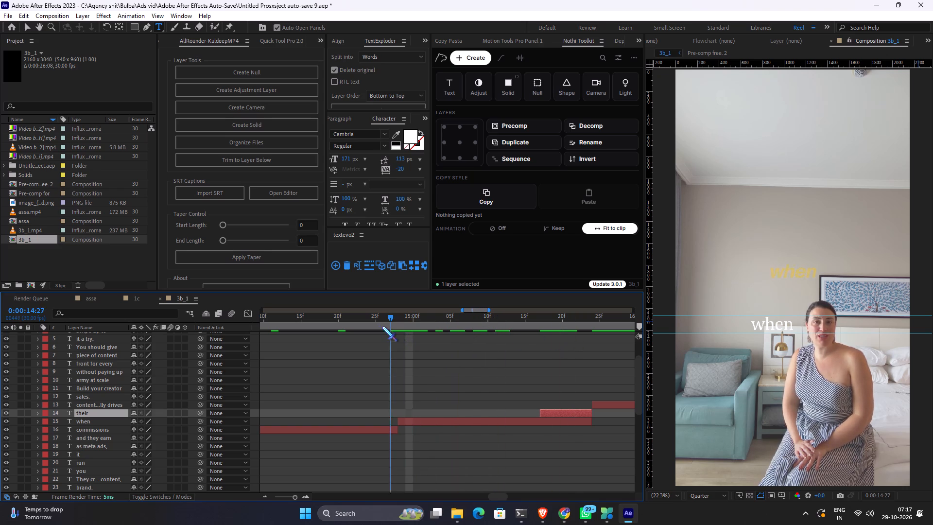
drag(382, 326, 371, 324)
click(415, 354)
alt+scroll(428, 354, down, 1)
key(space)
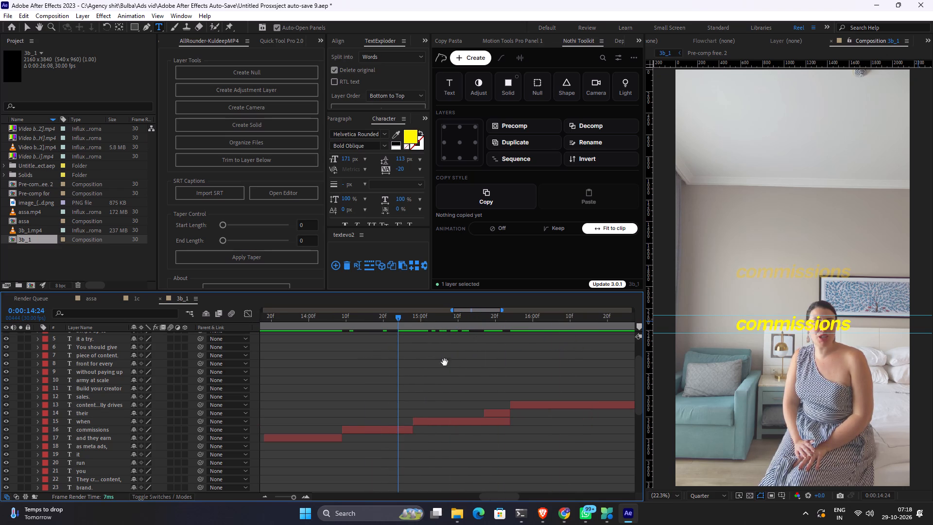
key(space)
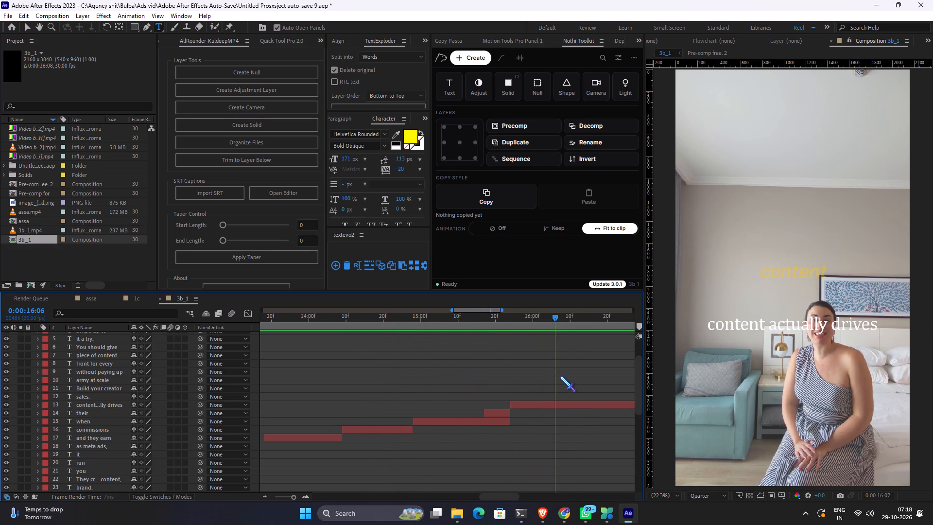
Split the "content actually drives" caption layer at 0:00:16:07, where "actually" begins.
key(space)
key(space)
key(space)
key(space)
key(space)
key(space)
key(space)
key(space)
key(space)
key(space)
key(space)
key(space)
key(space)
key(space)
key(space)
key(space)
key(space)
key(space)
key(space)
key(space)
drag(553, 374, 421, 378)
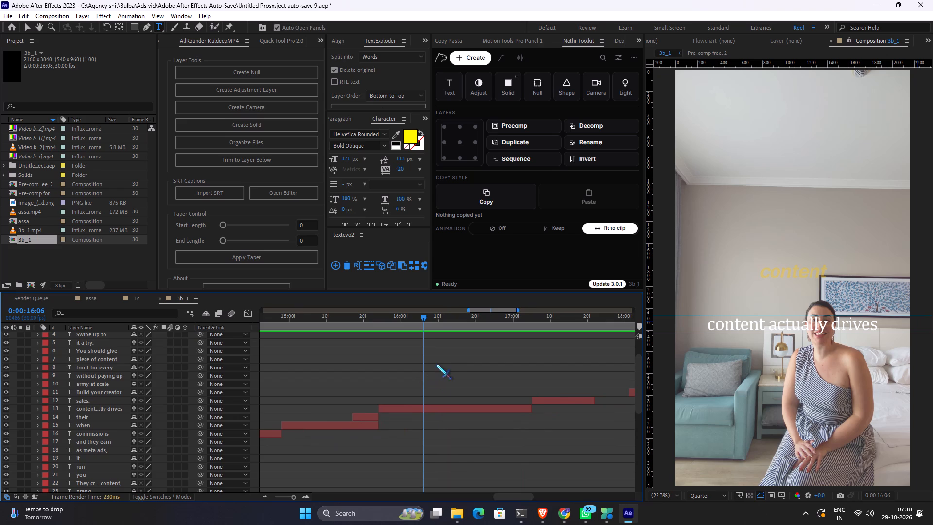
key(space)
key(space)
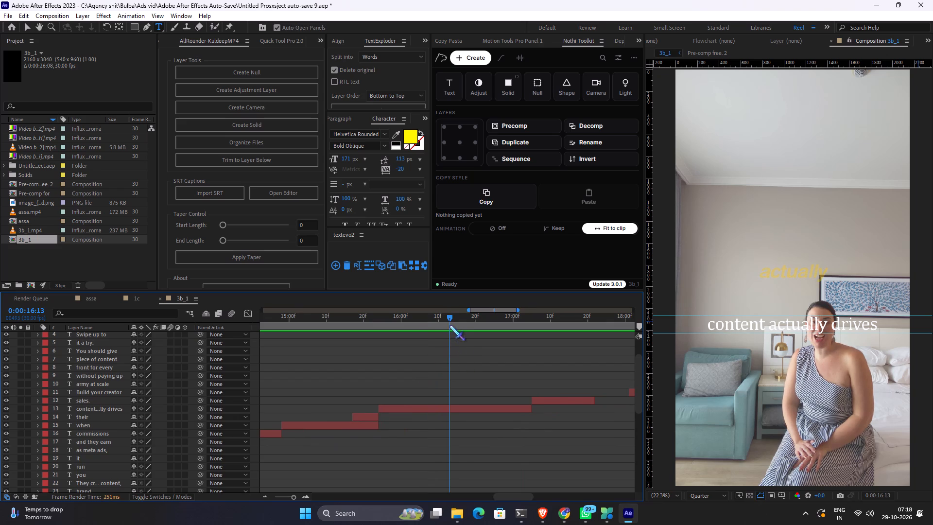
drag(449, 323, 472, 323)
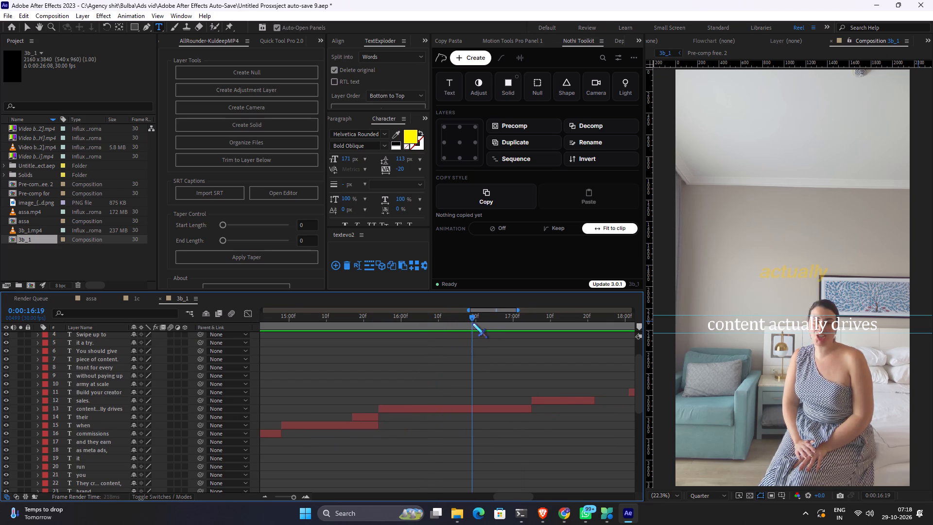
drag(472, 323, 433, 326)
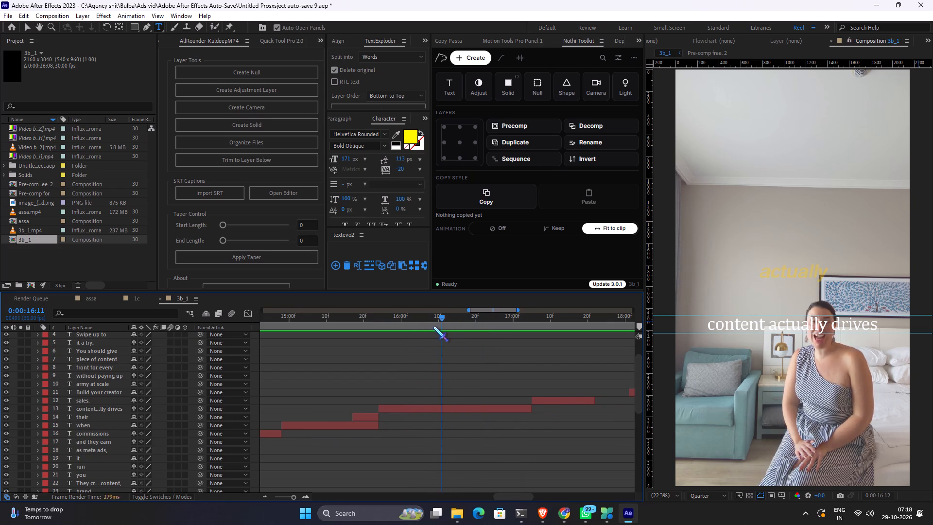
drag(433, 326, 427, 327)
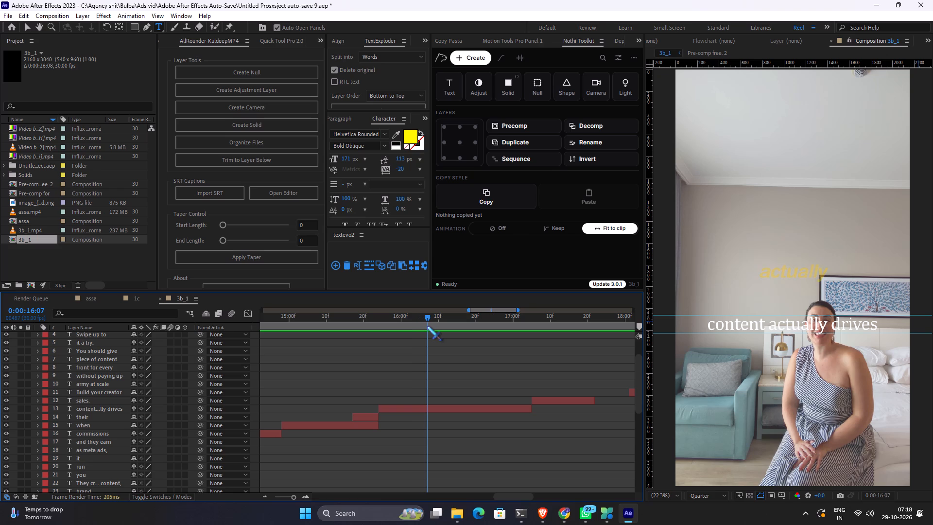
key(ctrl+Left)
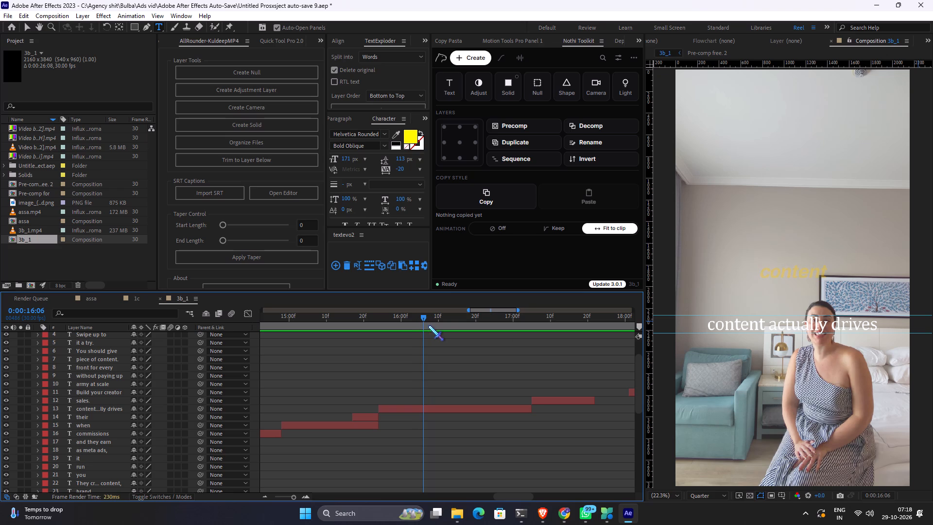
key(ctrl+Right)
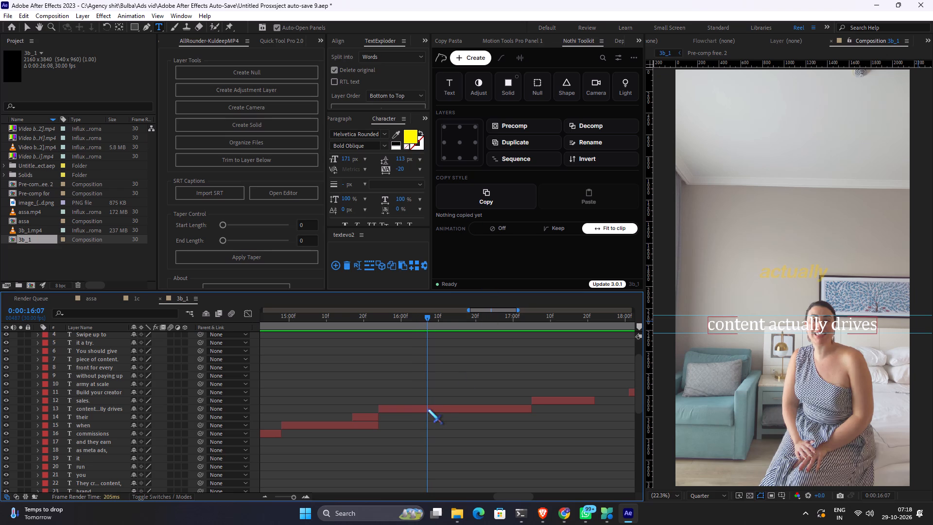
click(428, 409)
key(ctrl+shift+d)
Delete "actually drives" from the first half of the split caption, leaving only "content".
click(405, 324)
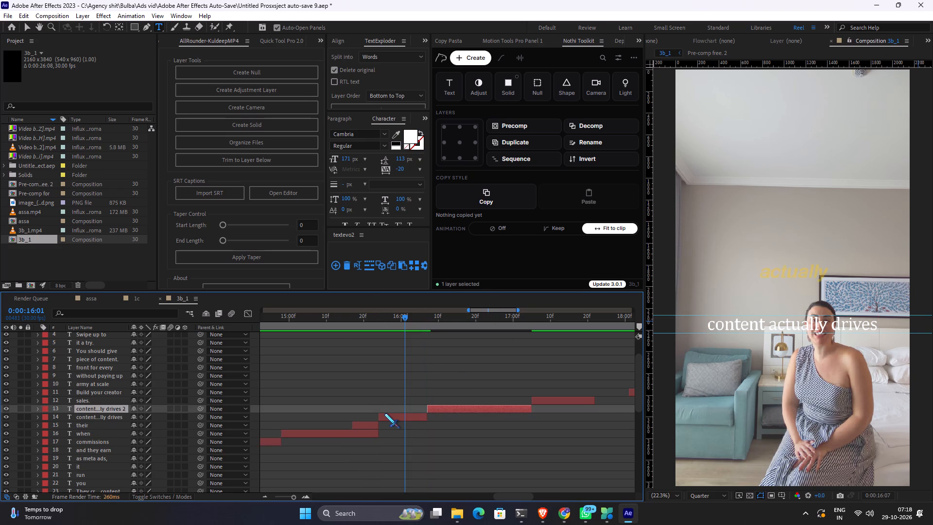
click(387, 414)
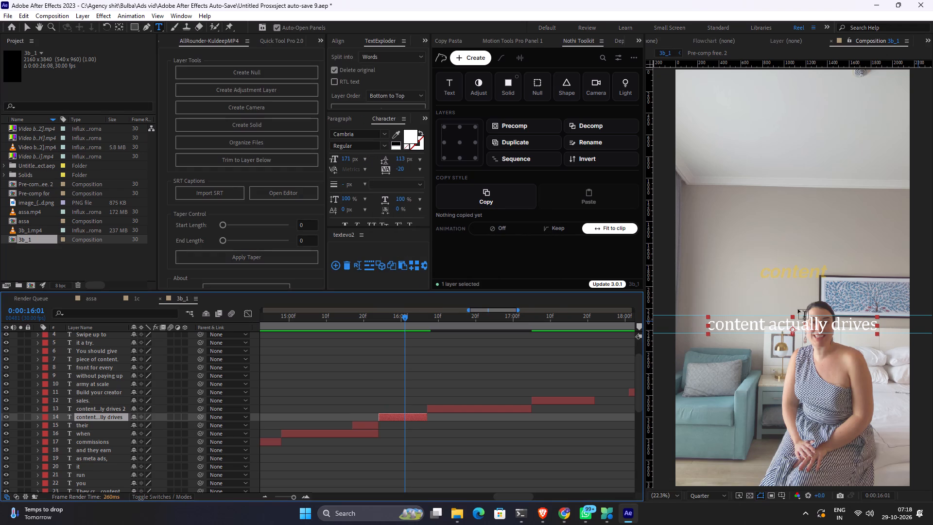
drag(764, 321, 932, 316)
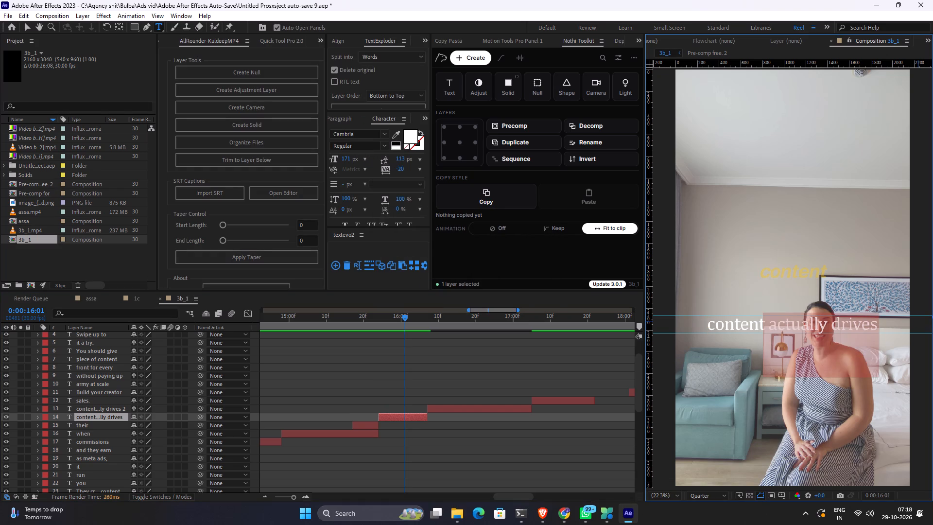
key(BackSpace)
click(328, 384)
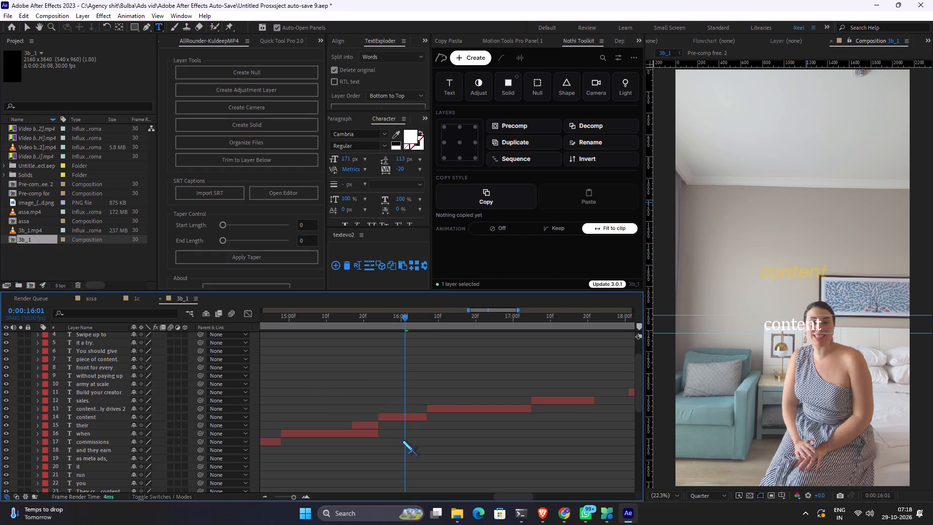
Set the font of the "content" caption to Helvetica Rounded Bold Oblique.
click(386, 416)
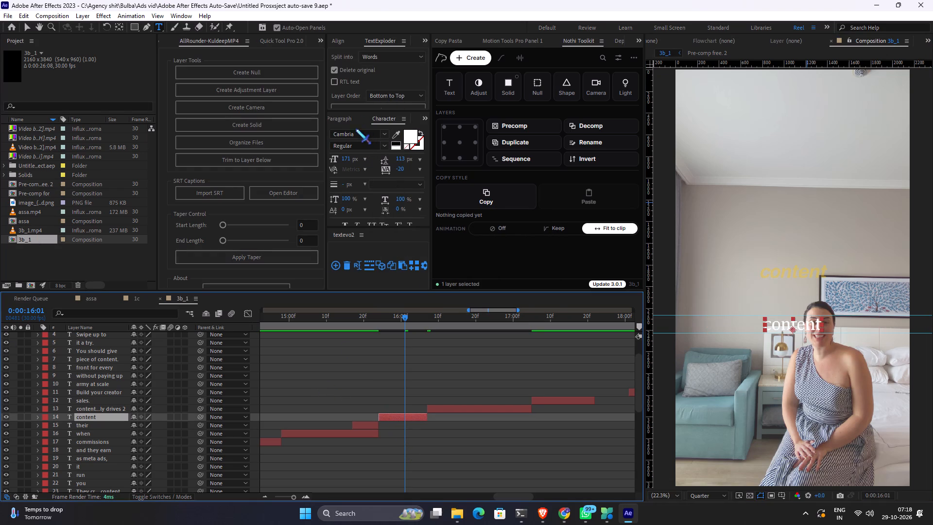
click(356, 135)
text(he)
text(lvet)
key(i)
text(ca r)
key(o)
key(Return)
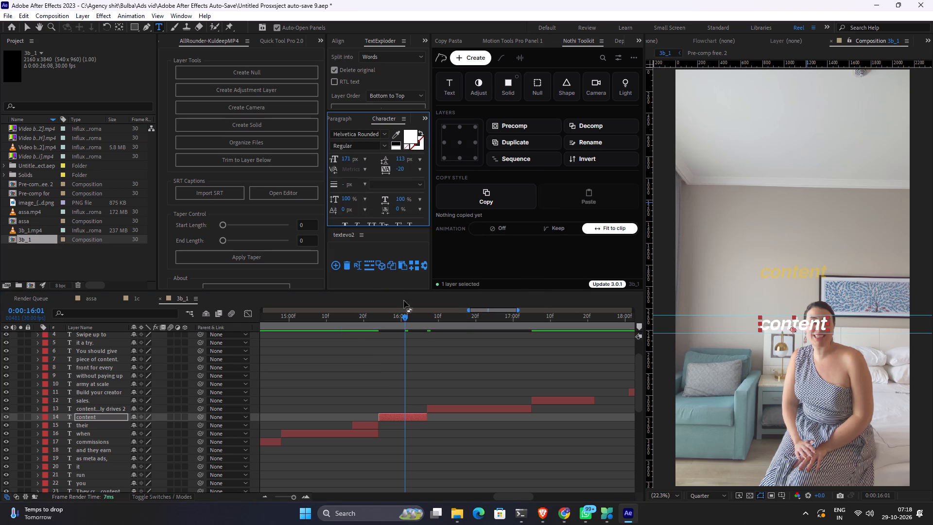
Change the fill colour of the "content" caption to yellow.
click(381, 411)
click(397, 414)
click(409, 137)
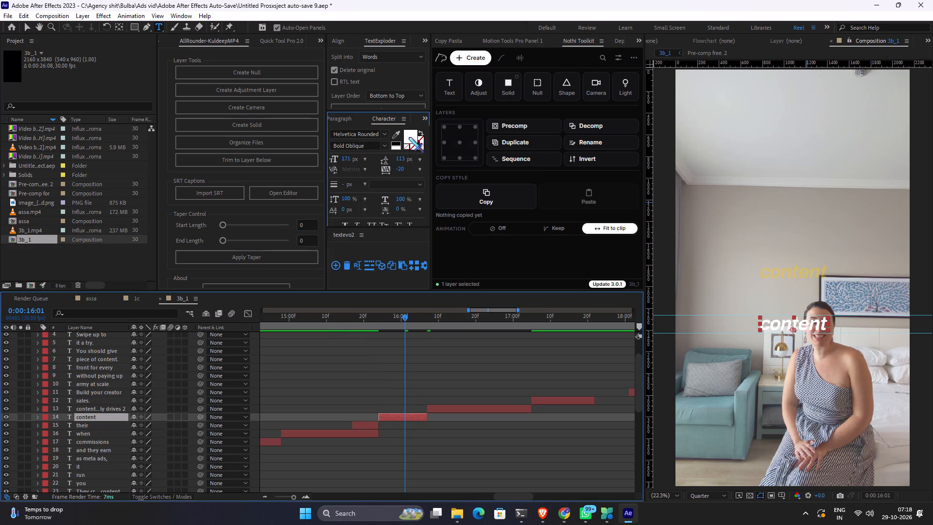
drag(289, 343, 291, 367)
drag(232, 354, 317, 184)
click(359, 260)
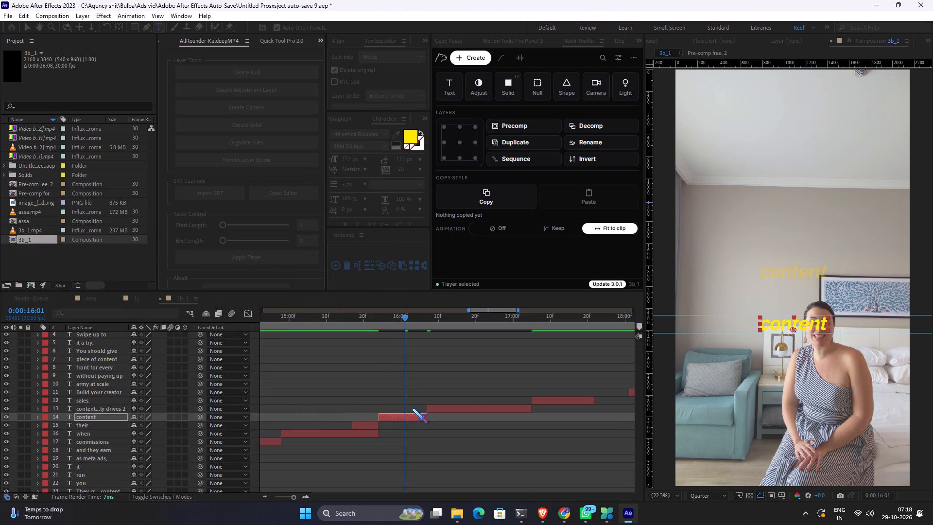
click(445, 386)
Delete "content" from the second half of the split caption, leaving "actually drives".
click(436, 329)
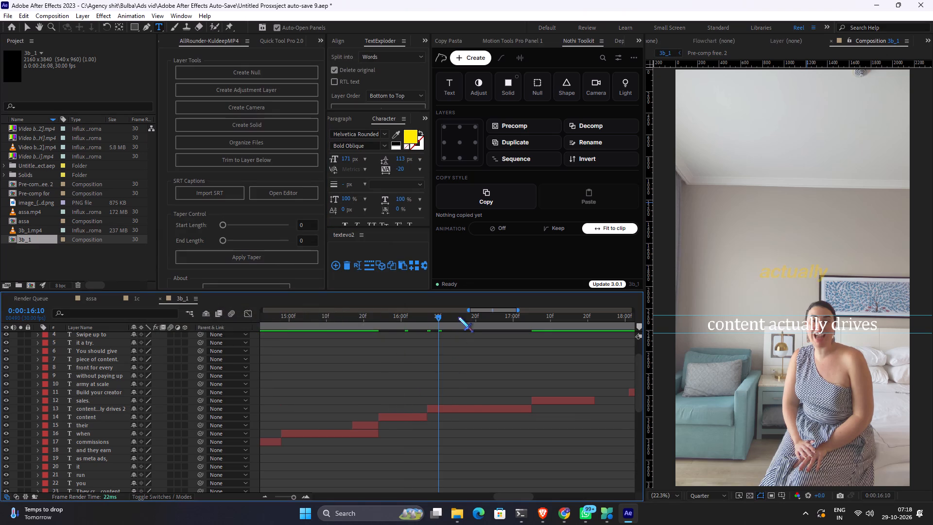
click(403, 327)
drag(413, 323, 447, 324)
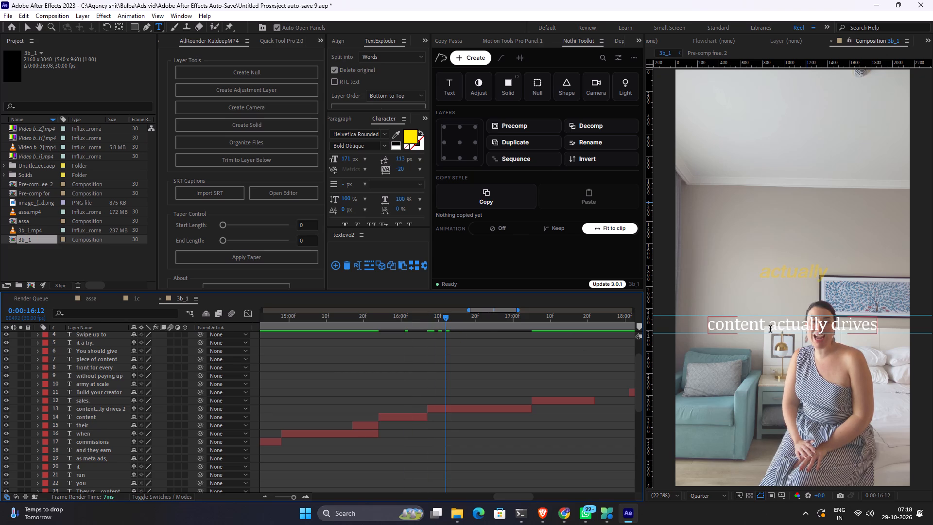
drag(770, 329, 485, 337)
key(BackSpace)
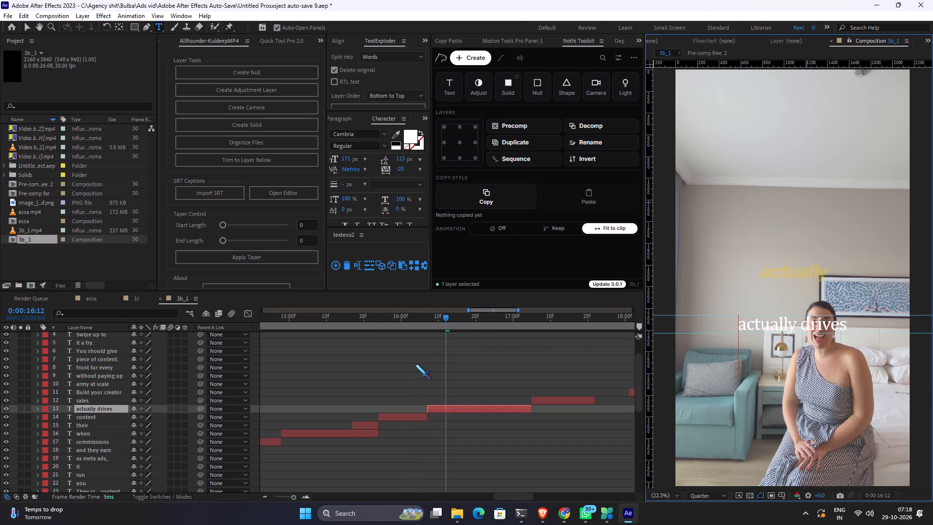
click(423, 359)
Play back from 0:00:15:21 into "sales." and set that caption's font to Helvetica Rounded Bold Oblique.
click(368, 318)
key(space)
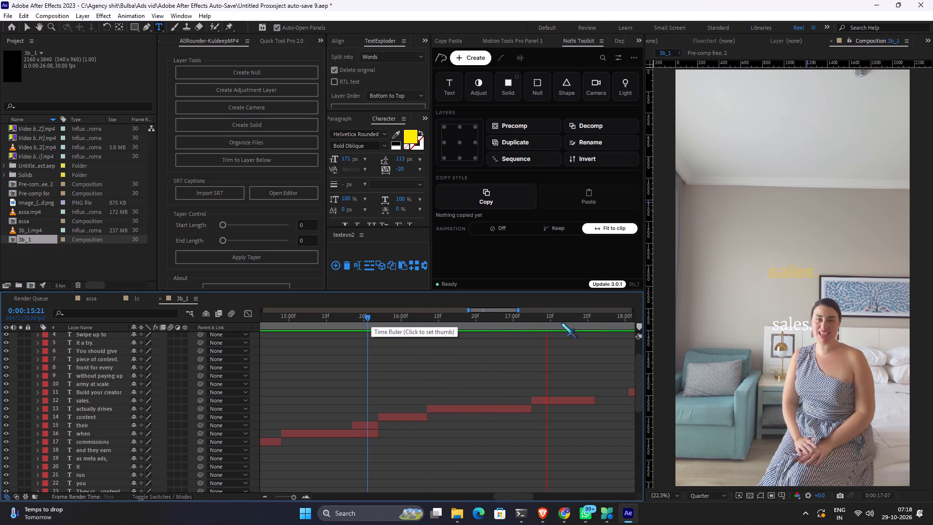
key(space)
click(576, 395)
click(582, 396)
click(584, 401)
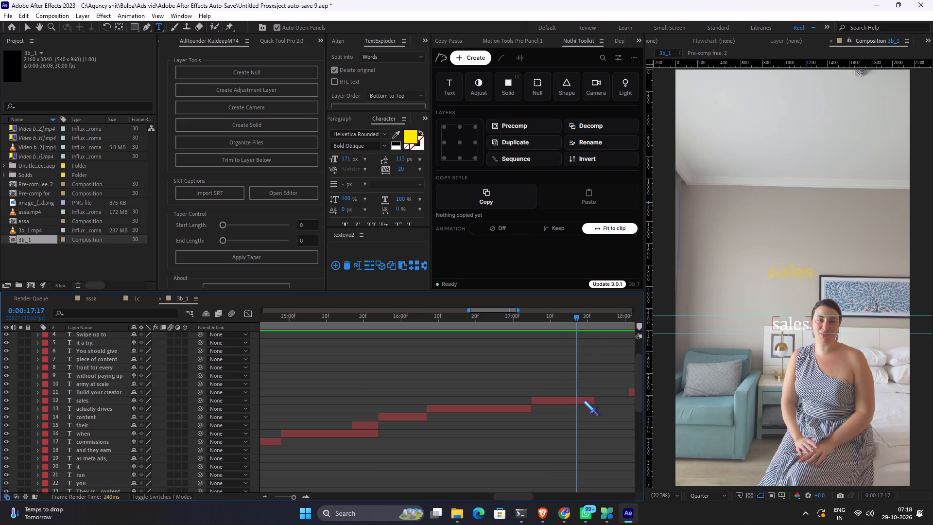
click(349, 136)
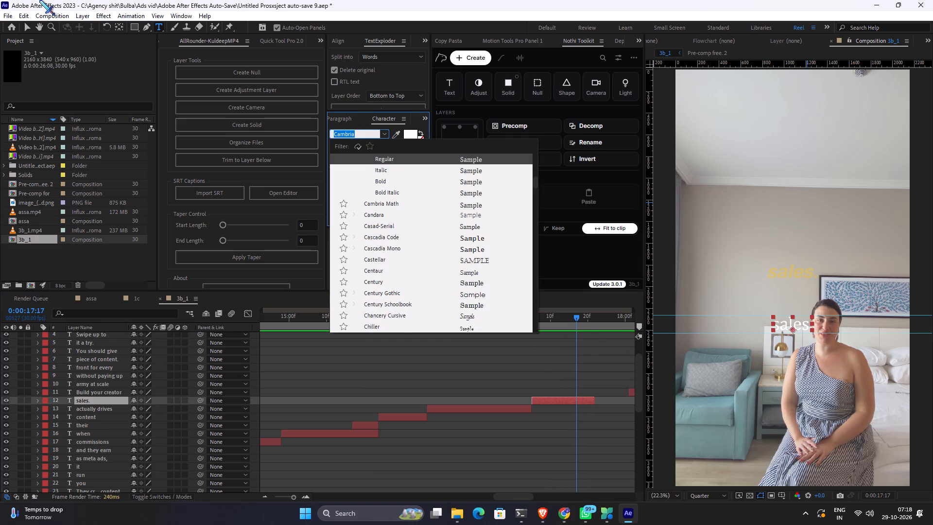
text(helve)
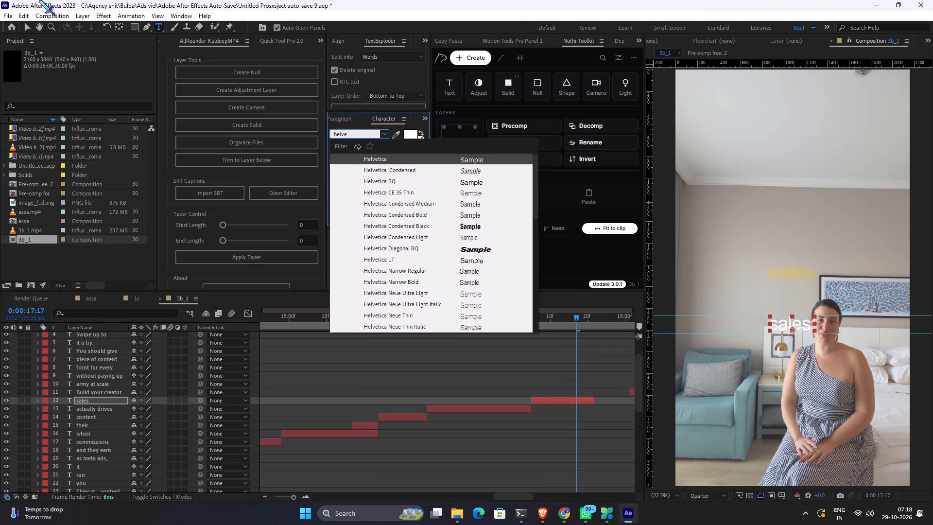
text(tica ro)
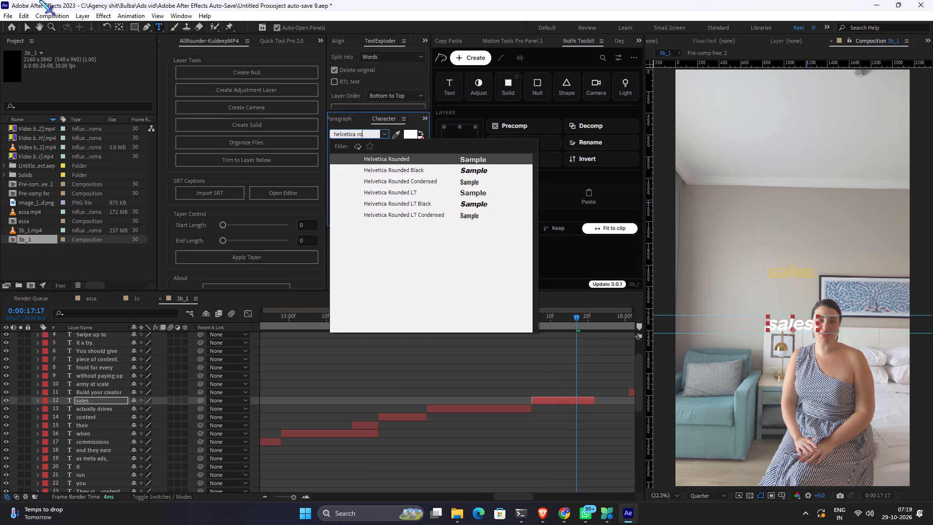
key(Return)
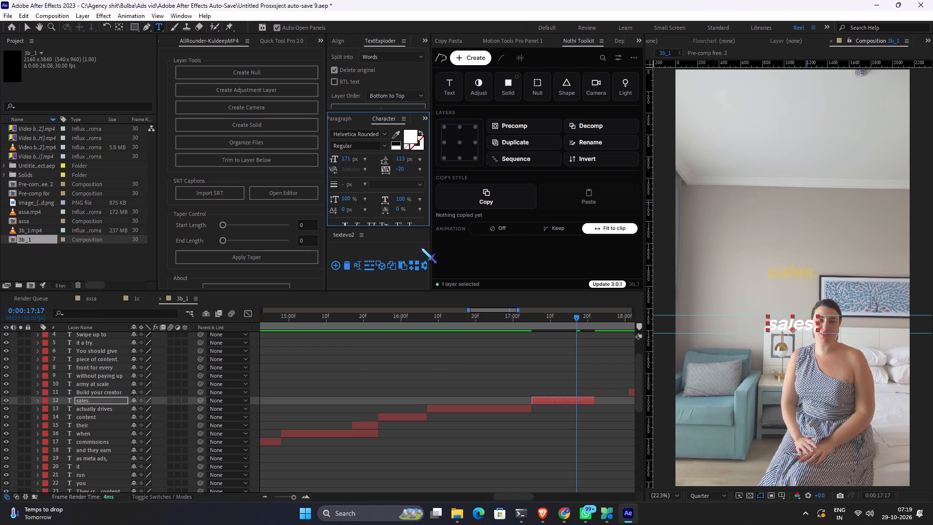
Set the fill colour of the "sales." caption to yellow FFCC00.
click(509, 373)
click(570, 407)
click(562, 401)
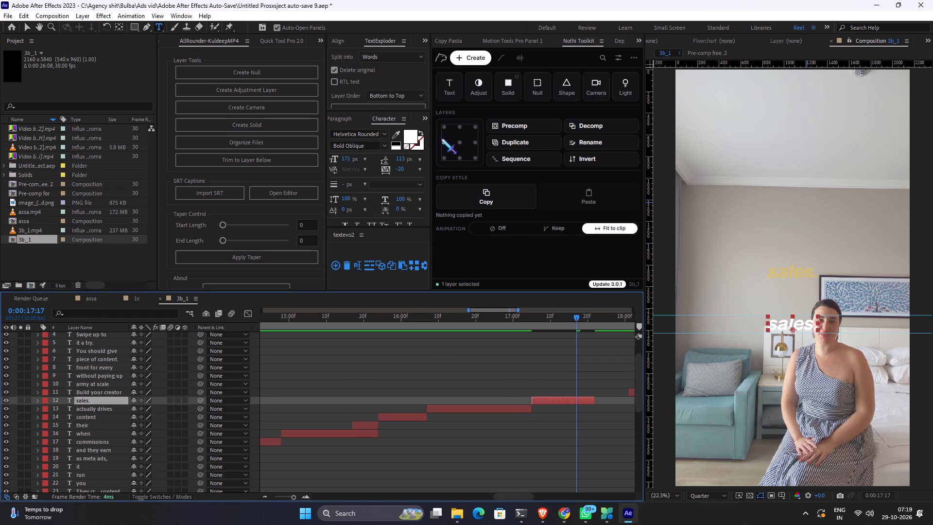
click(407, 134)
drag(291, 351, 291, 367)
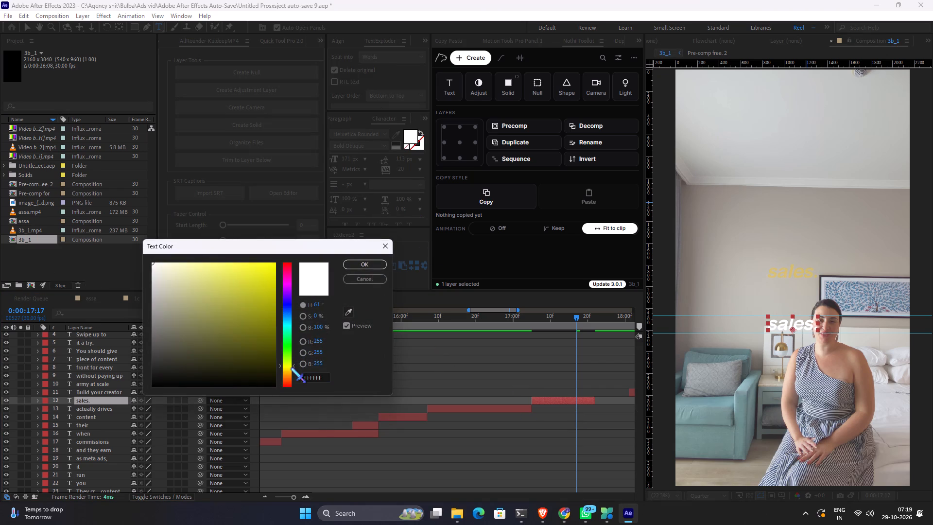
drag(291, 367, 292, 370)
drag(234, 338, 378, 193)
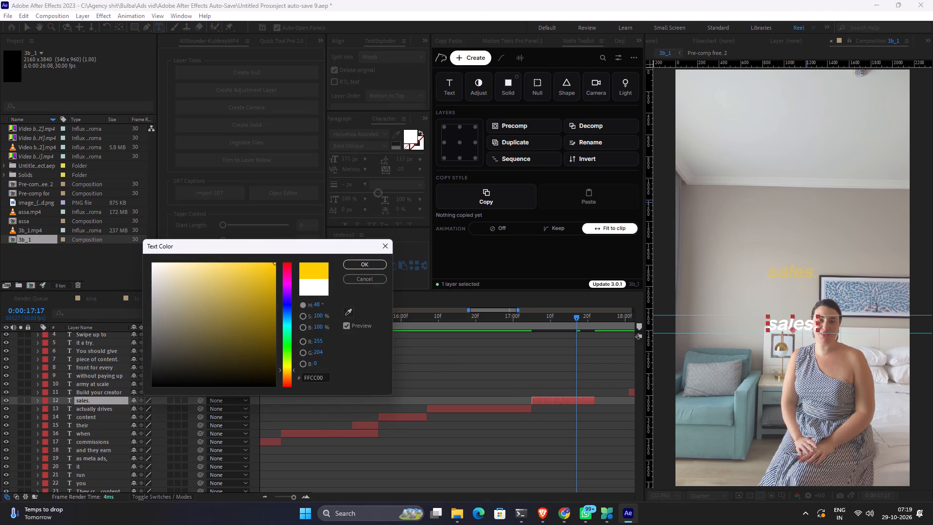
click(378, 263)
Extend the end of the "sales." layer to meet the start of the "Build your creator" layer.
key(space)
key(space)
key(space)
key(space)
key(space)
key(space)
key(space)
key(space)
key(space)
key(space)
key(space)
key(space)
key(space)
key(space)
drag(499, 348, 313, 361)
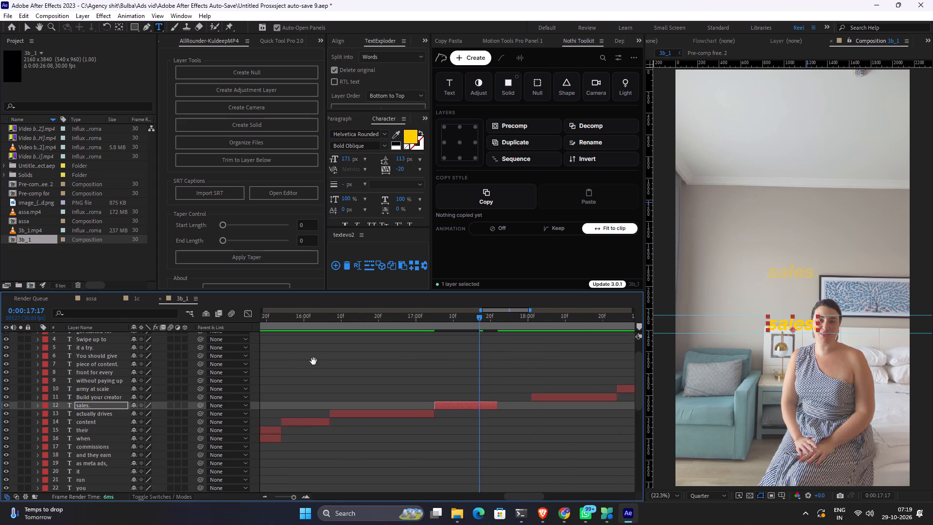
drag(313, 361, 293, 362)
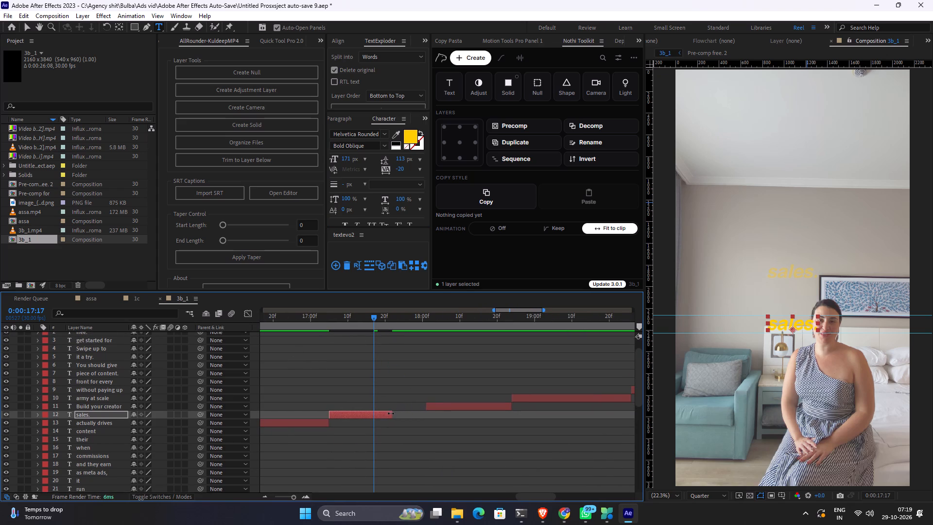
drag(390, 413, 425, 411)
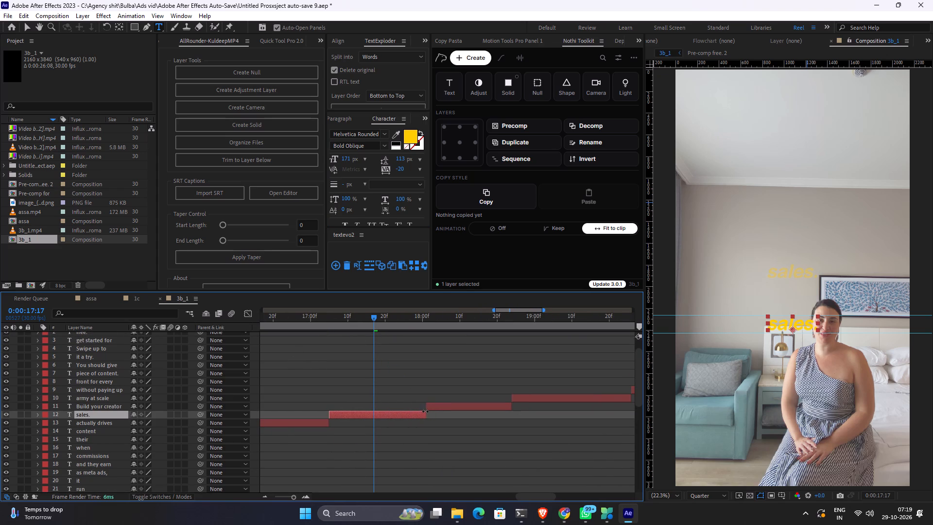
drag(425, 411, 424, 410)
Play back from "sales." through "Build your creator" and "front for every" into "piece of content." to check the caption timing.
key(space)
key(space)
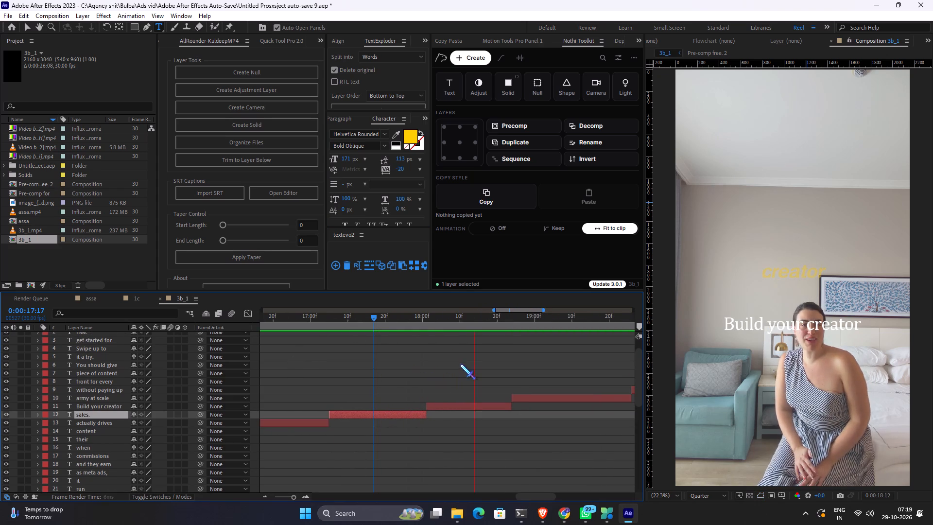
key(space)
key(space)
key(space)
key(space)
drag(486, 363, 407, 362)
key(space)
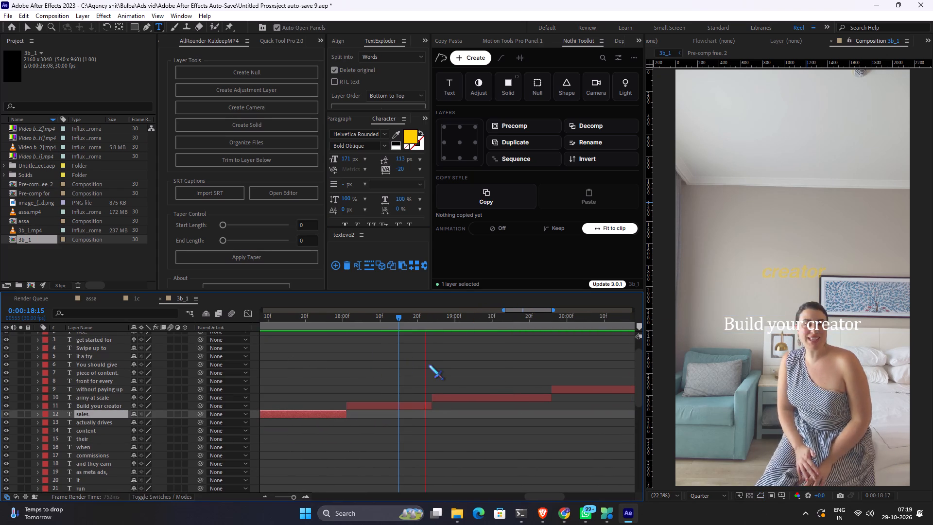
key(space)
alt+scroll(451, 378, down, 1)
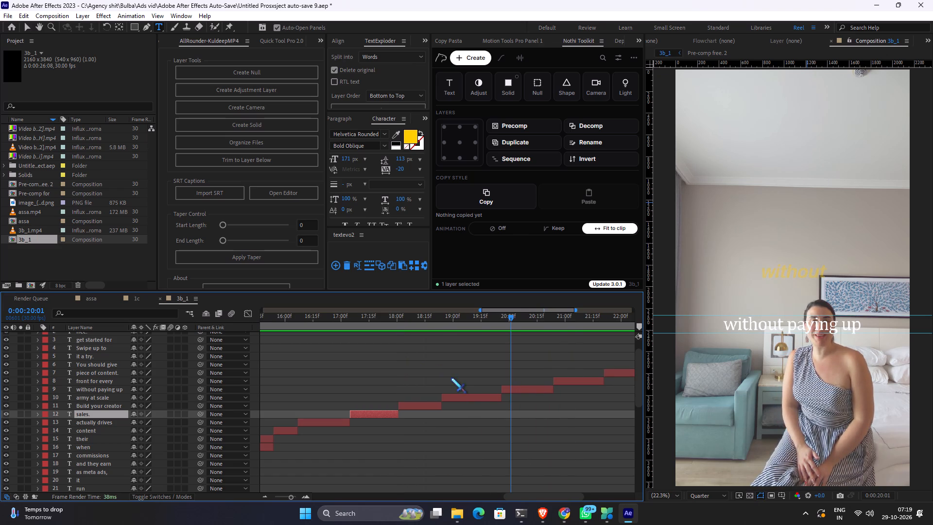
key(space)
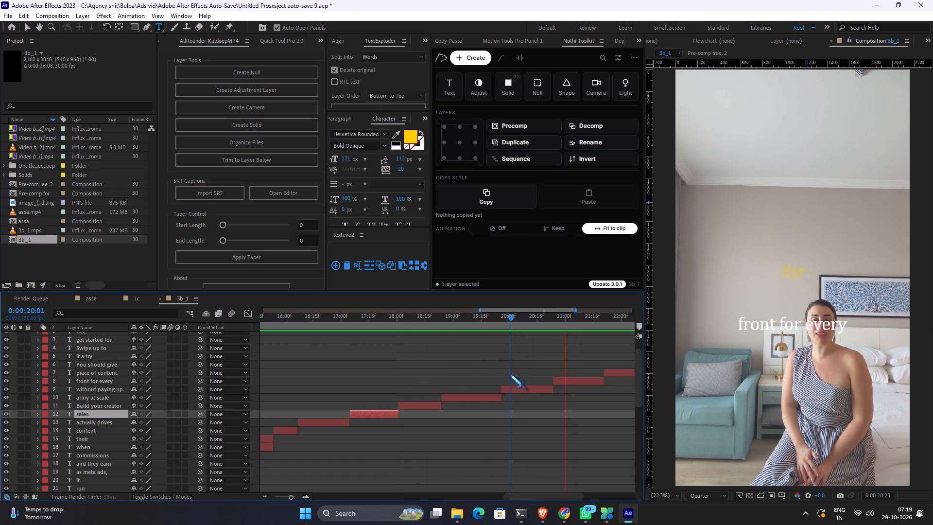
key(space)
key(space)
key(space)
key(space)
key(space)
key(space)
drag(500, 367, 374, 390)
key(space)
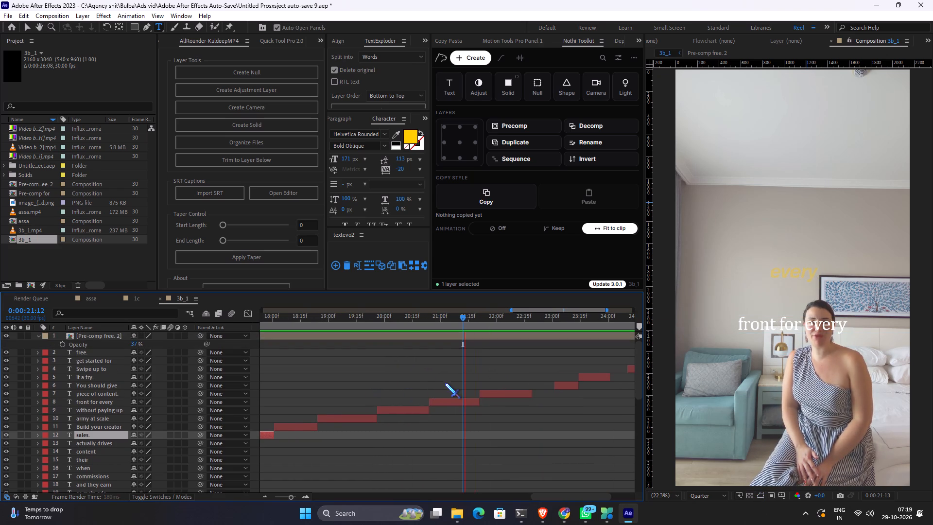
key(space)
Set the font of the "piece of content." caption to Helvetica Rounded Bold Oblique.
click(505, 393)
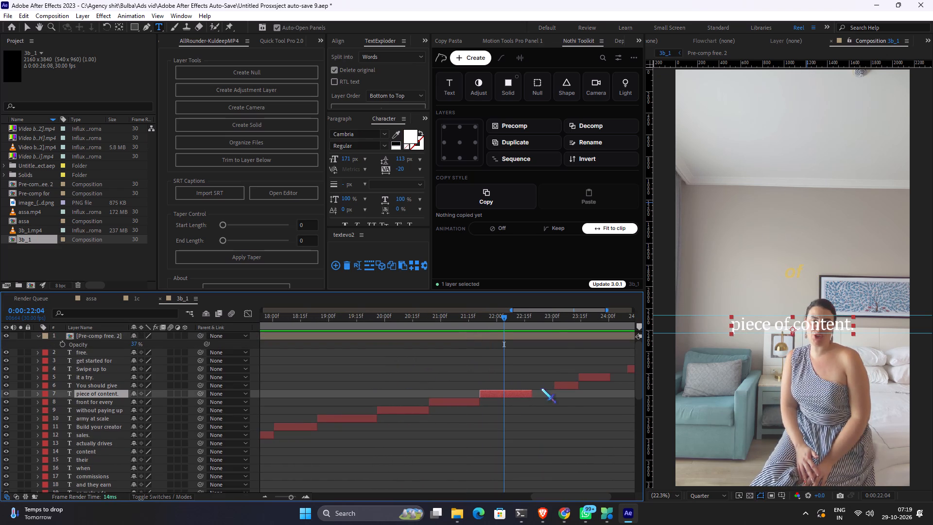
click(361, 131)
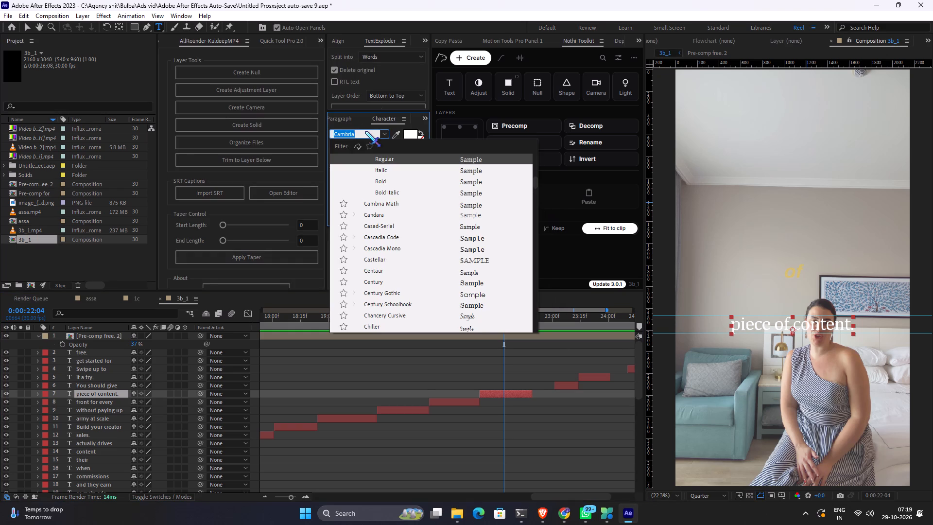
text(he)
key(l)
key(v)
key(e)
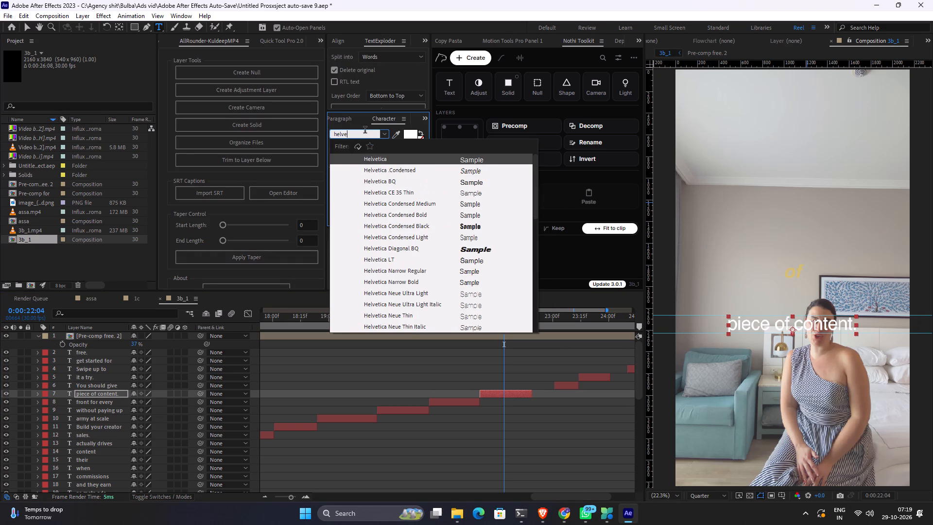
key(t)
key(i)
key(c)
key(a)
key(space)
text(ro)
key(Down)
key(Up)
key(Return)
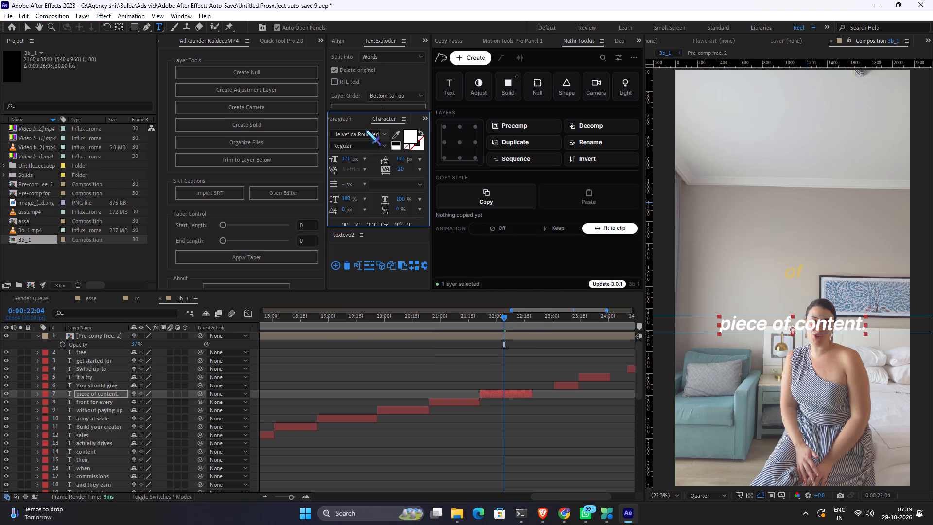
Set the fill colour of the "piece of content." caption to yellow FFF600.
click(397, 371)
click(500, 393)
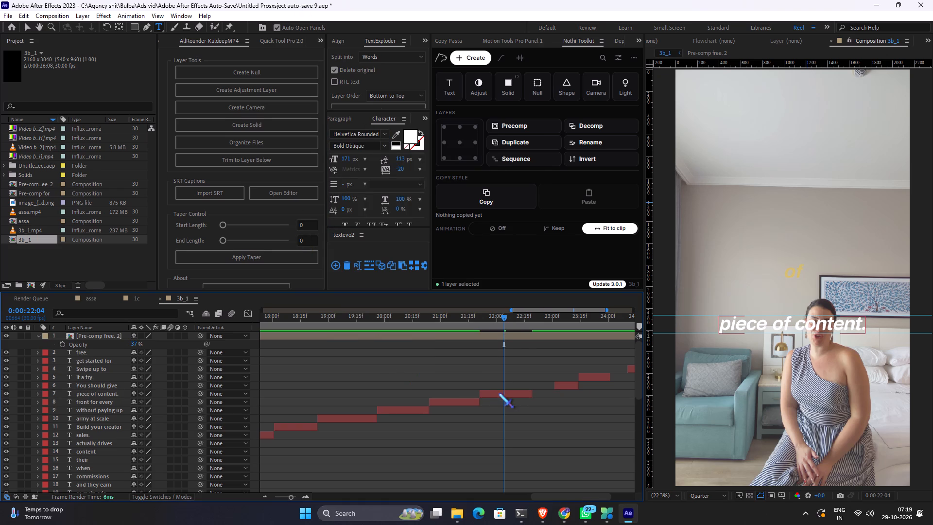
click(414, 135)
click(290, 364)
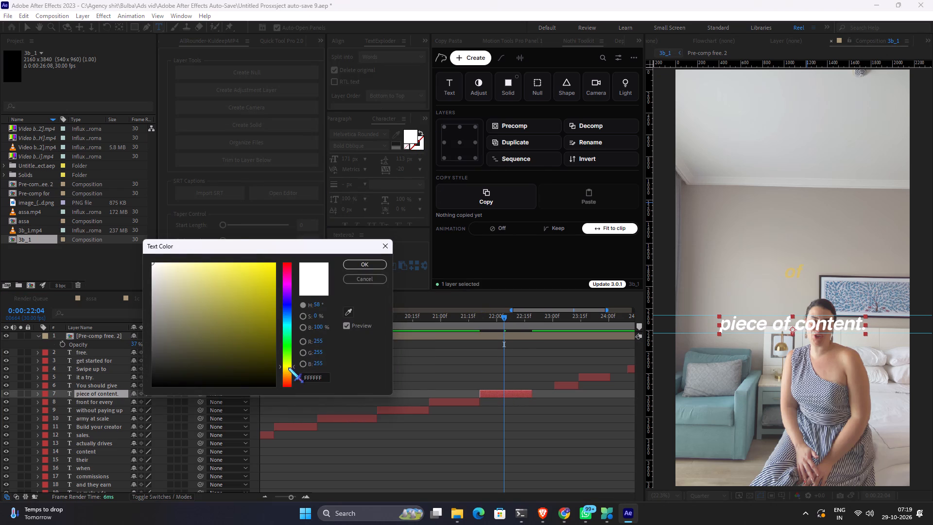
drag(235, 337, 408, 154)
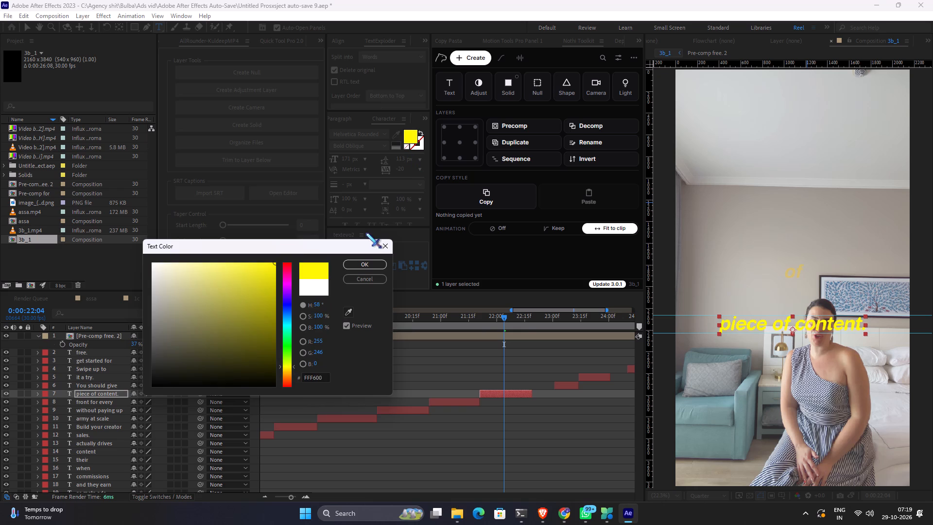
click(357, 262)
click(452, 365)
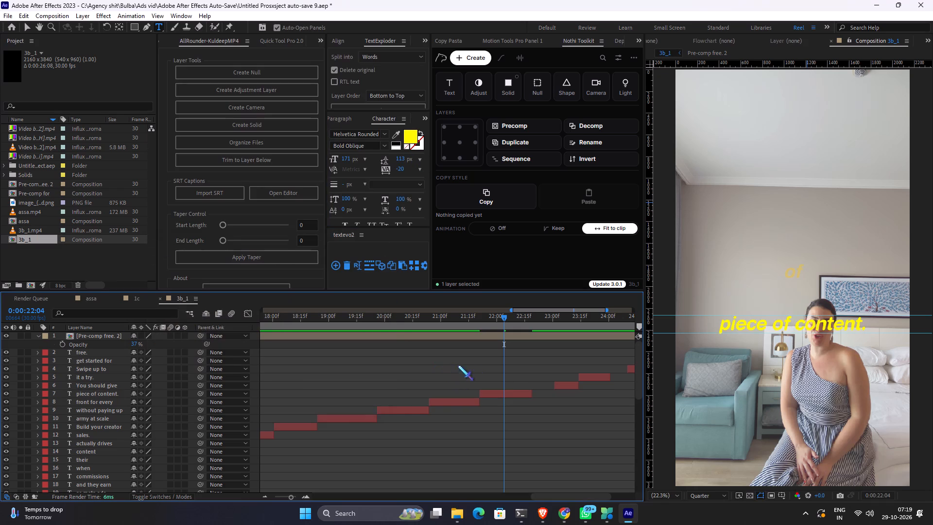
Split the "piece of content." caption into separate word layers with TextExploder.
key(space)
key(space)
key(space)
key(space)
key(space)
key(space)
key(space)
key(space)
key(space)
key(space)
key(space)
key(space)
key(space)
drag(494, 371, 382, 364)
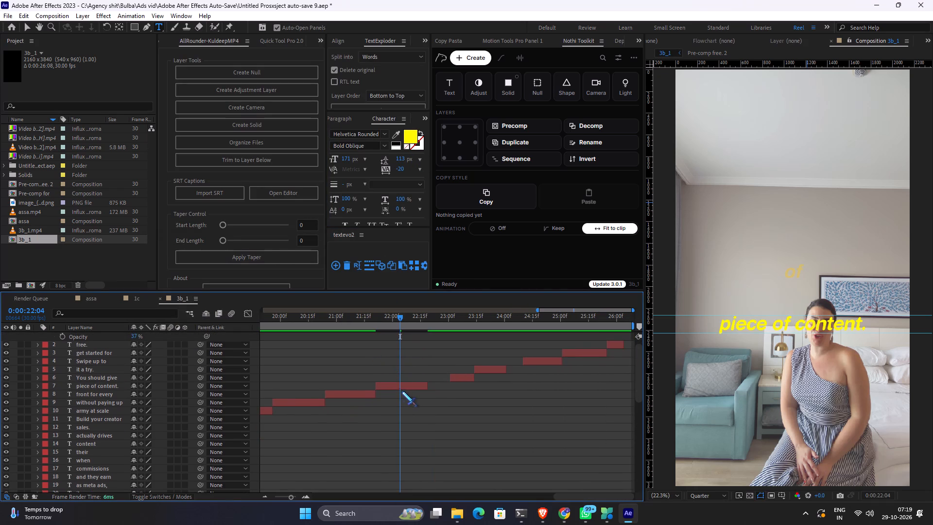
click(389, 383)
click(373, 104)
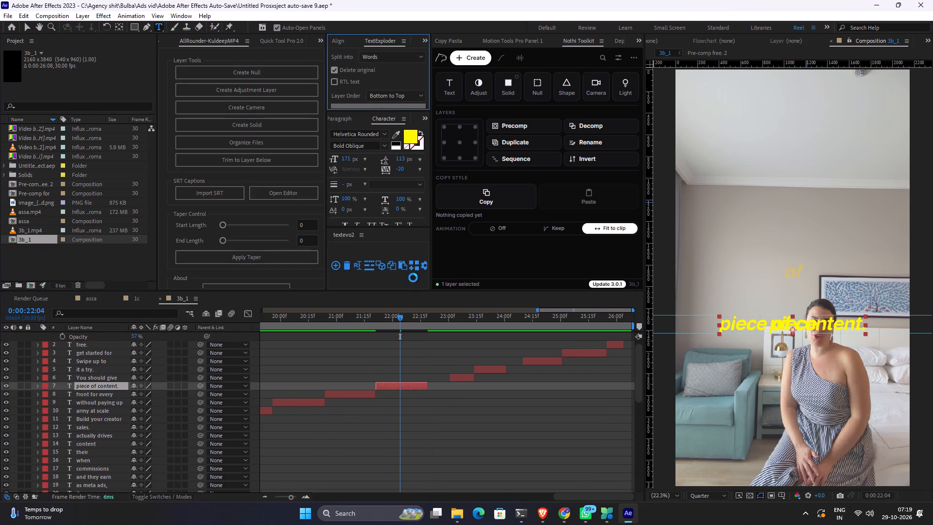
alt+scroll(375, 387, up, 1)
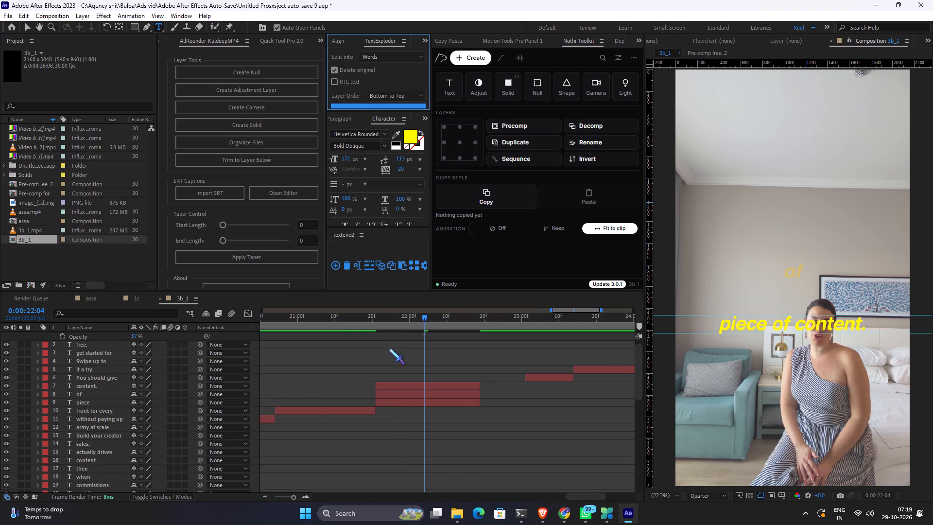
Trim the start of the "of" word layer to 0:00:22:01.
click(408, 319)
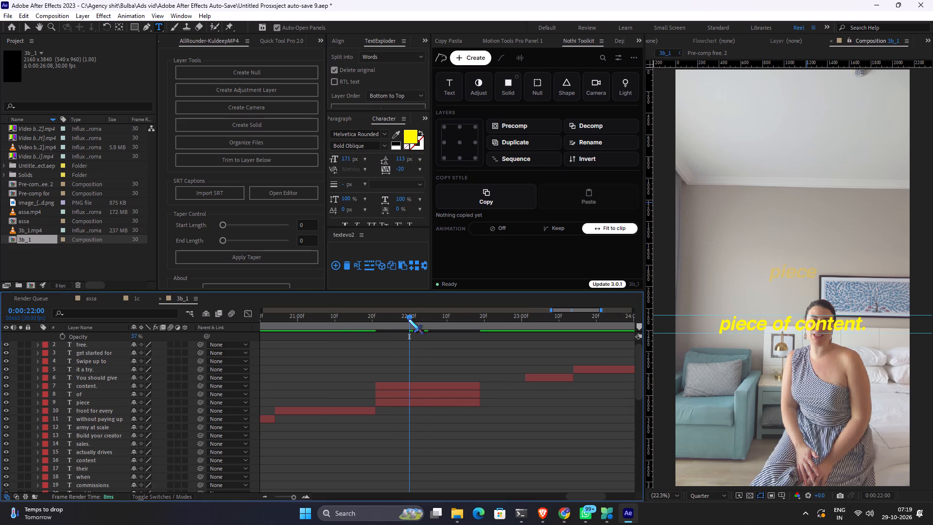
key(ctrl+Right)
key(ctrl+Right)
key(ctrl+Left)
key(ctrl+Left)
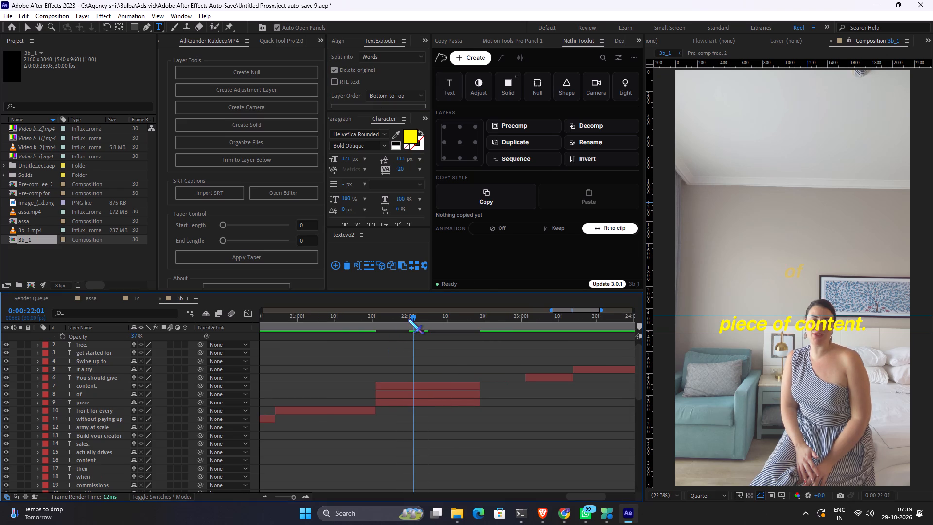
key(ctrl+Right)
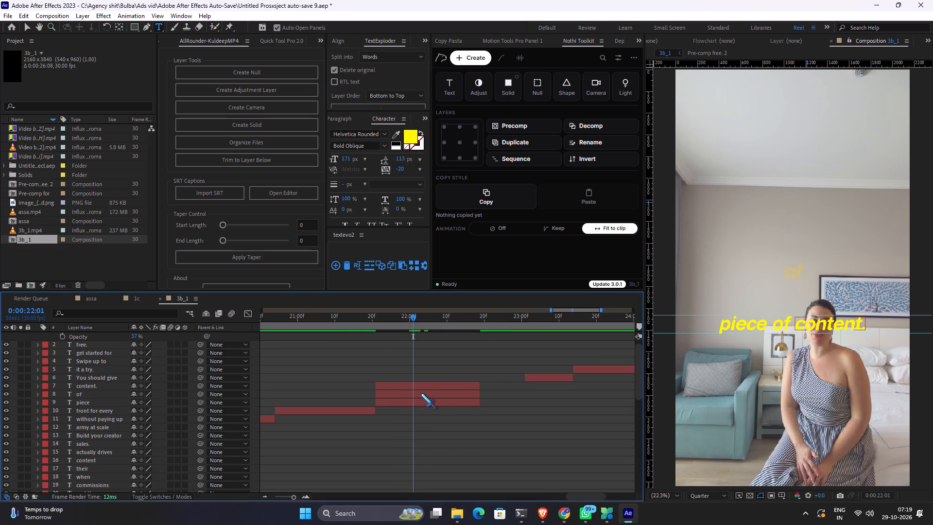
click(421, 393)
key(alt+bracketleft)
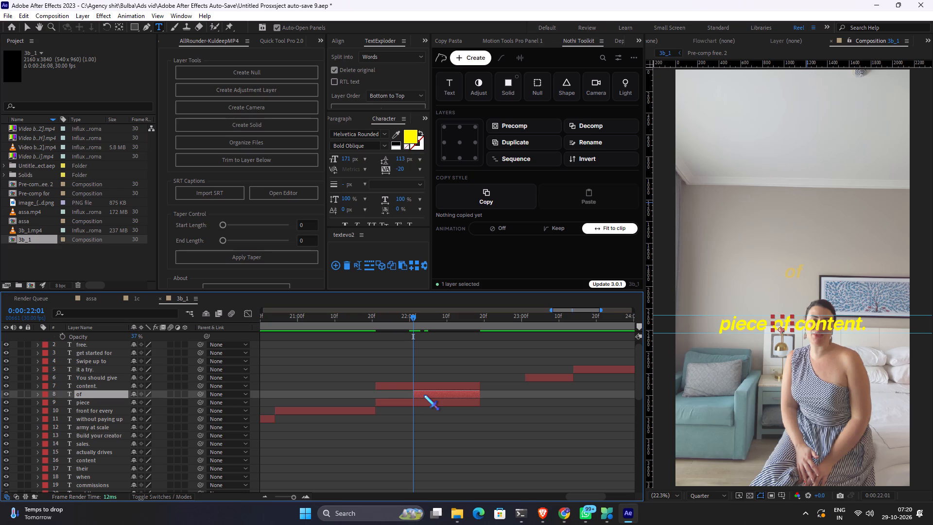
Trim the start of the "content." word layer to 0:00:22:06, matching the reference caption.
key(ctrl+Right)
key(ctrl+Right)
key(ctrl+Right)
key(ctrl+Right)
key(ctrl+Right)
key(ctrl+Right)
key(ctrl+Right)
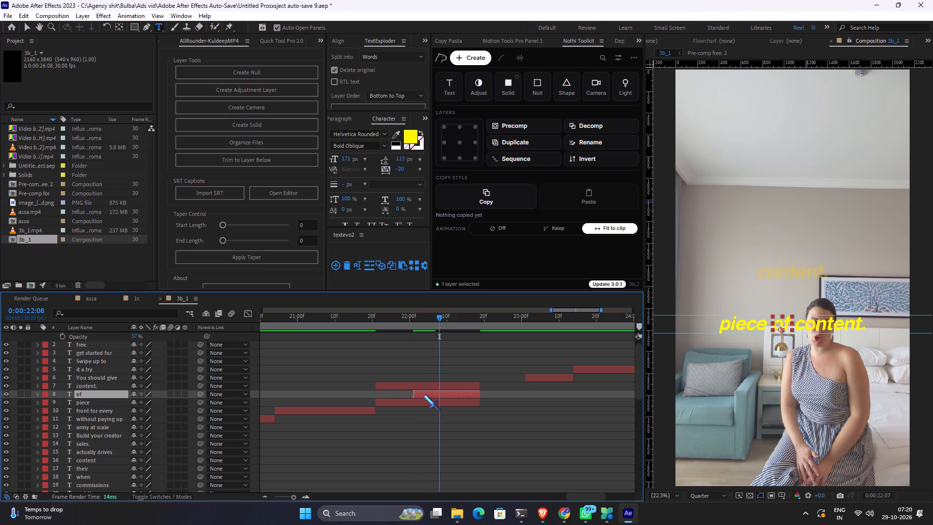
key(ctrl+Left)
key(ctrl+Left)
key(ctrl+Left)
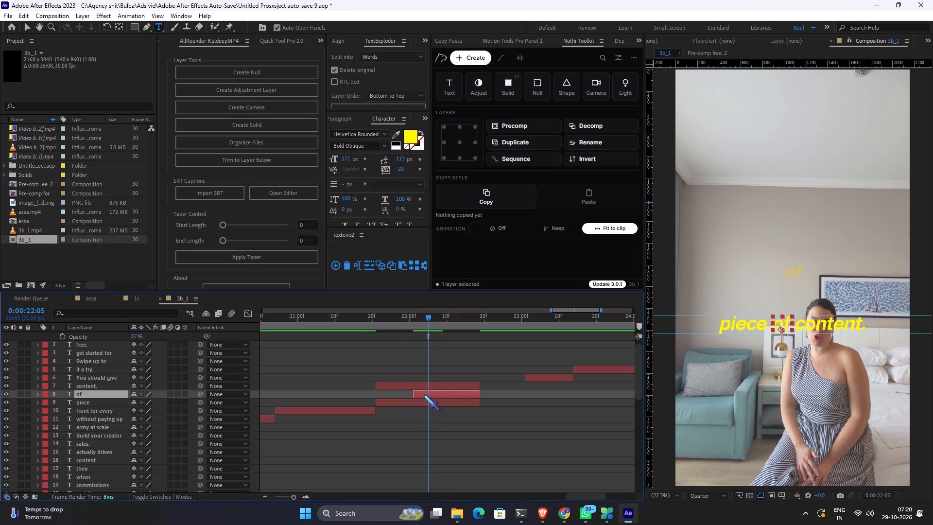
key(ctrl+Right)
click(439, 385)
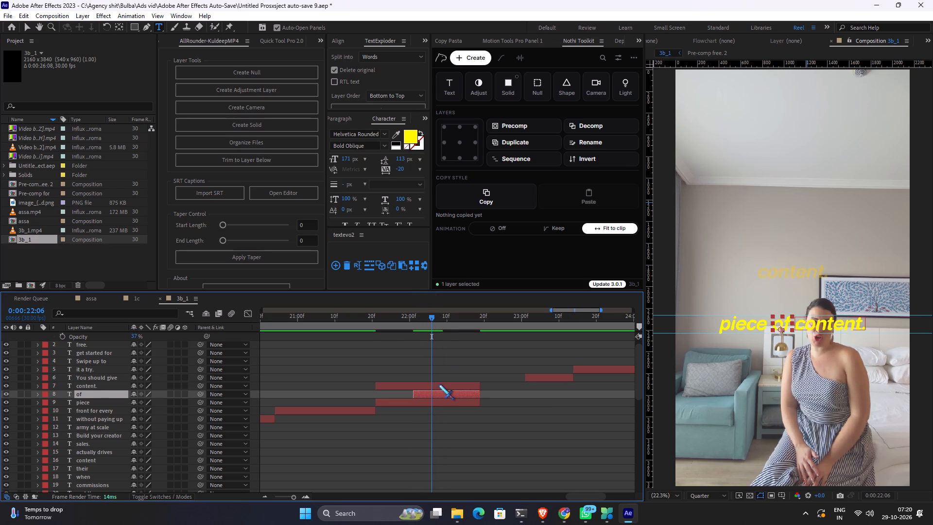
key(alt+bracketleft)
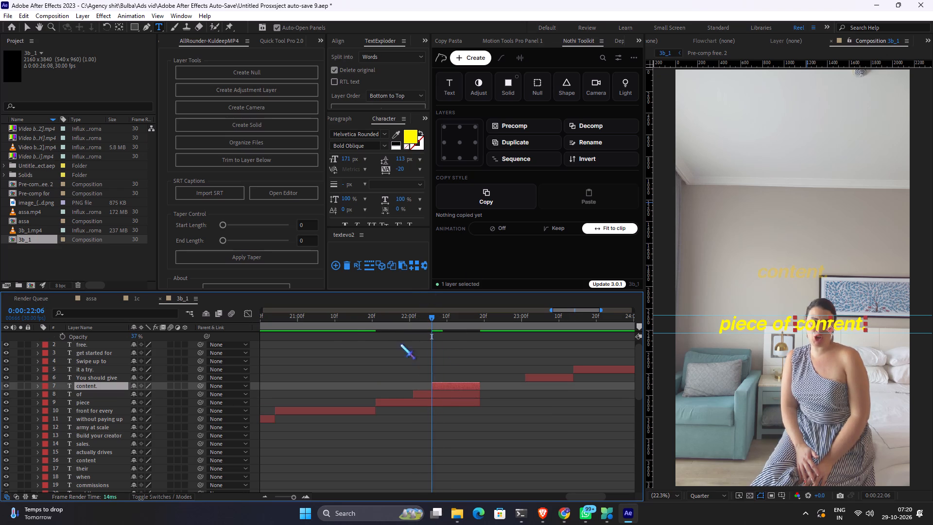
Play back from "front for every" through the final "free." caption to check the caption timing.
drag(350, 323, 334, 323)
key(space)
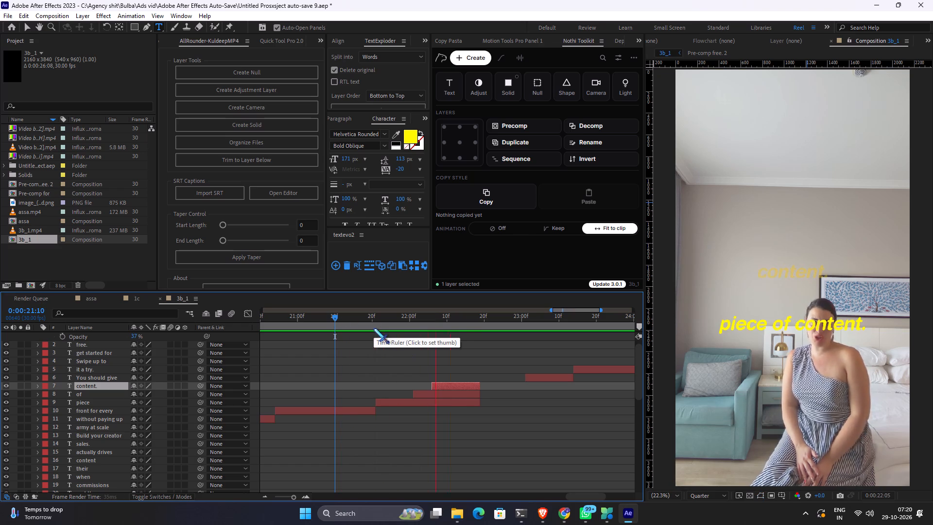
key(space)
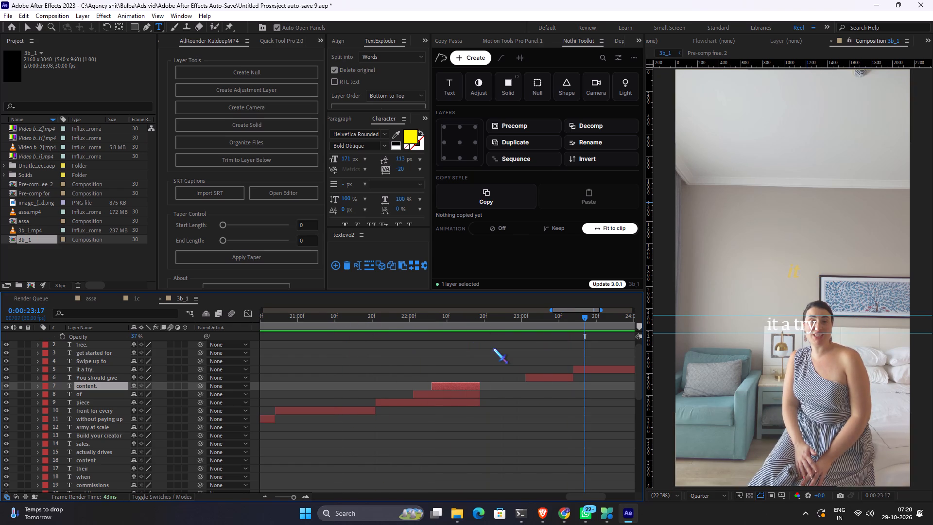
alt+scroll(493, 348, down, 1)
key(space)
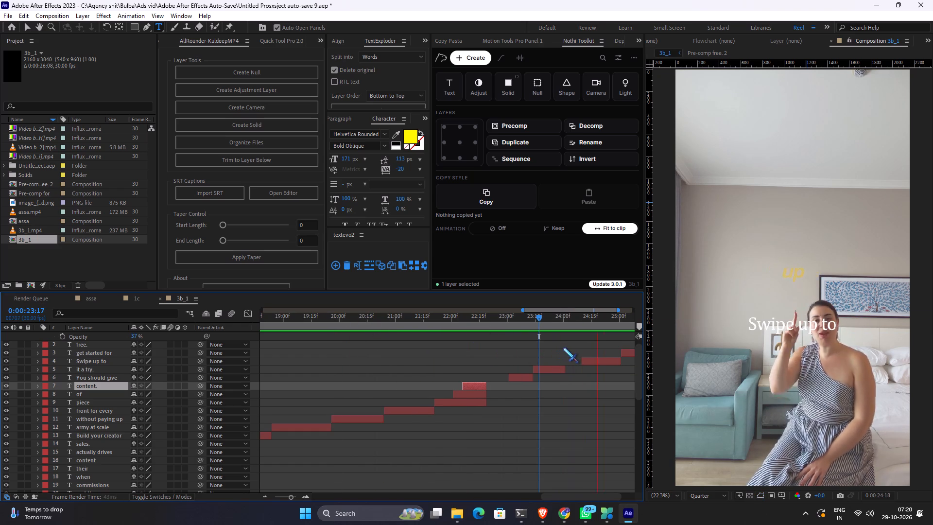
key(space)
key(space)
key(space)
key(space)
key(space)
key(space)
key(space)
key(space)
key(space)
key(space)
key(space)
key(space)
key(space)
key(space)
key(space)
key(space)
key(space)
key(space)
drag(549, 349, 320, 371)
key(space)
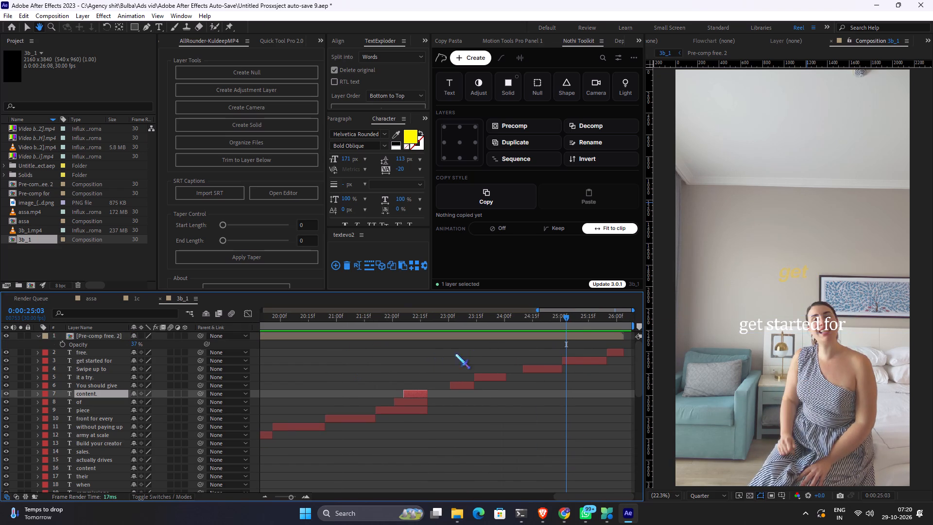
key(space)
key(space)
key(space)
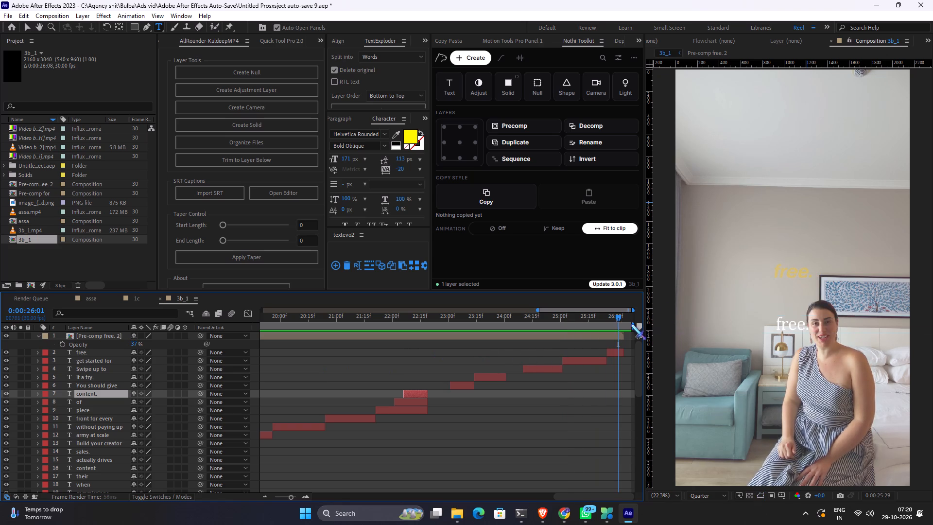
key(space)
Set the font of the "free." caption to Helvetica Rounded Bold Oblique.
click(614, 318)
drag(614, 318, 619, 318)
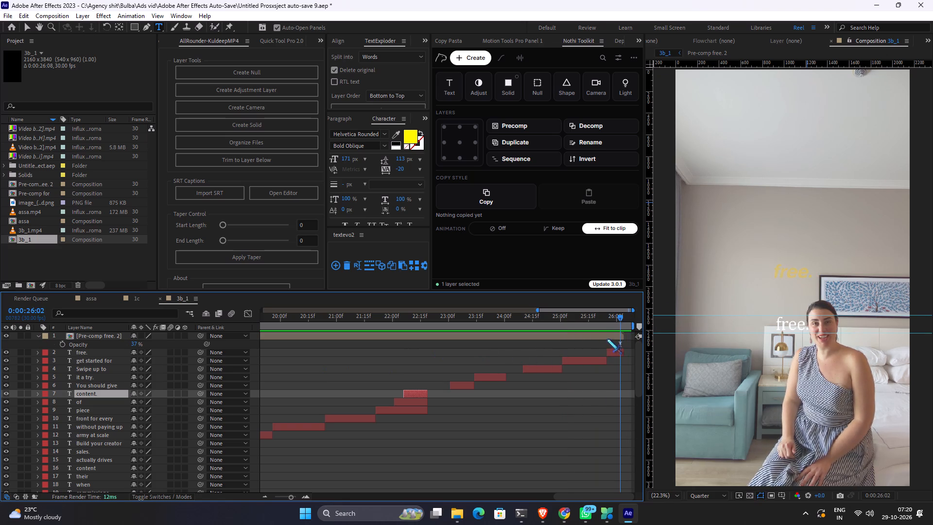
click(620, 347)
click(618, 351)
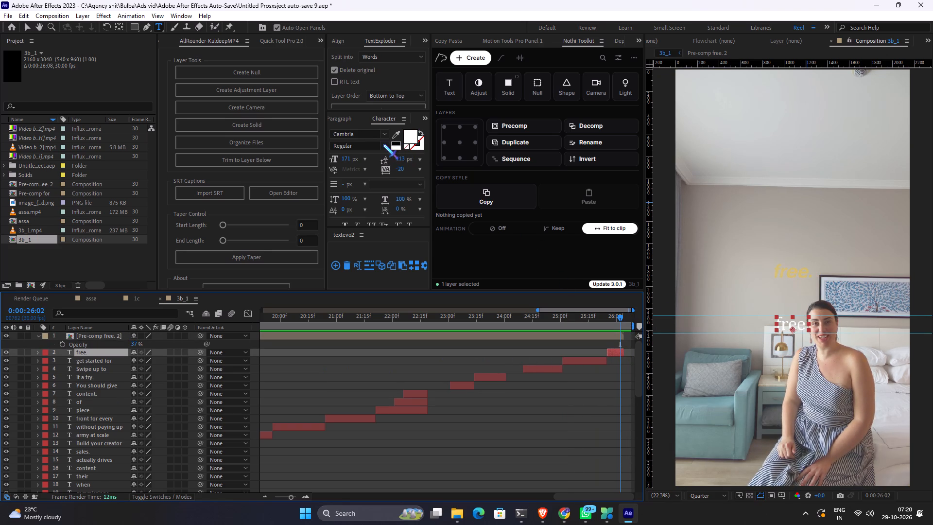
click(370, 134)
text(helvet)
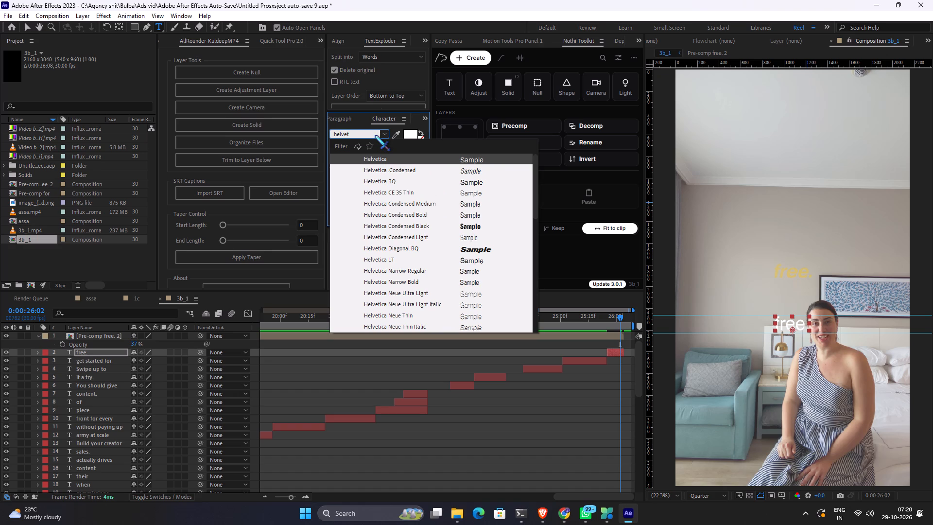
text(ica rou)
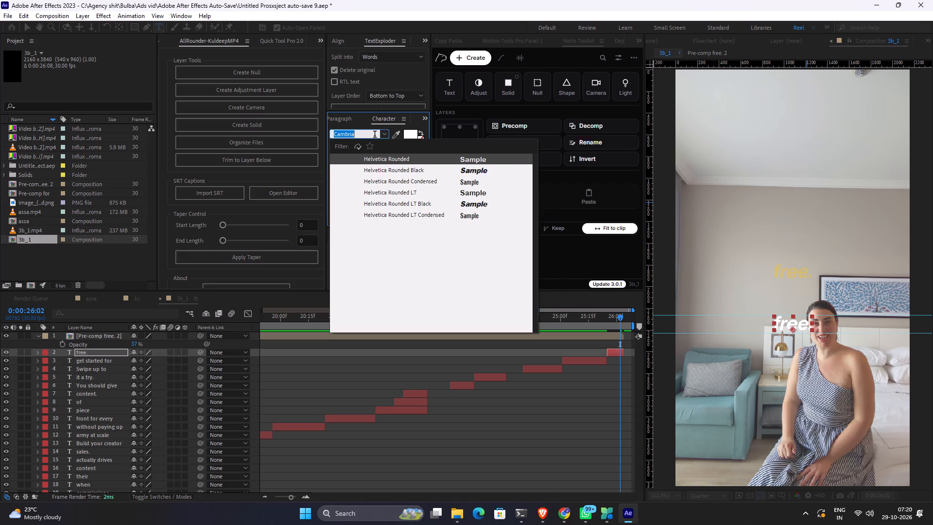
key(Return)
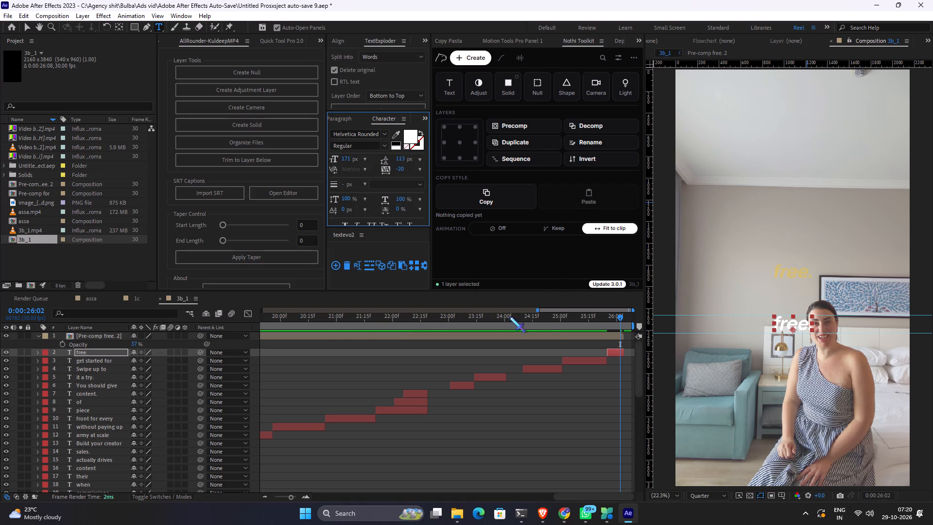
click(566, 352)
Set the fill colour of the "free." caption to yellow FFF000.
click(611, 352)
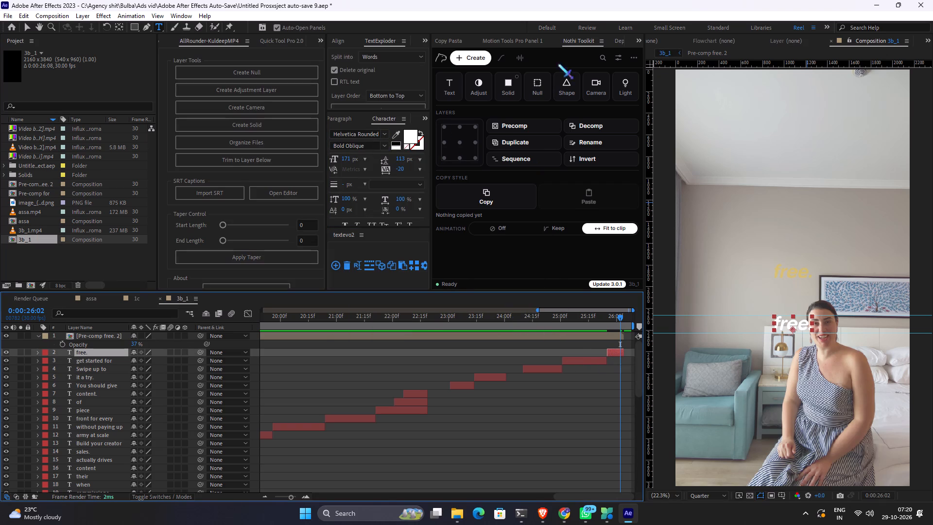
click(408, 137)
drag(288, 343, 287, 351)
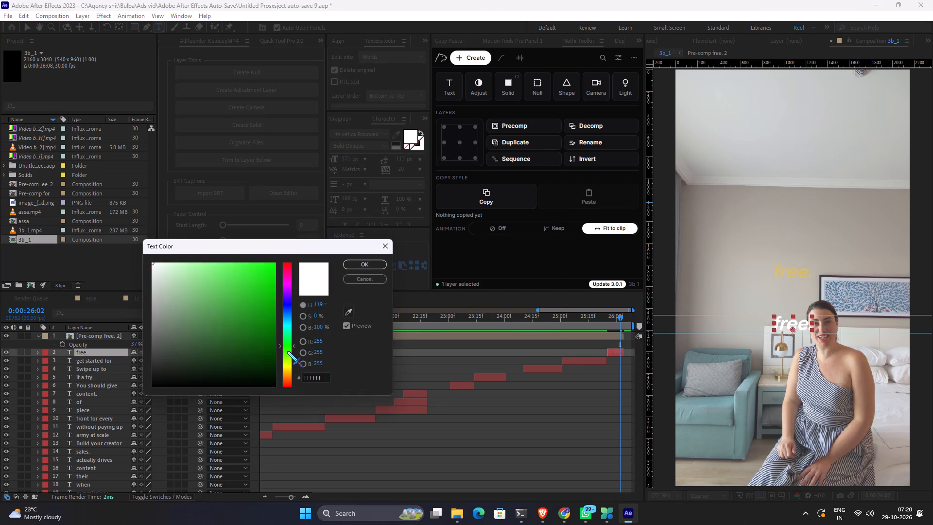
drag(287, 351, 294, 367)
drag(240, 318, 343, 193)
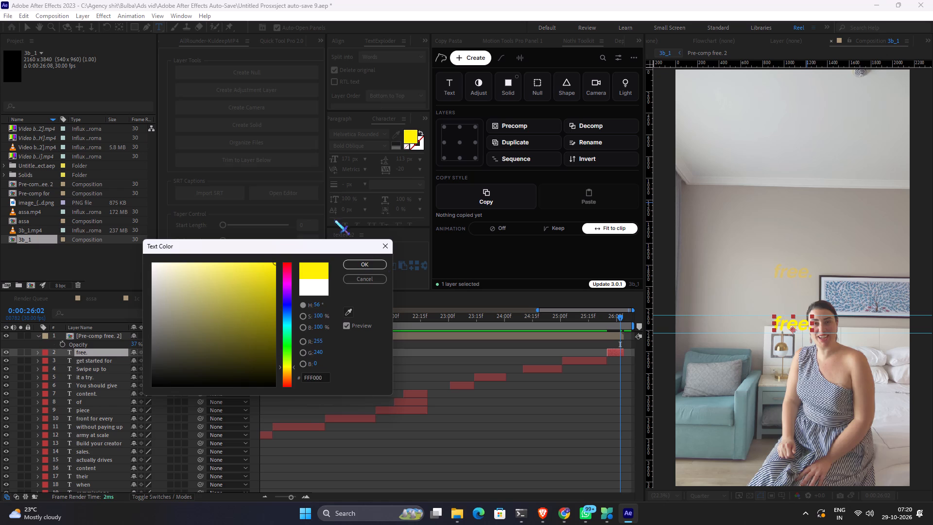
click(377, 266)
click(543, 423)
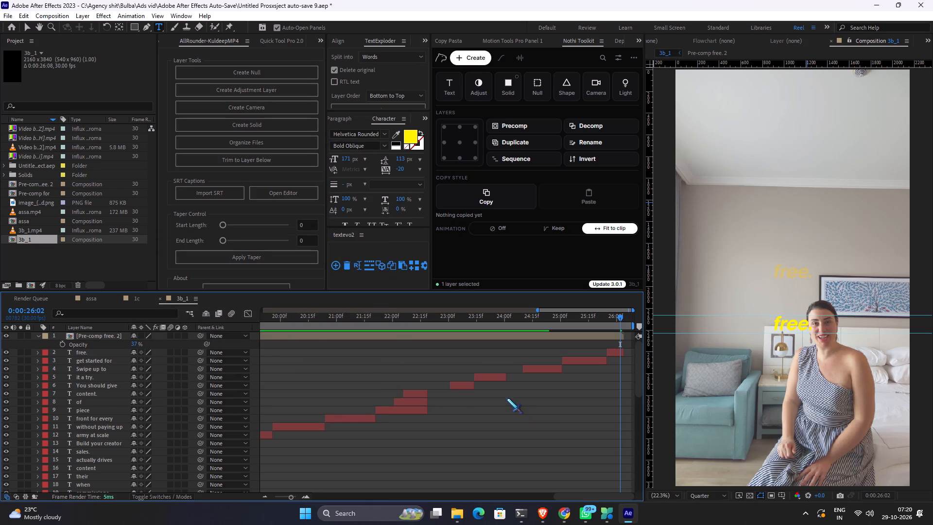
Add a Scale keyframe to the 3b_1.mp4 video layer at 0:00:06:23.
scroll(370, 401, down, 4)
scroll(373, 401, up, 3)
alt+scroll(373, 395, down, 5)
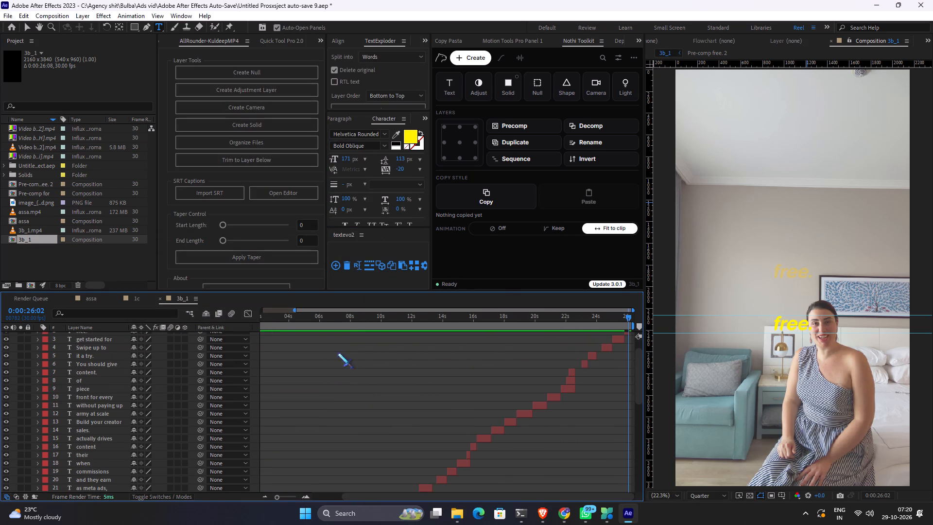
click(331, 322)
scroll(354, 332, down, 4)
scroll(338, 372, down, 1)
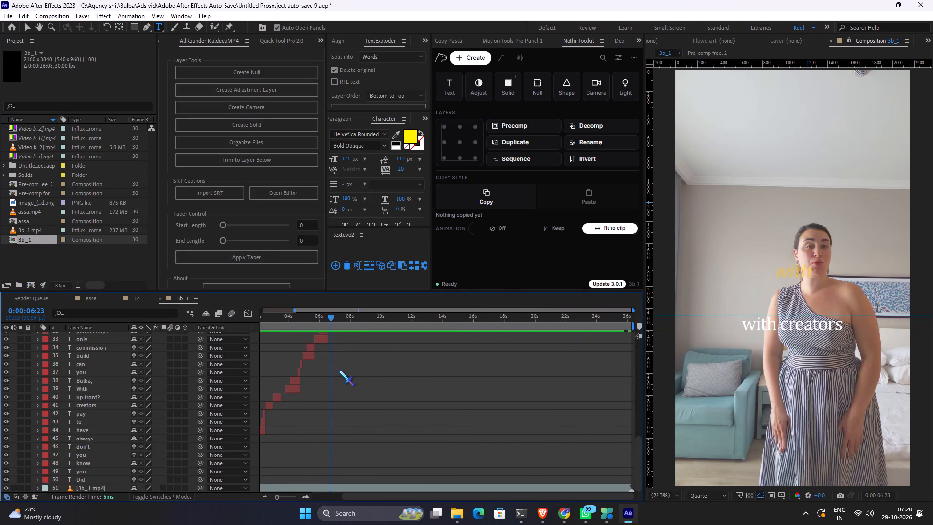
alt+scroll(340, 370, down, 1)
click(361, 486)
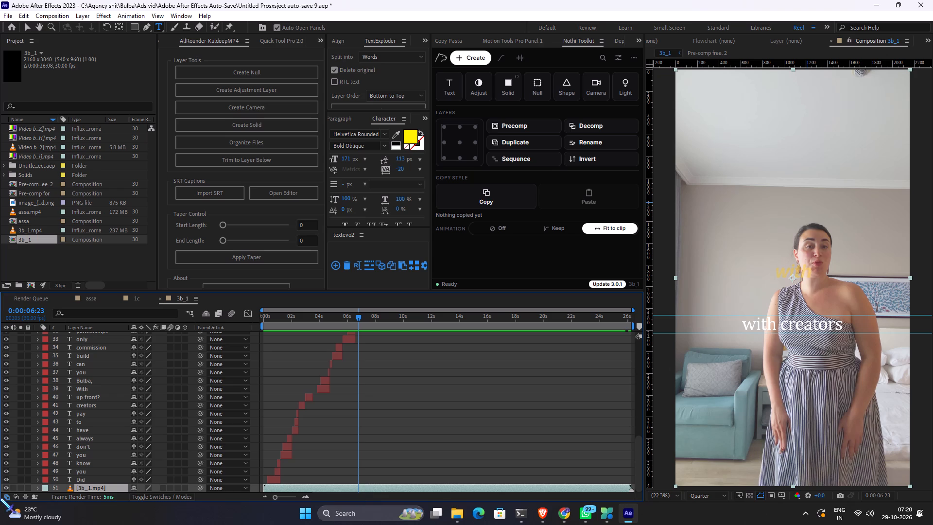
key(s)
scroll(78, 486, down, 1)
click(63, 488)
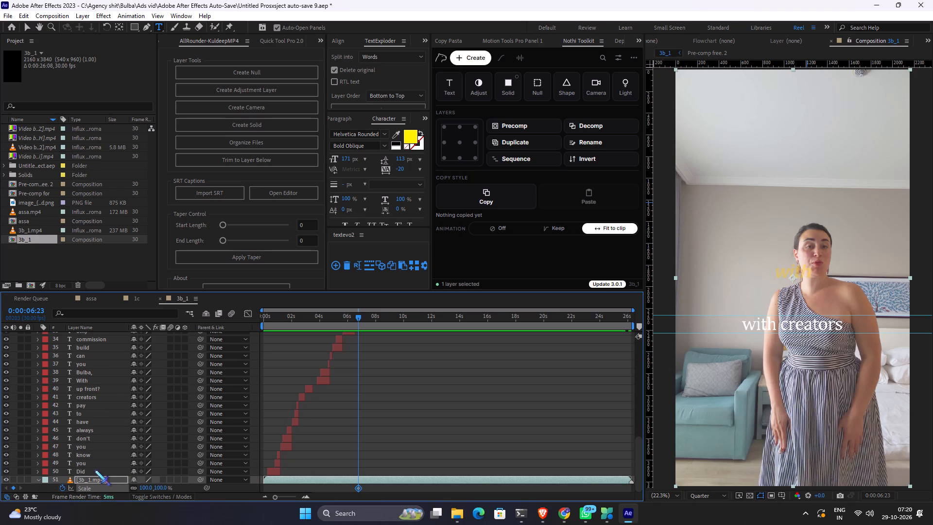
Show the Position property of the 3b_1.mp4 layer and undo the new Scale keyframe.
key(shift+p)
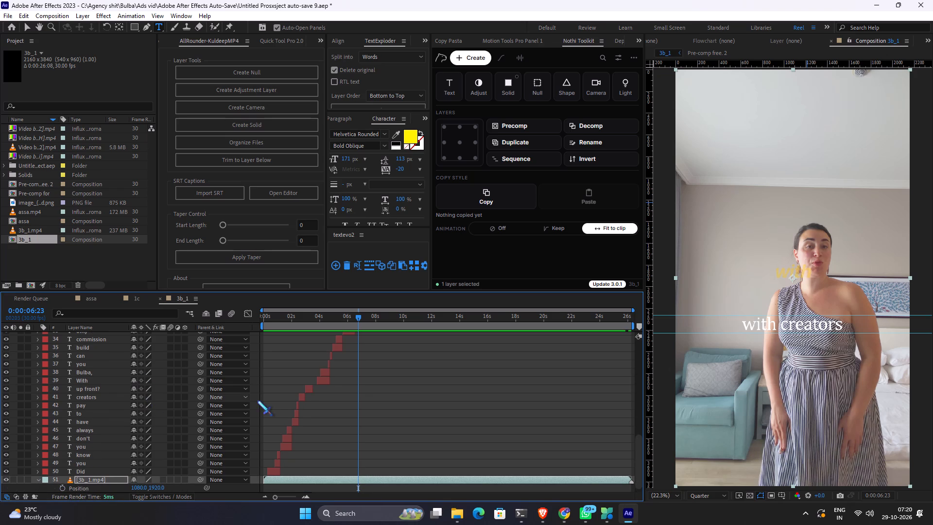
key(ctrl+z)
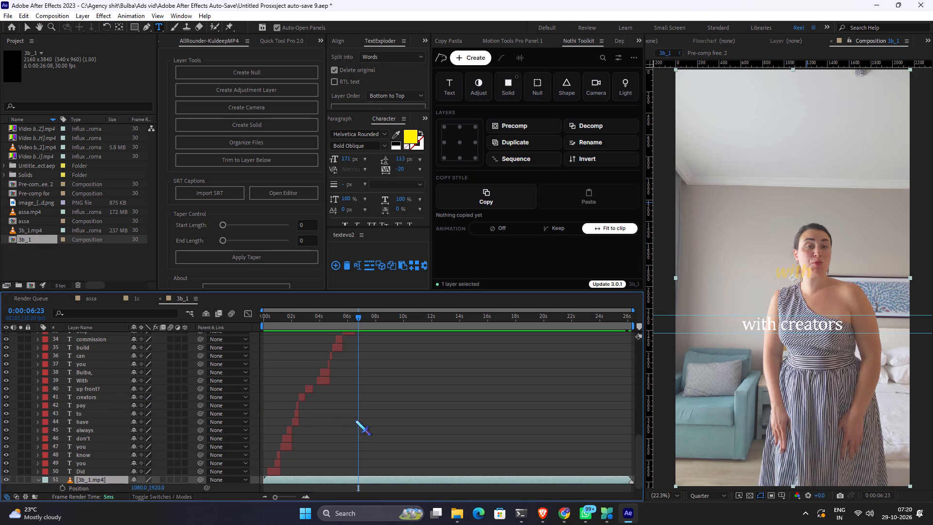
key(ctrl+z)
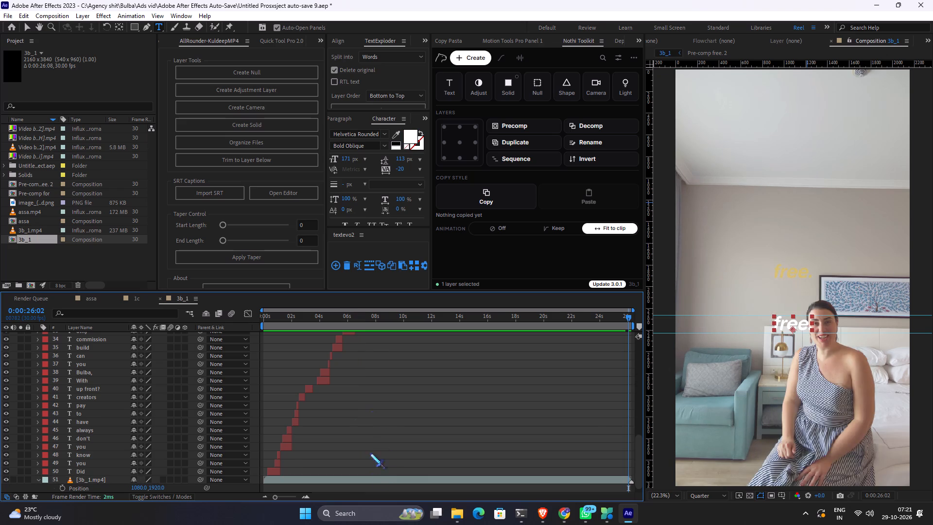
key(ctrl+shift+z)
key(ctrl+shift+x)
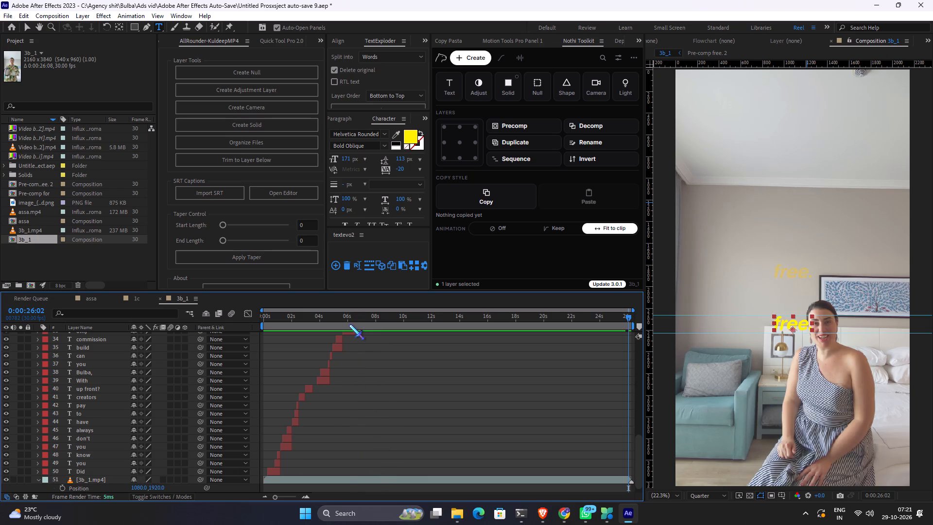
Add starting Position and Scale keyframes to the 3b_1.mp4 layer at 0:00:06:27.
click(349, 324)
drag(349, 323, 349, 329)
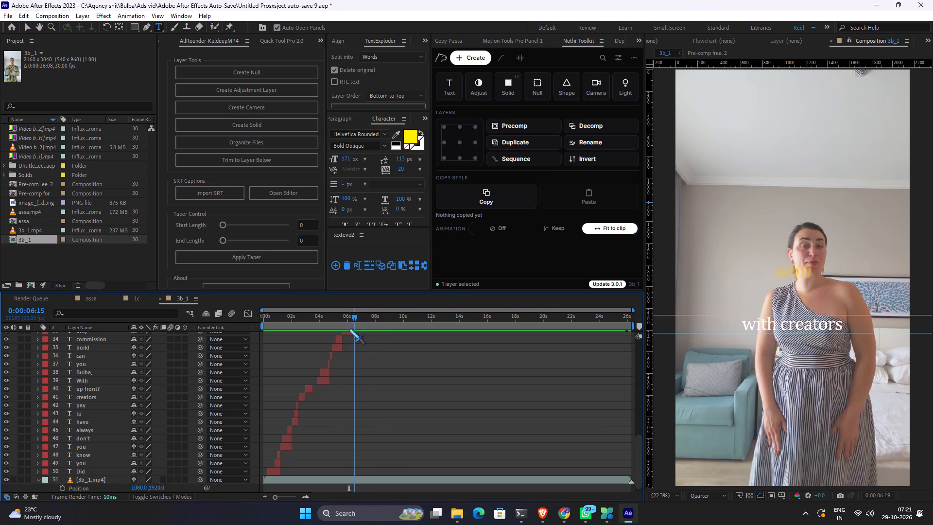
drag(349, 329, 365, 330)
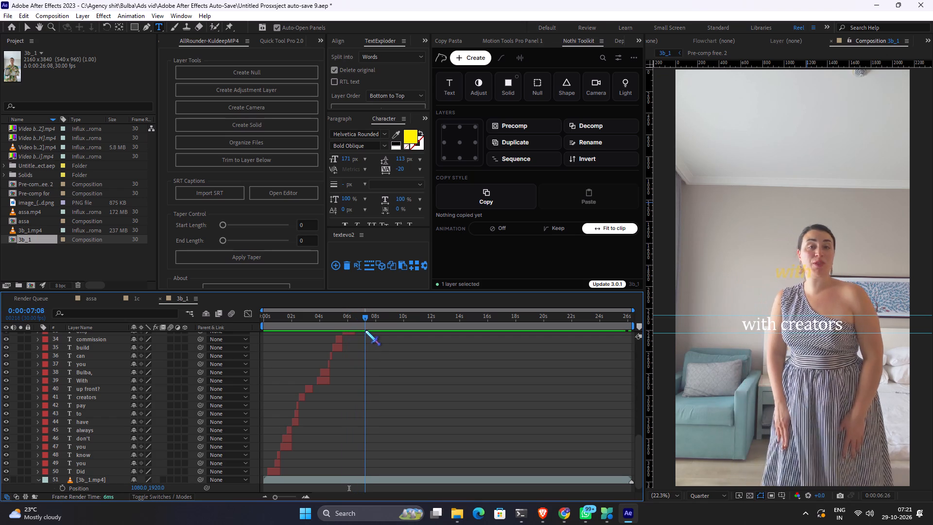
drag(365, 330, 360, 332)
scroll(74, 479, down, 1)
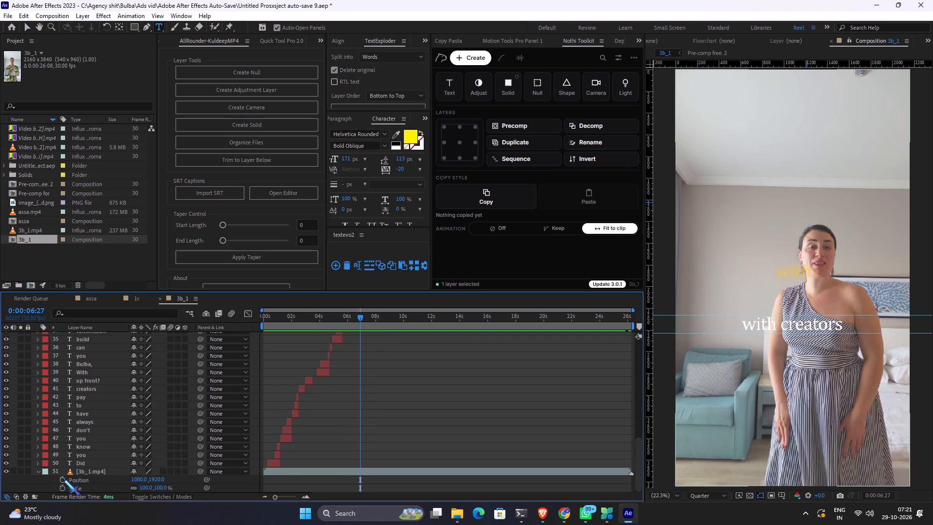
click(64, 480)
click(63, 490)
Zoom in the 3b_1.mp4 footage at 0:00:07:17 with Scale 143% and Position 958, 1707 keyframes.
key(space)
key(space)
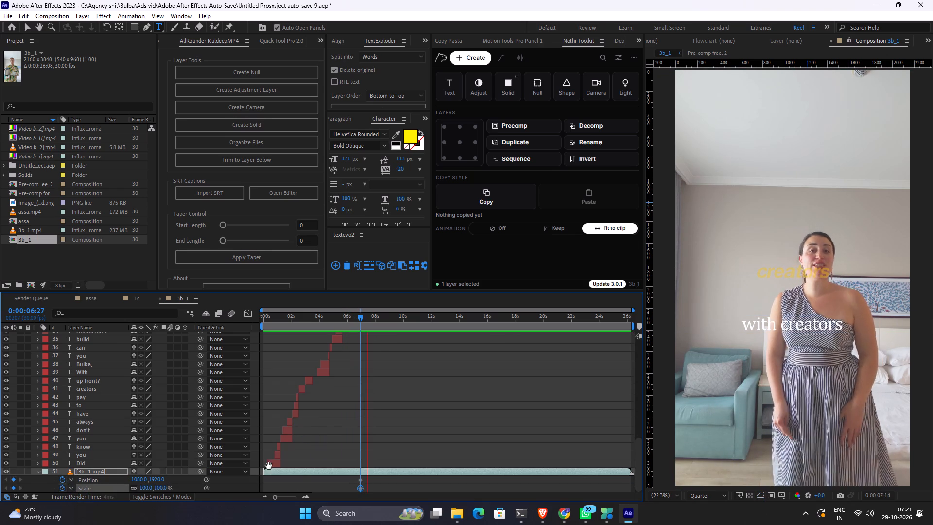
drag(146, 487, 160, 487)
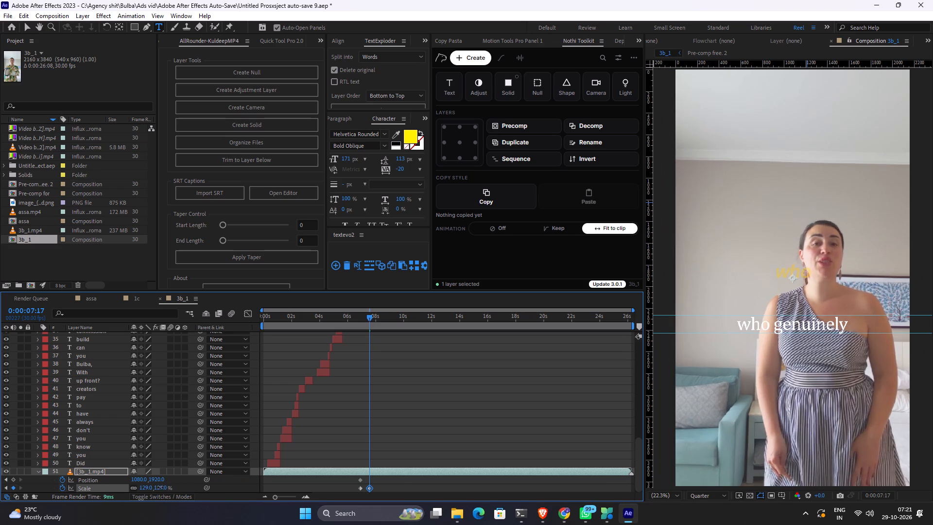
drag(160, 487, 167, 487)
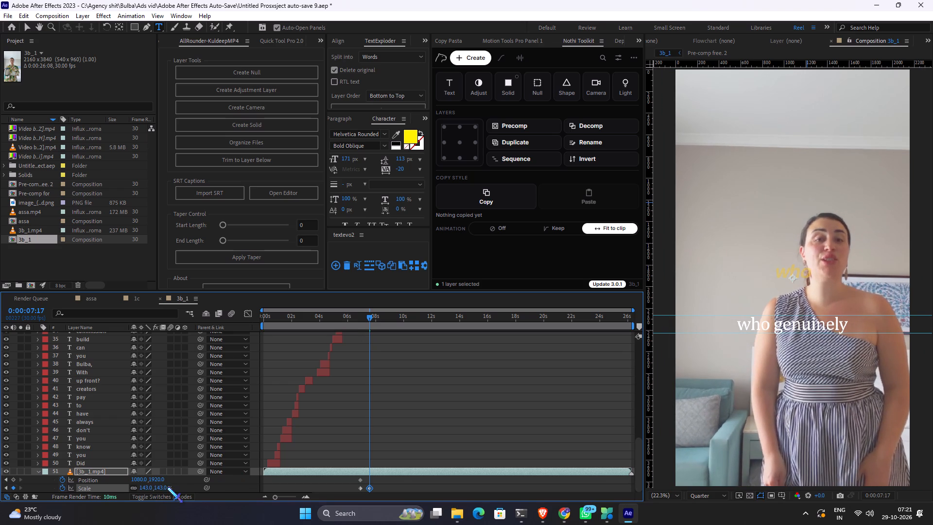
drag(157, 480, 44, 461)
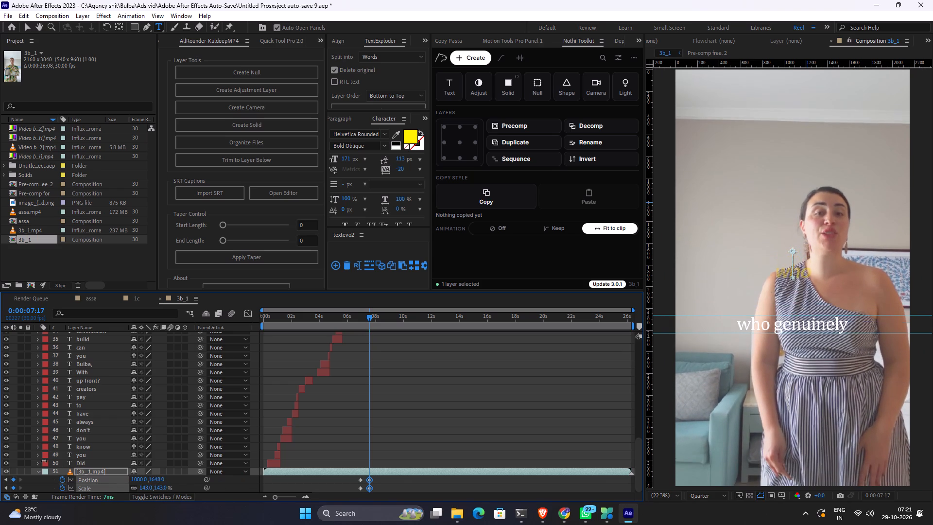
drag(44, 461, 117, 416)
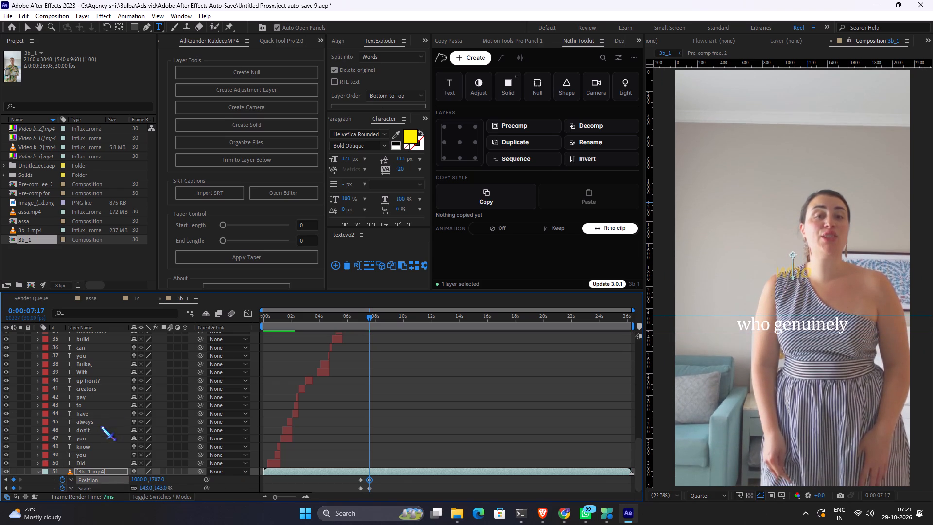
drag(133, 479, 78, 484)
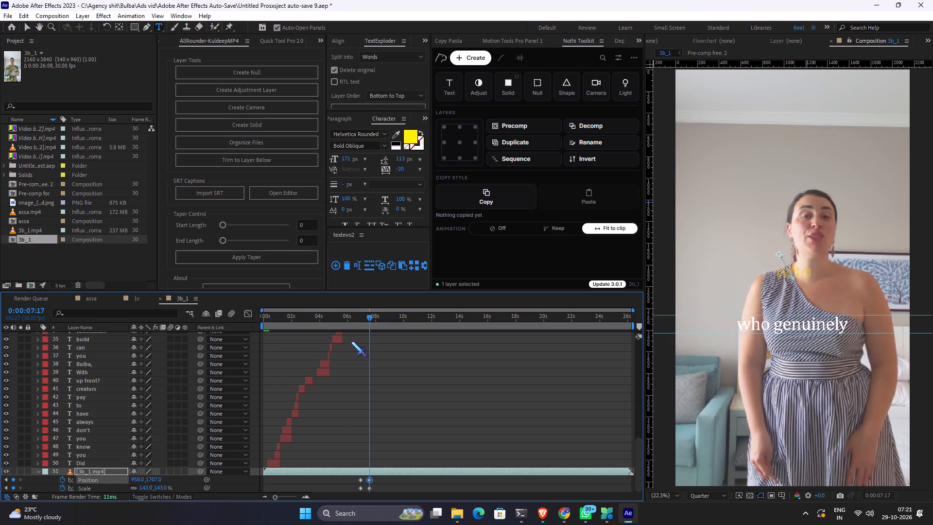
Find the end of the "with your brand." shot and add hold keyframes for Position and Scale at 0:00:09:29.
drag(375, 320, 401, 327)
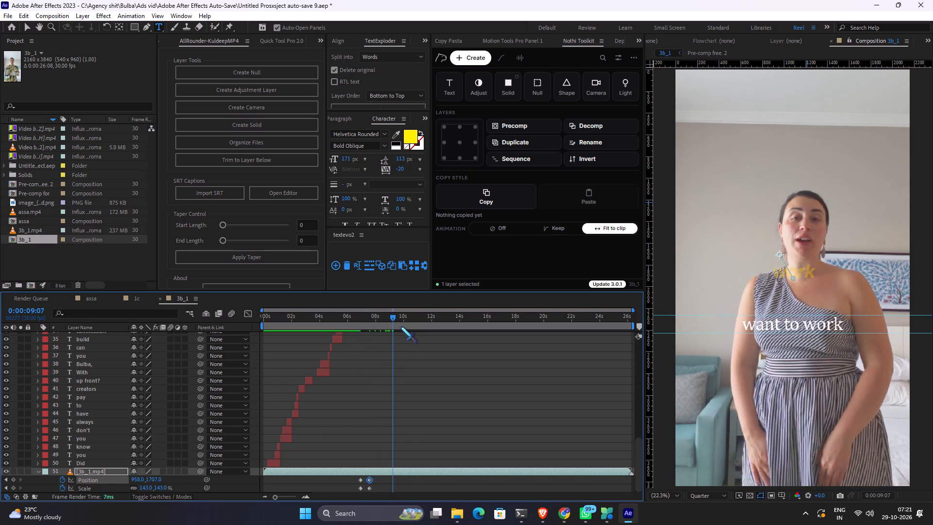
drag(401, 327, 397, 339)
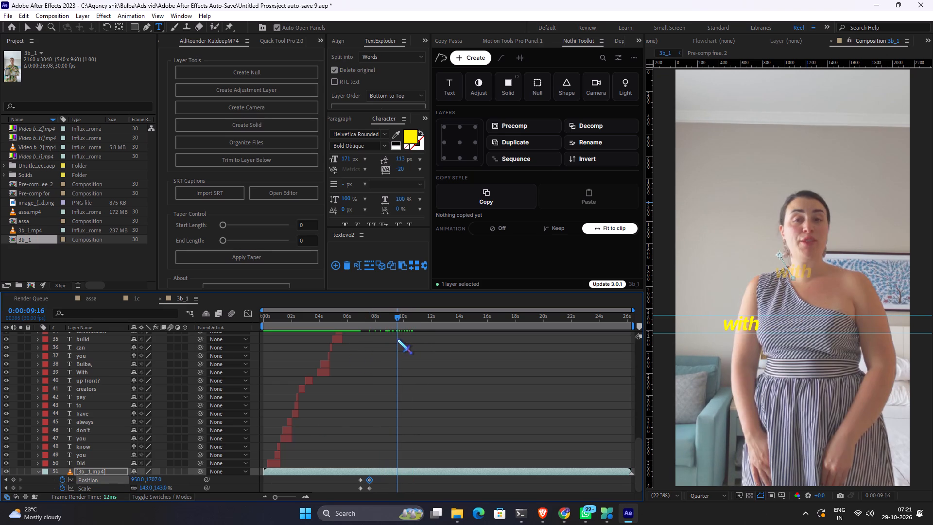
drag(397, 339, 401, 339)
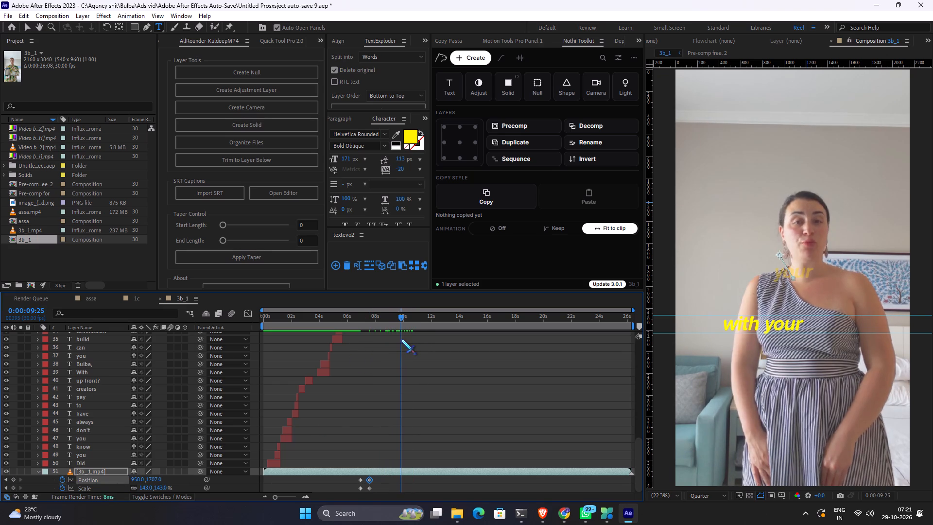
drag(401, 339, 407, 339)
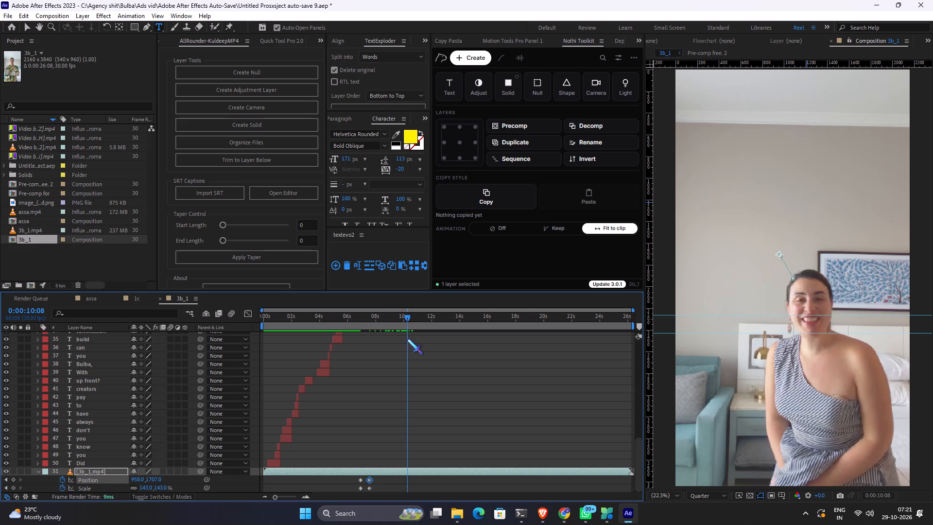
drag(407, 339, 403, 340)
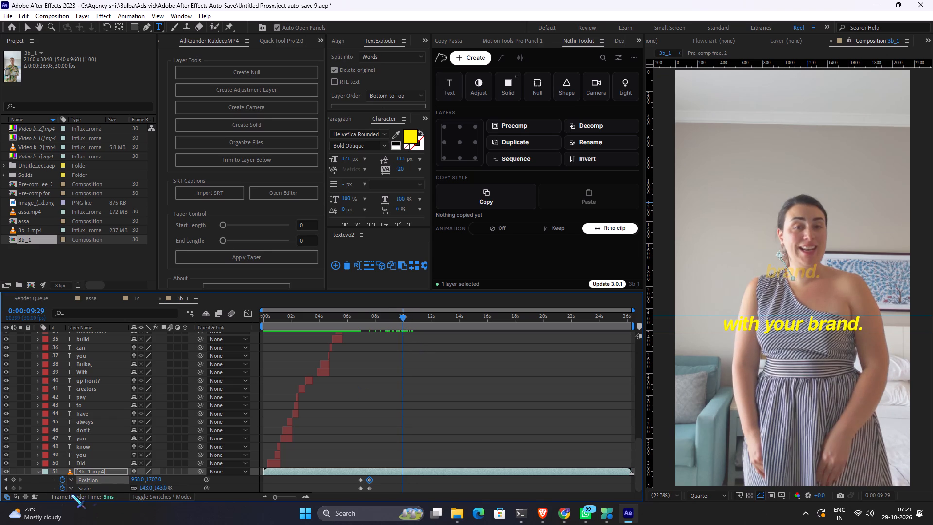
click(17, 482)
click(15, 485)
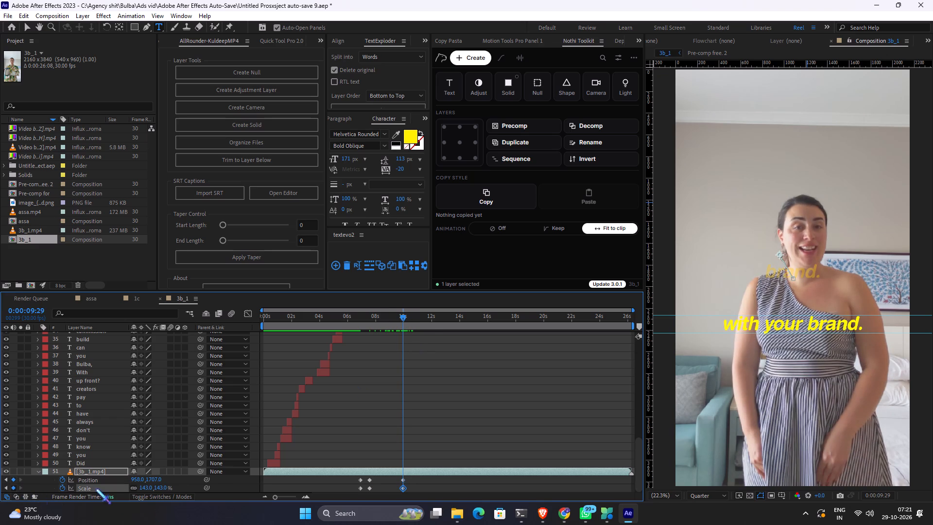
Zoom in further on the seated woman at 0:00:11:09, with keyframes for Scale 166% and Position 763, 807.
click(418, 321)
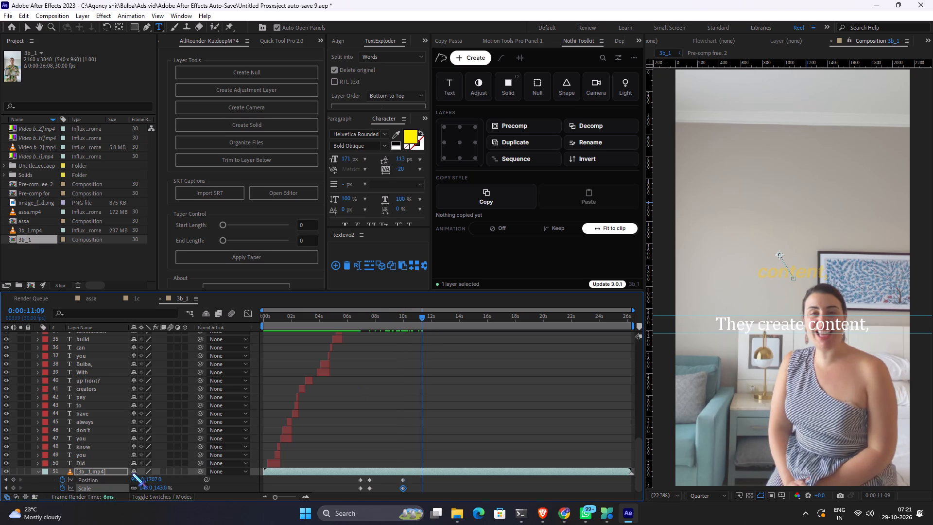
drag(156, 479, 42, 476)
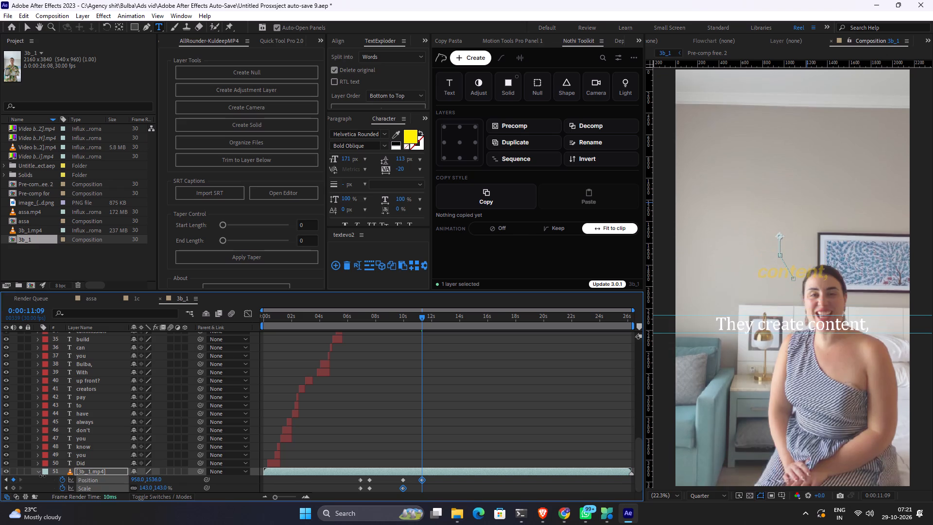
drag(42, 476, 6, 454)
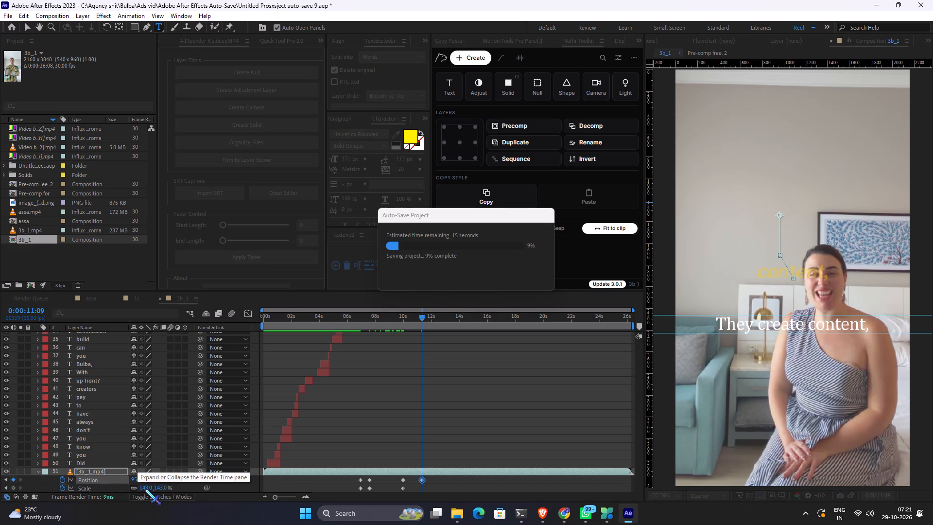
drag(144, 487, 145, 487)
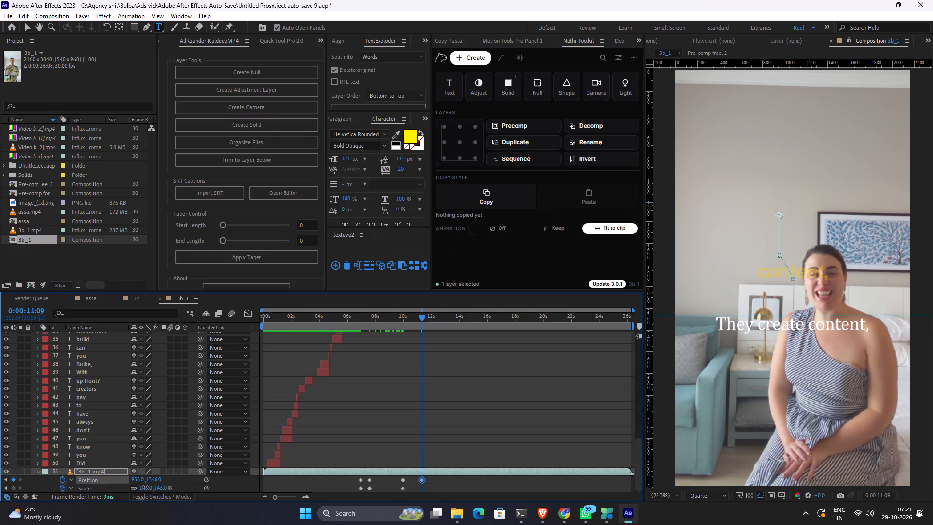
drag(145, 487, 155, 487)
drag(153, 480, 91, 476)
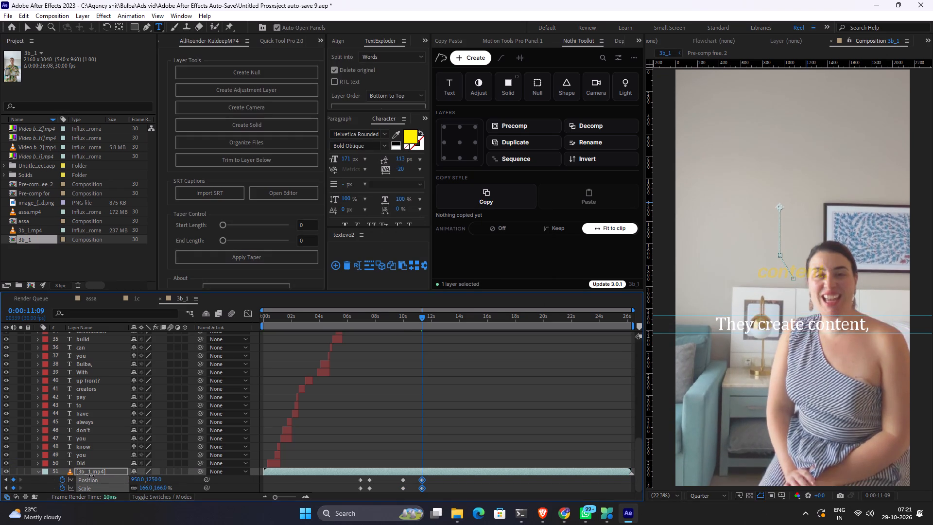
drag(91, 476, 0, 301)
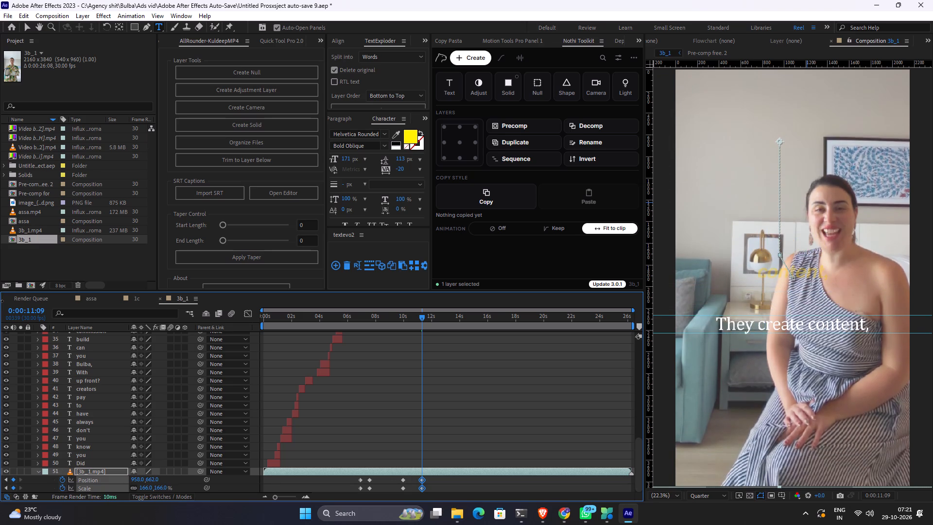
drag(0, 301, 57, 315)
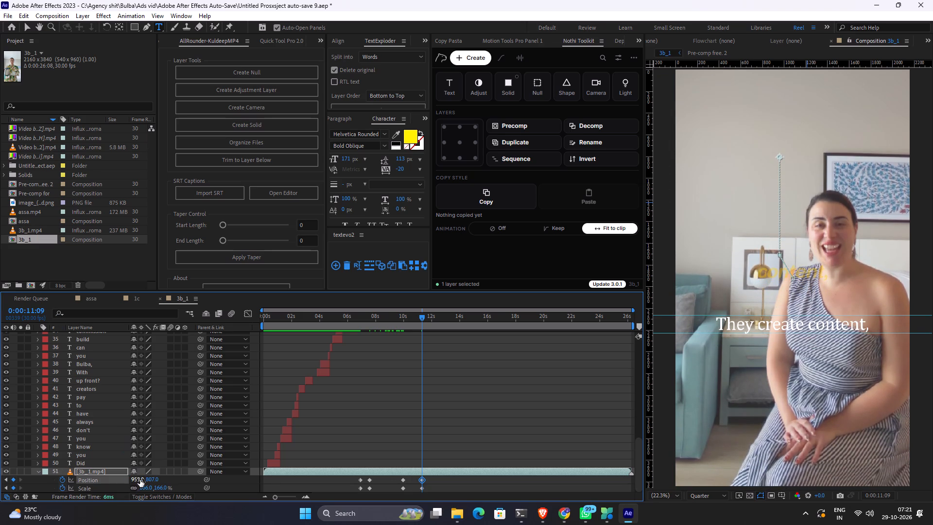
drag(140, 480, 52, 487)
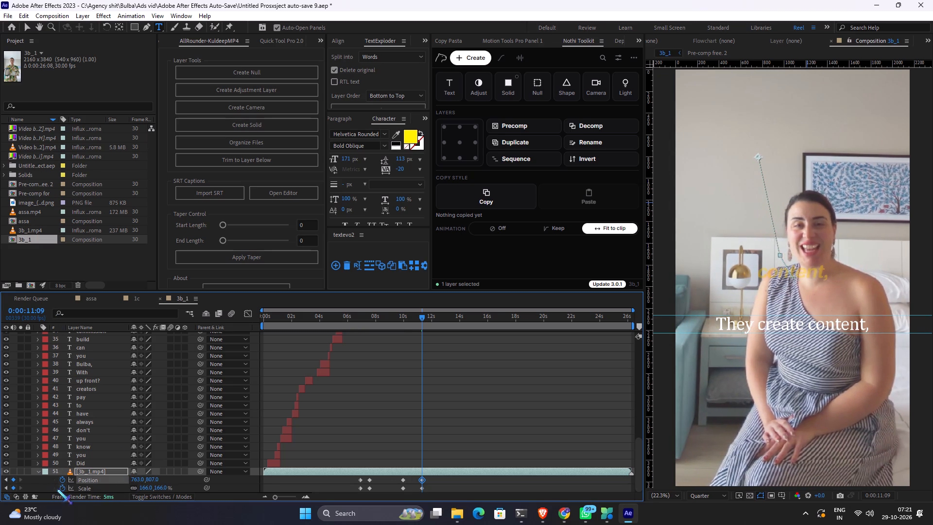
Preview the 3b_1 composition from 0:00:09:01 to review the footage zooms and captions.
click(390, 320)
key(space)
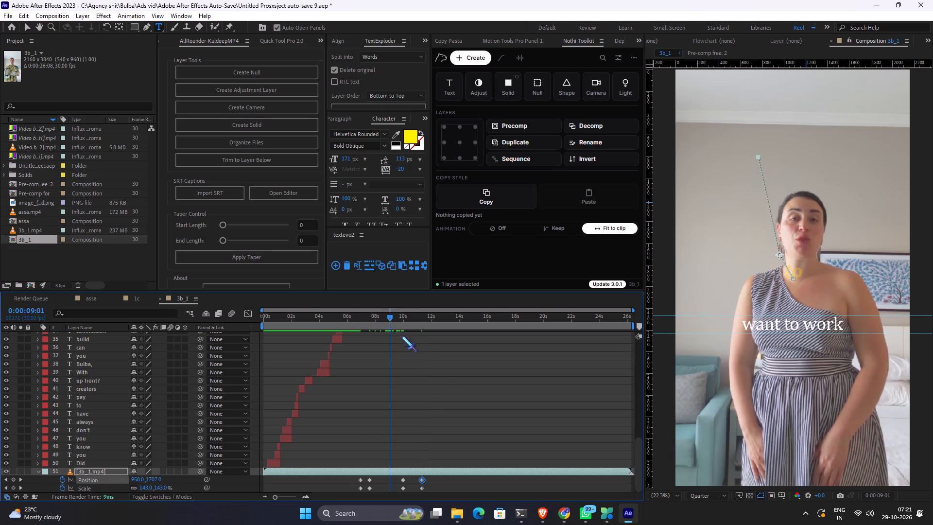
click(436, 377)
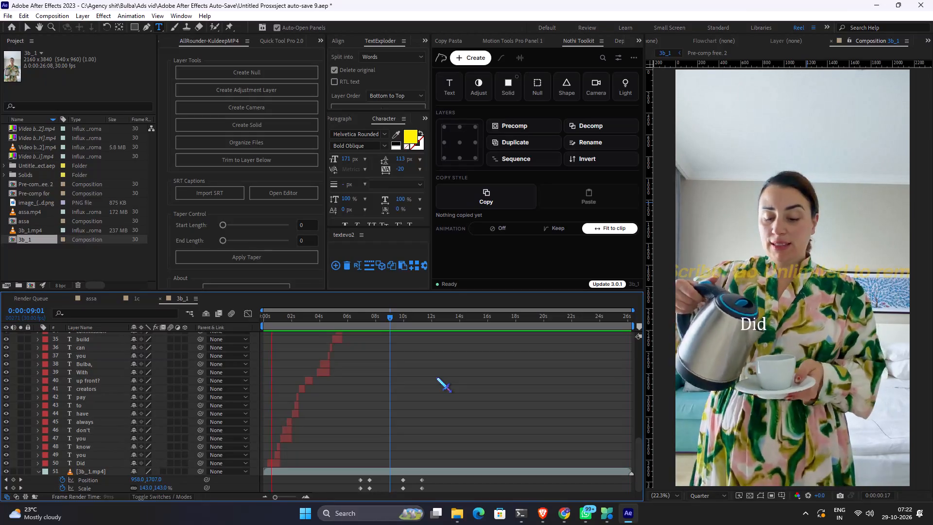
key(space)
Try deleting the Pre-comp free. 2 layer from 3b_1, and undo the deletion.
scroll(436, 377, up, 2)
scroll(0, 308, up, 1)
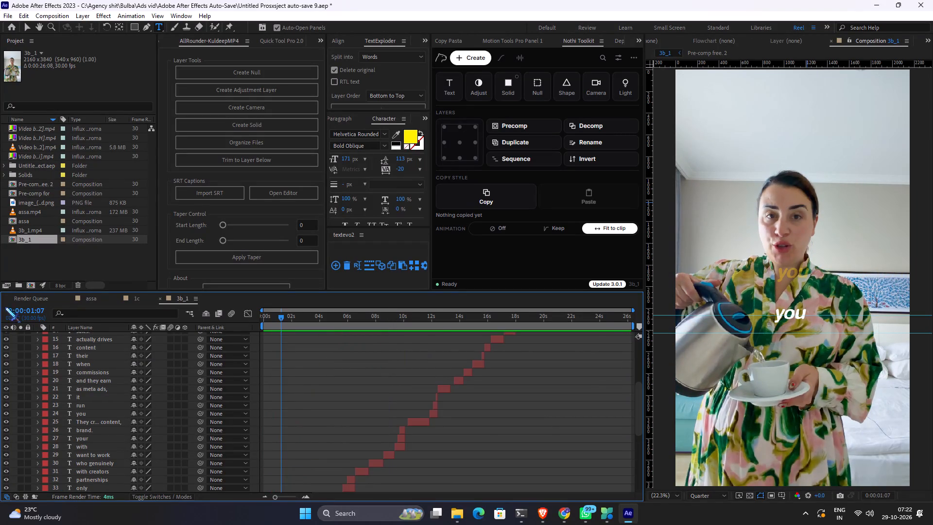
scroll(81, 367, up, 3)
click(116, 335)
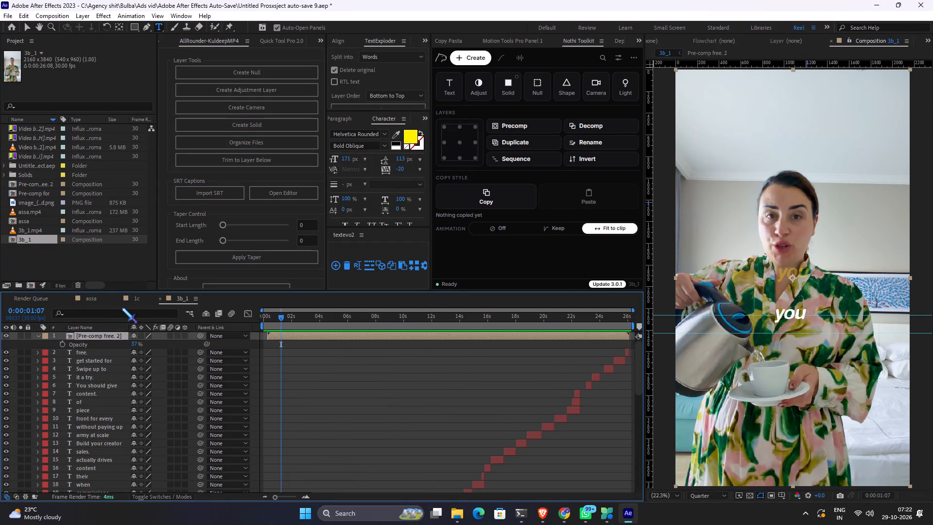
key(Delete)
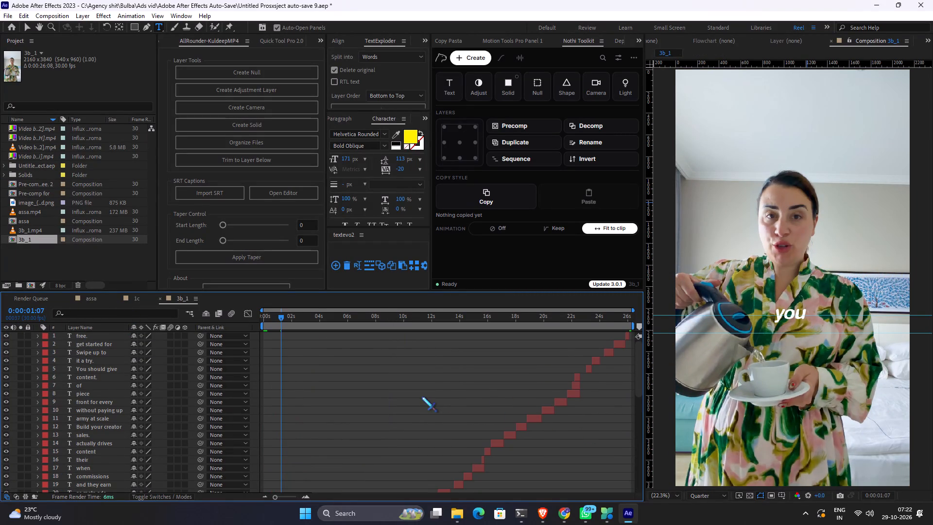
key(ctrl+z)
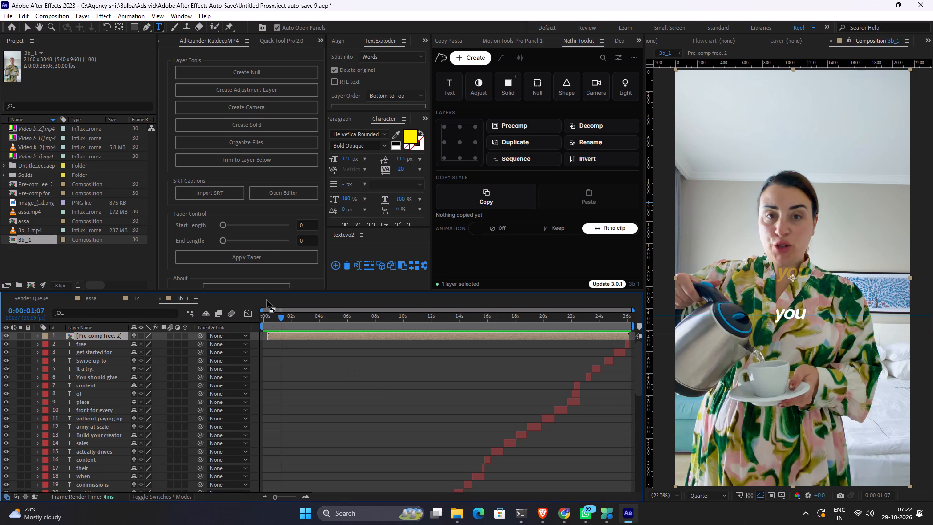
In the 1c composition, set the Drop Shadow opacity of the "affordable way to" caption to 82% and view that caption at 0:00:26:27.
click(136, 298)
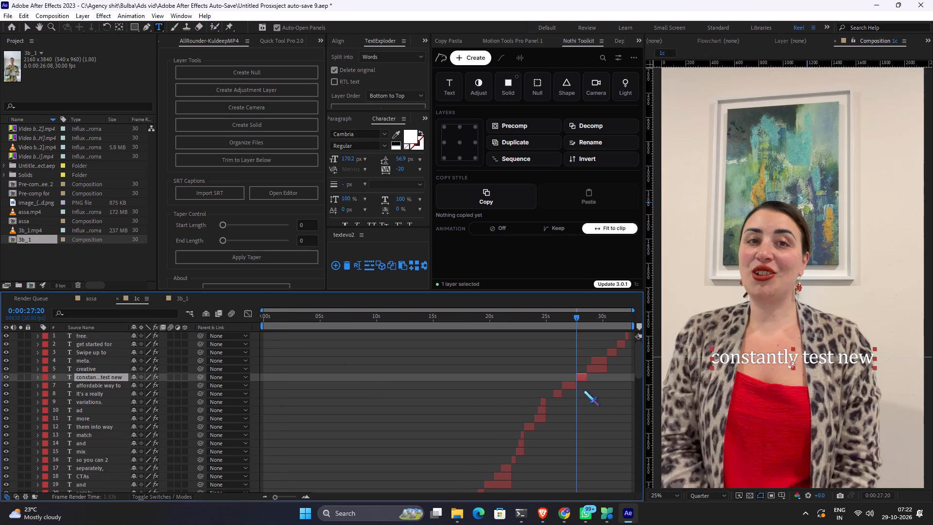
click(597, 399)
click(574, 385)
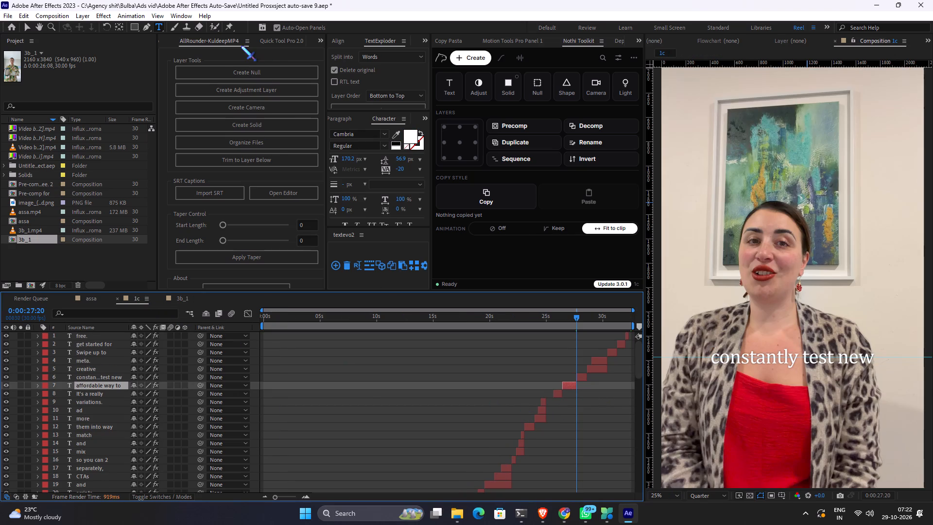
scroll(241, 45, up, 4)
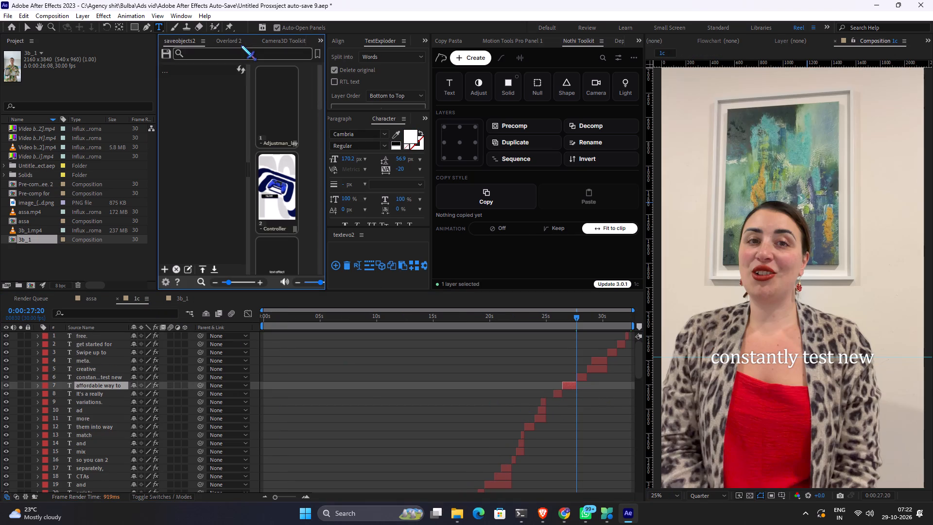
scroll(241, 45, up, 2)
scroll(241, 45, down, 8)
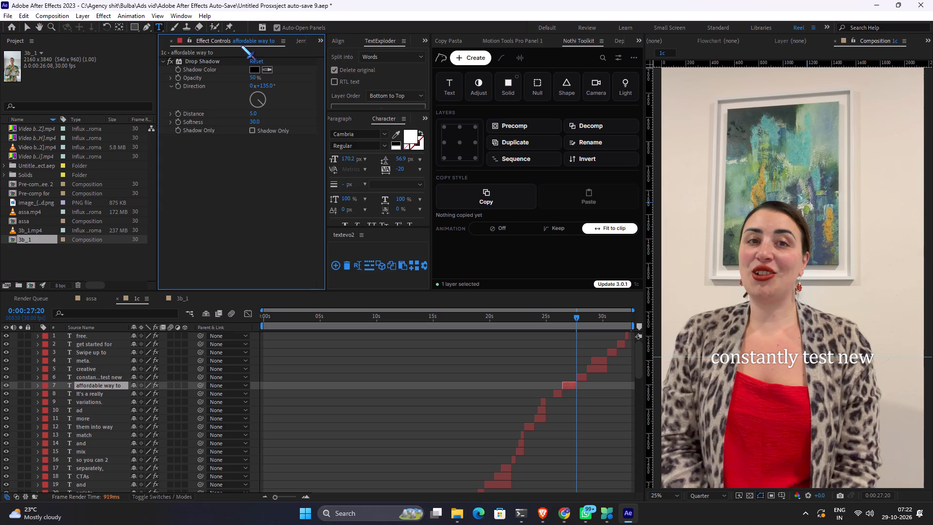
click(200, 60)
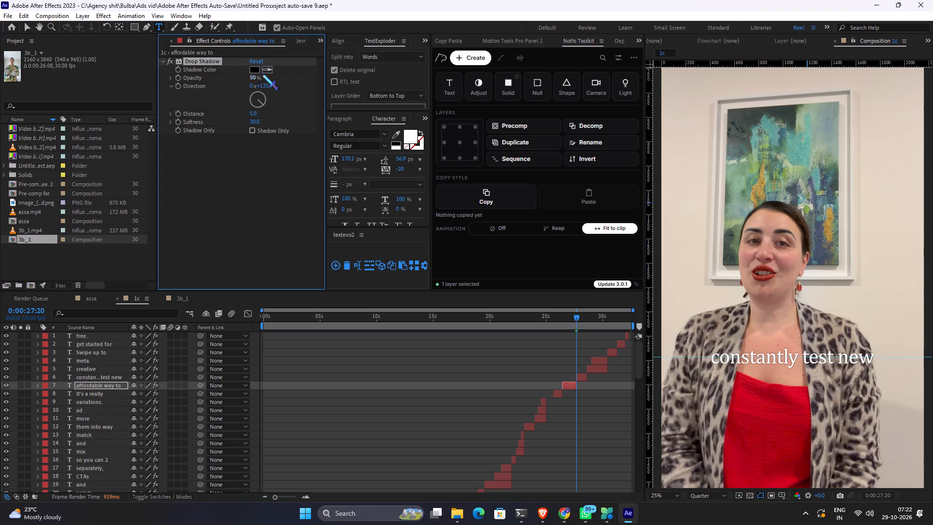
drag(251, 78, 256, 78)
drag(256, 78, 294, 82)
click(261, 164)
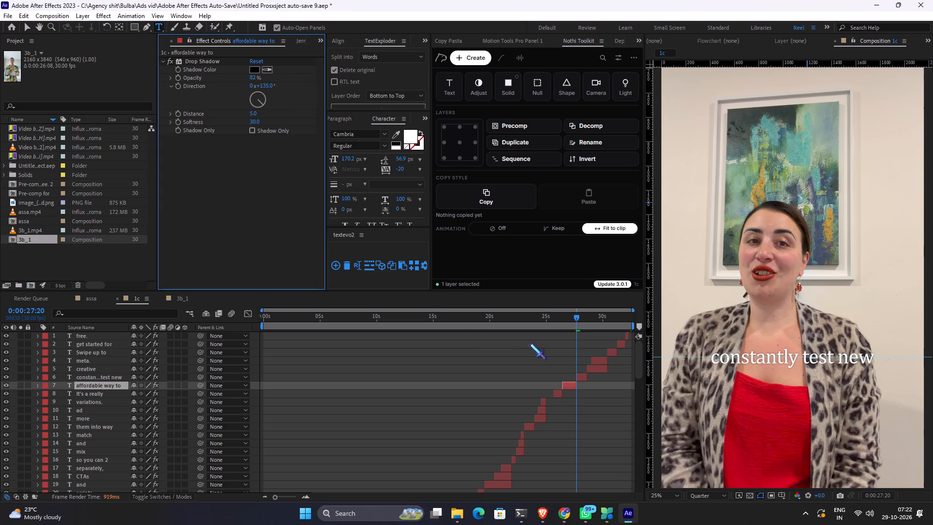
click(568, 324)
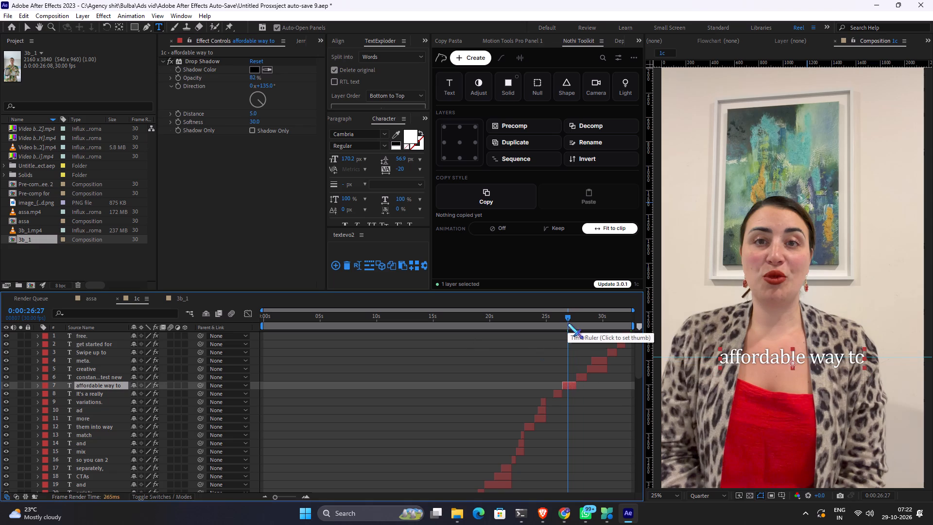
Copy the Drop Shadow effect from the "affordable way to" caption onto all 3b_1 caption text layers, from "Did" to "free.".
click(182, 60)
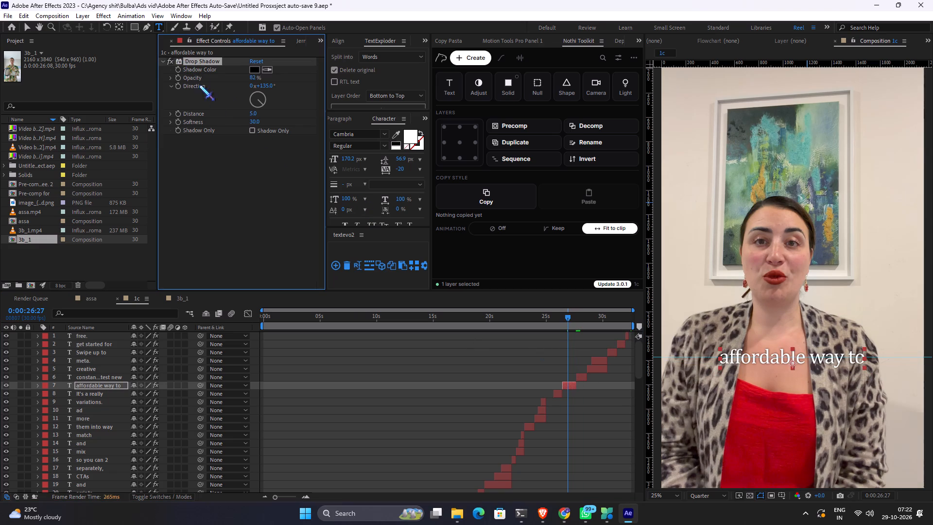
key(ctrl+c)
click(182, 297)
alt+scroll(450, 431, down, 3)
scroll(365, 458, down, 7)
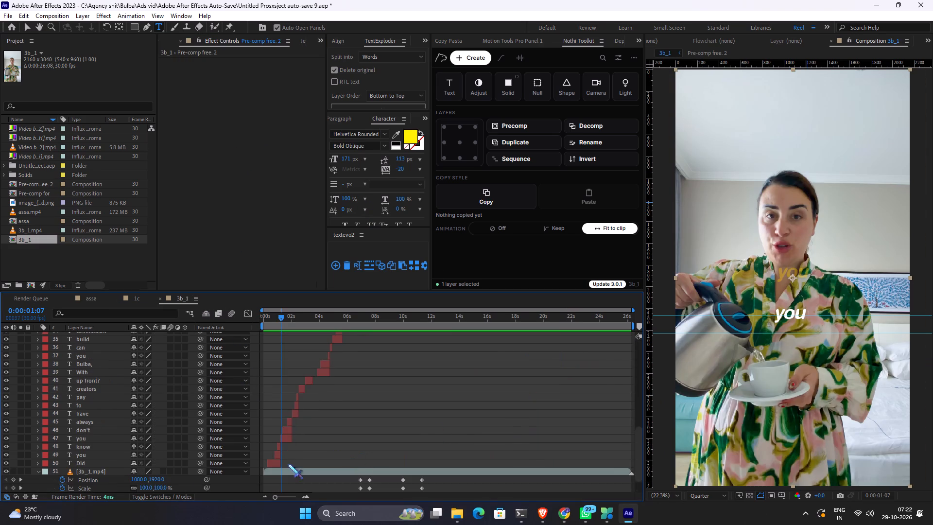
click(96, 464)
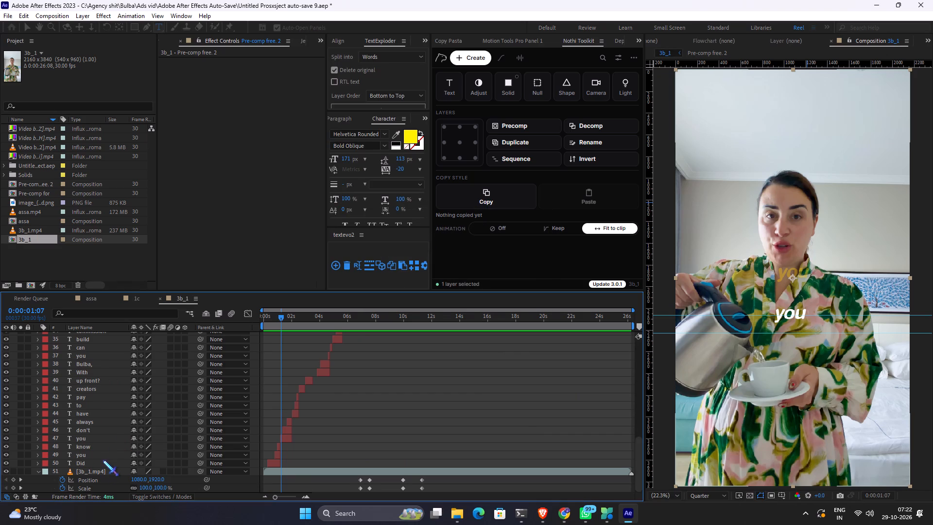
click(103, 460)
scroll(99, 437, up, 5)
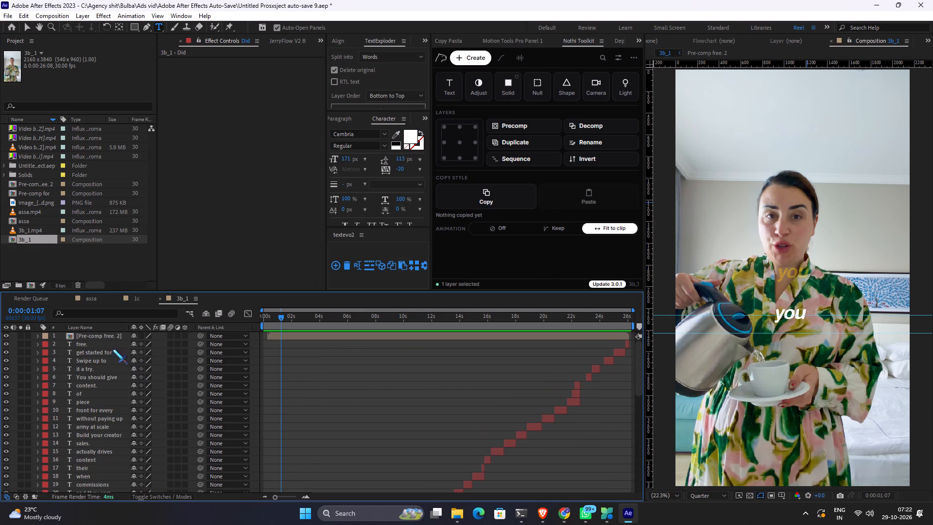
shift+click(104, 341)
key(ctrl+v)
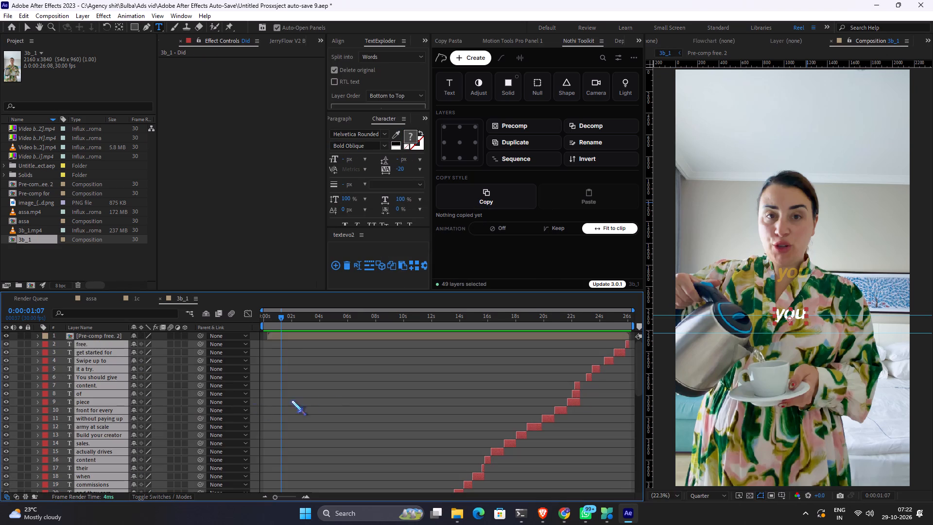
click(325, 391)
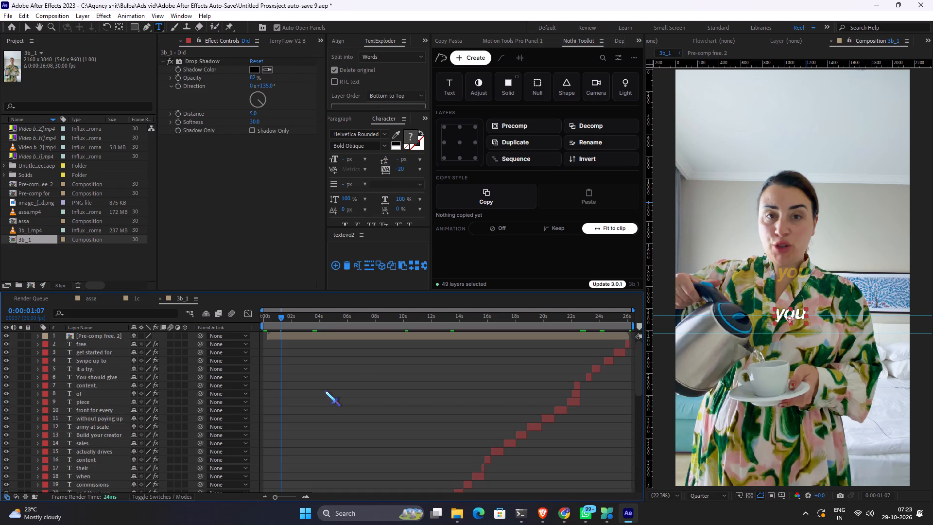
Preview 3b_1 from 0:00:01:07 to 0:00:11:12 to check the shadowed captions over the footage.
key(space)
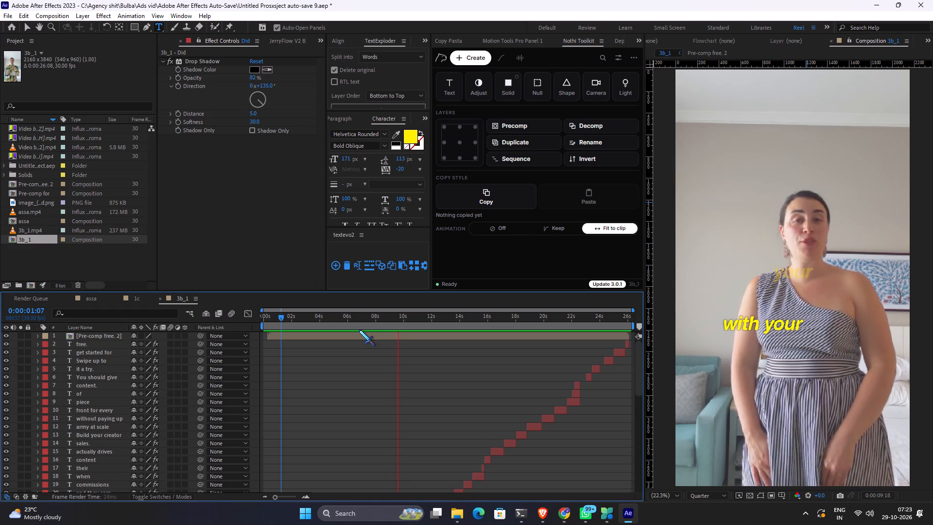
key(space)
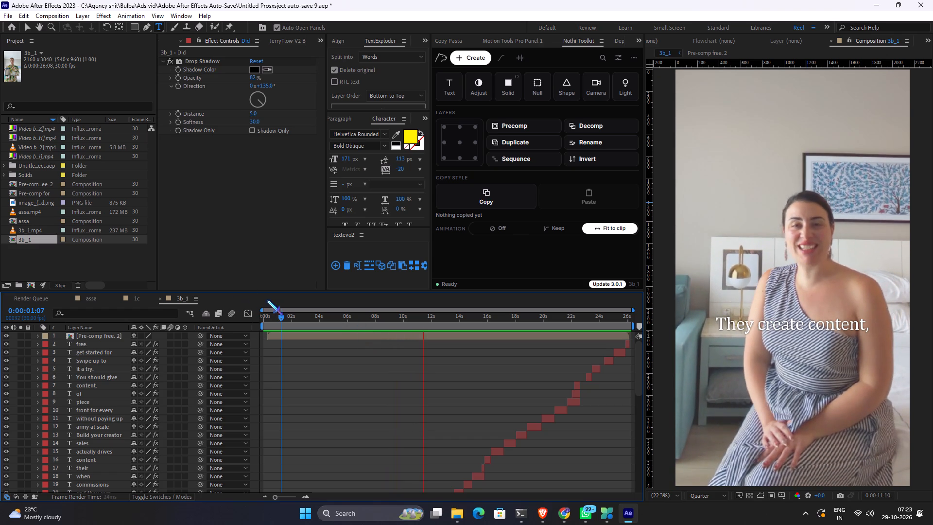
Select all caption text layers in 3b_1, from "free." down to "Did".
click(104, 347)
scroll(104, 347, down, 1)
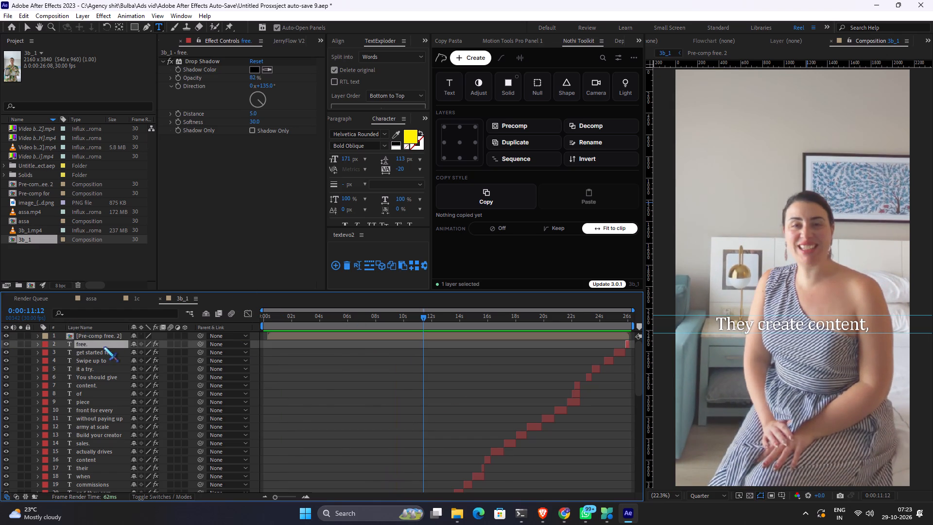
scroll(104, 347, down, 6)
shift+click(99, 467)
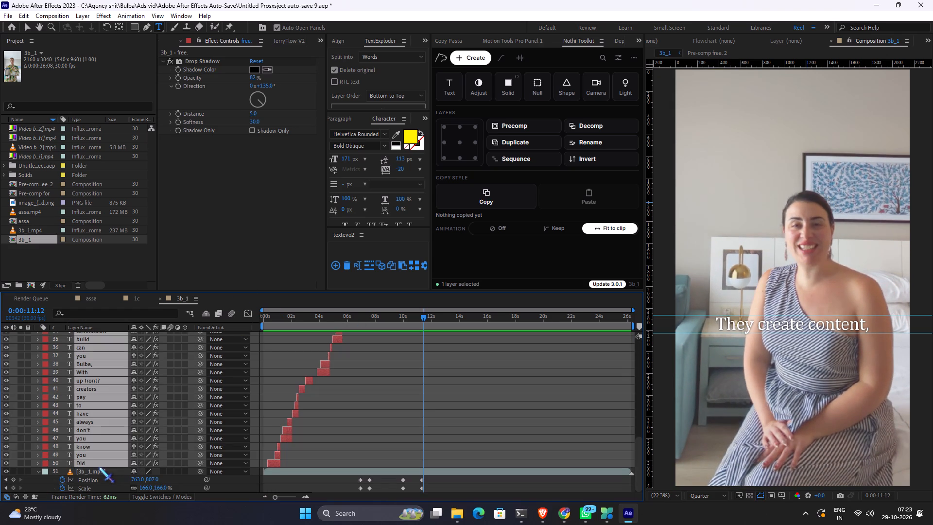
Turn off visibility of the selected caption text layers and hide them from the 3b_1 timeline as shy layers.
click(6, 437)
click(133, 387)
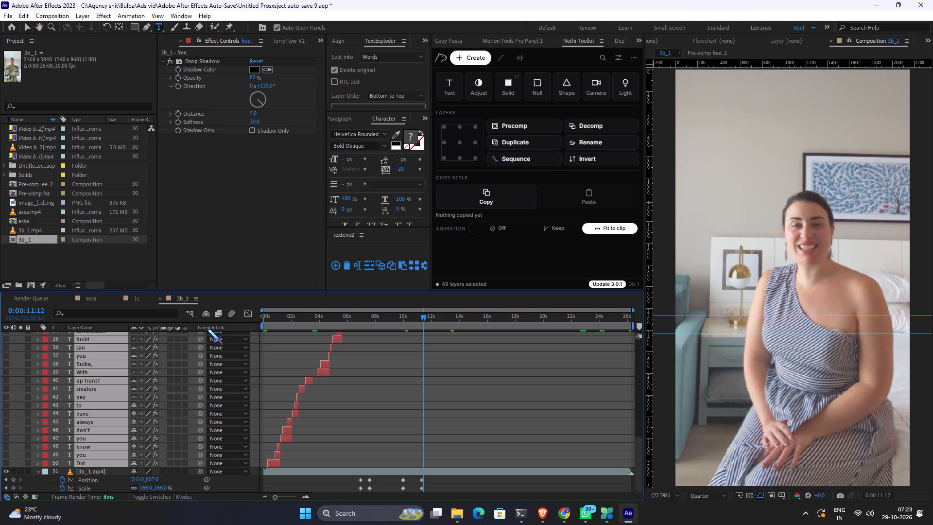
click(204, 316)
click(367, 401)
Preview 3b_1 from the start to 0:00:02:16 and set the Pre-comp free. 2 layer's opacity to 100%.
drag(326, 324, 269, 328)
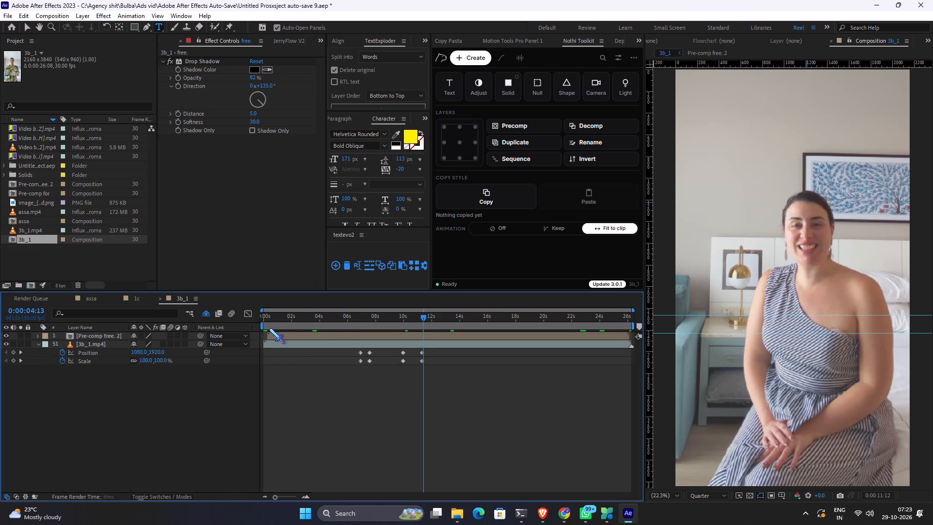
drag(269, 328, 23, 356)
key(space)
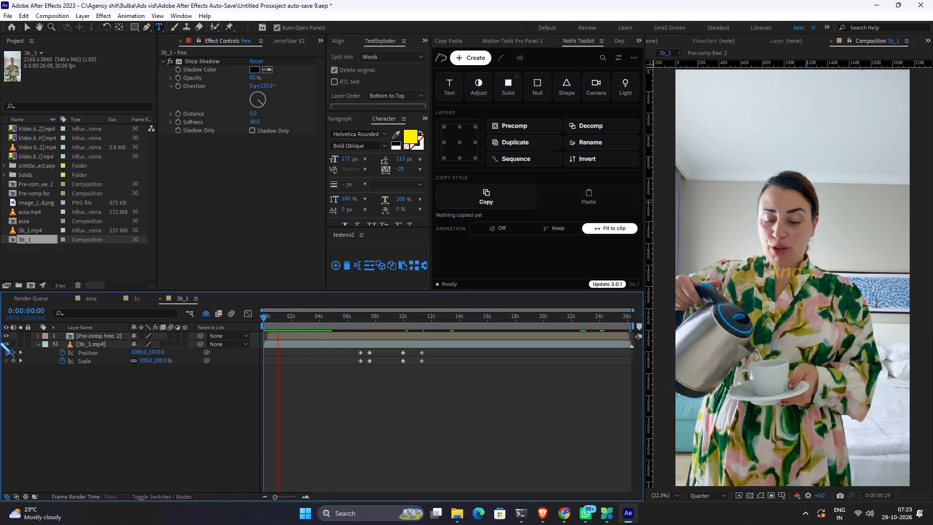
key(space)
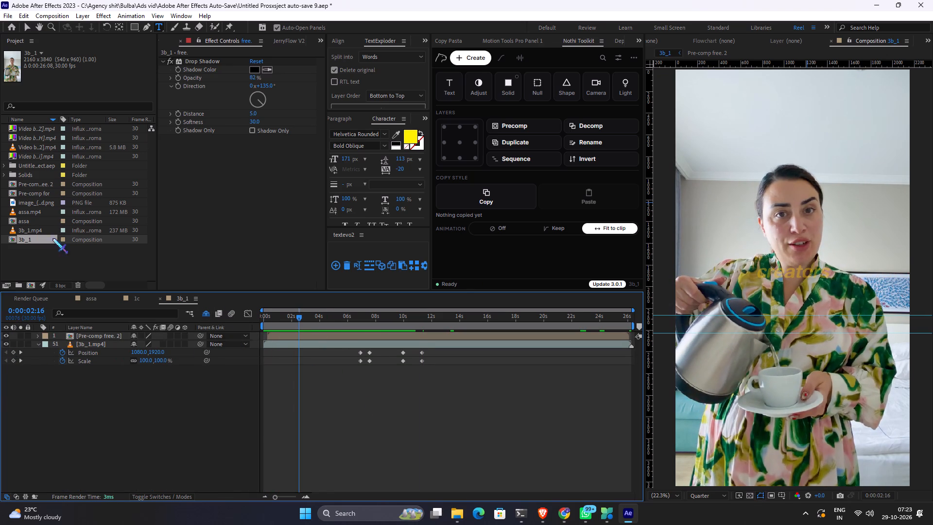
click(73, 327)
click(86, 333)
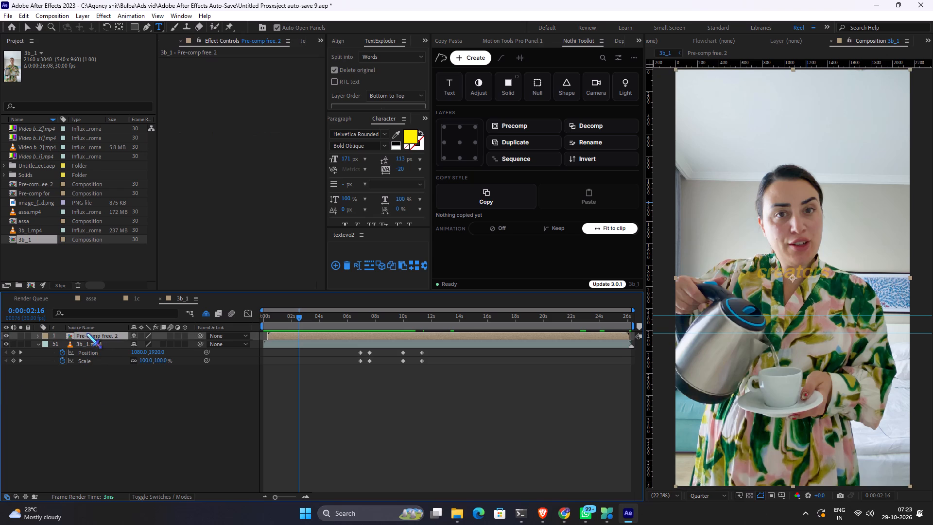
key(t)
drag(132, 343, 152, 344)
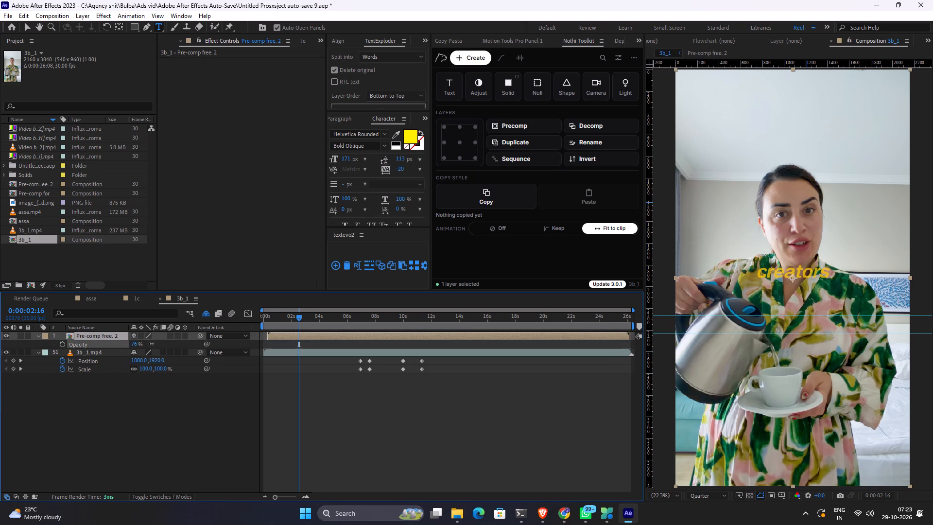
drag(152, 344, 191, 346)
click(119, 427)
Add a composition marker at 0:00:03:11 in 3b_1 and play from there to 0:00:05:15.
key(space)
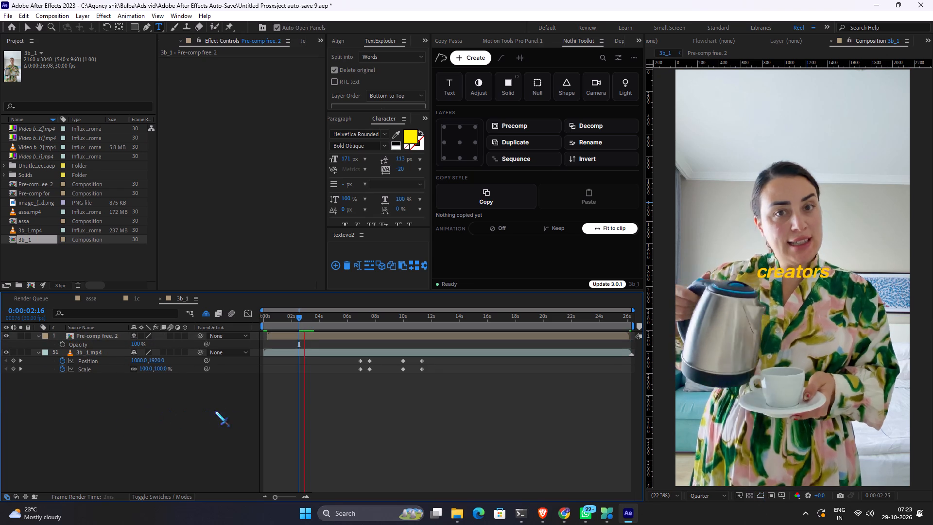
key(space)
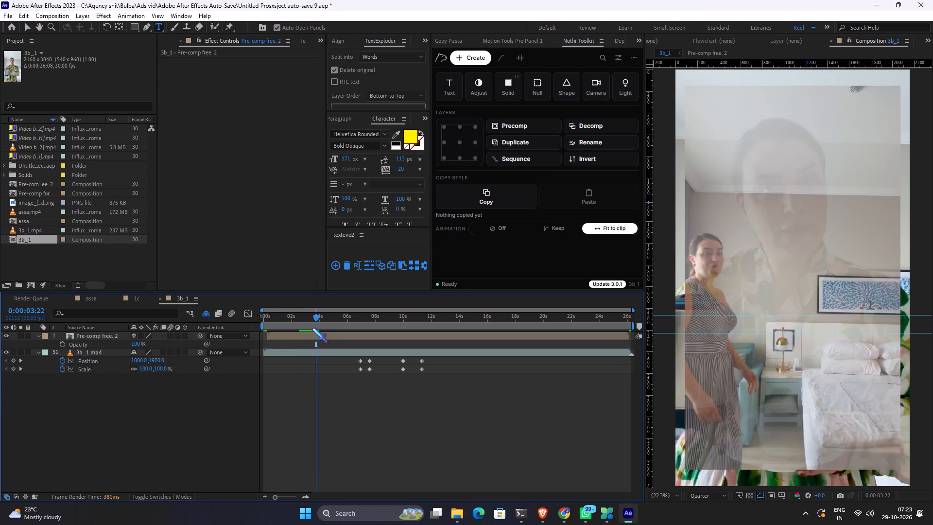
click(310, 319)
alt+scroll(303, 387, up, 1)
drag(313, 323, 322, 320)
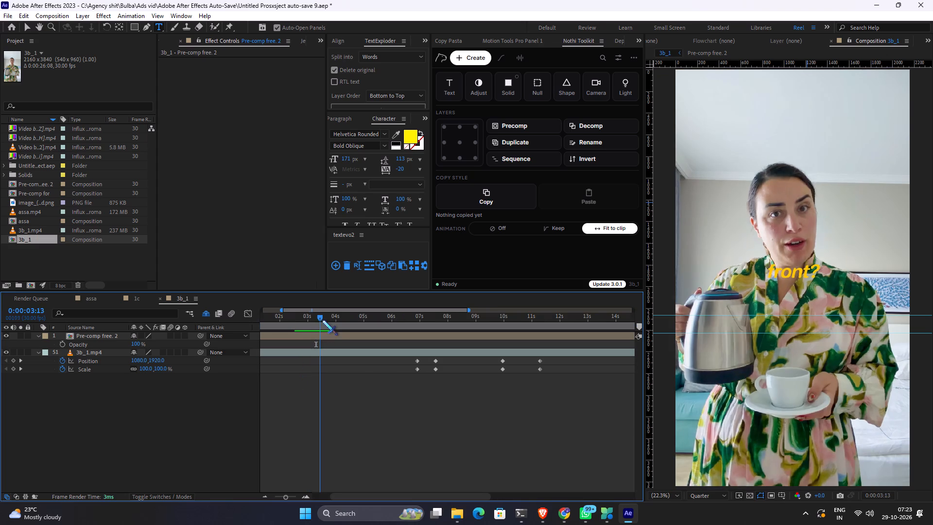
drag(322, 320, 318, 324)
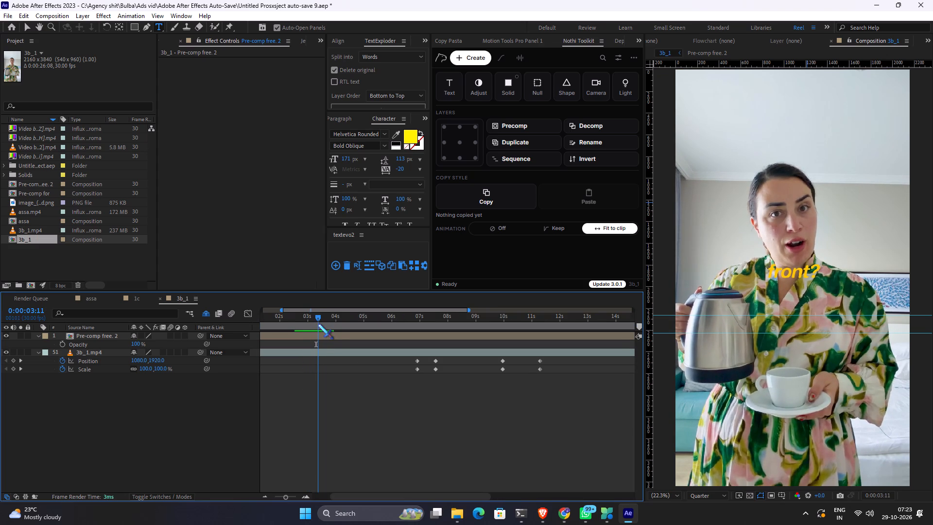
click(334, 418)
click(640, 328)
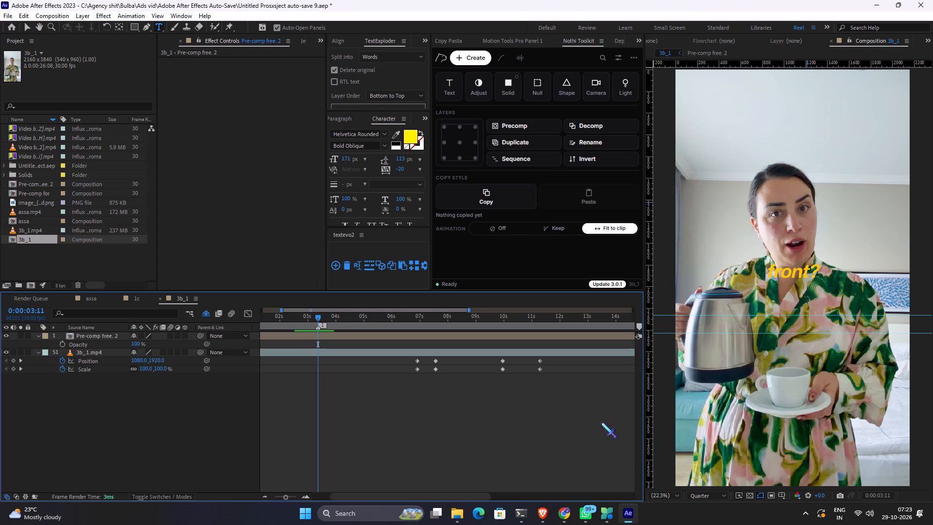
click(566, 408)
key(space)
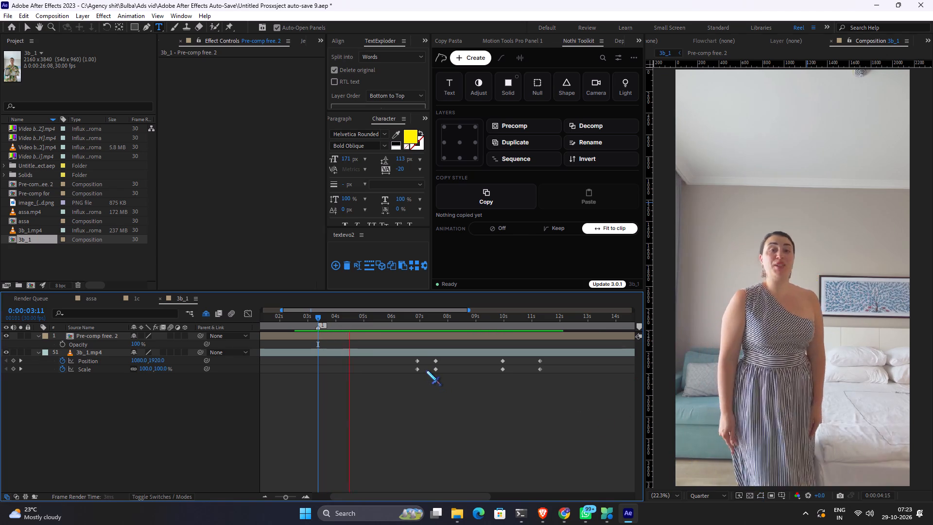
key(space)
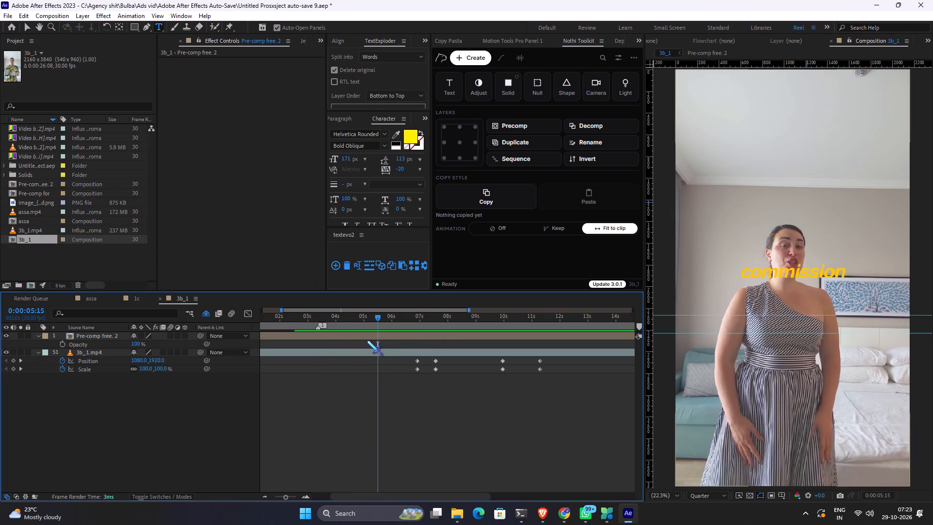
In the Downloads folder, preview the creatorapp_payouts_switch-to-ad-commissions-tab video and import it into the After Effects project.
key(alt+Tab)
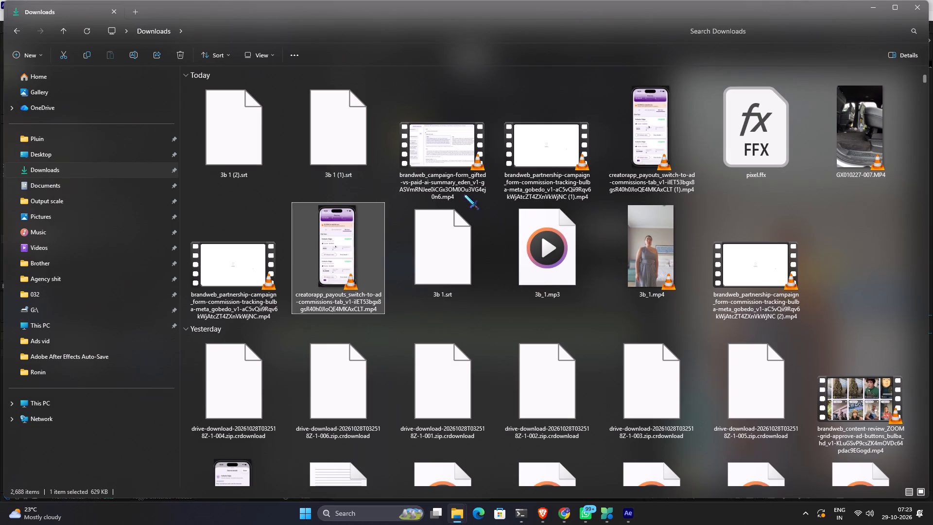
click(351, 243)
key(space)
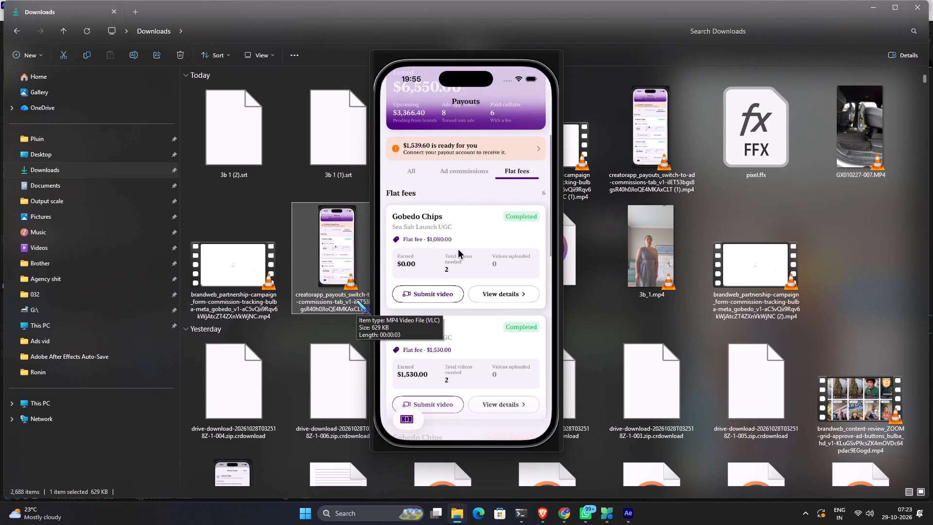
key(space)
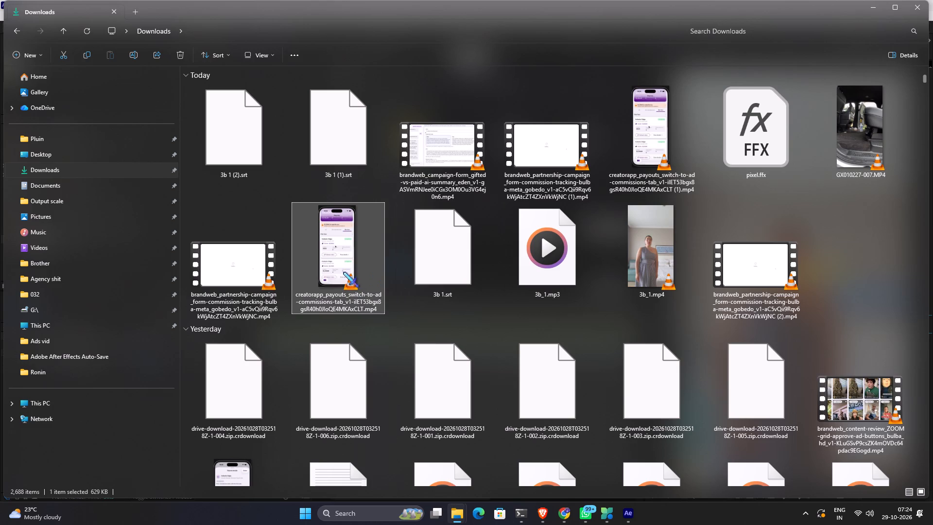
drag(341, 271, 59, 282)
key(alt+Tab)
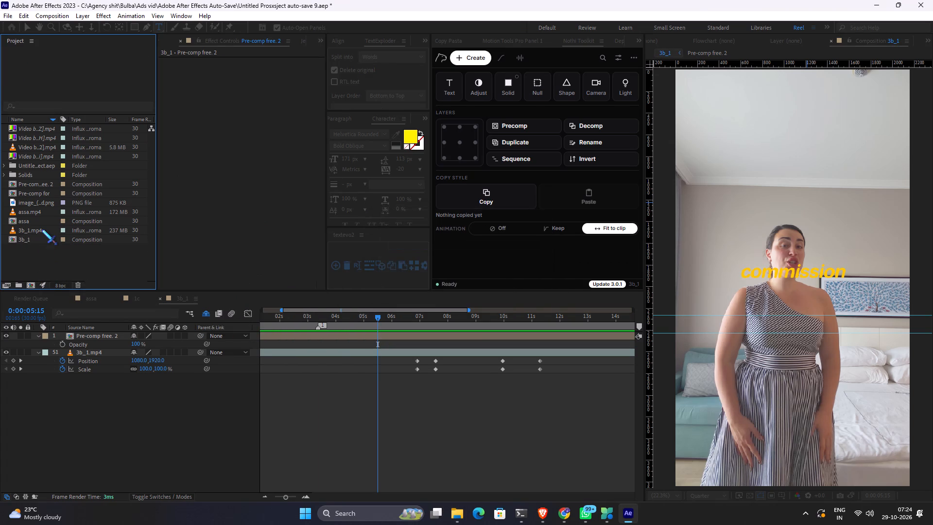
Place the creatorapp_payouts clip between Pre-comp free. 2 and 3b_1.mp4, starting at about 0:00:04:25.
drag(34, 212, 205, 344)
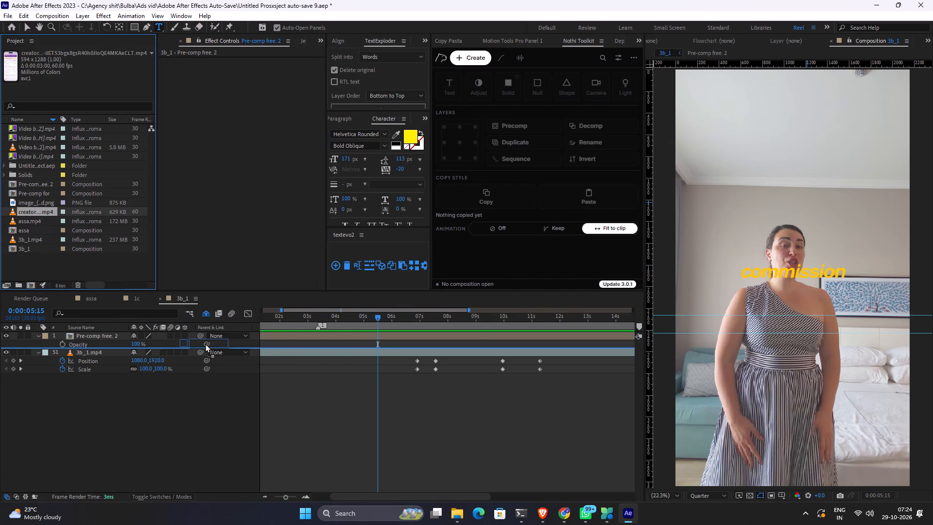
drag(205, 344, 201, 339)
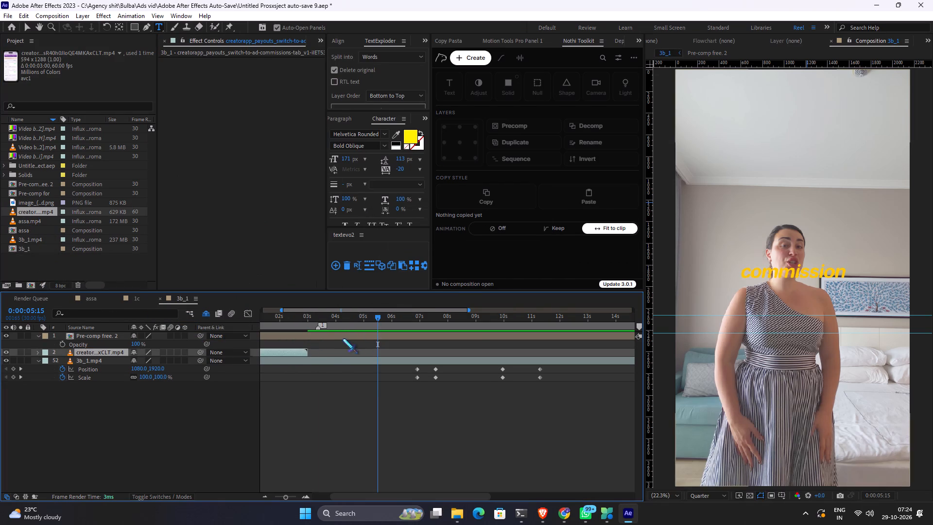
drag(294, 353, 429, 354)
Scale the creatorapp_payouts clip to 387.5% to fill the frame and trim its start to 0:00:05:15.
key(s)
drag(144, 361, 175, 361)
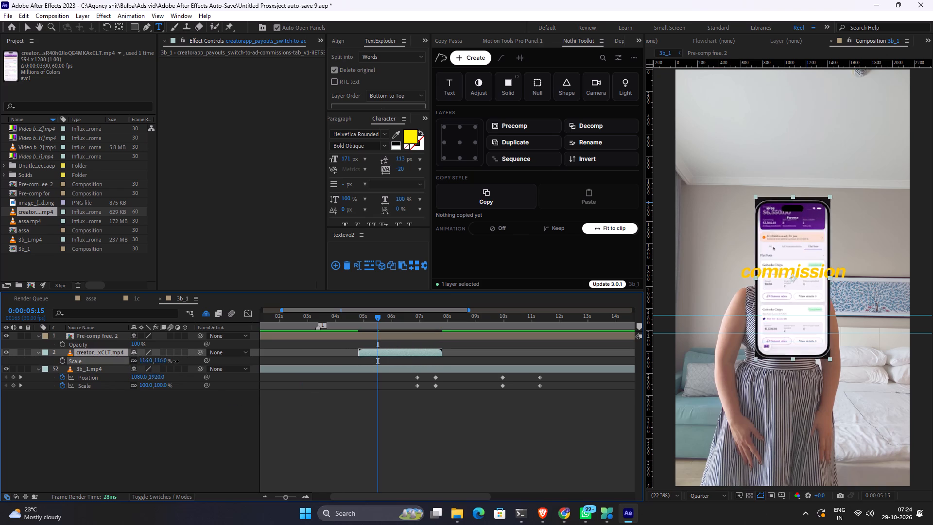
drag(175, 361, 285, 362)
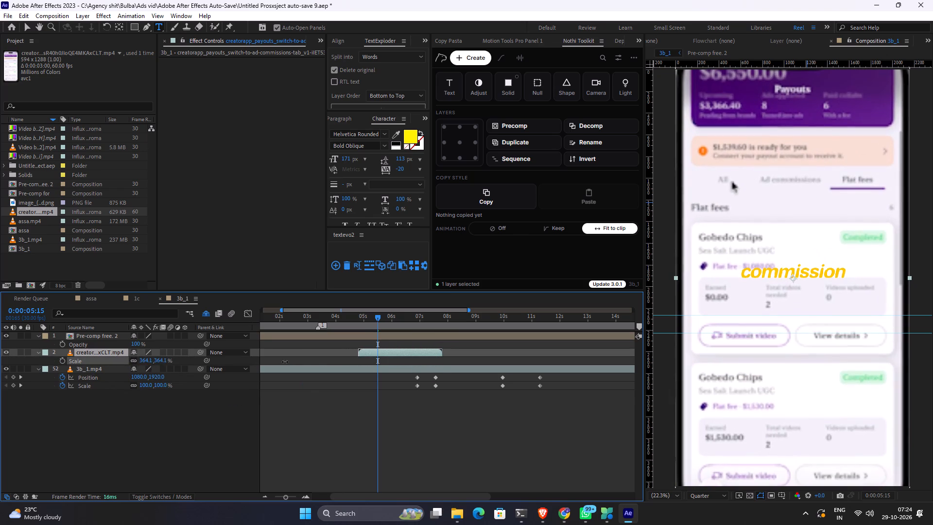
drag(285, 362, 345, 361)
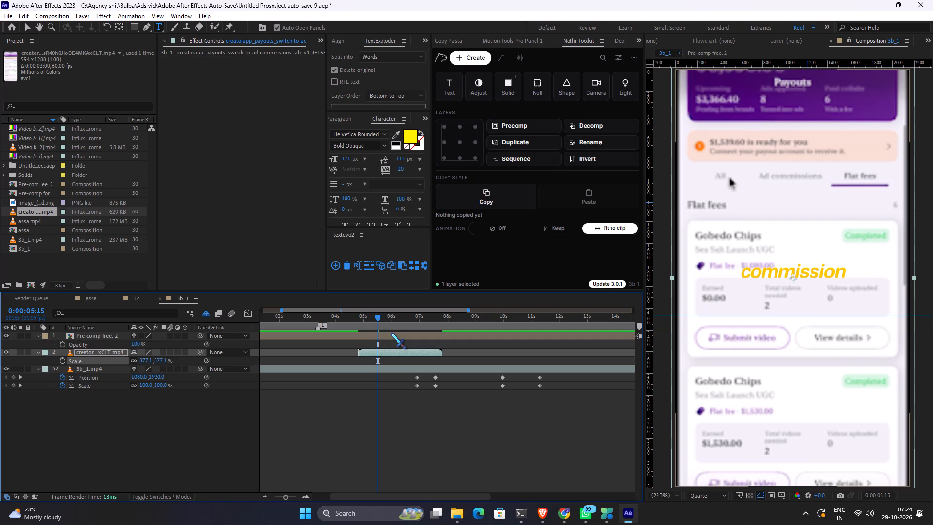
key(alt+bracketleft)
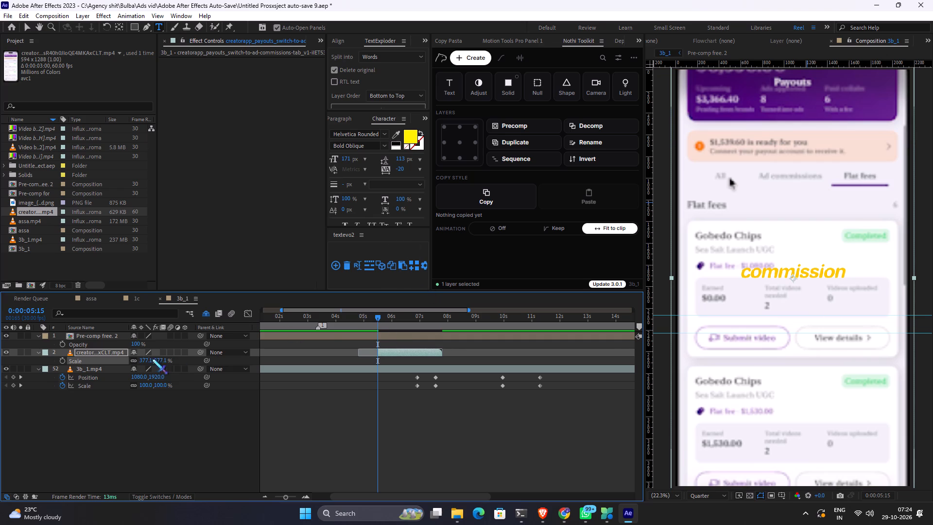
ctrl+drag(144, 360, 192, 358)
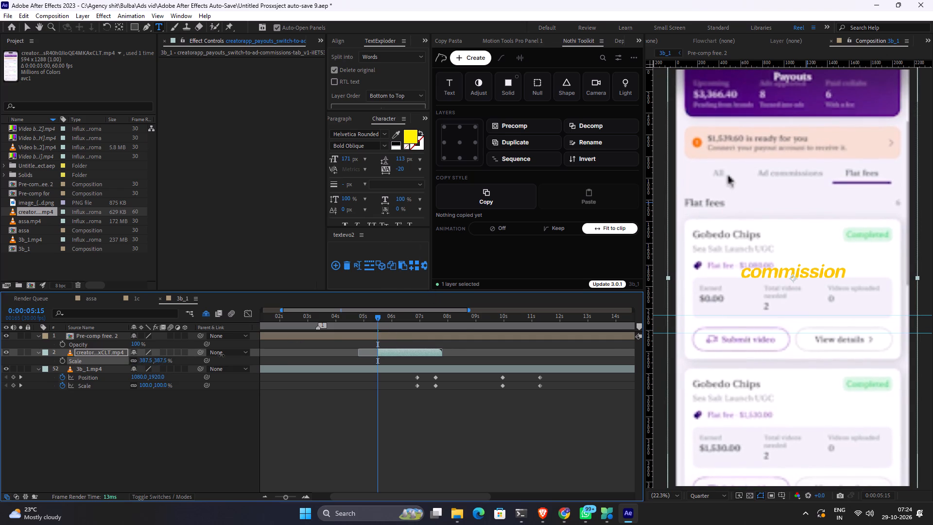
Set the 3b_1 composition preview resolution to Full.
click(706, 498)
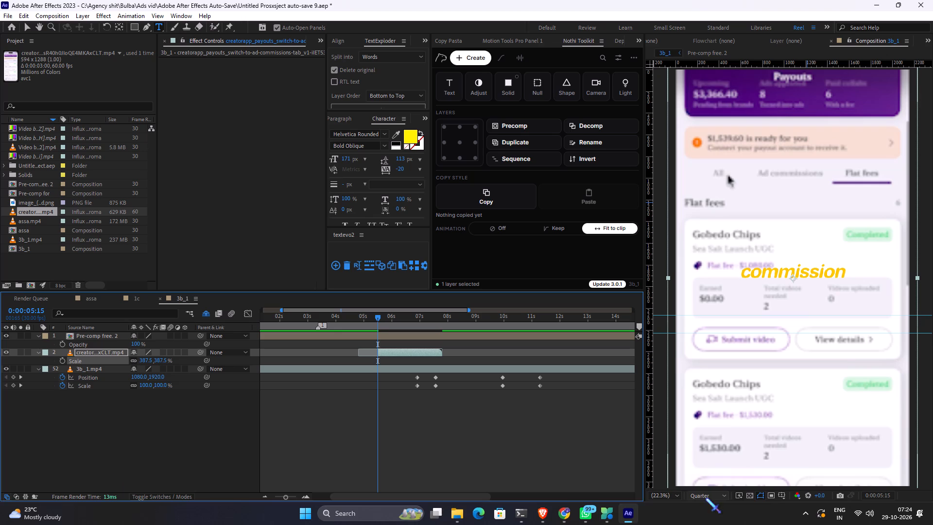
click(700, 437)
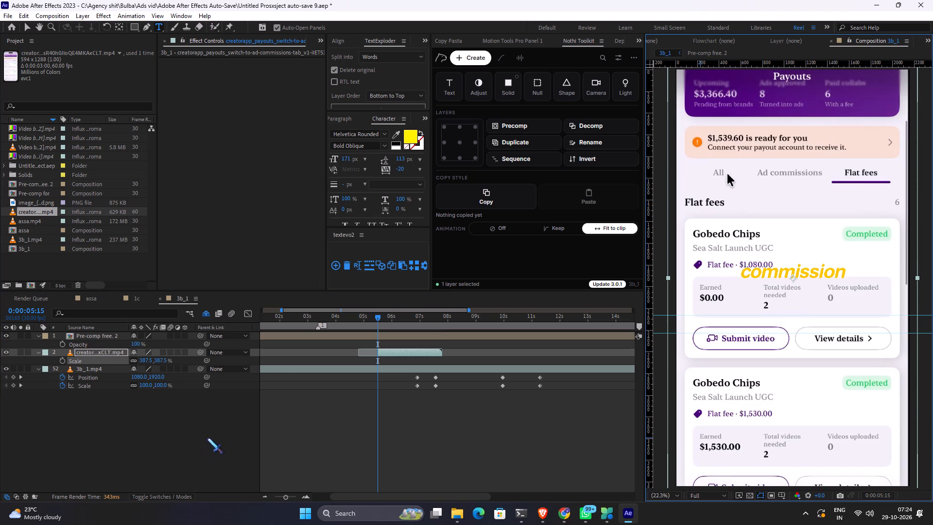
Trim more off the creatorapp_payouts clip's opening and slide the clip earlier so it starts at 0:00:05:16, during the tab switch.
drag(378, 318, 394, 323)
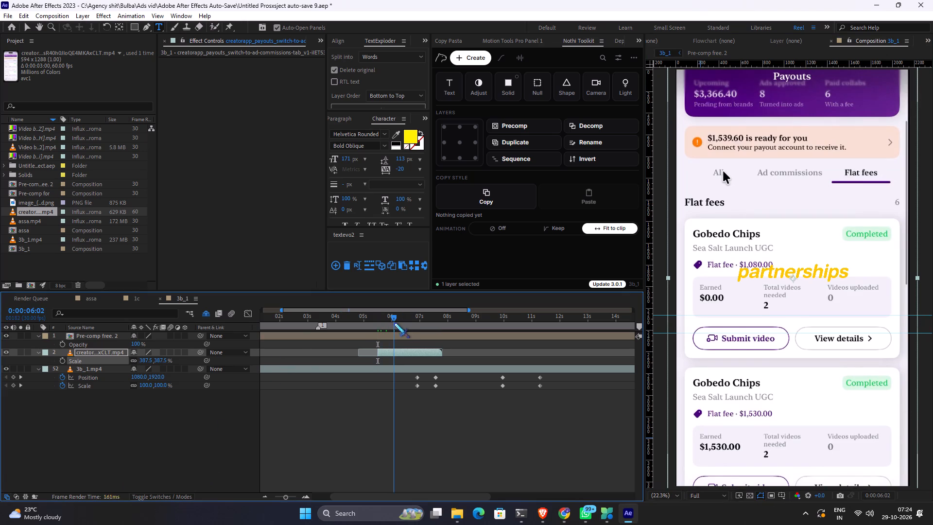
drag(394, 323, 378, 329)
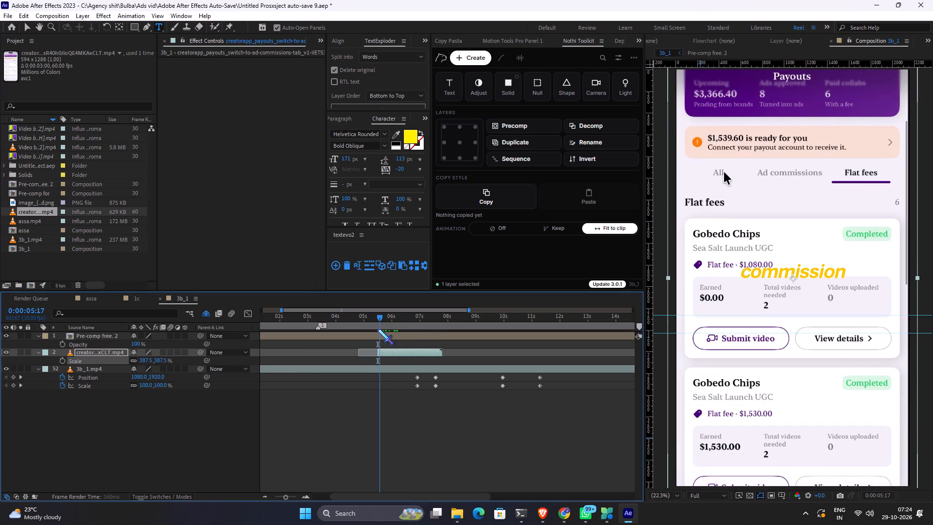
drag(378, 329, 379, 329)
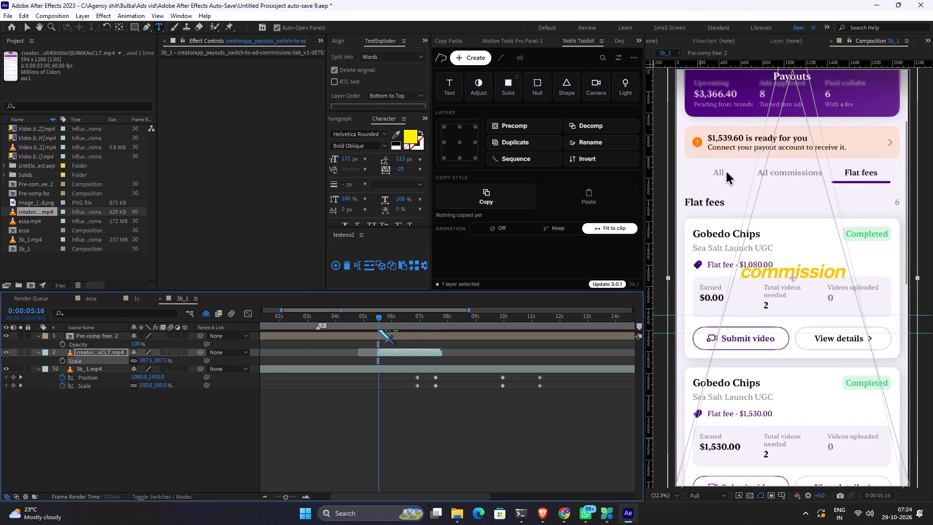
drag(379, 329, 378, 328)
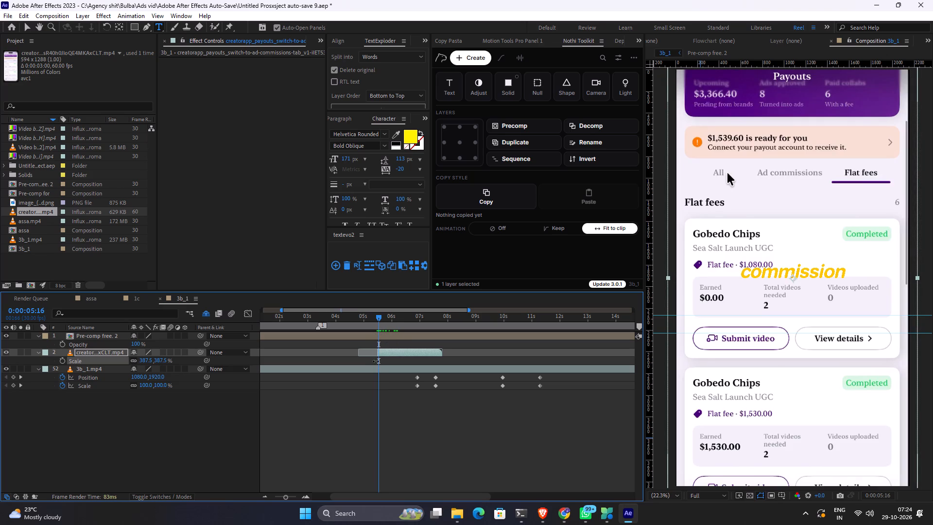
drag(378, 353, 397, 353)
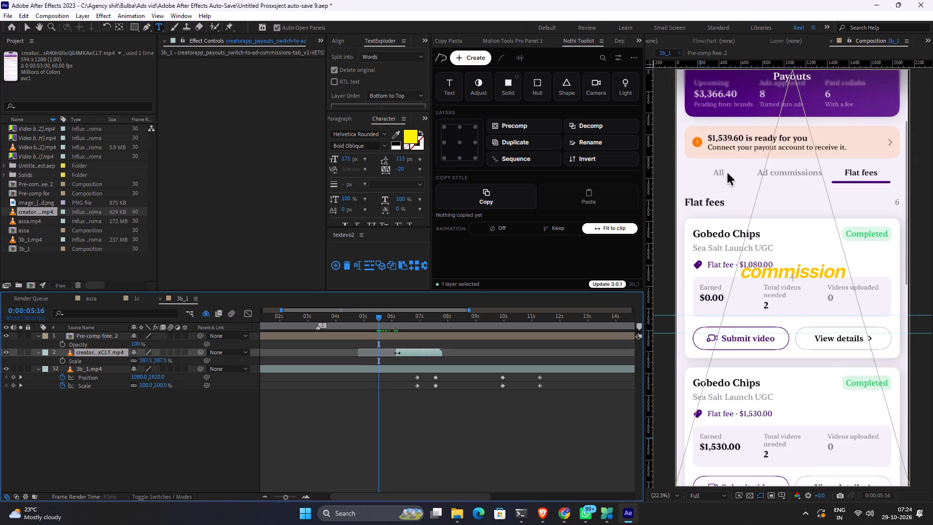
drag(397, 353, 401, 353)
drag(415, 353, 392, 353)
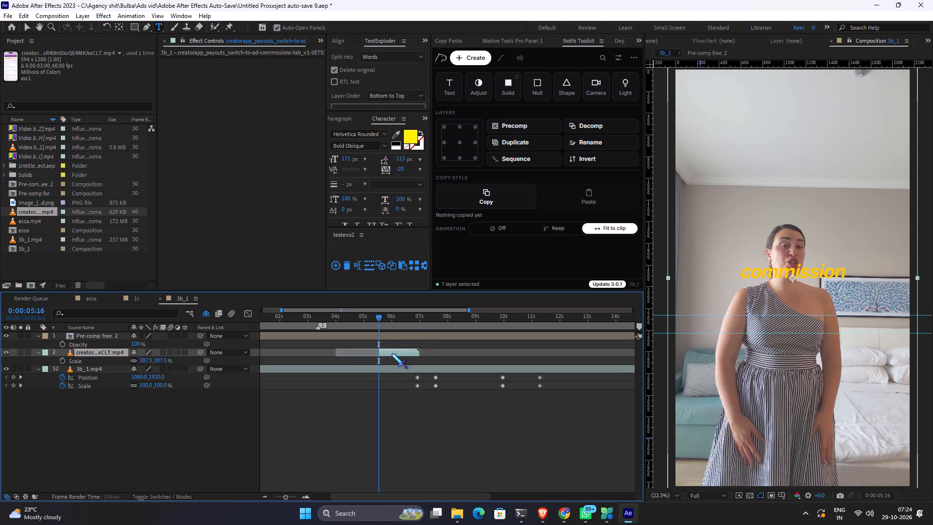
drag(392, 353, 390, 353)
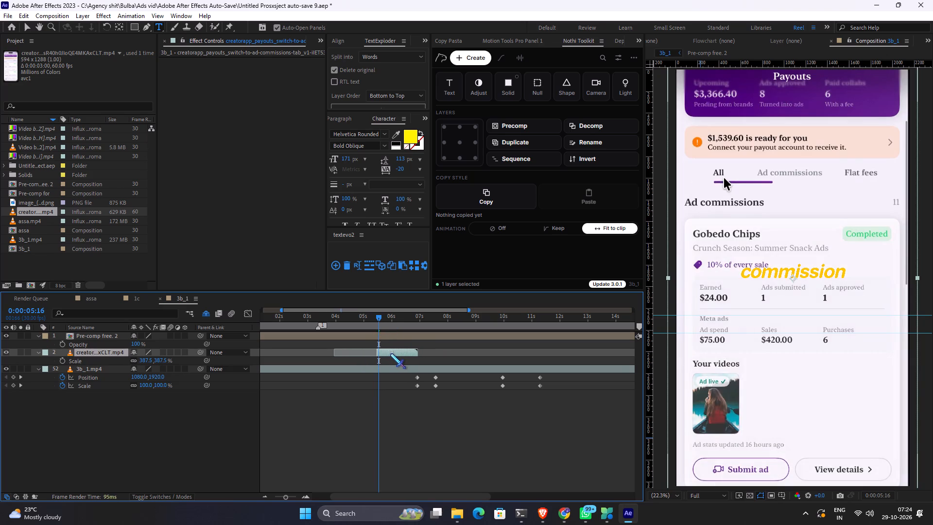
drag(390, 353, 392, 353)
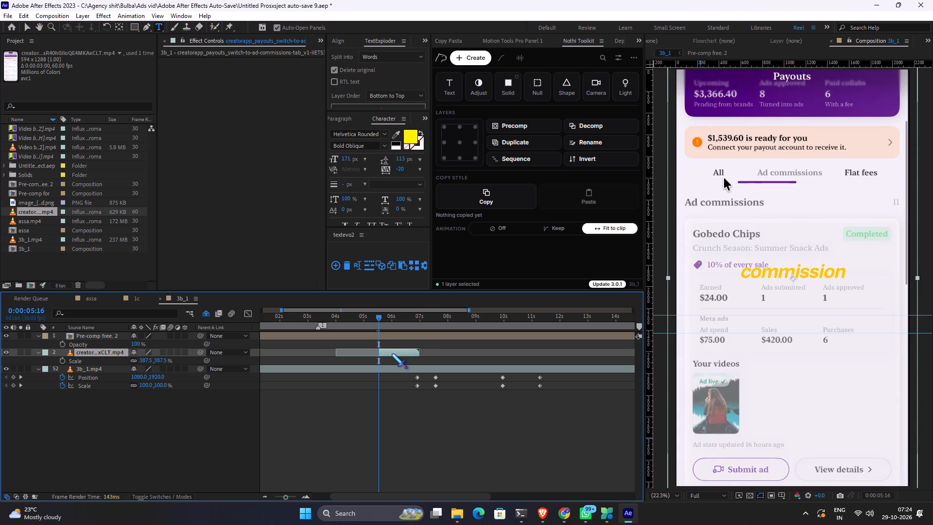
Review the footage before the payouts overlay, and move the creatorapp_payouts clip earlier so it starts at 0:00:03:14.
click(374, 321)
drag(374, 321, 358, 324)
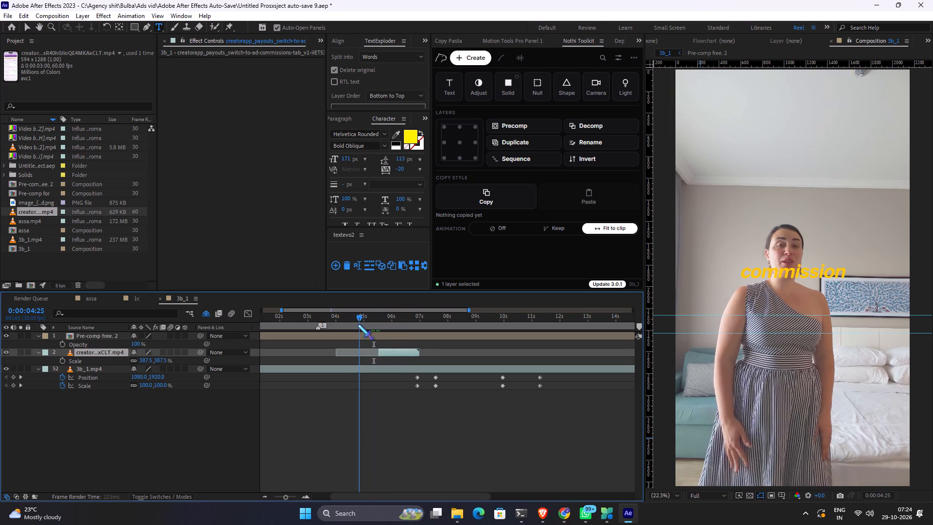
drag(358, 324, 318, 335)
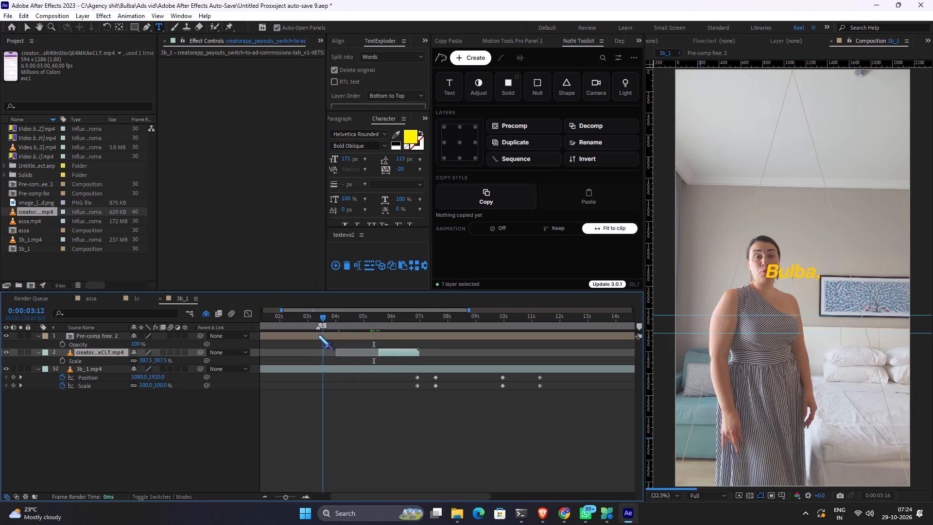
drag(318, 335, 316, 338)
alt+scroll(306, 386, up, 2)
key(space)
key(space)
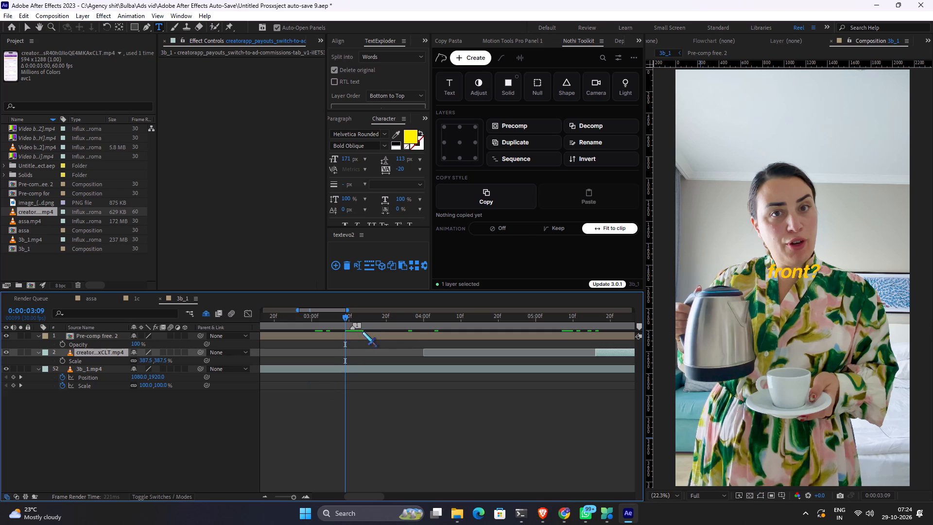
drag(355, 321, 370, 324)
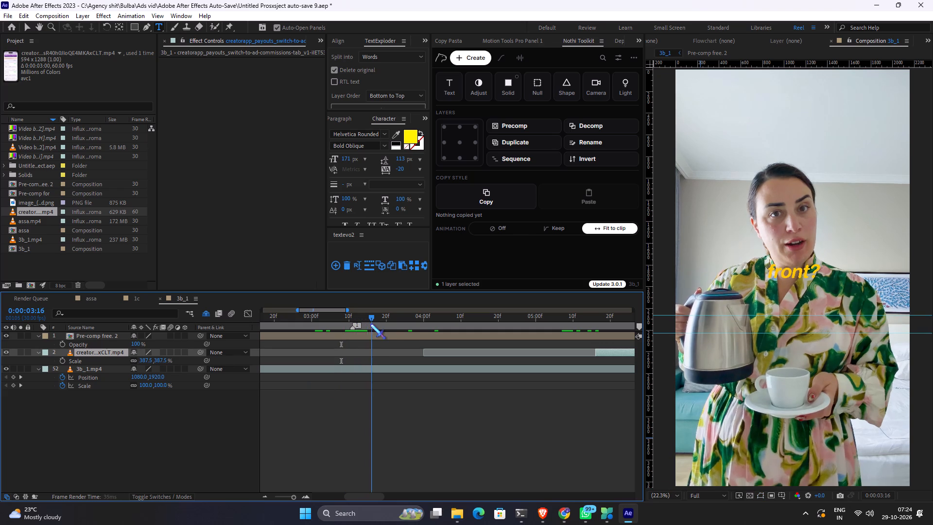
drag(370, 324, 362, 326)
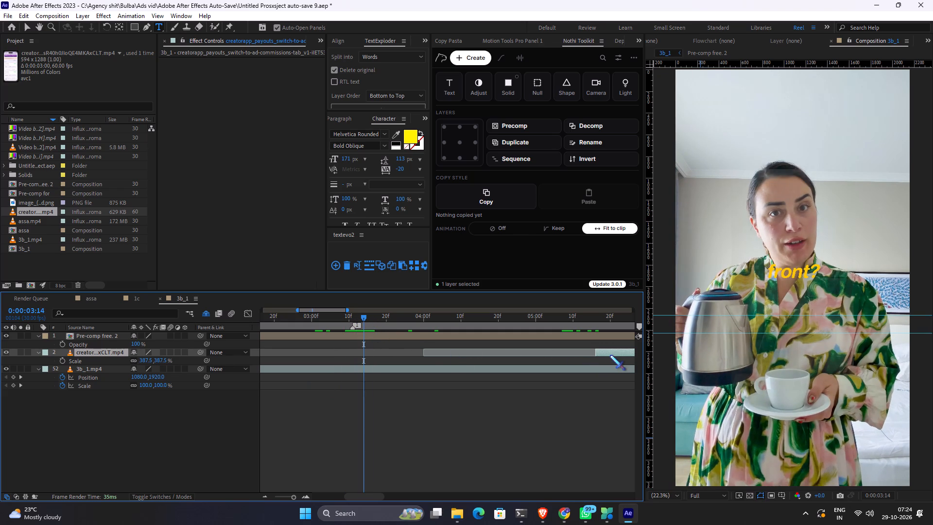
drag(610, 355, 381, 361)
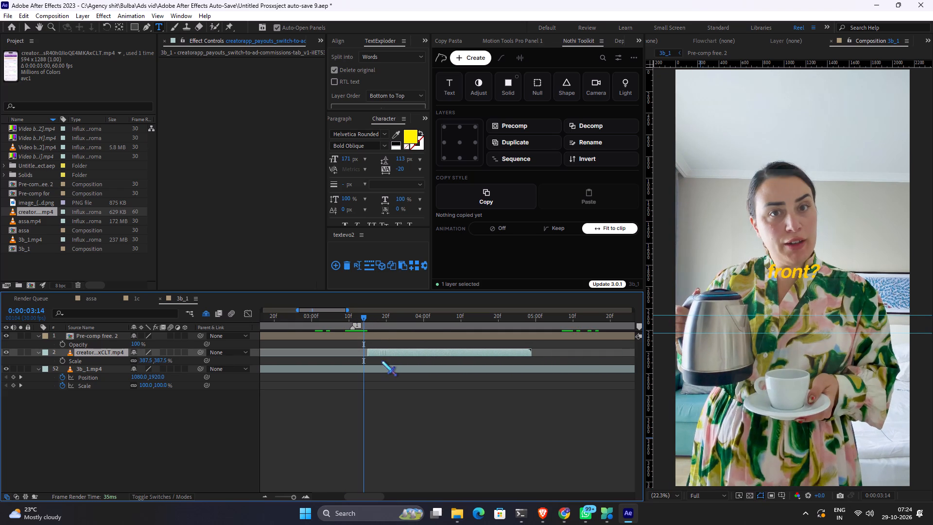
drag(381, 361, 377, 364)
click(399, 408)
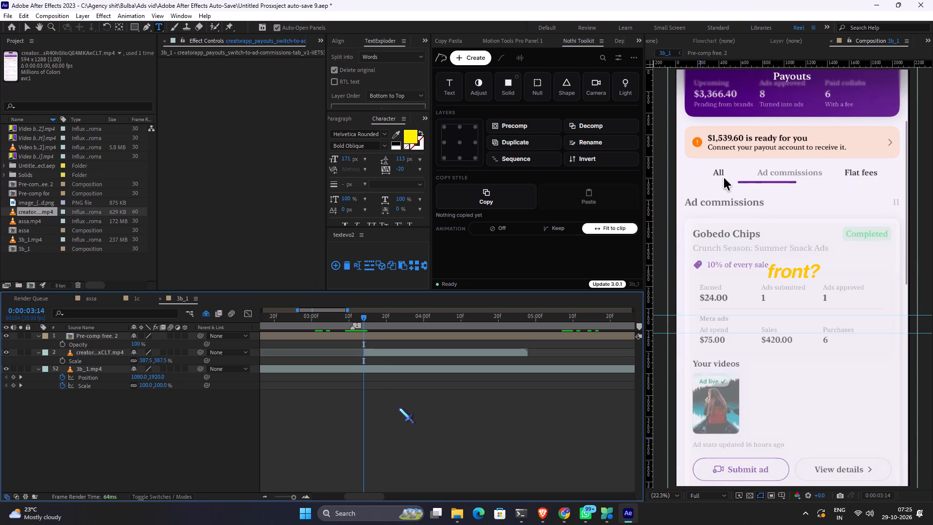
Play back the footage around the creatorapp_payouts clip from before its start to past its end to check its timing against the captions.
key(space)
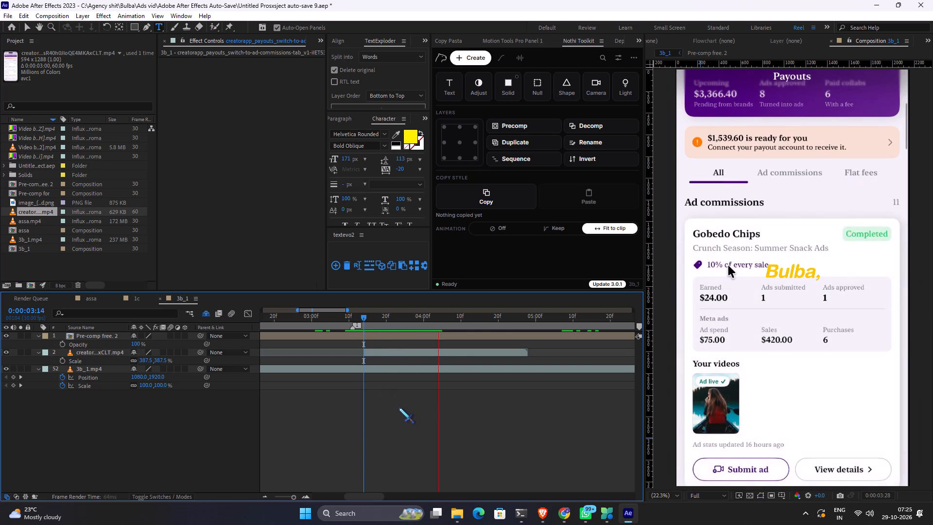
key(space)
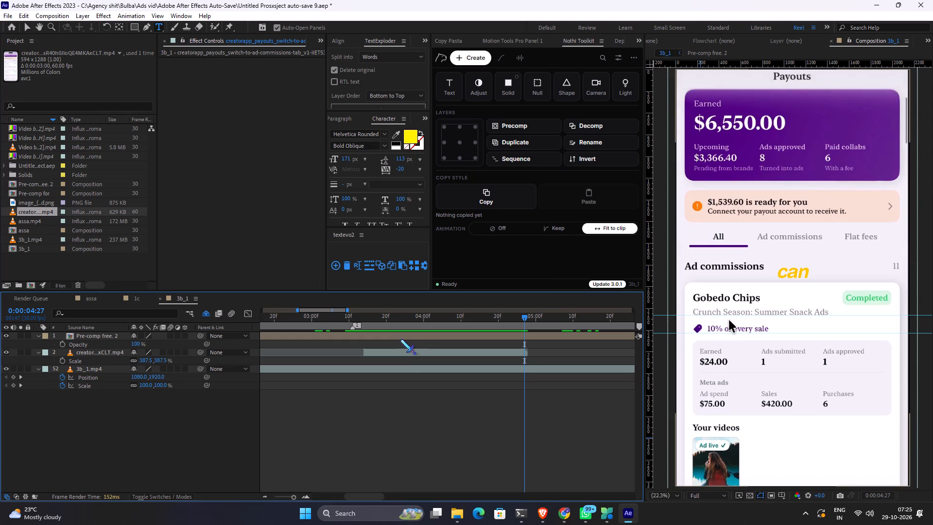
drag(369, 322, 359, 321)
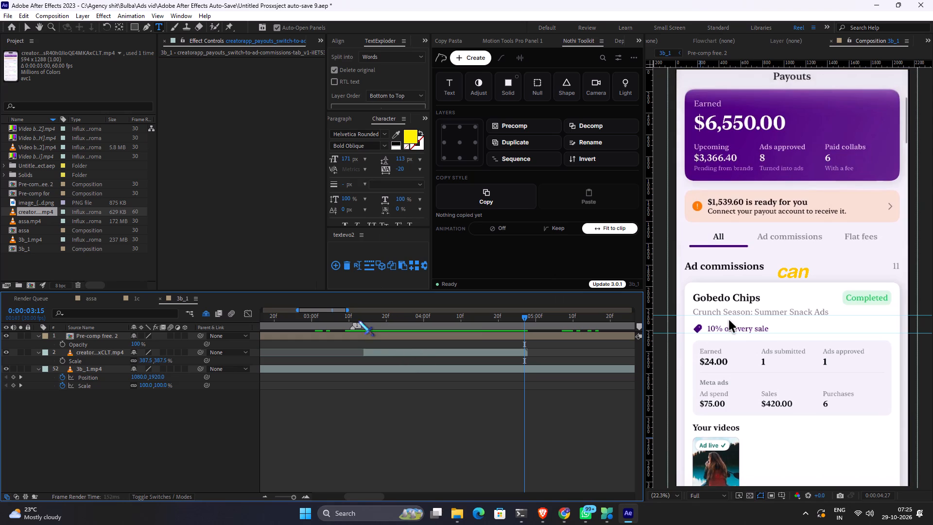
drag(359, 321, 351, 321)
key(space)
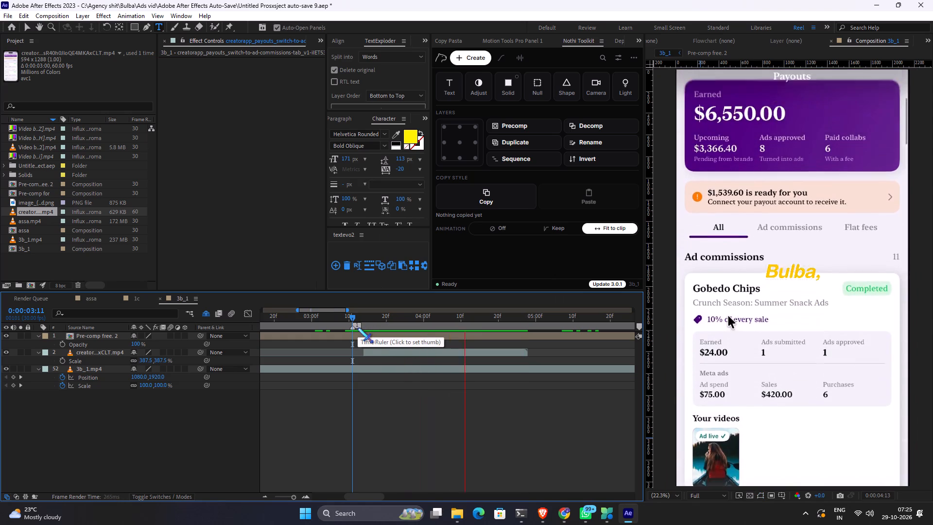
key(space)
drag(513, 325, 514, 325)
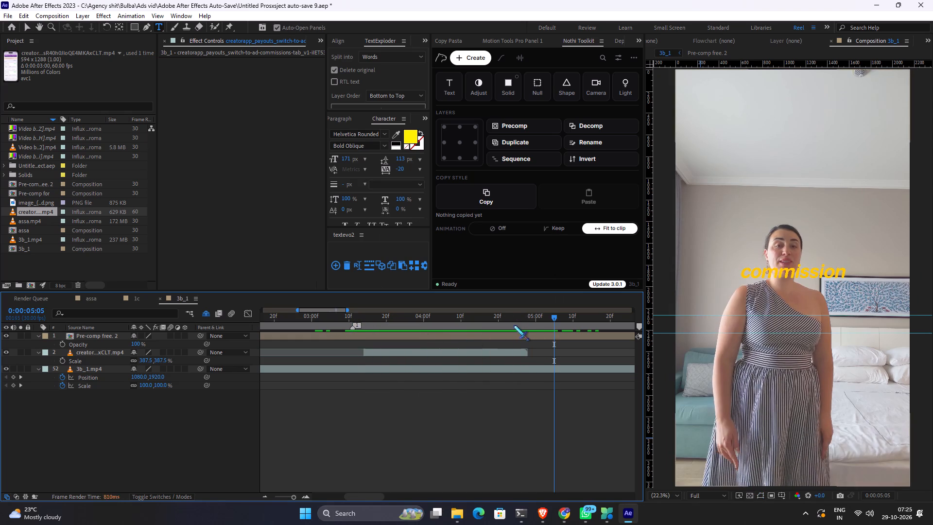
Slide the creatorapp_payouts clip later so it starts at about 0:00:05:00, leaving the current time at 0:00:03:14.
drag(514, 325, 366, 352)
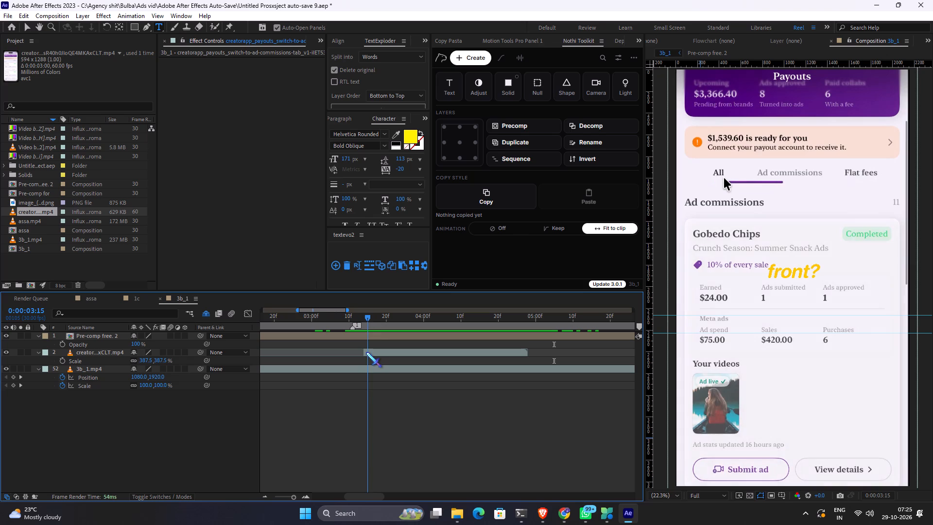
drag(366, 352, 362, 354)
drag(386, 353, 411, 352)
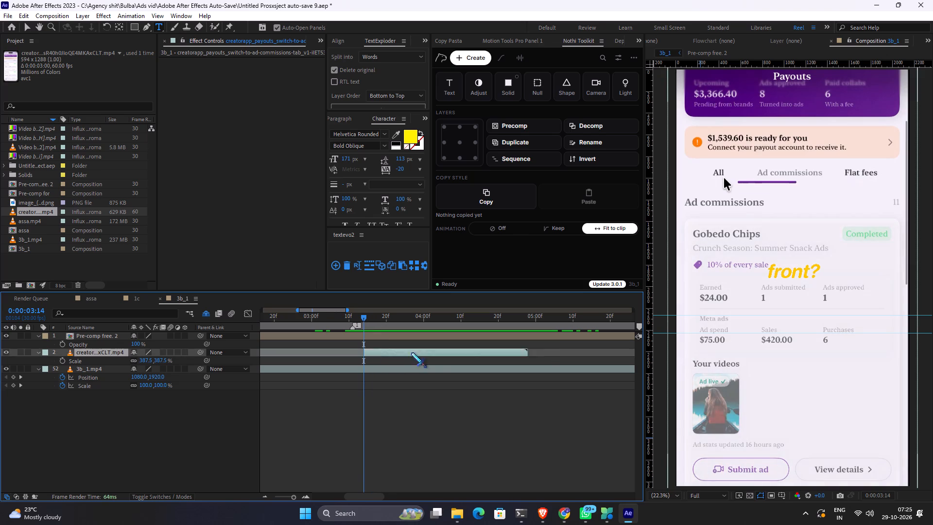
drag(411, 352, 557, 347)
alt+scroll(489, 421, down, 1)
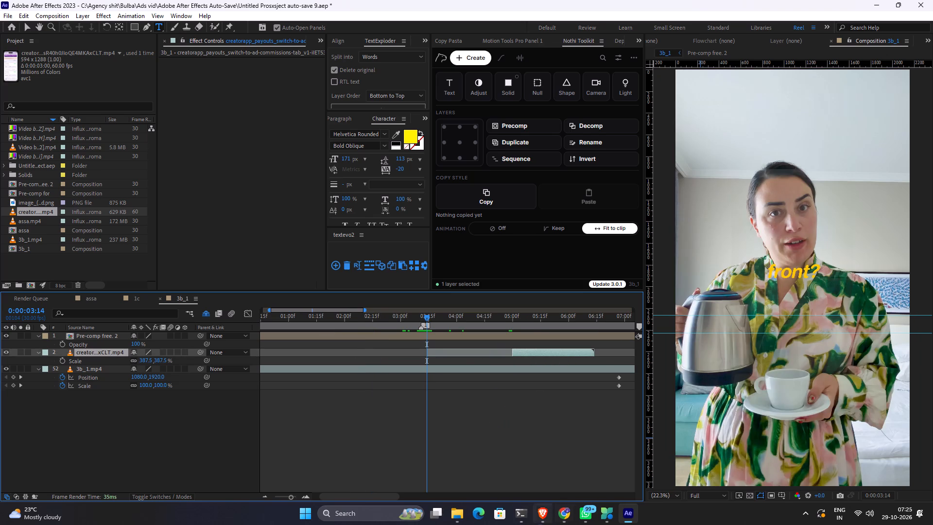
Switch to File Explorer and open the Downloaded Video folder inside Agency shit > Bulba > Ads vid.
click(453, 513)
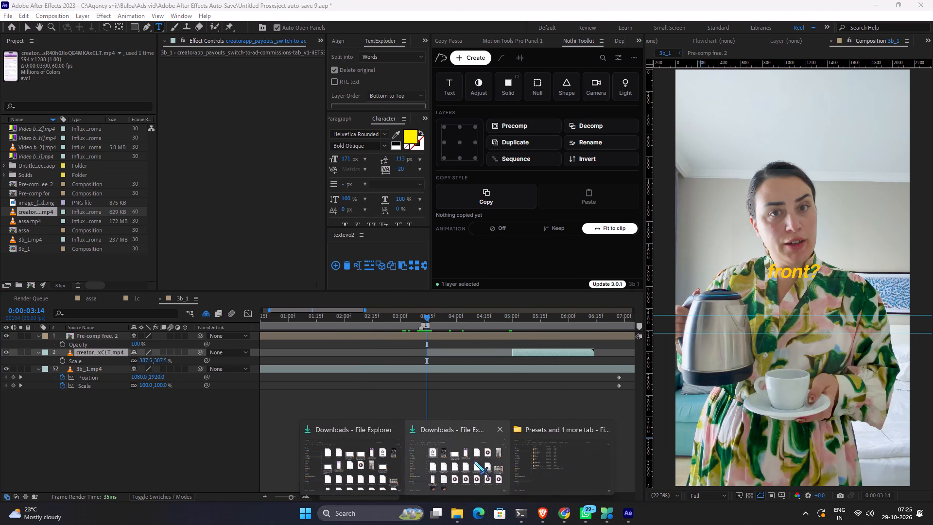
click(525, 452)
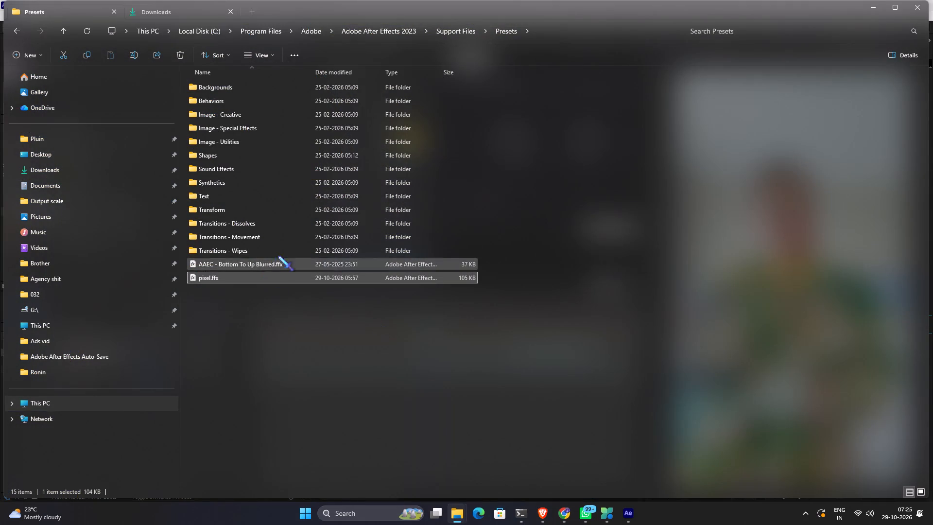
click(76, 282)
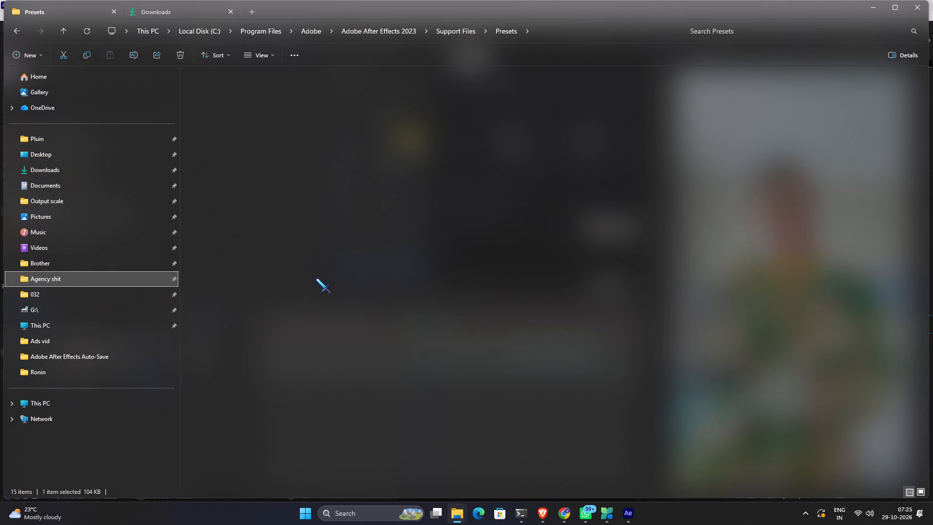
drag(709, 337, 709, 330)
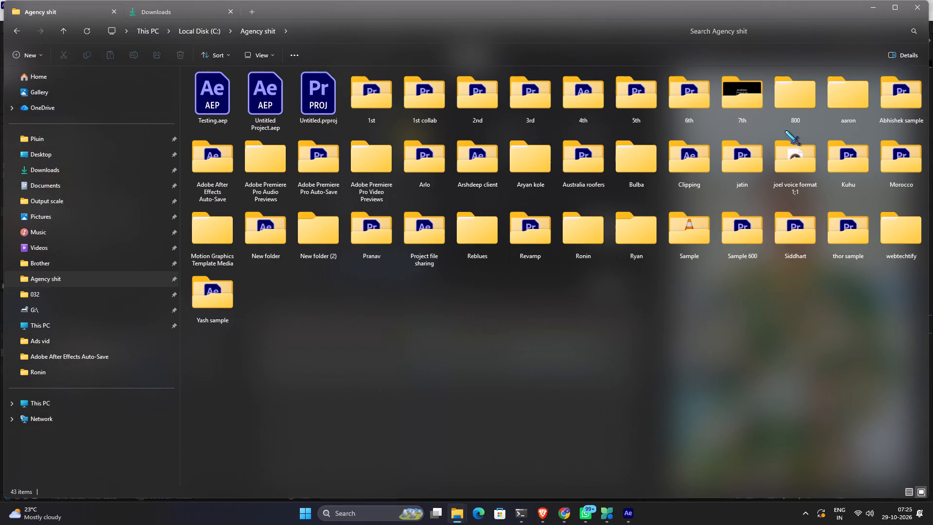
double_click(640, 183)
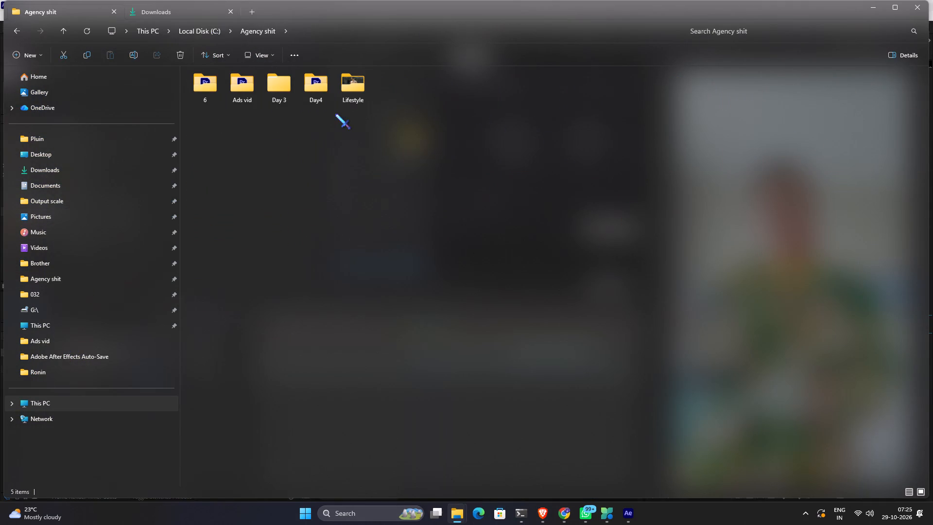
double_click(251, 90)
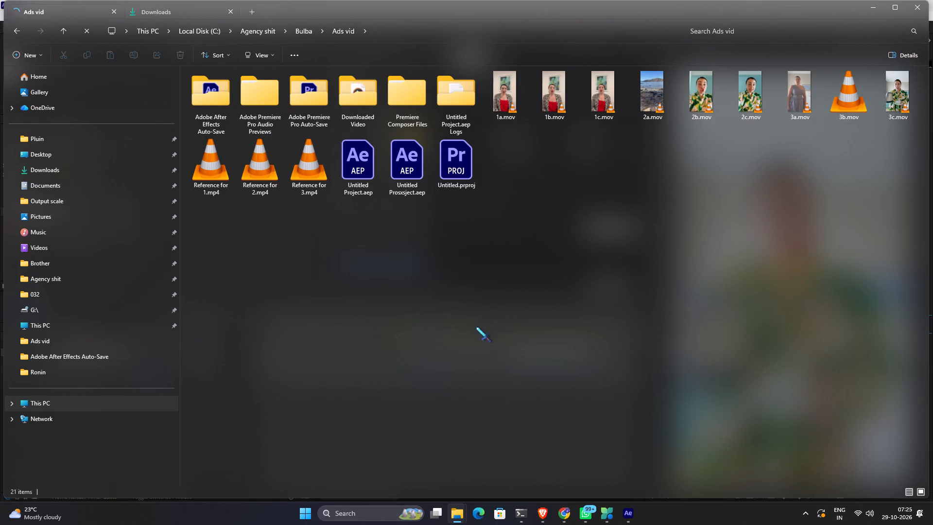
drag(484, 319, 490, 323)
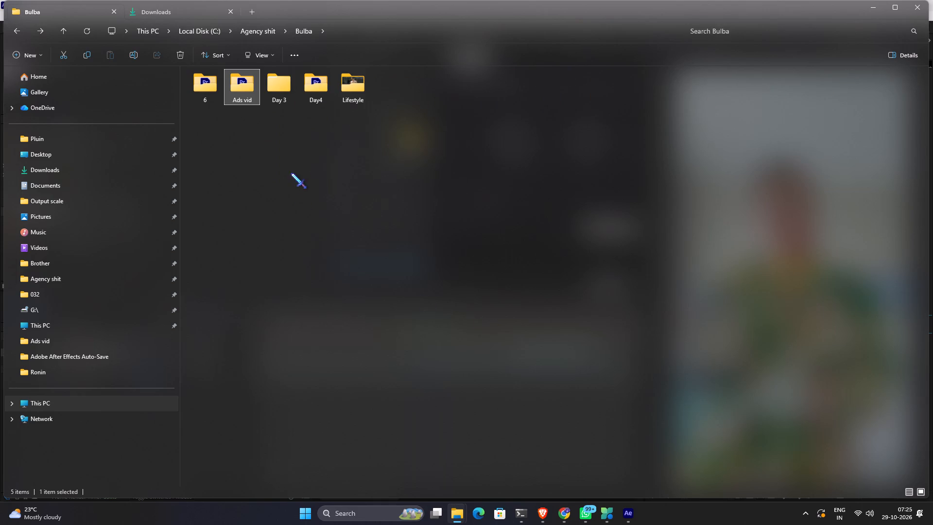
click(242, 83)
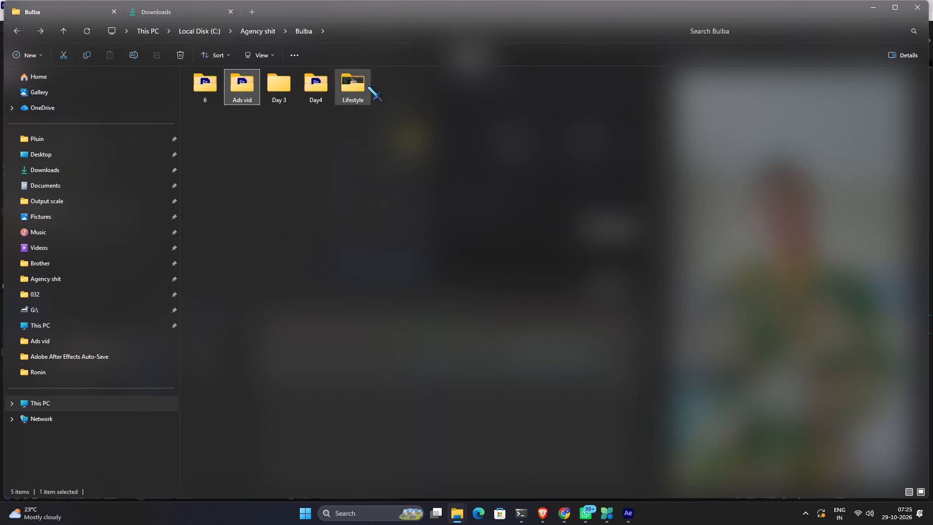
double_click(254, 80)
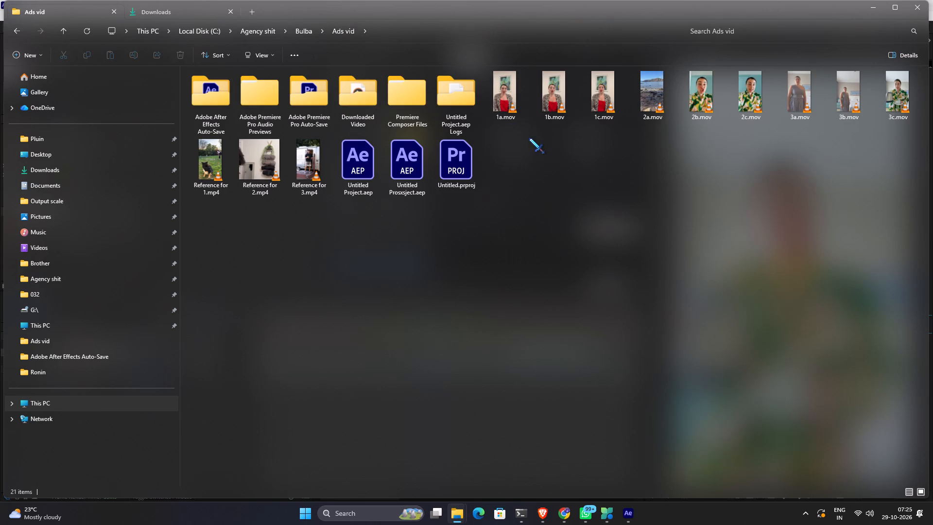
double_click(363, 105)
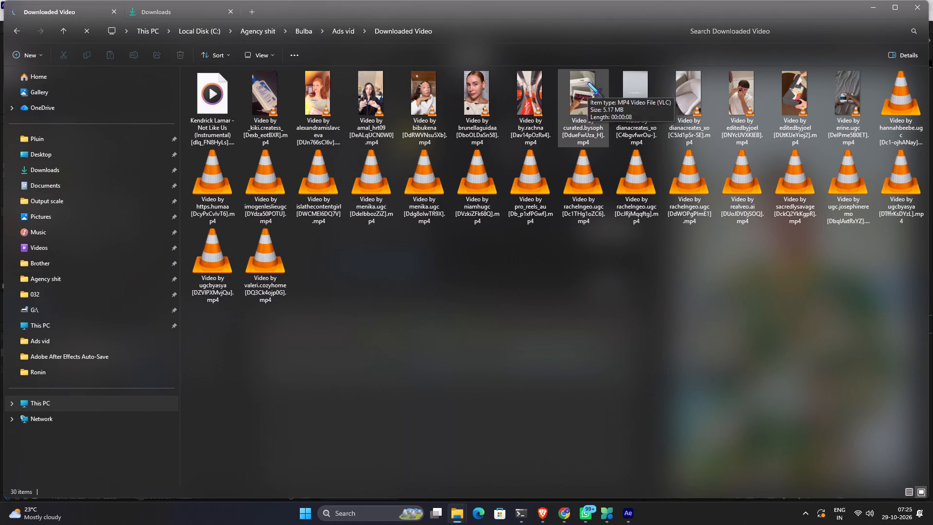
Re-sort the downloaded videos with larger thumbnails and import the menika.ugc video of the woman in red into the After Effects project.
right_click(368, 258)
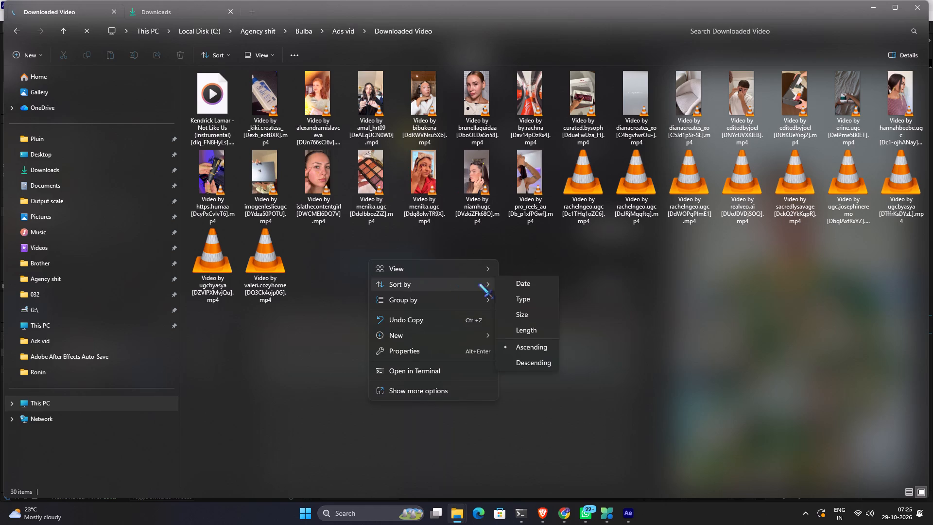
click(518, 297)
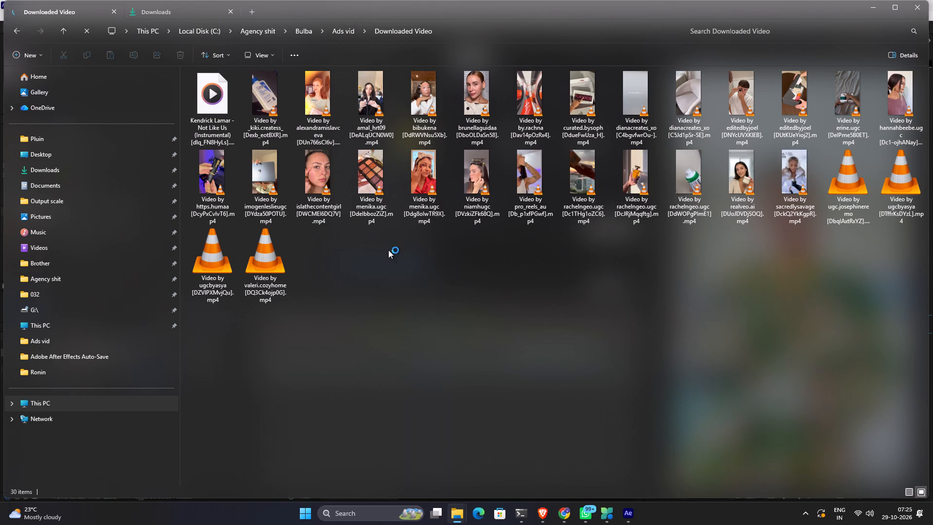
ctrl+scroll(349, 171, up, 5)
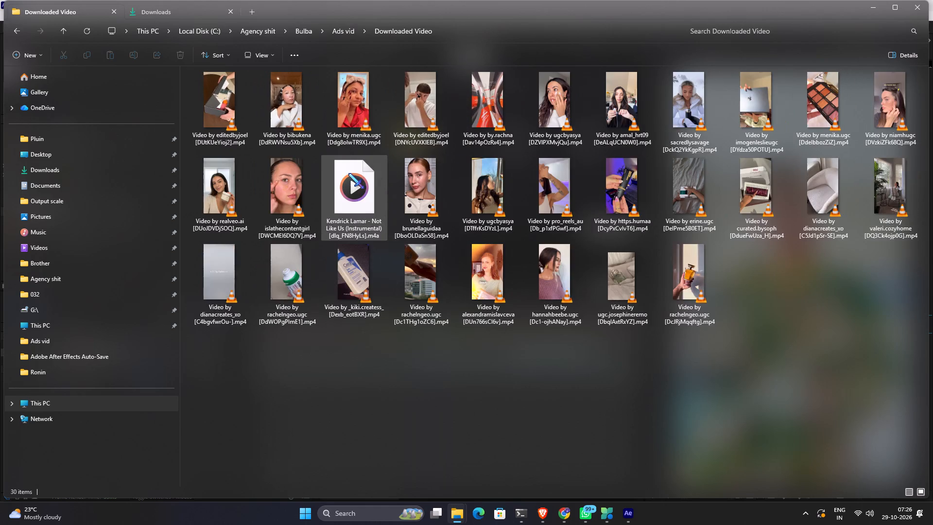
ctrl+scroll(348, 173, up, 3)
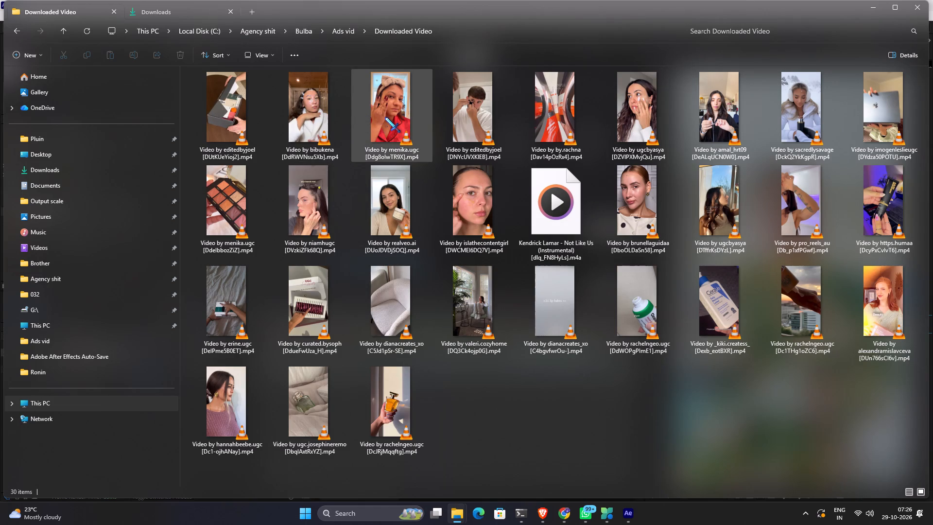
drag(384, 118, 32, 232)
key(alt+Tab)
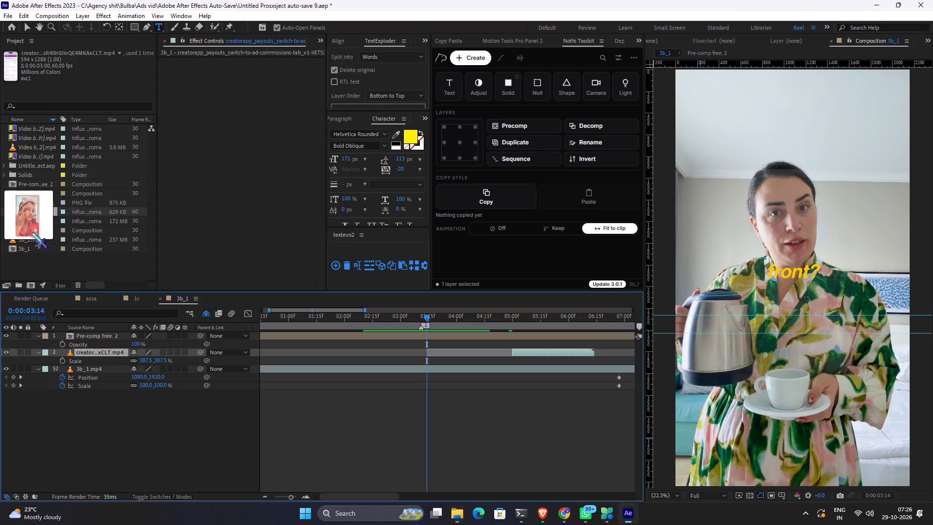
drag(32, 232, 46, 265)
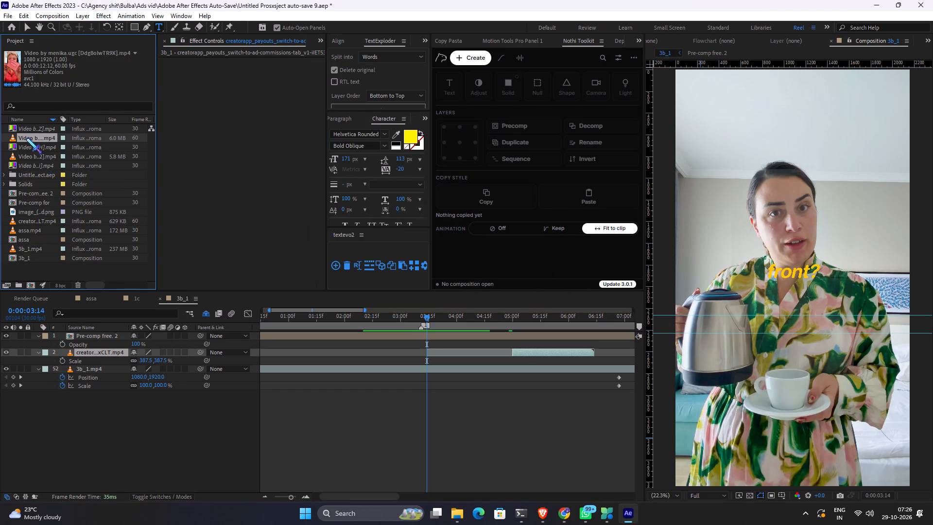
Place the menika.ugc video in 3b_1 between the creatorapp_payouts clip and 3b_1.mp4, starting at about 0:00:03:14.
drag(26, 137, 422, 353)
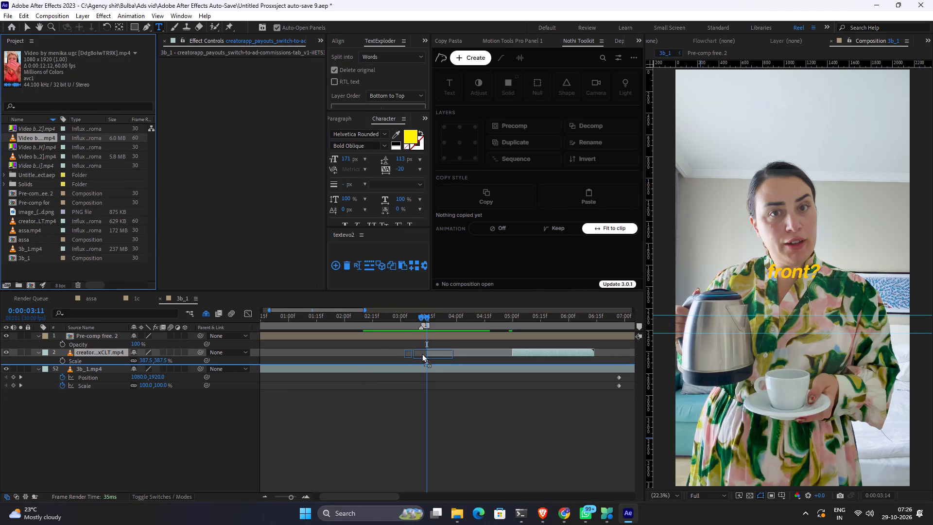
drag(422, 353, 426, 354)
Slide the menika.ugc clip earlier to start at about 0:00:02:08 and trim its in-point to 0:00:03:14.
drag(473, 369, 417, 367)
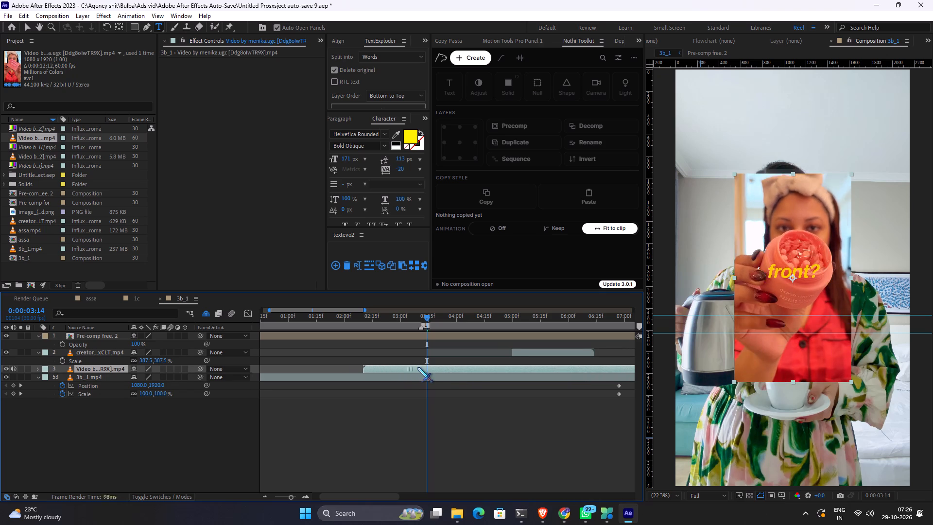
drag(417, 367, 474, 365)
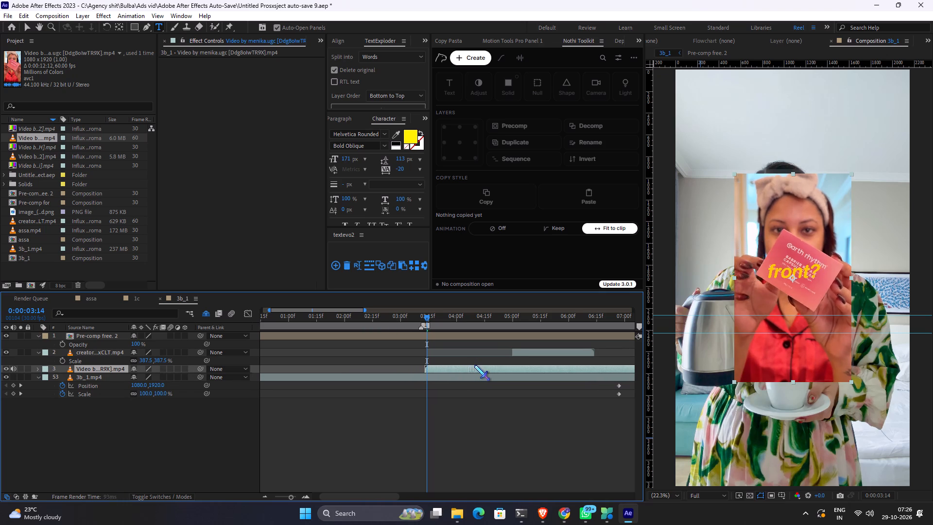
drag(474, 365, 437, 365)
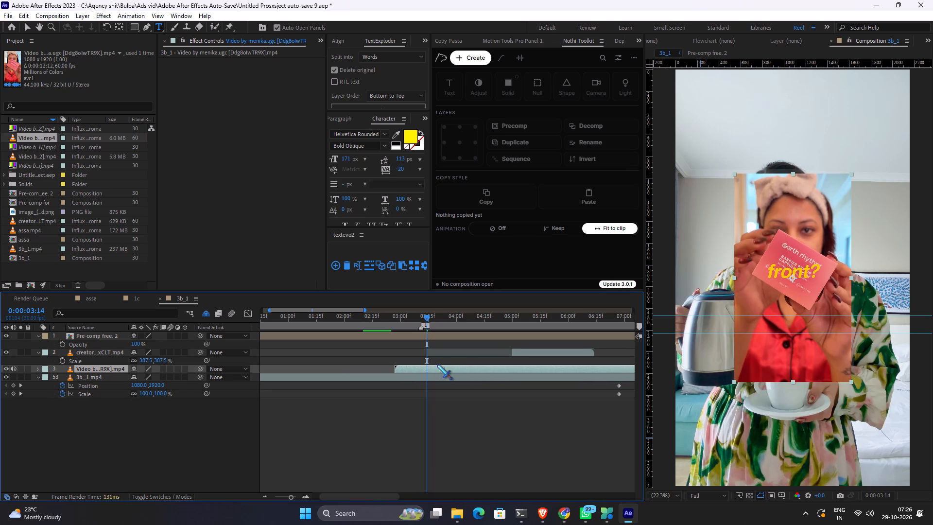
drag(437, 365, 401, 357)
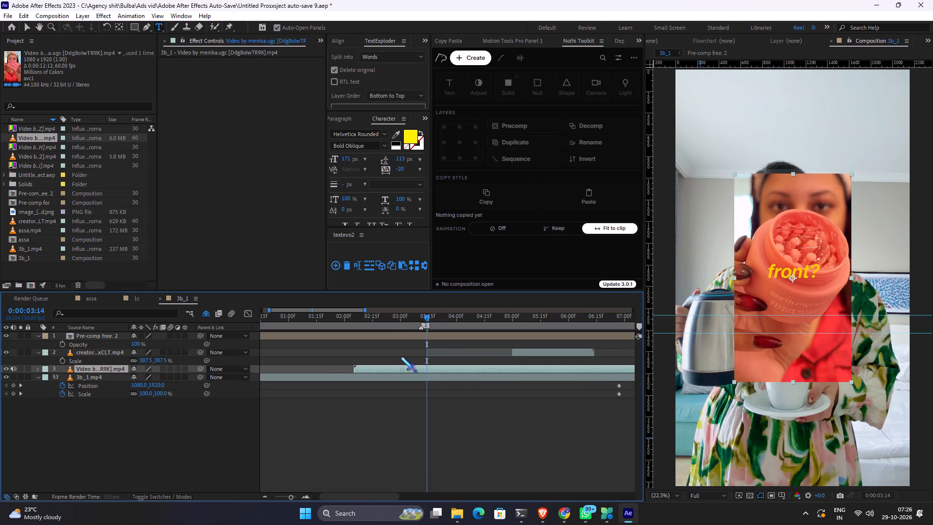
drag(401, 357, 406, 355)
key(alt+bracketleft)
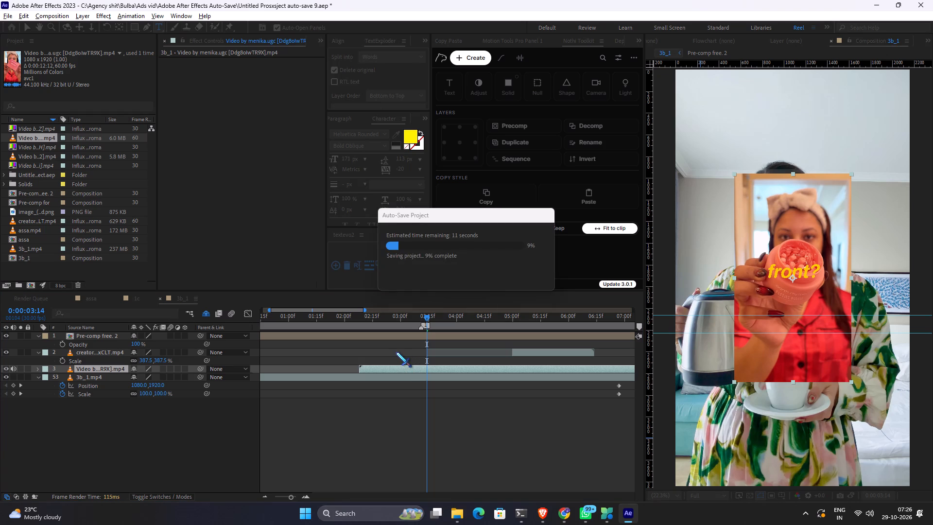
key(alt+bracketright)
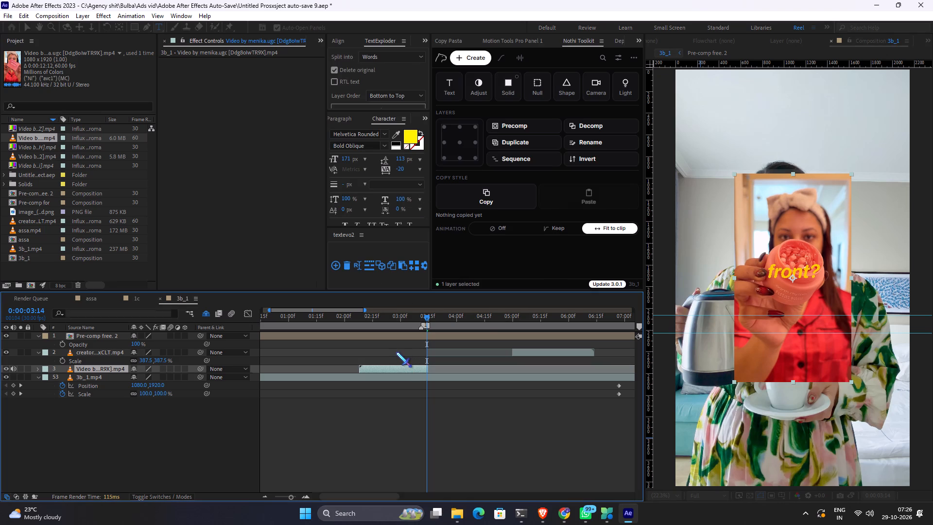
key(ctrl+z)
key(alt+bracketleft)
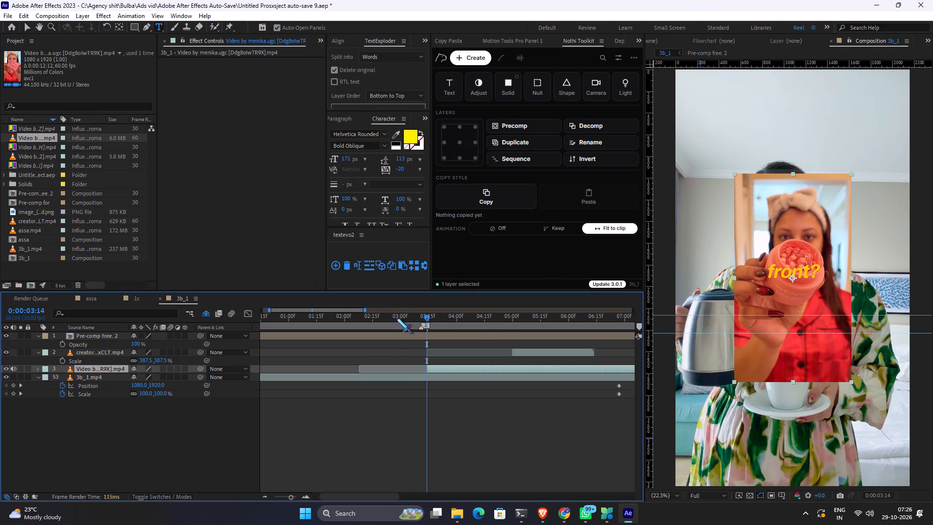
Step through 3b_1 between about 0:00:03:11 and 0:00:04:01 to examine the menika.ugc clip against the captions and footage beneath.
alt+scroll(423, 332, up, 1)
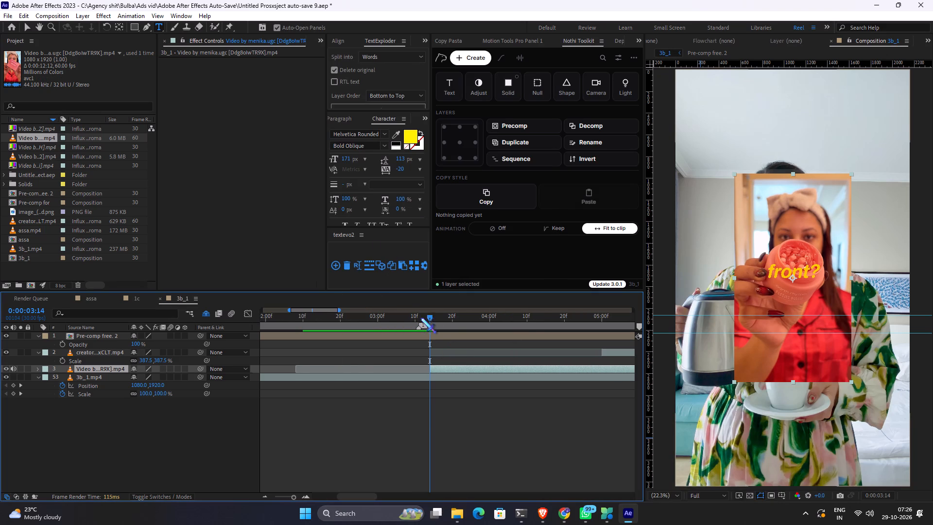
drag(425, 316, 445, 314)
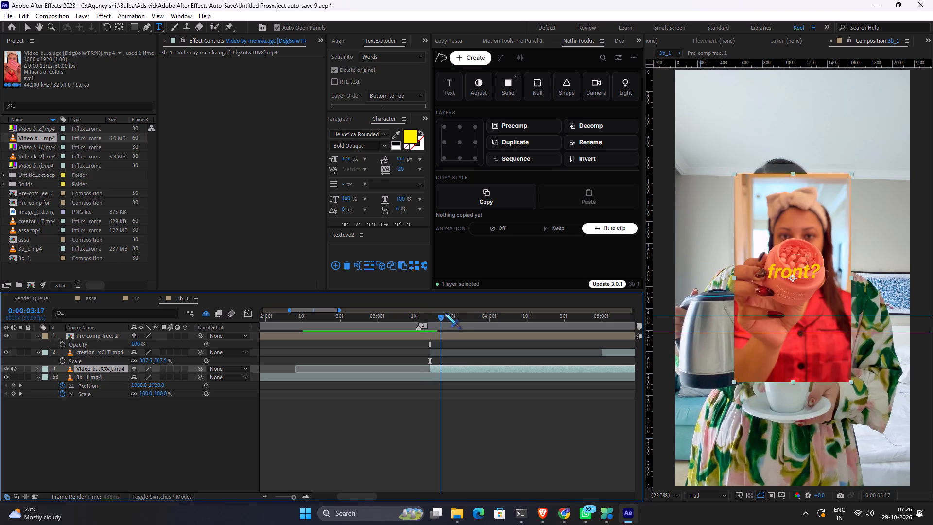
drag(445, 314, 456, 313)
key(ctrl+Left)
key(ctrl+Left)
key(ctrl+Left)
key(ctrl+Left)
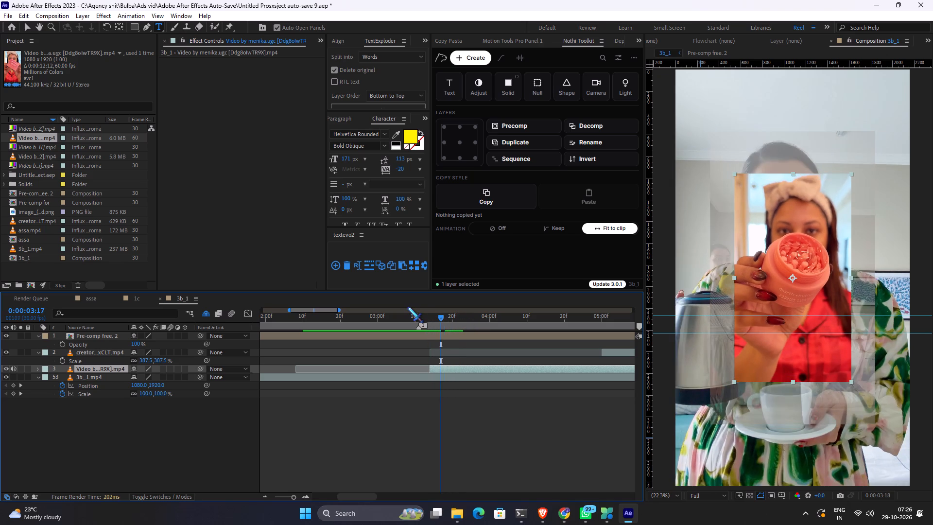
key(ctrl+Left)
key(ctrl+Left)
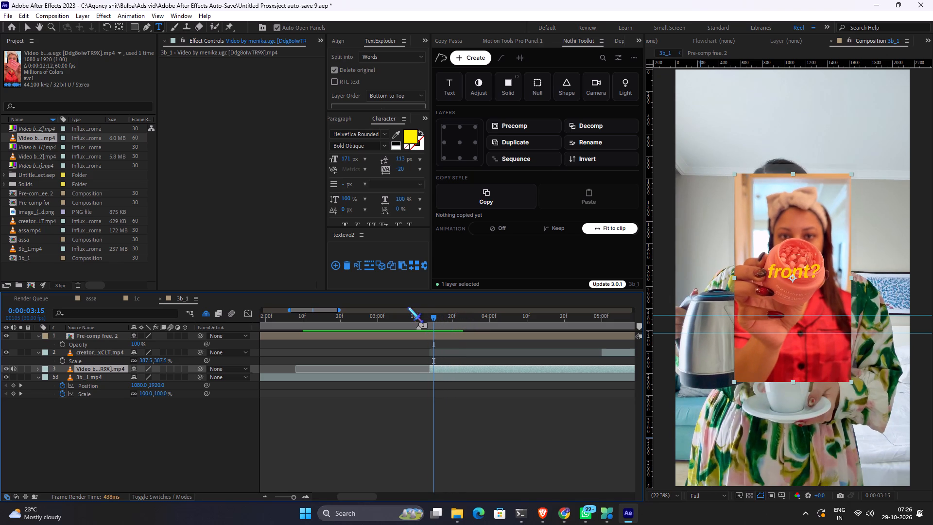
key(ctrl+Left)
key(ctrl+Left)
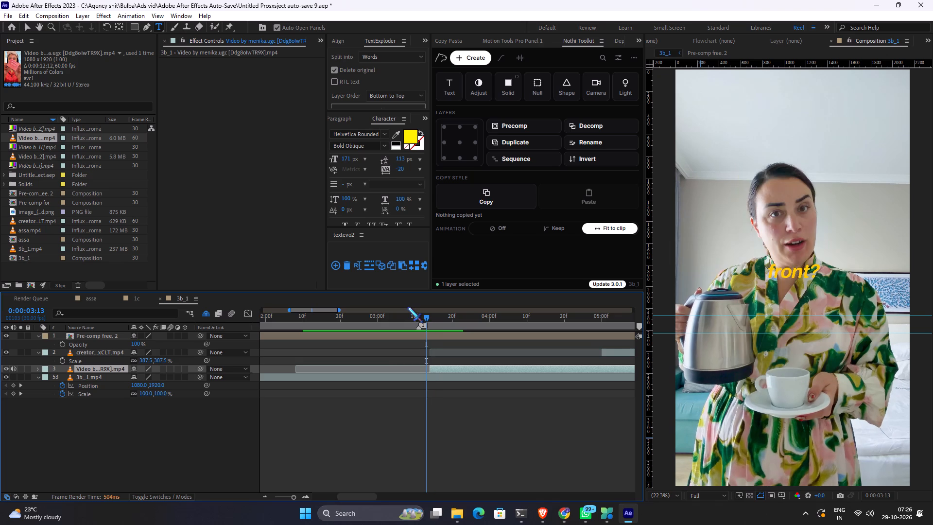
key(ctrl+Right)
key(ctrl+Right)
key(ctrl+Right)
key(ctrl+Right)
key(ctrl+Right)
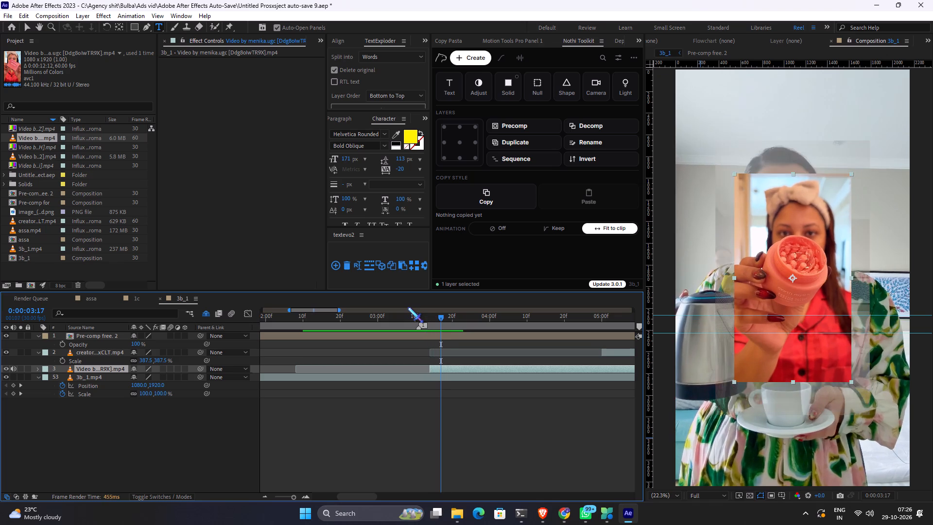
key(ctrl+Right)
key(ctrl+Right)
key(ctrl+Right)
key(ctrl+Right)
key(ctrl+Right)
key(ctrl+Right)
key(ctrl+Right)
key(ctrl+Right)
key(ctrl+Right)
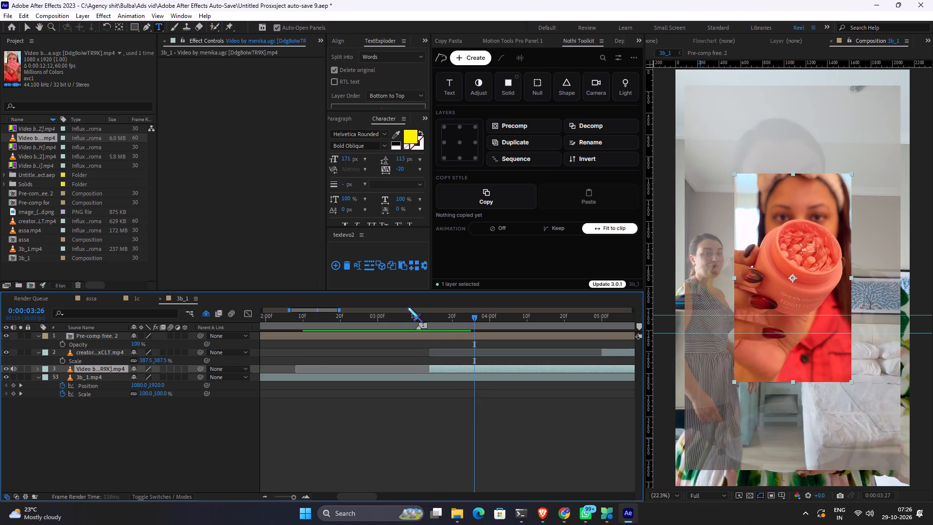
drag(487, 321, 500, 322)
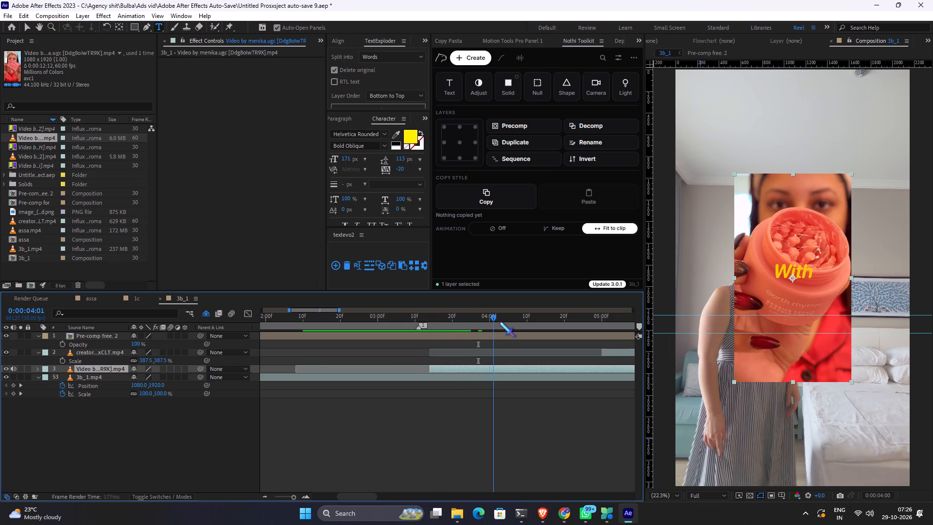
drag(500, 322, 417, 322)
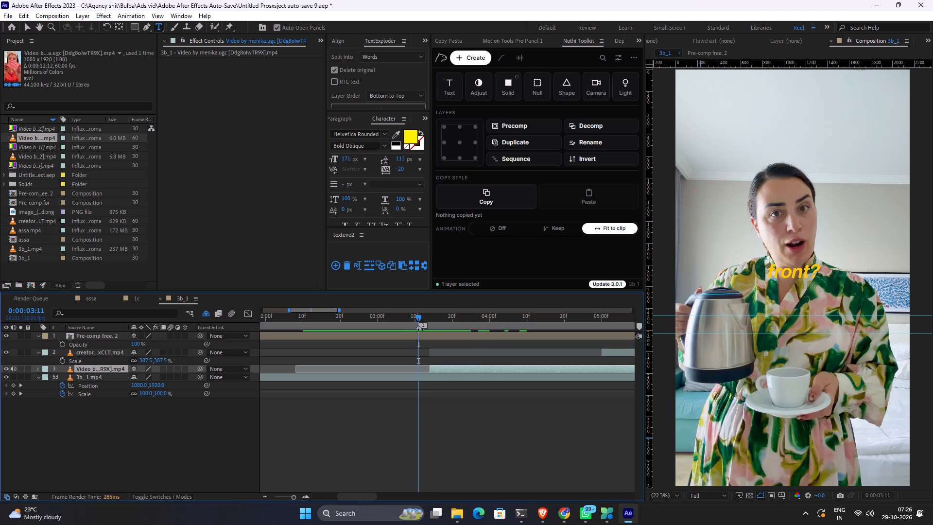
key(space)
key(space)
Set the 3b_1 composition's preview resolution to Auto and play back from 0:00:03:10.
click(702, 499)
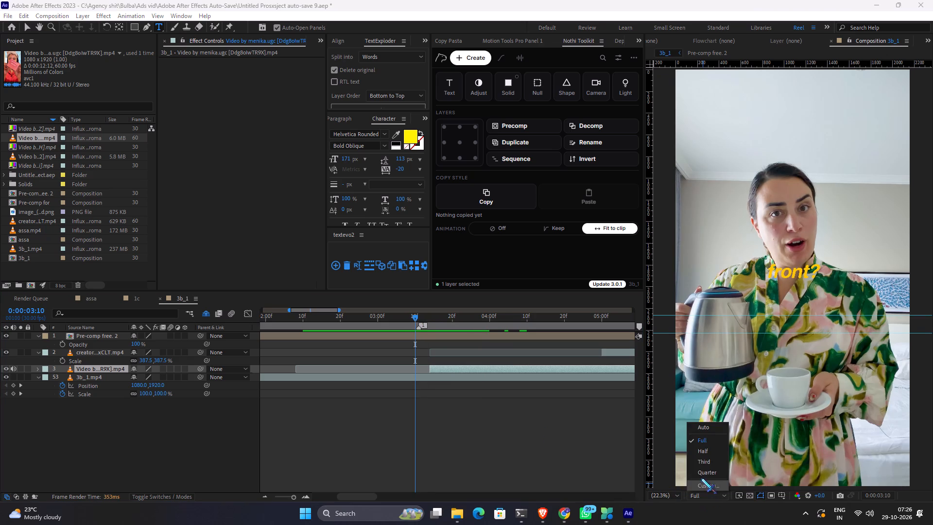
click(696, 426)
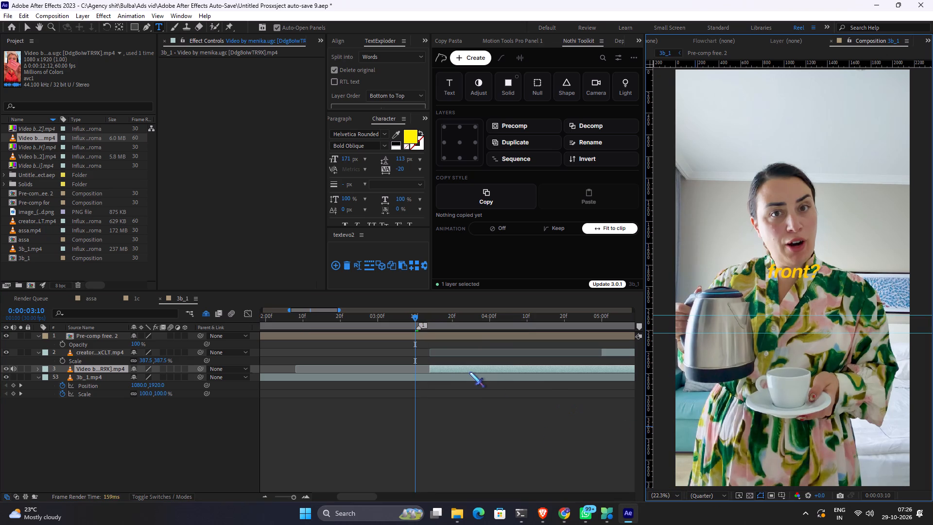
key(space)
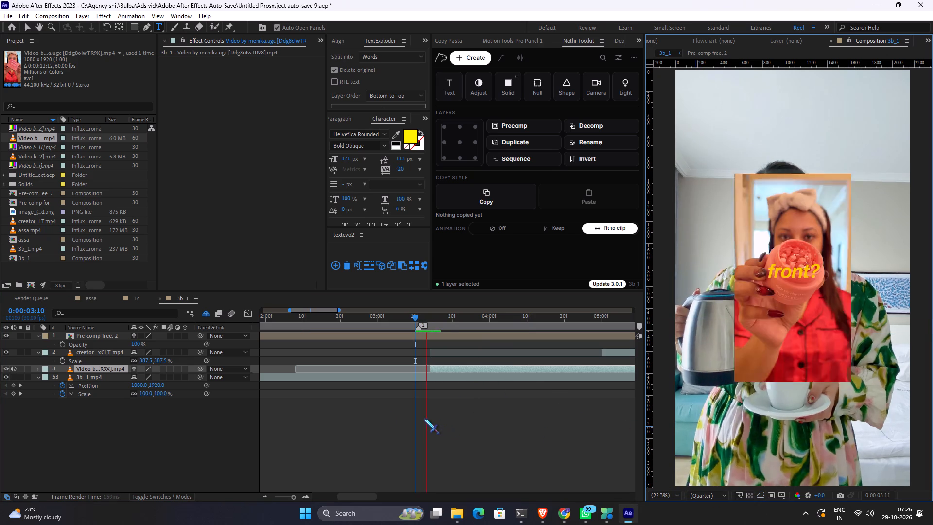
key(space)
Hide the 3b_1.mp4 layer.
click(4, 377)
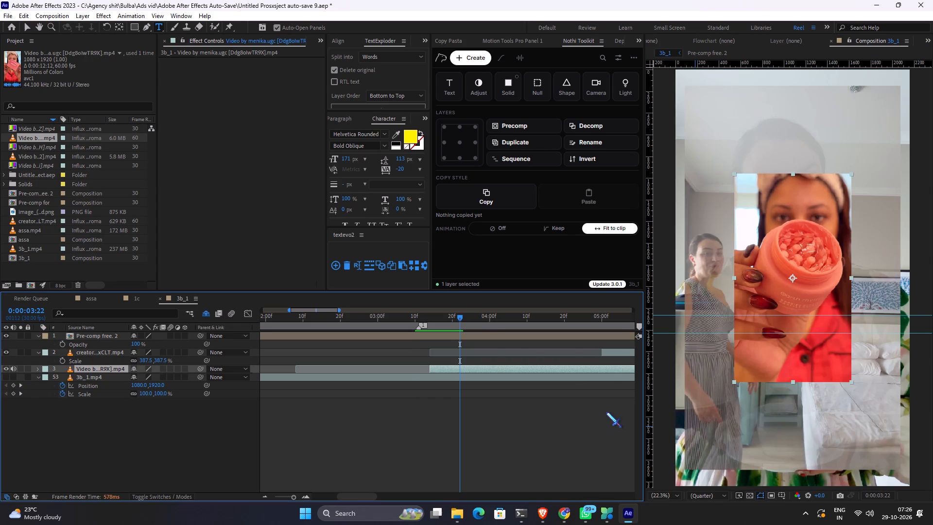
Play back 3b_1 from about 0:00:03:02 to 0:00:05:09 to check the menika.ugc clip's timing against the captions and payouts clip.
drag(450, 318, 386, 322)
key(space)
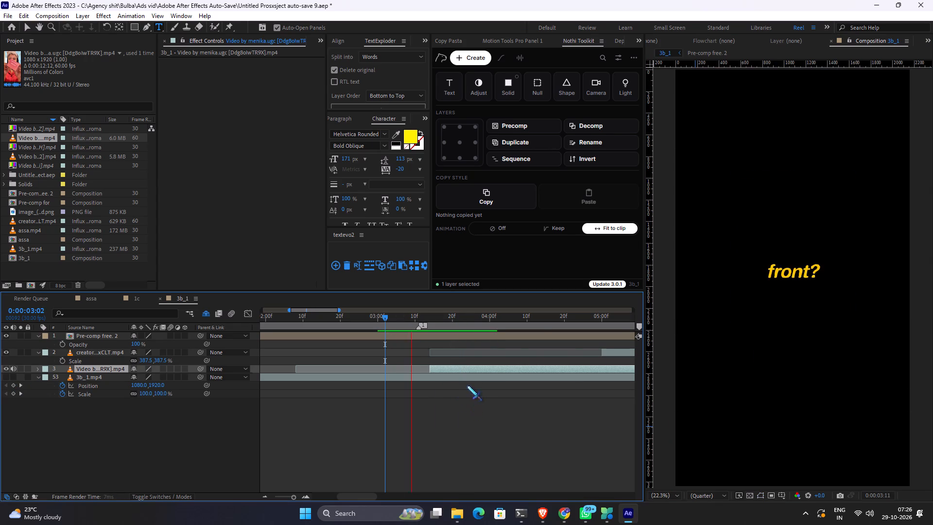
key(space)
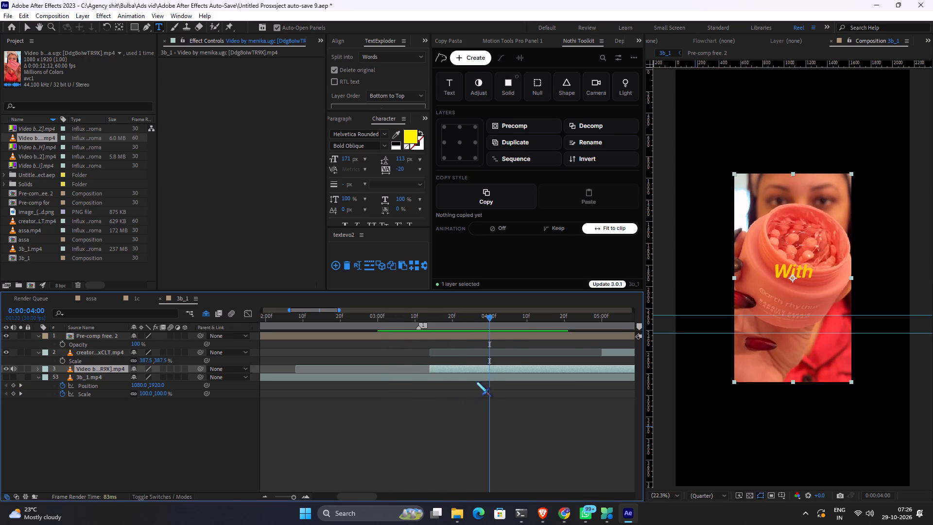
key(space)
key(space)
key(space)
key(space)
drag(472, 399, 349, 425)
key(space)
key(space)
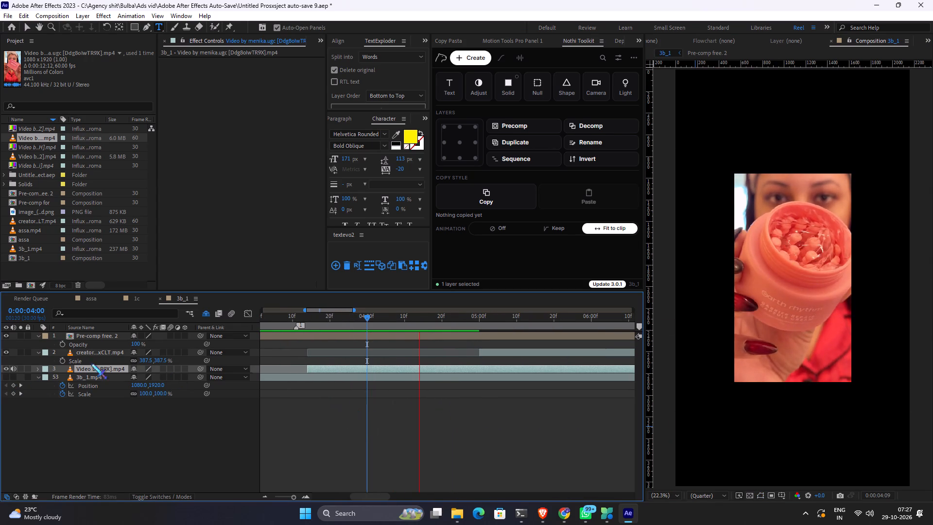
drag(350, 327, 288, 332)
key(space)
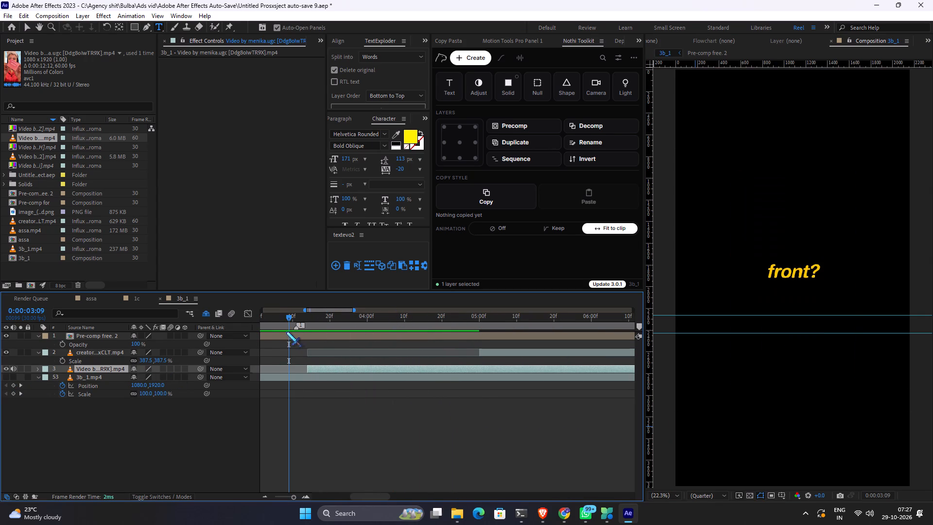
key(space)
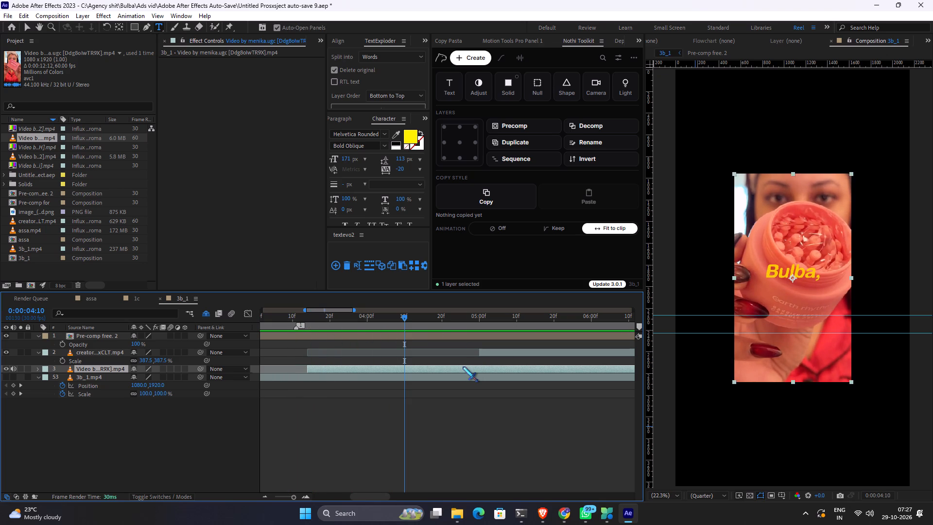
key(space)
key(space)
key(space)
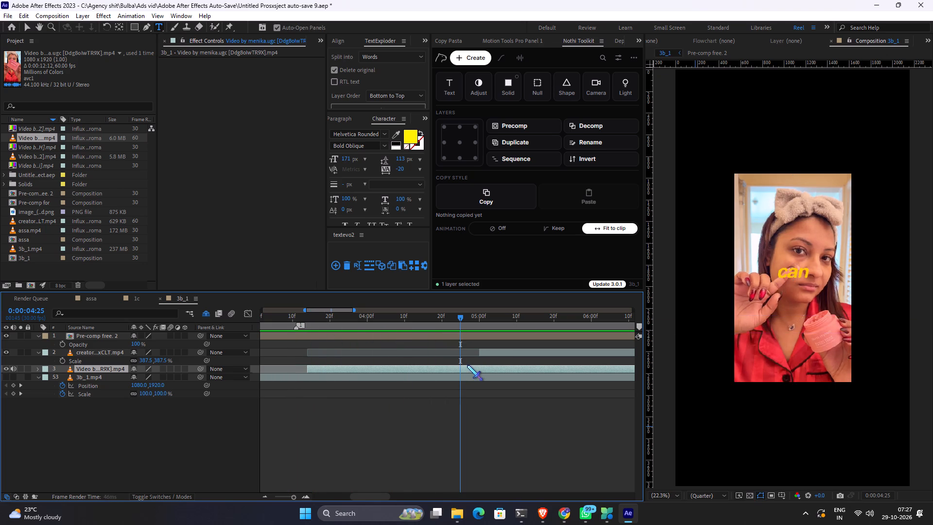
key(space)
key(space)
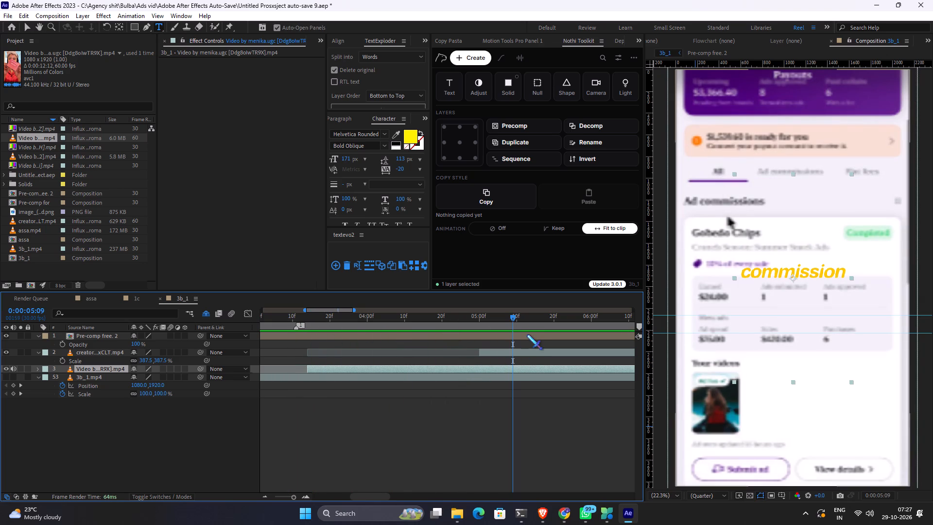
key(space)
Step through 3b_1 between about 0:00:05:01 and 0:00:05:12 to examine where the caption changes from "build" to "commission".
alt+scroll(529, 334, down, 1)
drag(524, 318, 531, 318)
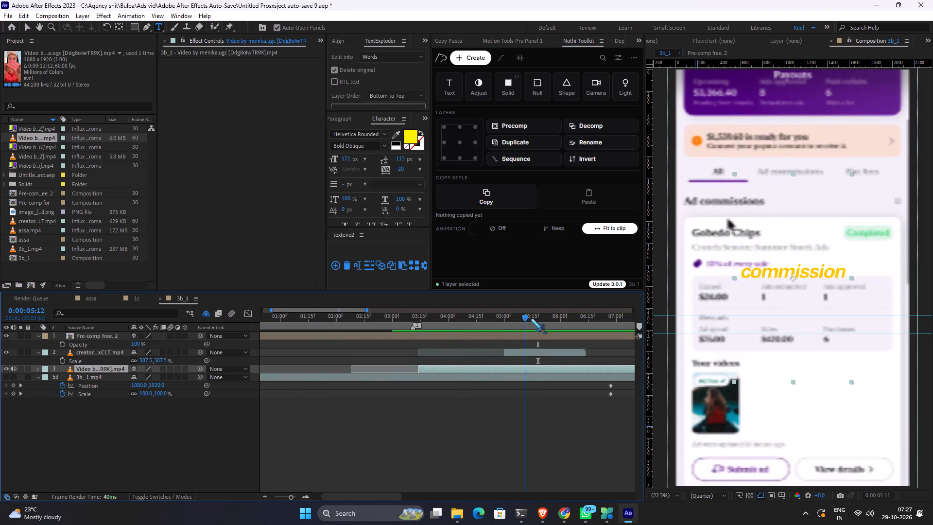
drag(531, 318, 520, 331)
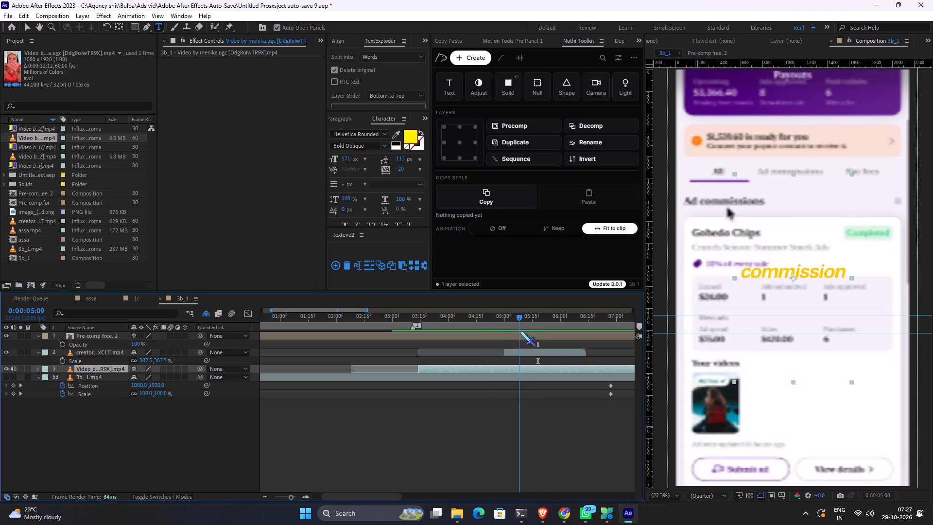
drag(520, 331, 506, 336)
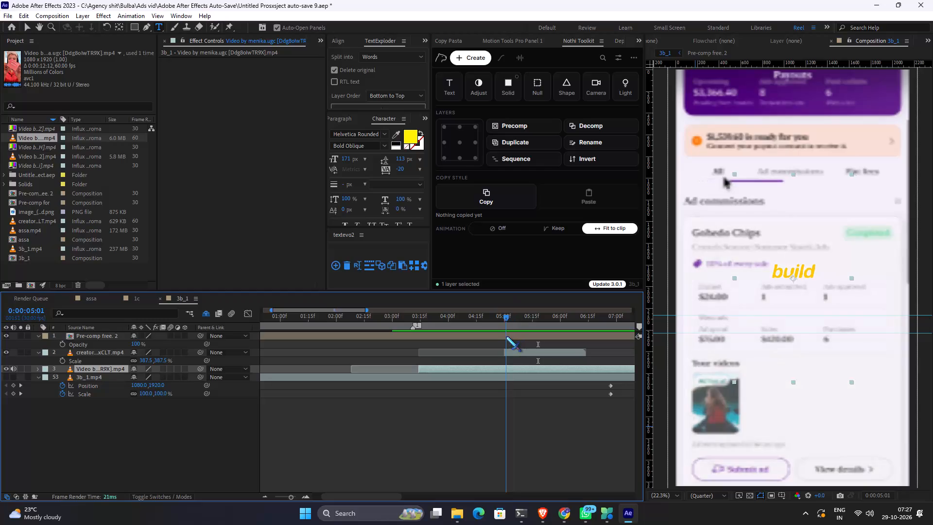
drag(506, 336, 520, 334)
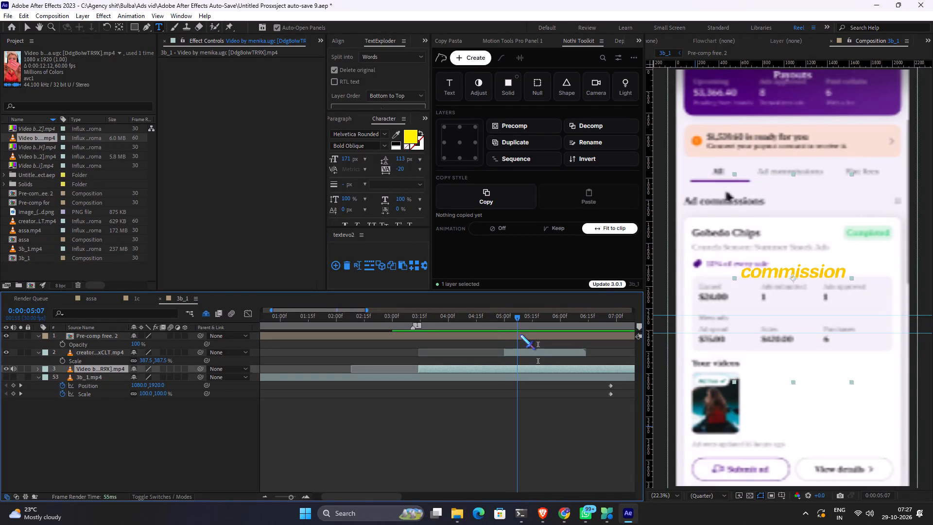
drag(520, 334, 518, 334)
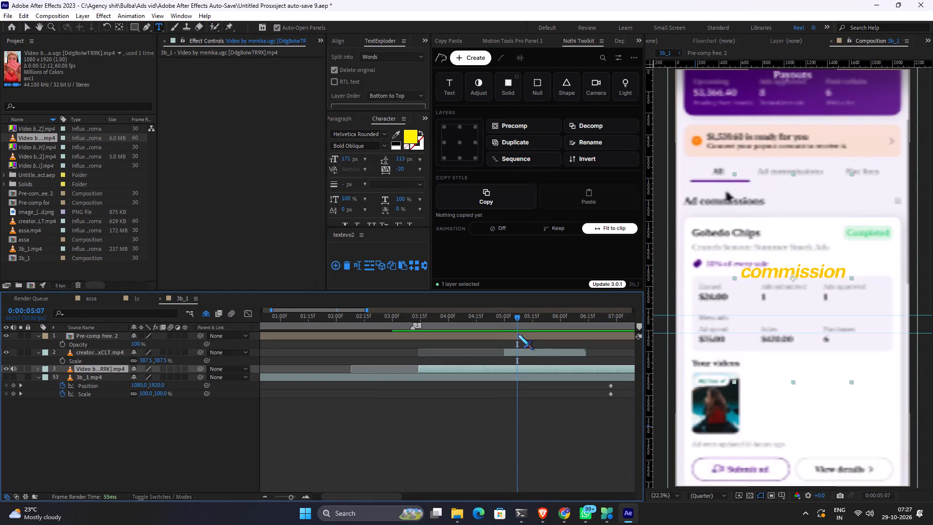
key(ctrl+Left)
key(ctrl+Right)
key(ctrl+Right)
key(ctrl+Left)
key(ctrl+Left)
key(ctrl+Left)
key(ctrl+Left)
key(ctrl+Left)
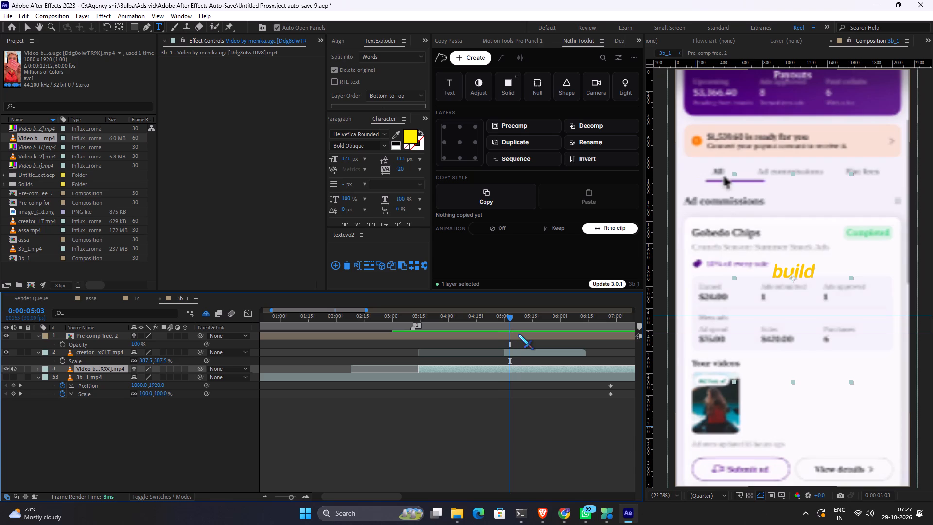
key(ctrl+Right)
key(ctrl+Right)
Shift the creatorapp_payouts clip along the 3b_1 timeline so it starts at 0:00:05:05, with the caption "commission".
alt+scroll(467, 391, up, 1)
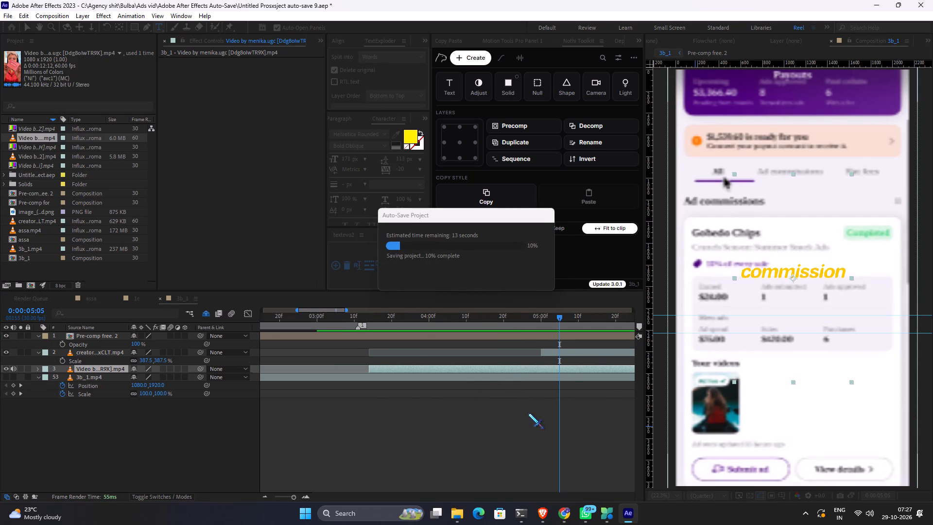
key(space)
key(space)
key(space)
key(space)
key(space)
key(space)
key(space)
drag(556, 401, 485, 424)
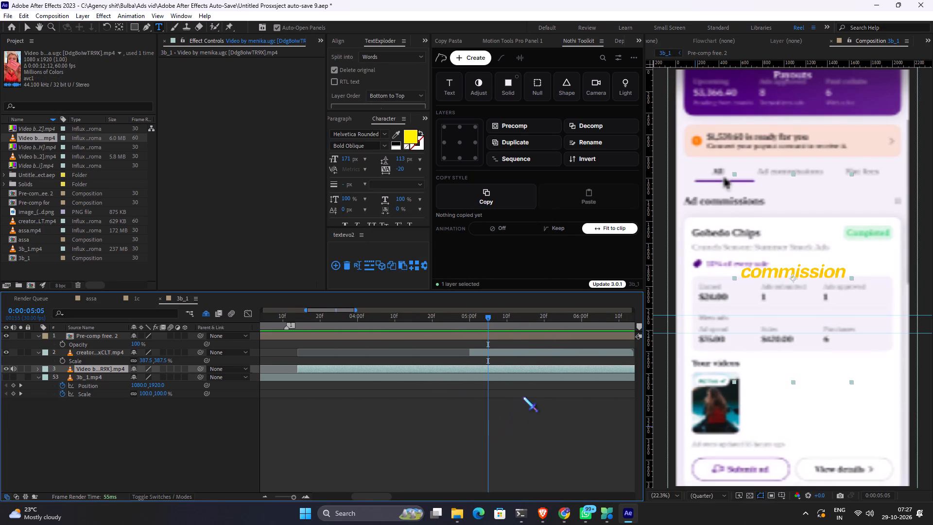
alt+scroll(527, 386, up, 1)
drag(465, 350, 504, 350)
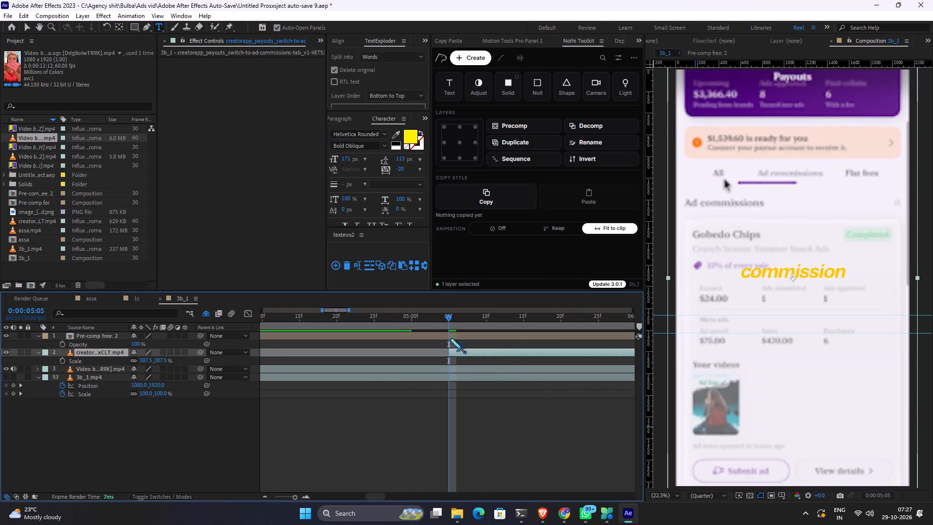
Play back 3b_1 from 0:00:05:00 to about 0:00:07:08 to check the payouts clip's timing against the captions.
click(411, 322)
key(space)
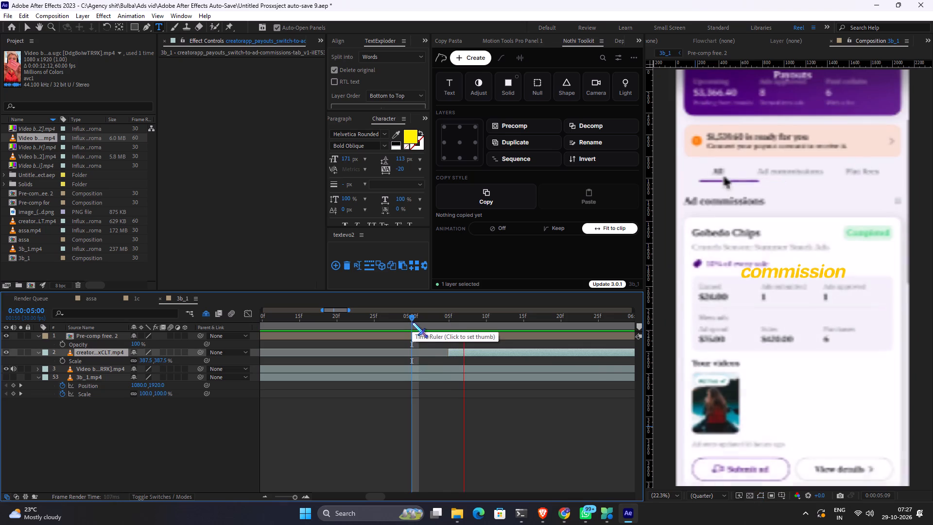
key(space)
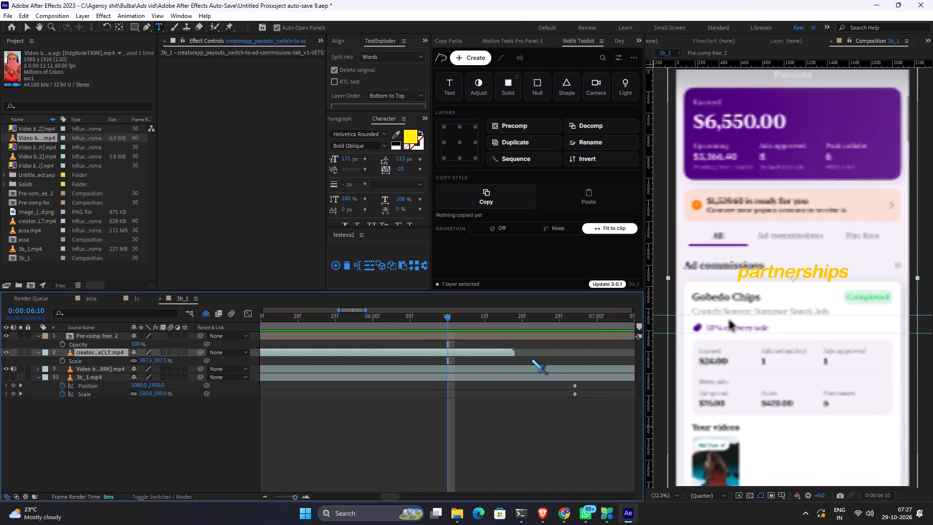
key(space)
alt+scroll(532, 359, down, 2)
key(space)
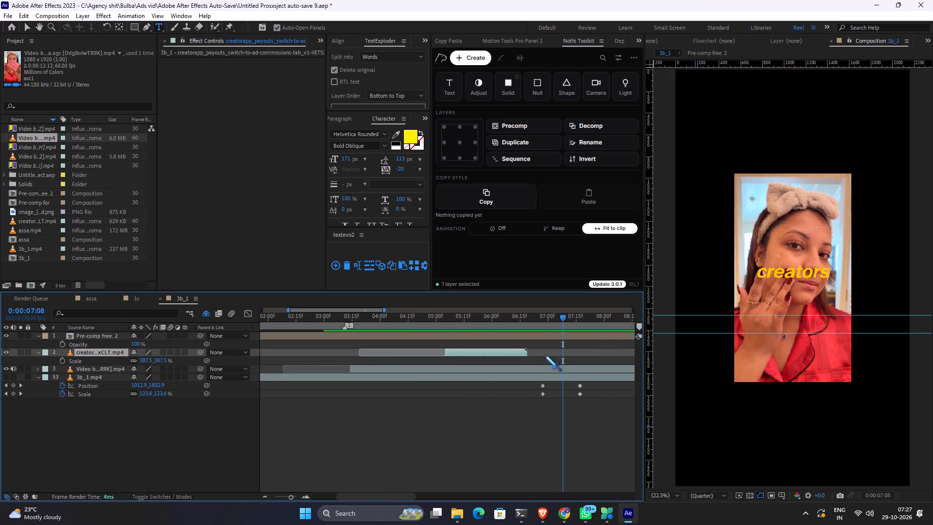
Trim the end of the menika.ugc clip of the woman in red to 0:00:06:18, where the payouts clip ends.
drag(534, 328, 526, 328)
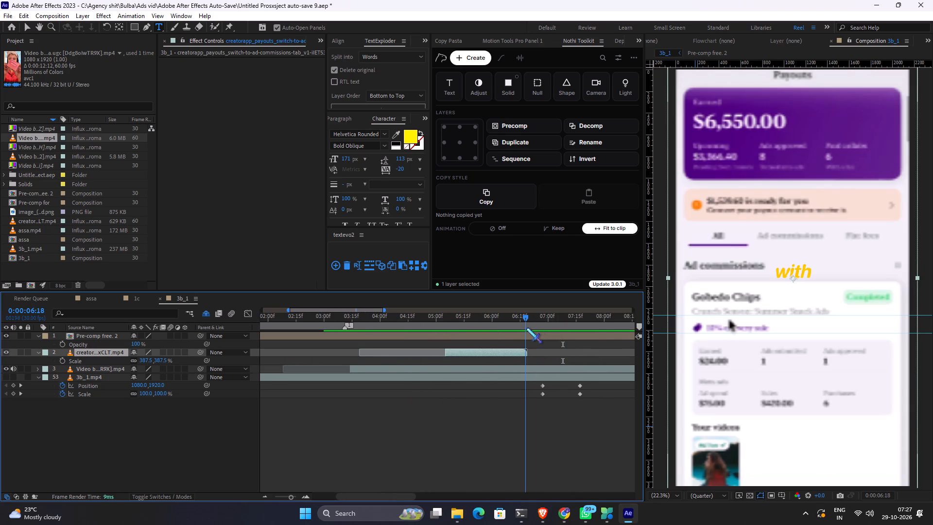
drag(526, 328, 526, 327)
click(531, 367)
key(alt+bracketright)
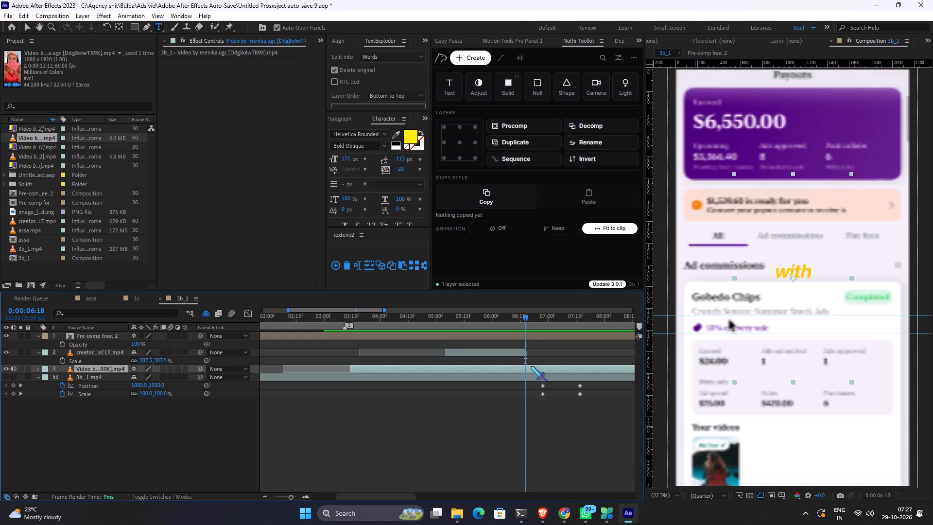
alt+scroll(541, 363, up, 2)
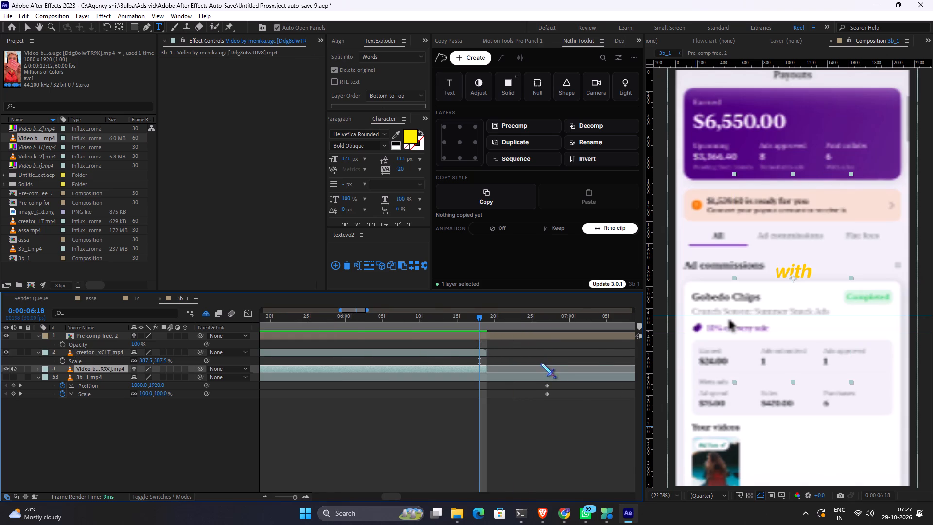
key(alt+Tab)
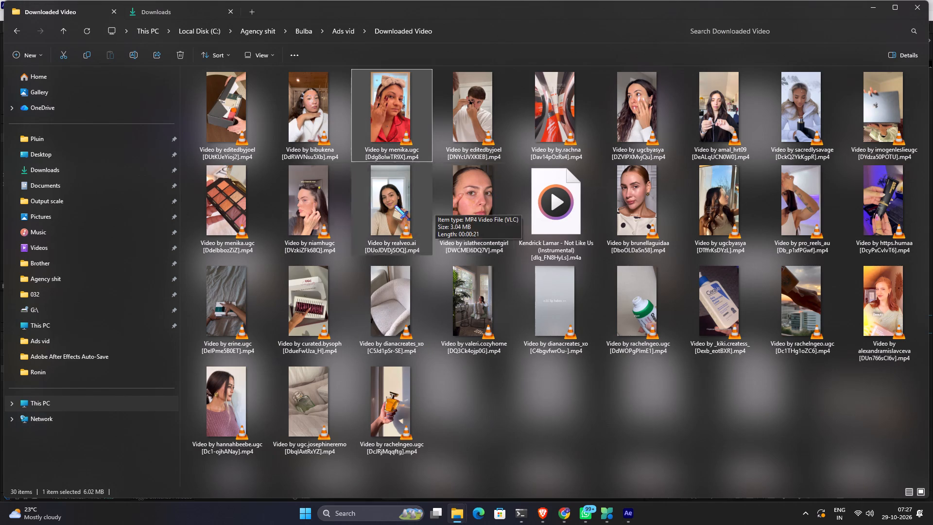
drag(314, 208, 323, 230)
drag(240, 221, 73, 270)
key(alt+Tab)
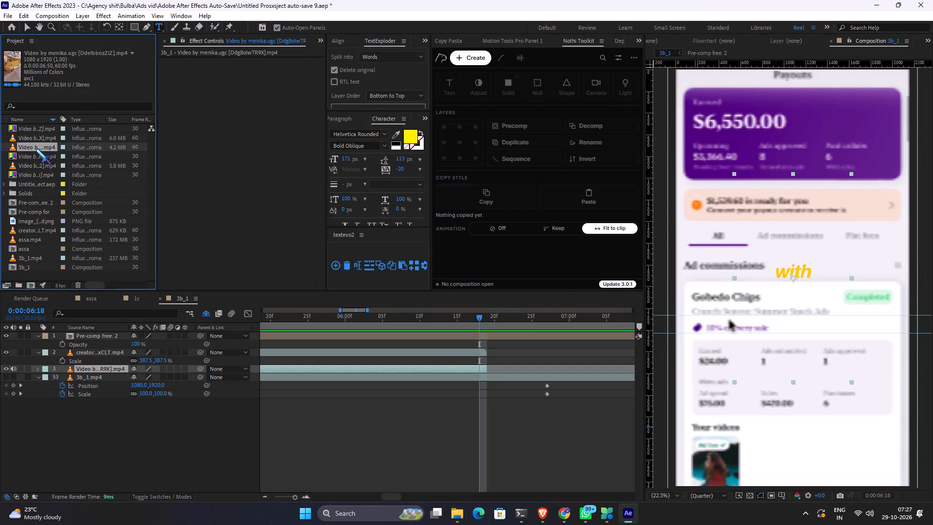
drag(36, 149, 485, 355)
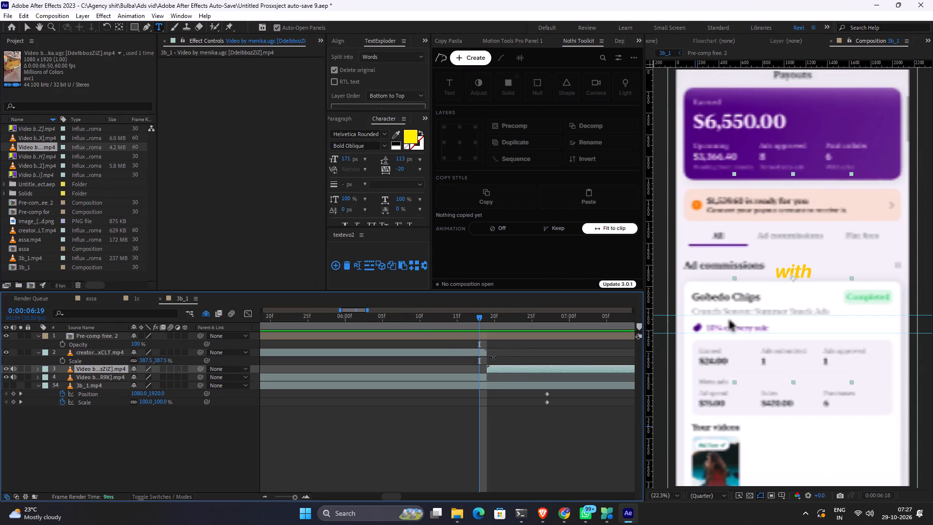
Slide the makeup palette clip earlier so the open palette shows at 0:00:06:19, and trim its start to that frame.
drag(484, 318, 493, 318)
key(space)
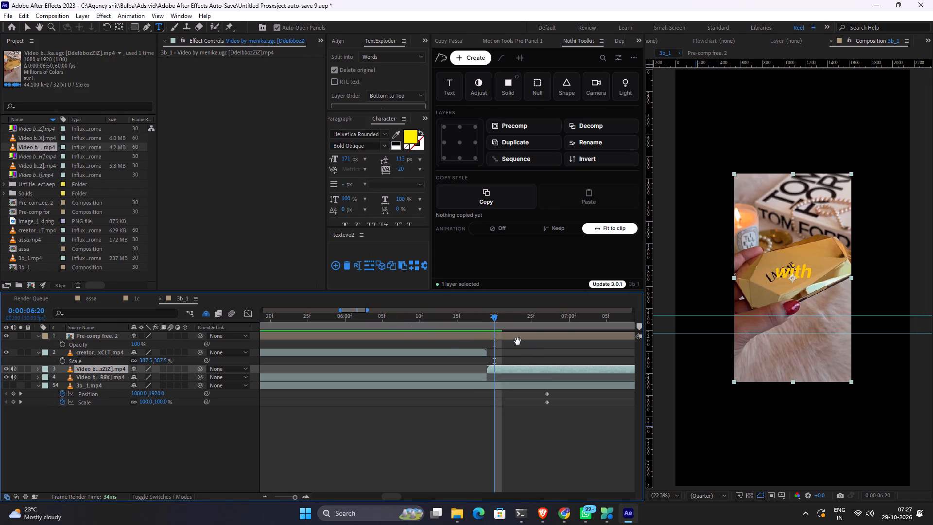
key(space)
drag(549, 369, 360, 376)
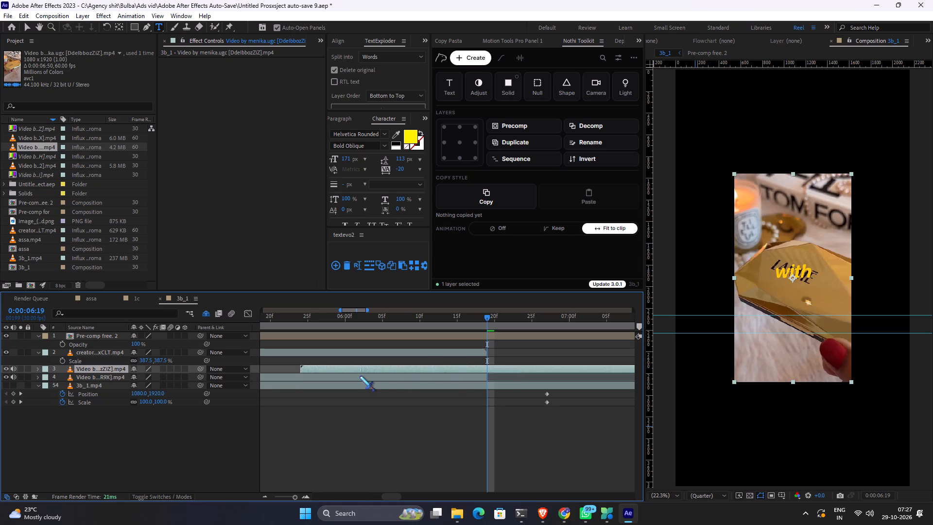
drag(360, 376, 338, 382)
alt+scroll(507, 378, down, 2)
drag(609, 367, 516, 373)
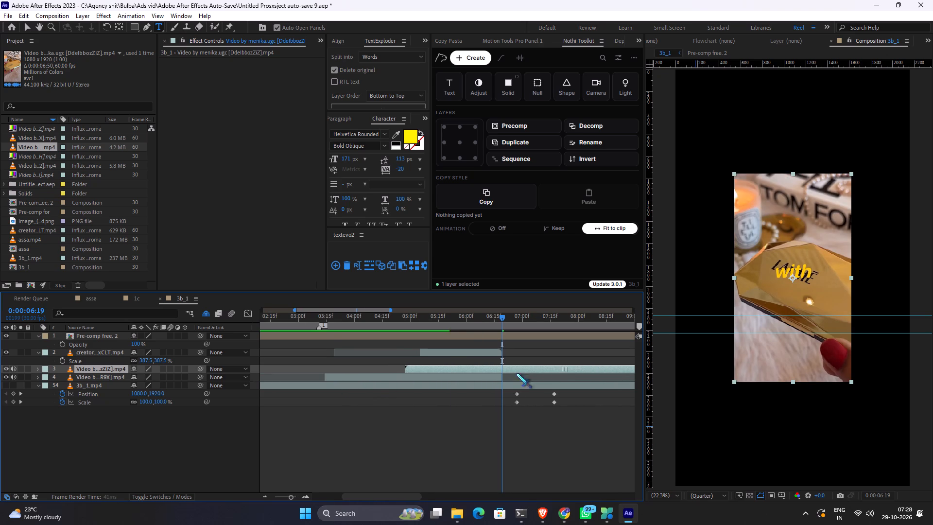
drag(516, 373, 358, 394)
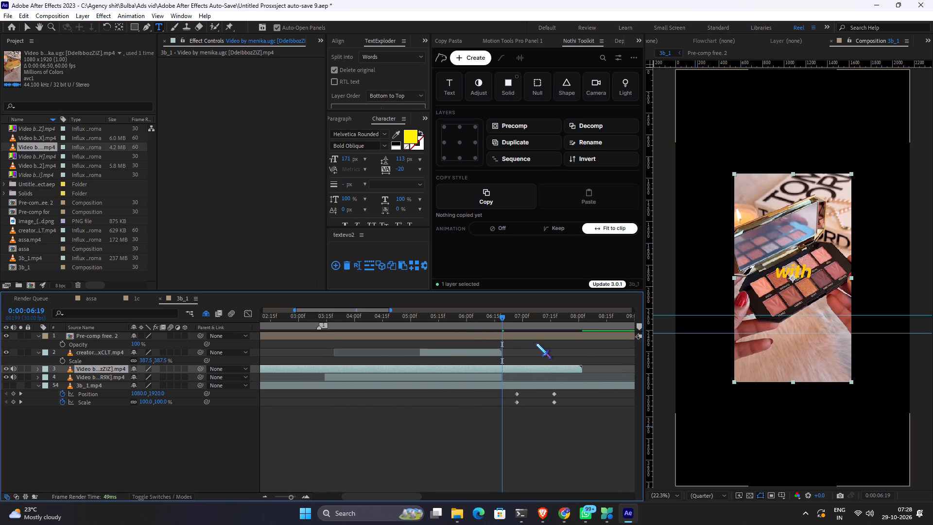
key(alt+bracketleft)
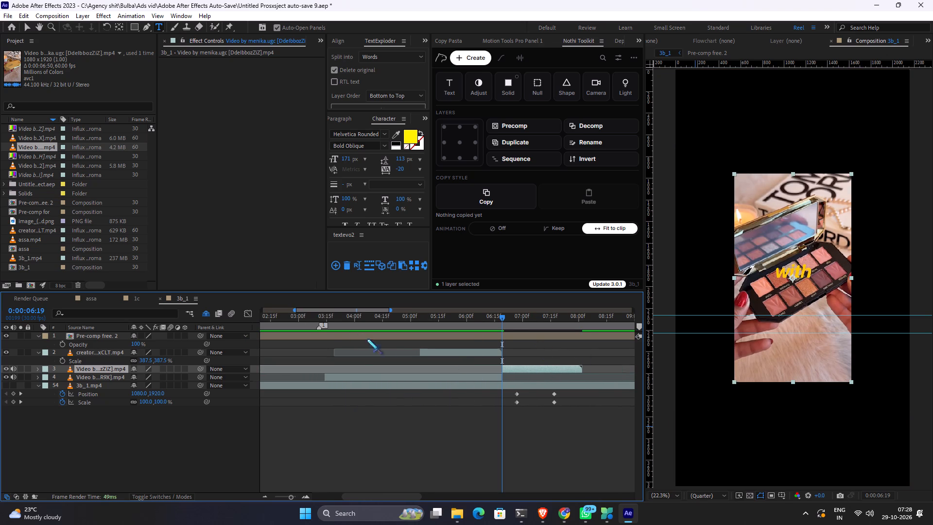
Play back the palette clip from 0:00:06:19 against the captions and move to its end at 0:00:08:02.
key(space)
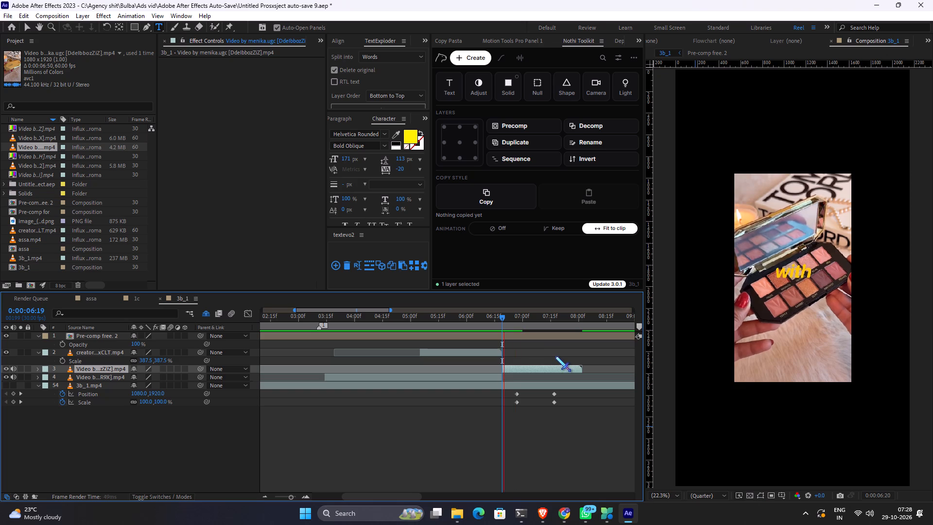
key(space)
key(space)
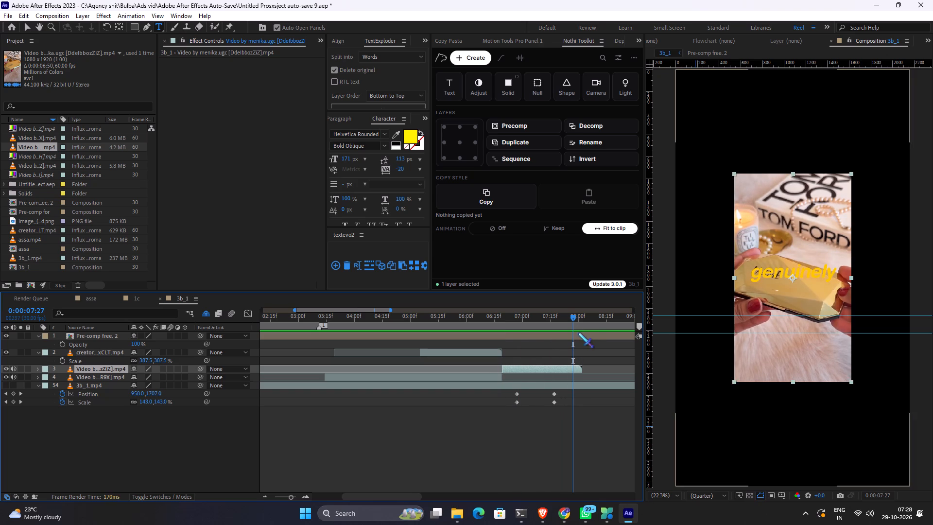
key(space)
click(579, 321)
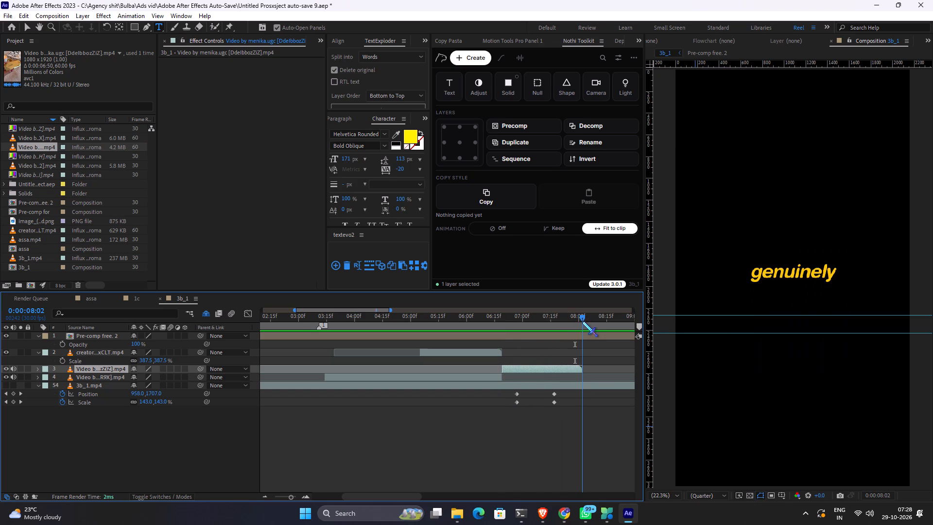
key(alt+Tab)
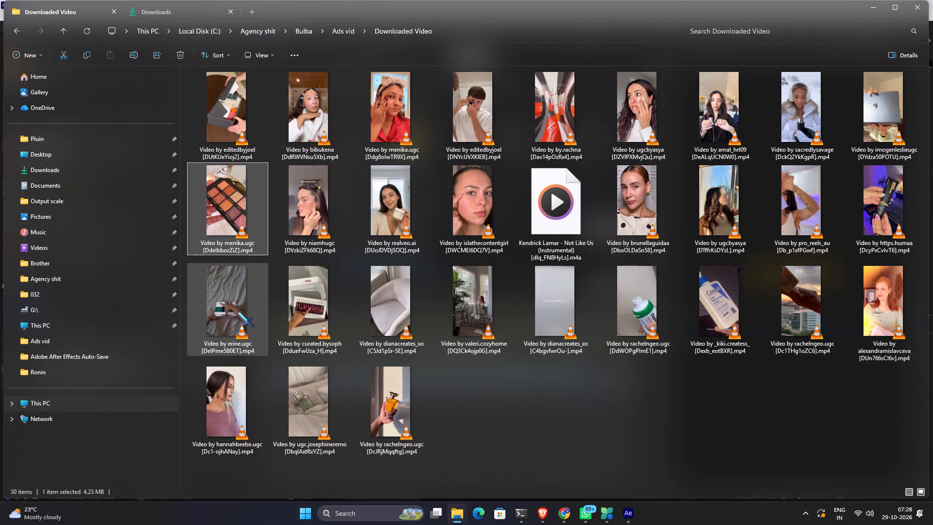
click(485, 220)
key(space)
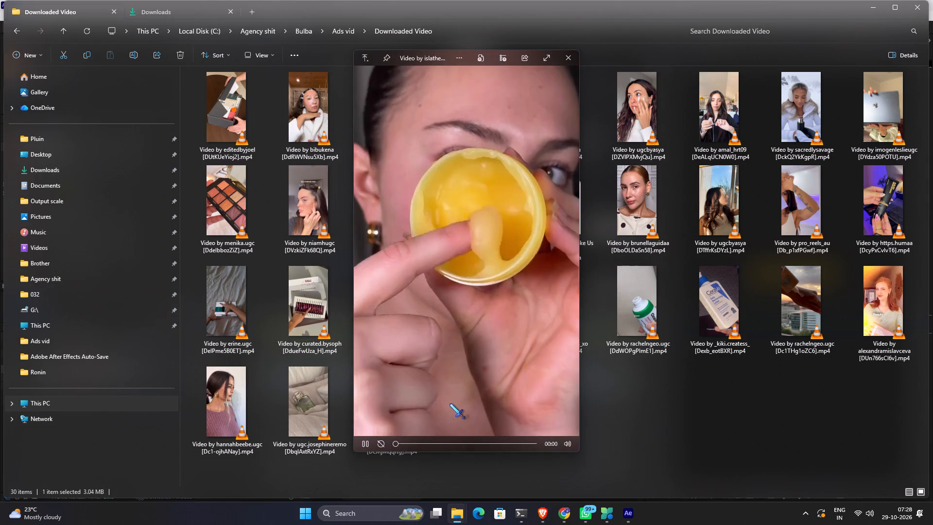
key(space)
click(628, 113)
key(space)
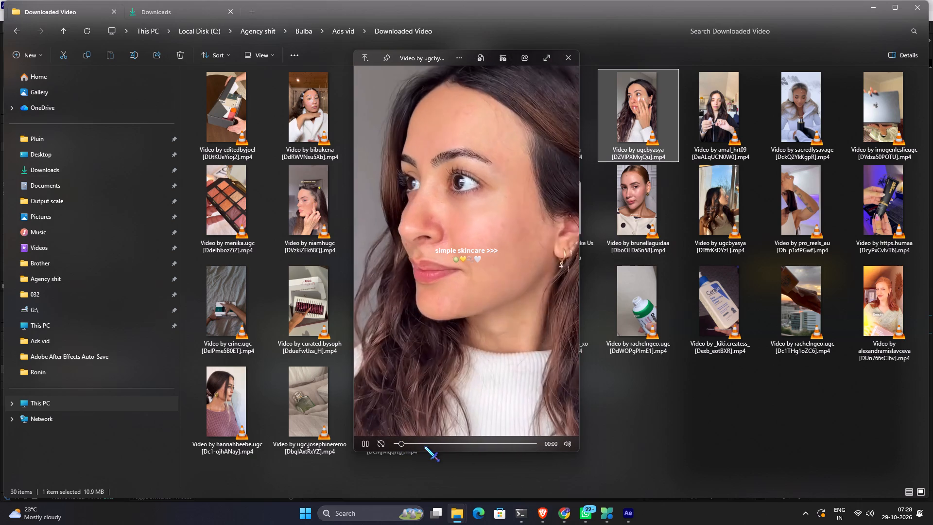
click(418, 446)
click(439, 446)
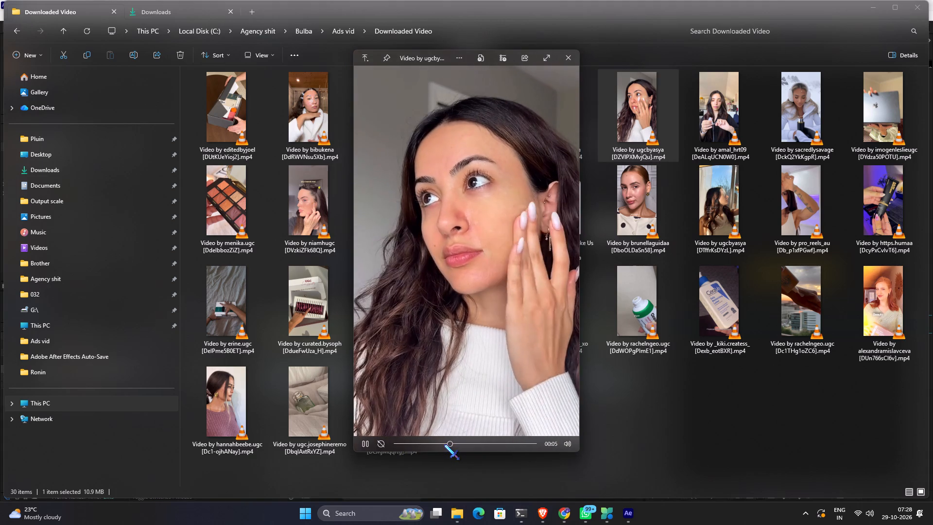
key(space)
click(717, 114)
key(space)
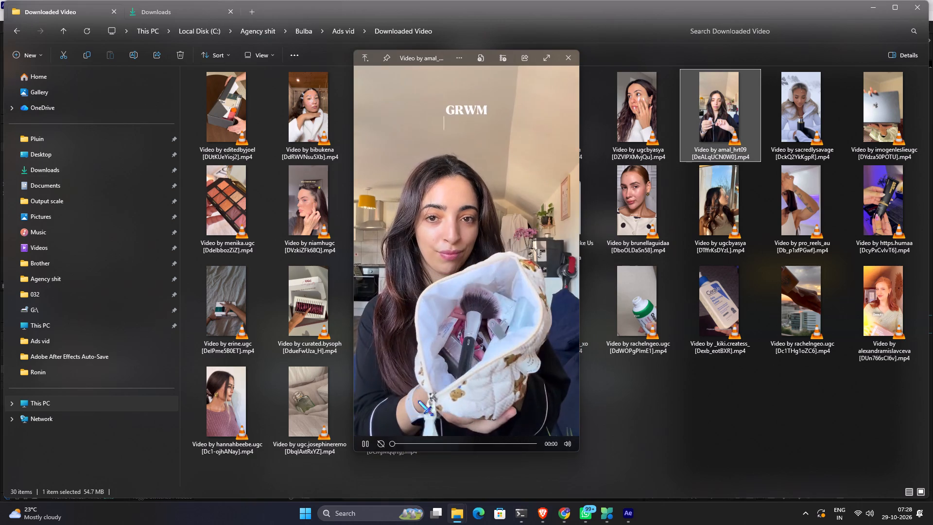
click(411, 442)
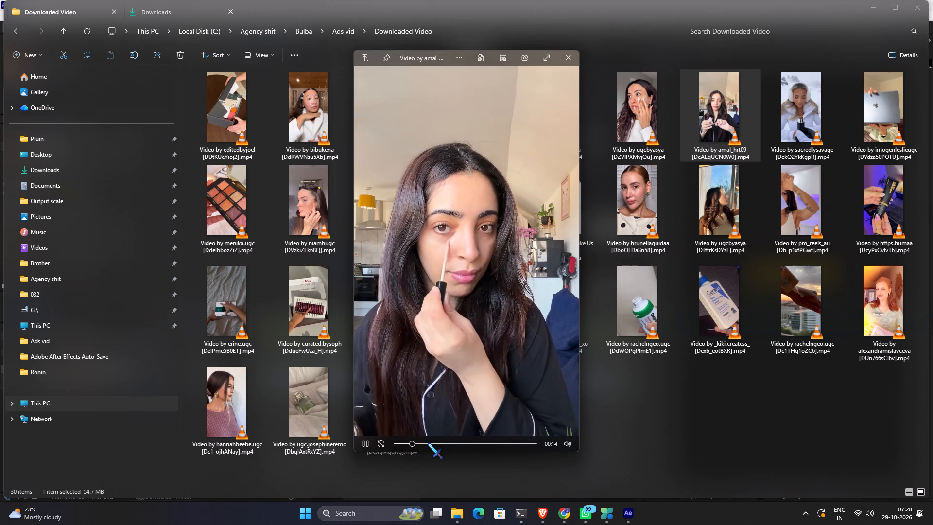
key(space)
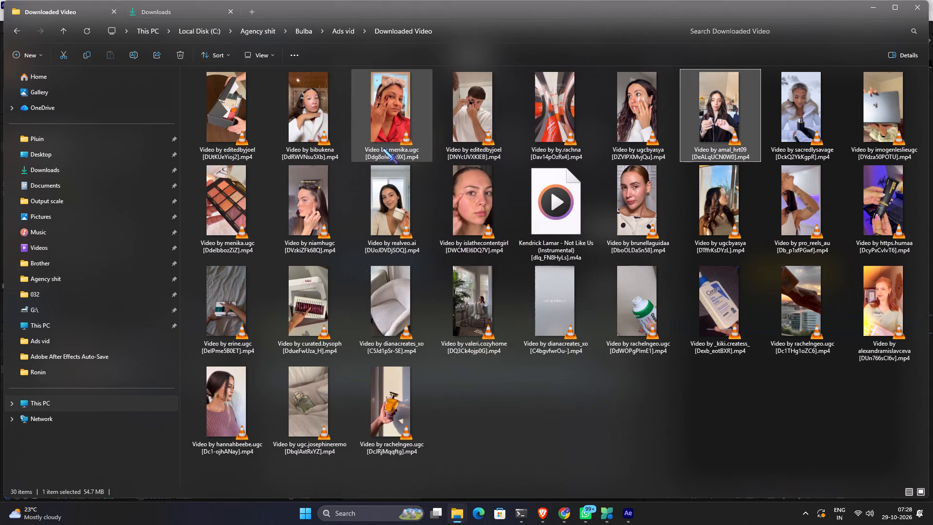
click(587, 104)
key(space)
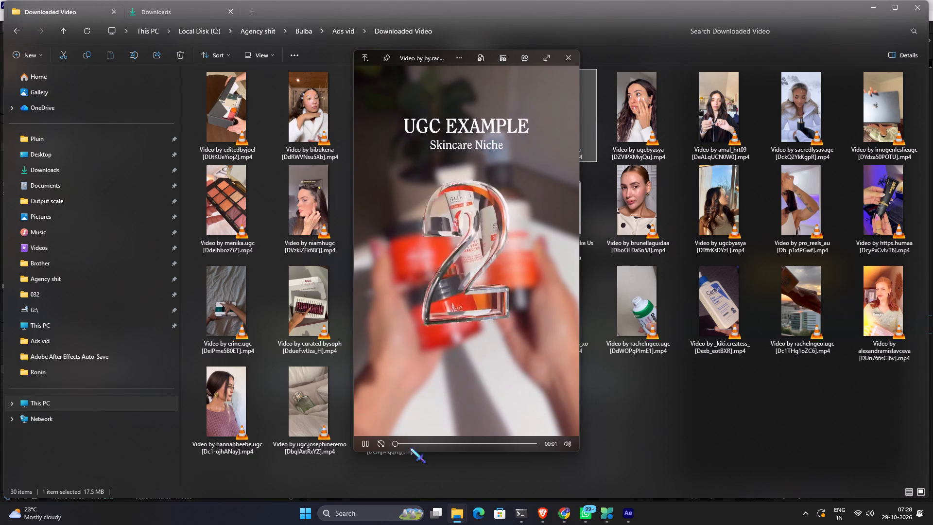
click(415, 441)
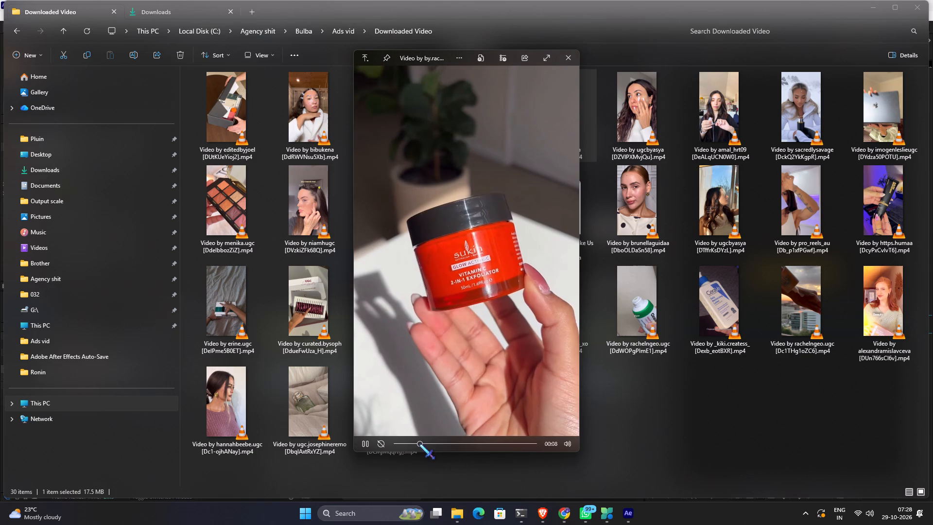
key(space)
drag(543, 116, 100, 310)
key(alt+Tab)
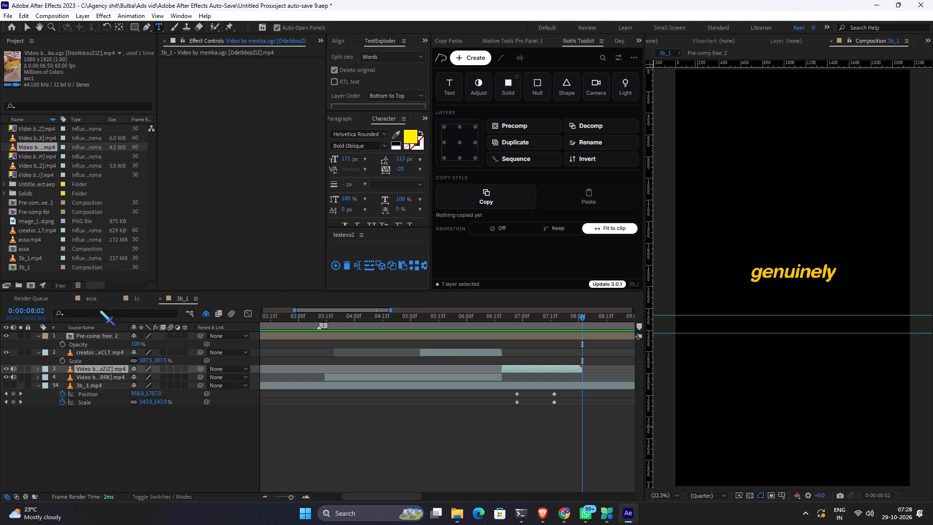
drag(100, 310, 56, 279)
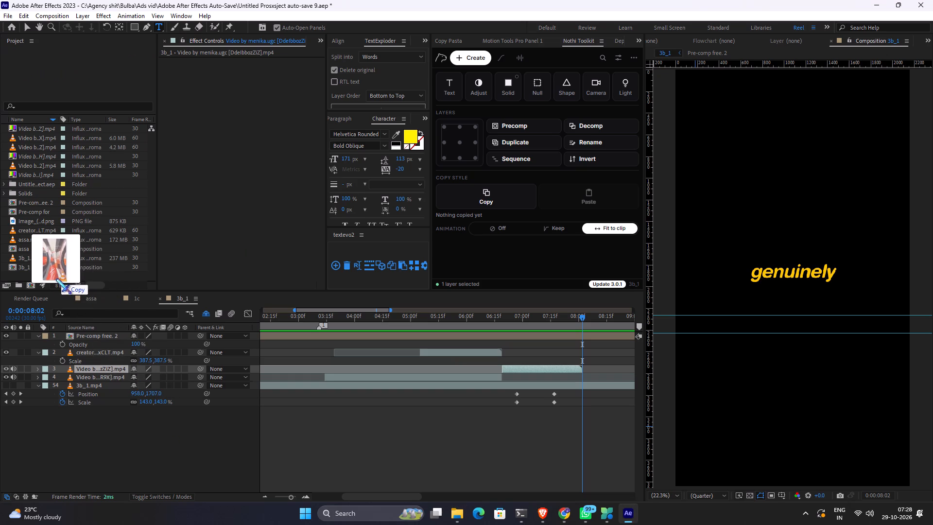
drag(56, 279, 49, 278)
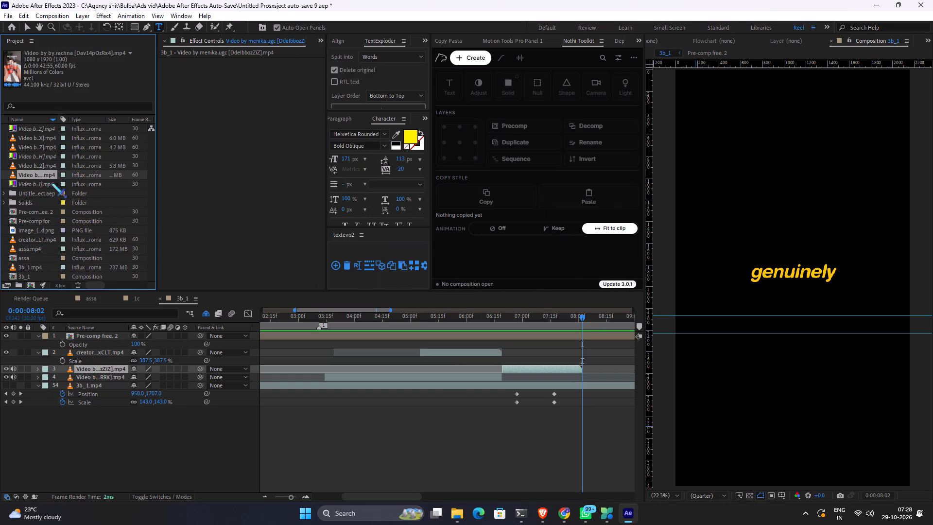
drag(39, 172, 545, 355)
drag(545, 355, 582, 356)
alt+scroll(592, 359, up, 1)
key(space)
key(space)
key(space)
key(space)
key(space)
key(space)
drag(571, 352, 521, 350)
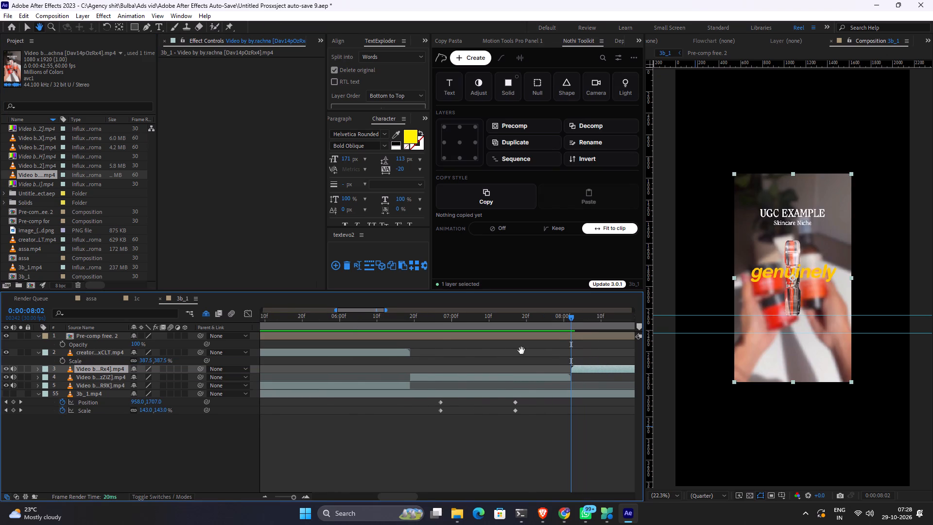
drag(521, 350, 451, 355)
drag(538, 367, 316, 381)
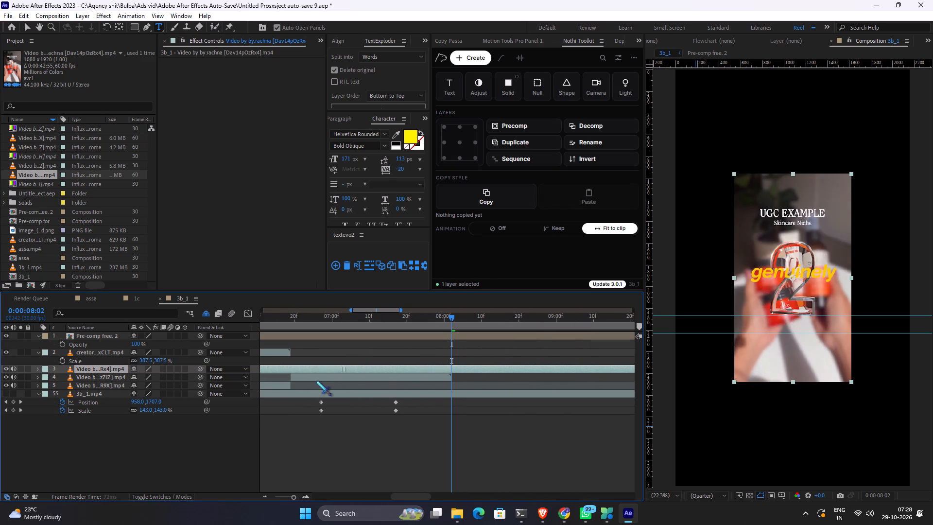
drag(316, 381, 242, 386)
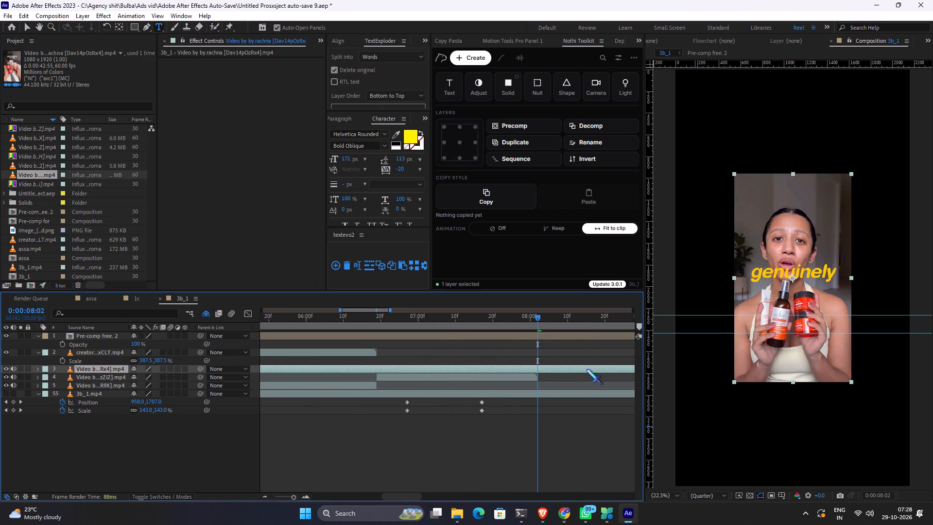
drag(587, 369, 375, 390)
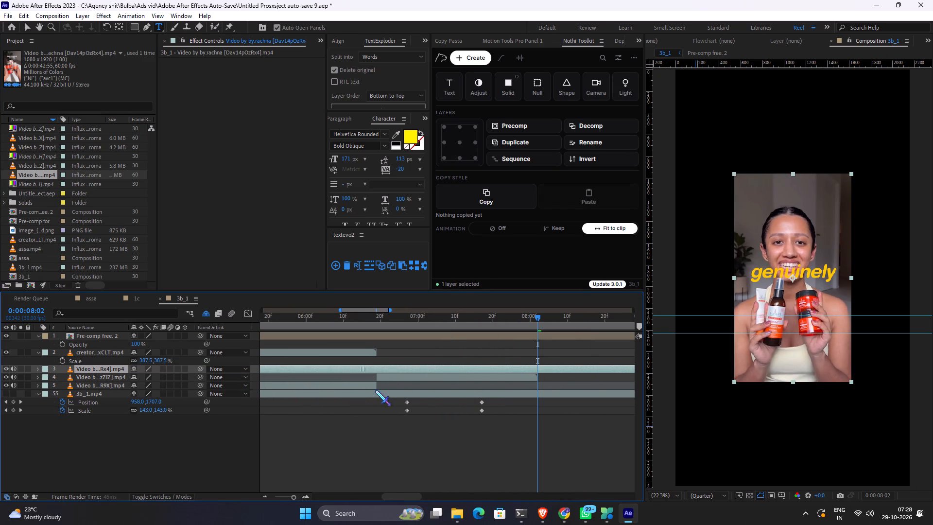
drag(375, 390, 544, 405)
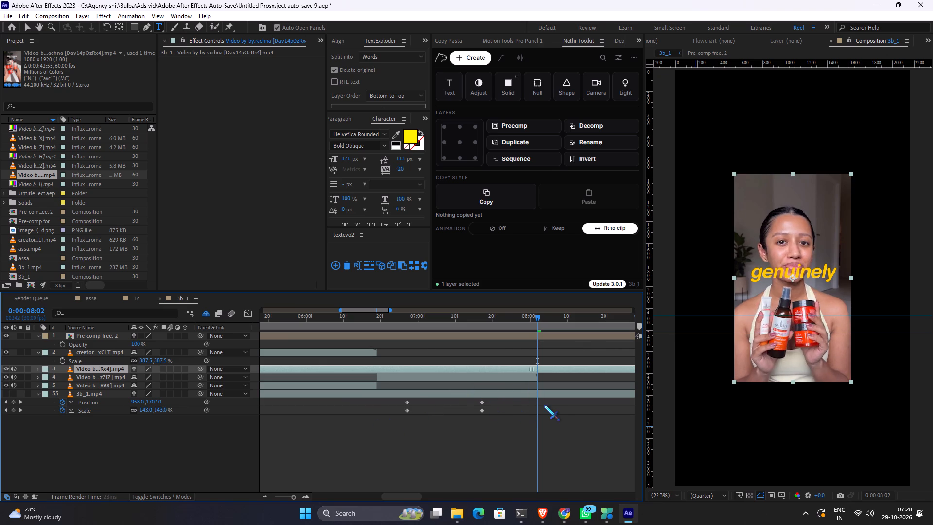
drag(544, 405, 548, 405)
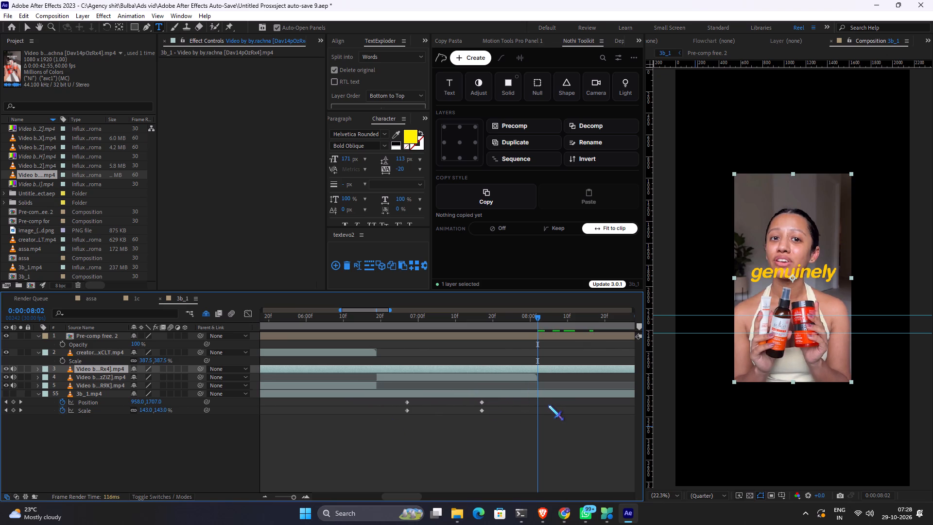
key(alt+bracketleft)
Play back the by.rachna clip from 0:00:08:02 against the captions, through the word "brand.".
key(space)
key(space)
key(space)
key(space)
key(space)
key(space)
key(space)
key(space)
key(space)
key(space)
key(space)
key(space)
key(space)
key(space)
key(space)
key(space)
key(space)
key(space)
key(space)
key(space)
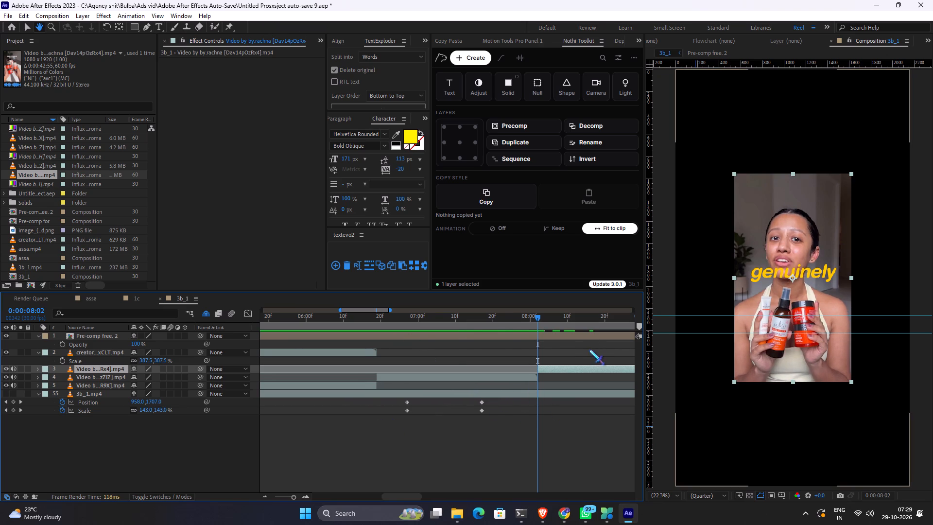
drag(589, 350, 484, 360)
key(space)
key(space)
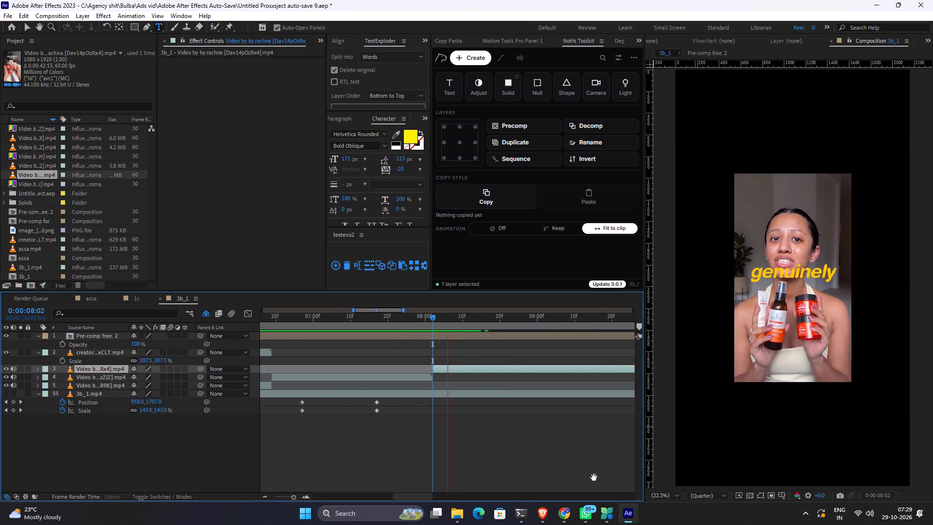
key(space)
key(space)
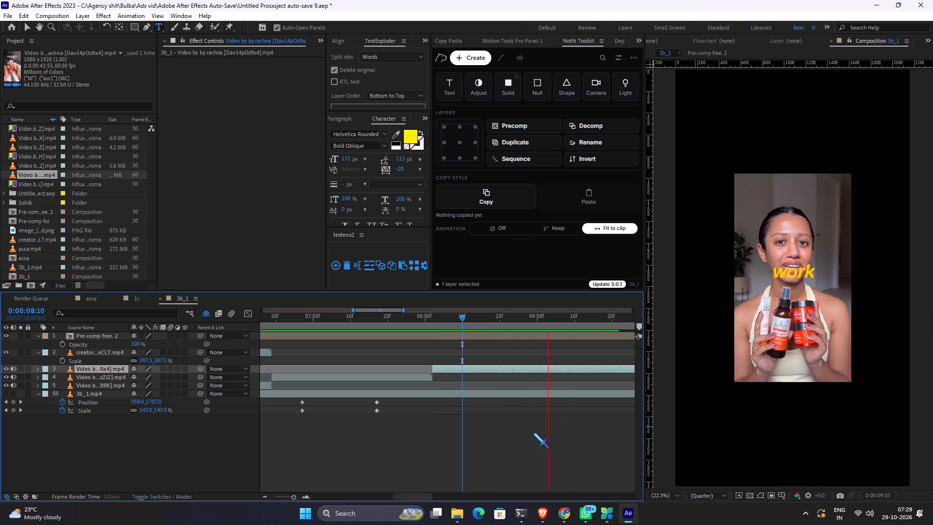
key(space)
key(space)
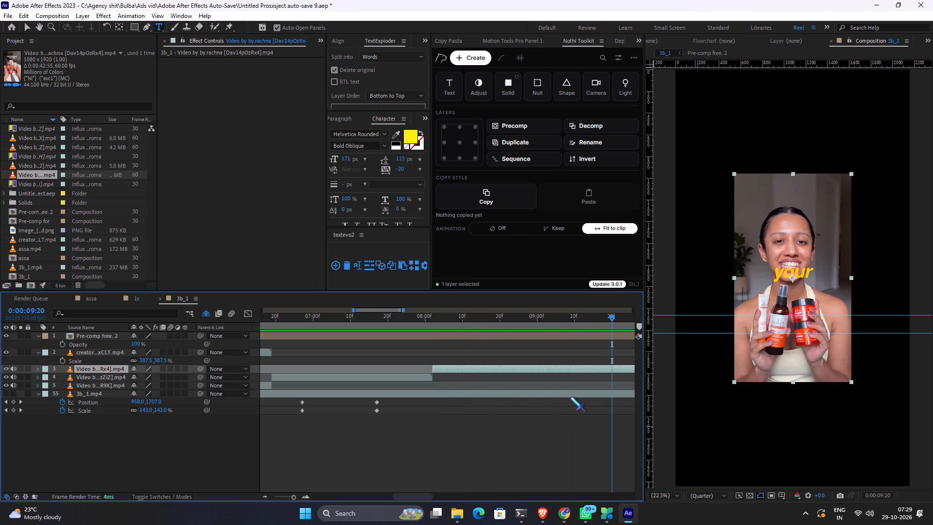
key(space)
key(space)
key(space)
key(space)
key(space)
key(space)
key(space)
key(space)
key(space)
key(space)
key(space)
key(space)
key(space)
key(space)
key(space)
key(space)
key(space)
drag(524, 423, 387, 470)
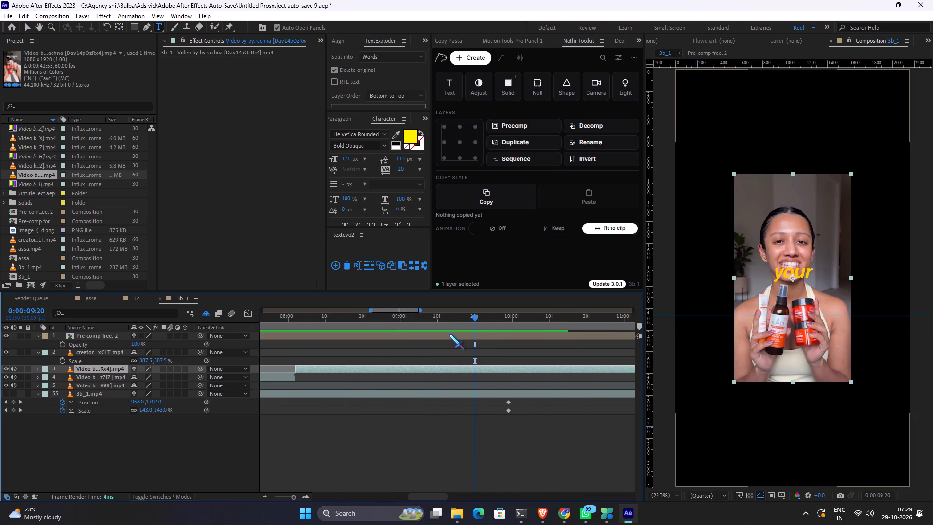
key(space)
key(space)
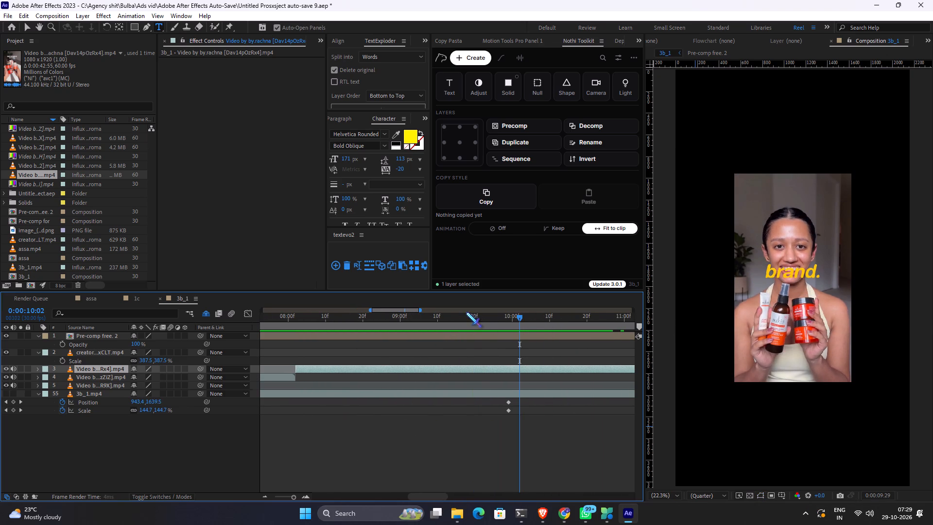
Split the by.rachna clip at 0:00:09:14, on the caption word "with".
drag(462, 312, 435, 324)
click(435, 324)
drag(442, 320, 458, 320)
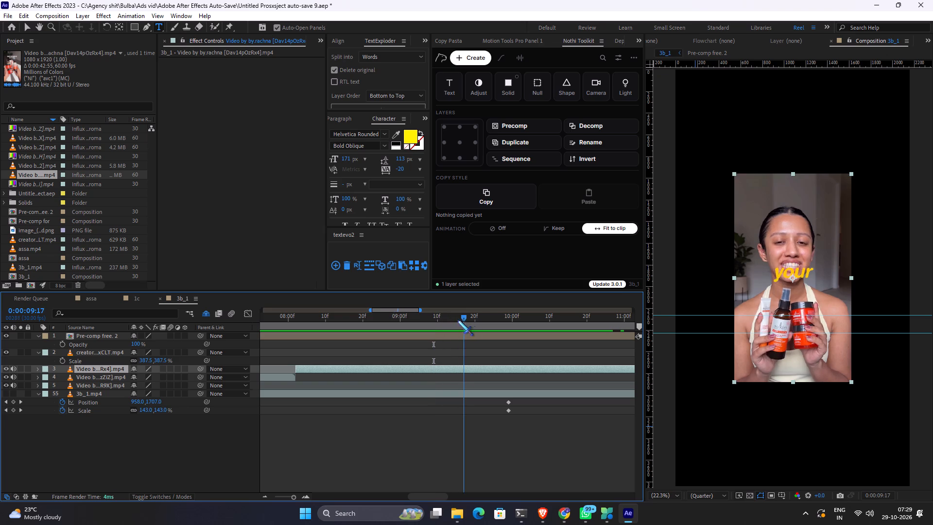
drag(458, 320, 454, 321)
key(ctrl+shift+d)
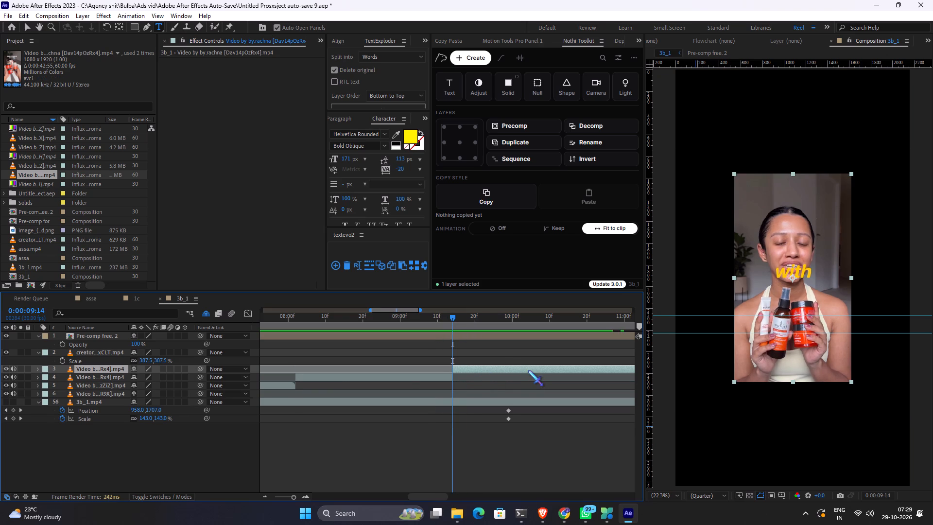
Slide the second by.rachna part earlier so the product bottle close-up shows at 0:00:09:14, trim its start there and play it back.
drag(528, 370, 234, 420)
alt+scroll(434, 425, down, 2)
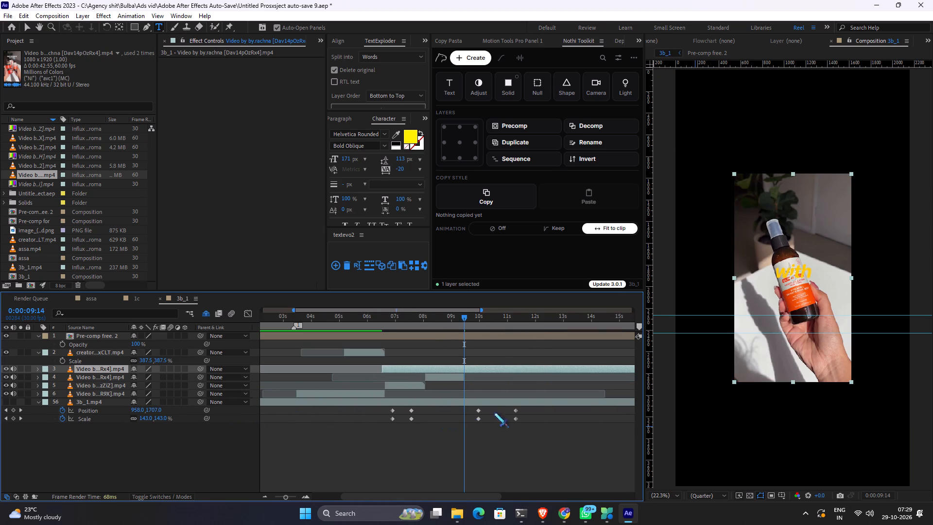
key(alt+bracketleft)
key(space)
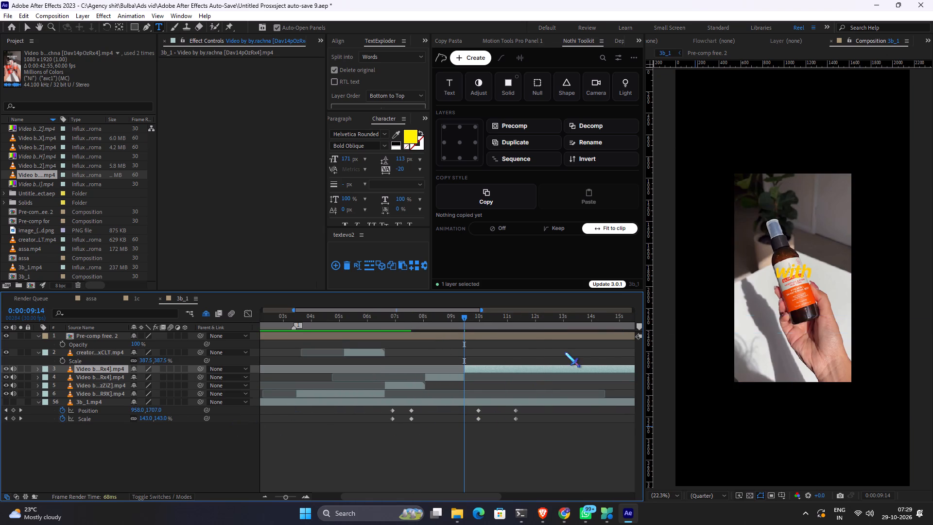
key(space)
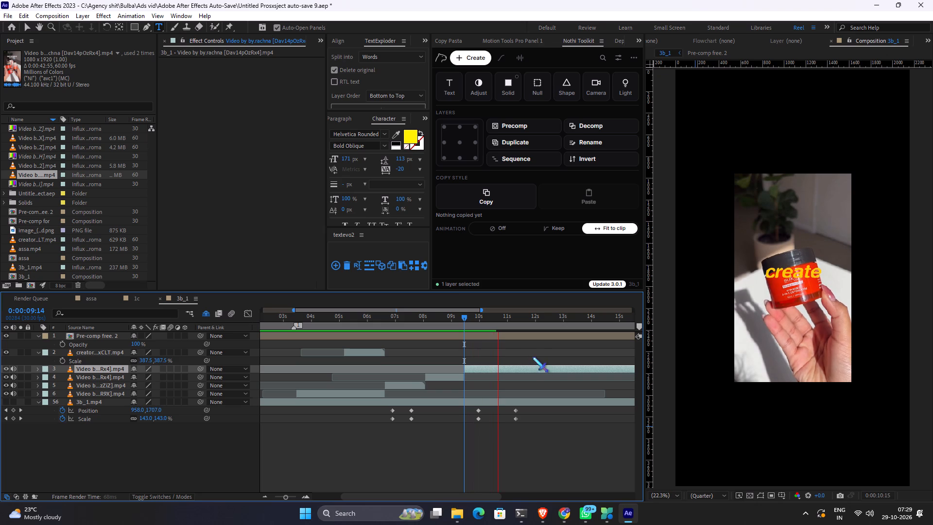
Trim the second by.rachna part's start to the orange jar shot at 0:00:10:01, and move the part back to begin at 0:00:09:14.
alt+scroll(474, 347, up, 1)
click(477, 318)
drag(477, 318, 469, 332)
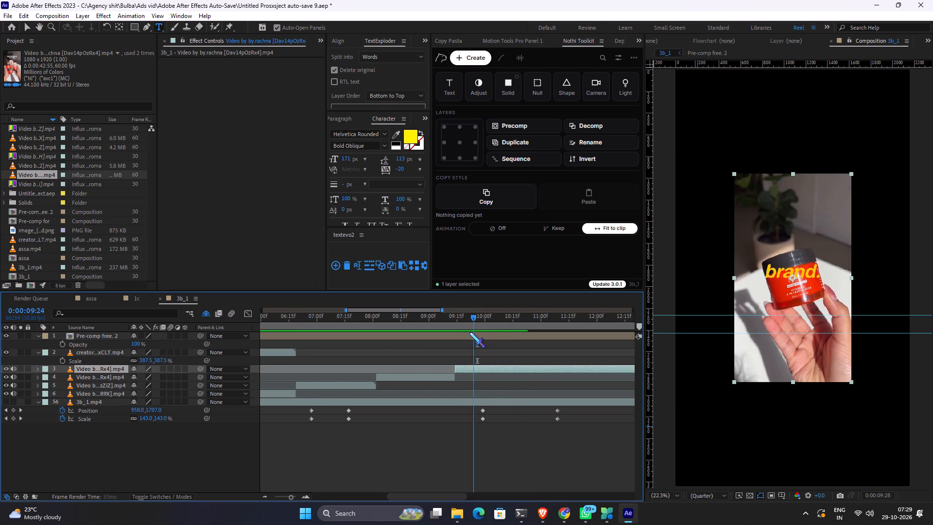
drag(469, 332, 486, 326)
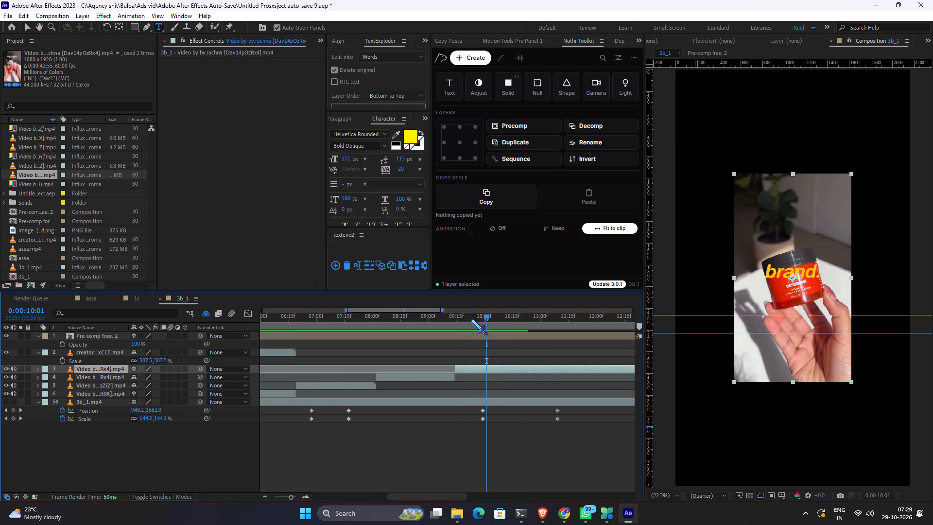
key(alt+bracketleft)
alt+scroll(471, 319, up, 1)
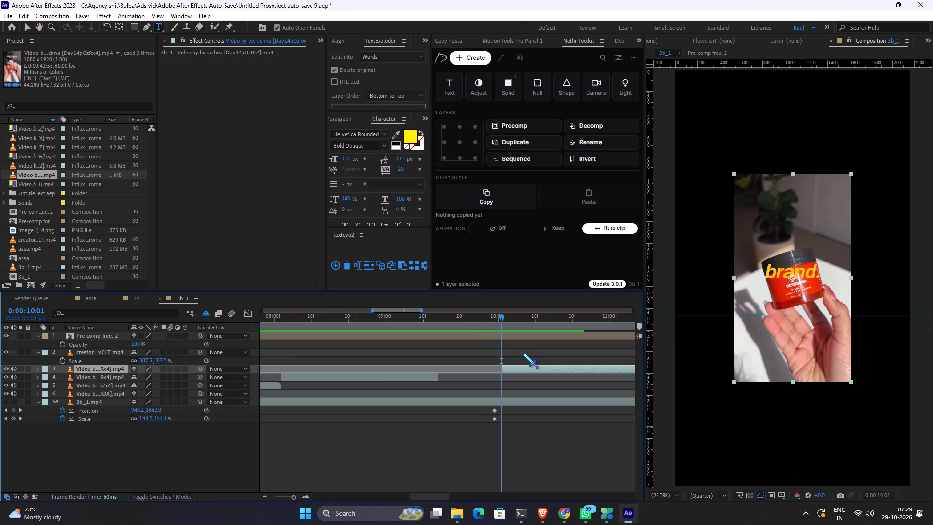
drag(512, 366, 449, 375)
Play back the cut to the orange jar shot against the captions, from 0:00:09:10 to 0:00:10:06.
click(424, 320)
key(space)
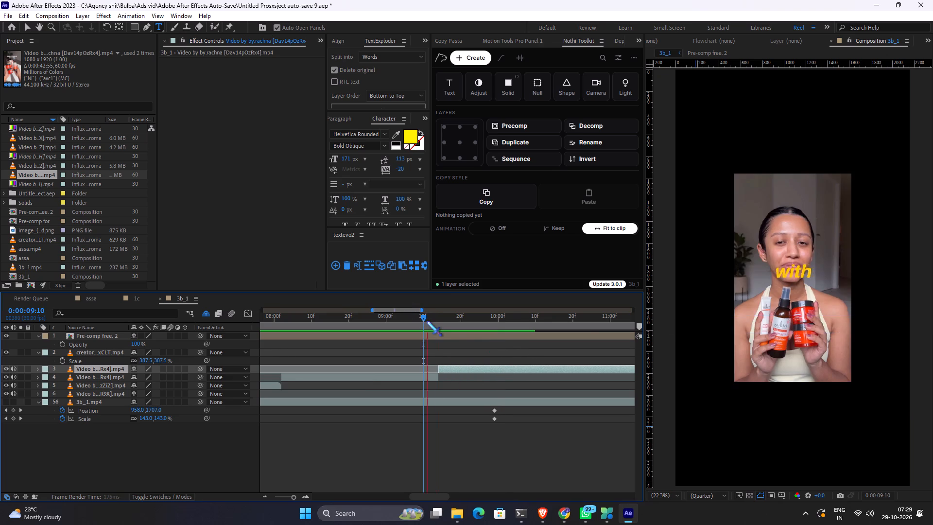
key(space)
key(space)
key(space)
key(space)
key(space)
key(space)
key(space)
key(space)
key(space)
key(space)
key(space)
key(space)
drag(528, 346, 432, 357)
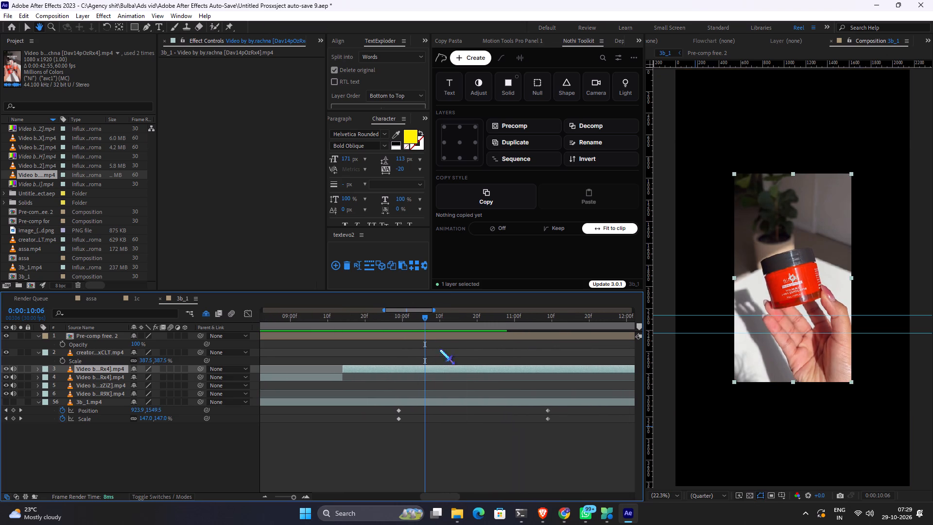
Cut the second by.rachna part at 0:00:10:09, on the caption word "They", and delete everything after the cut.
key(space)
key(space)
drag(478, 324, 460, 330)
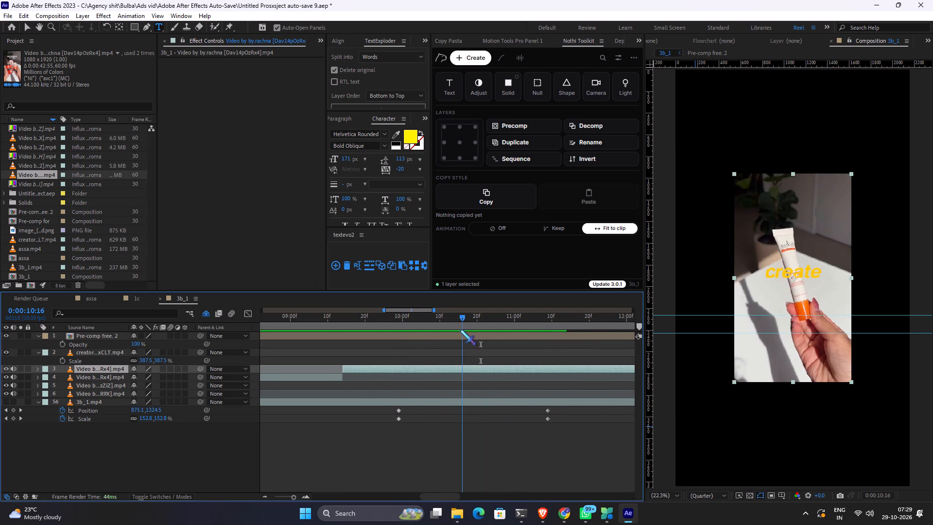
drag(460, 330, 443, 337)
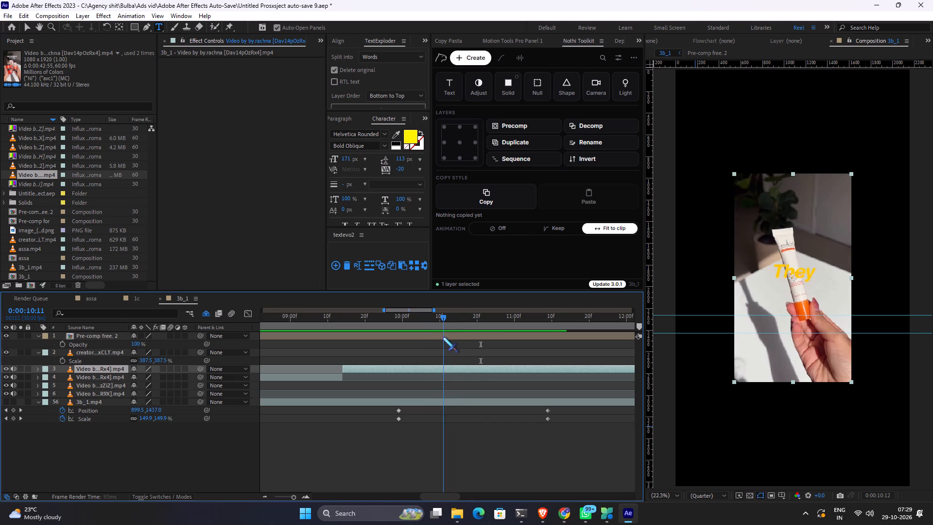
drag(443, 337, 439, 338)
key(ctrl+Left)
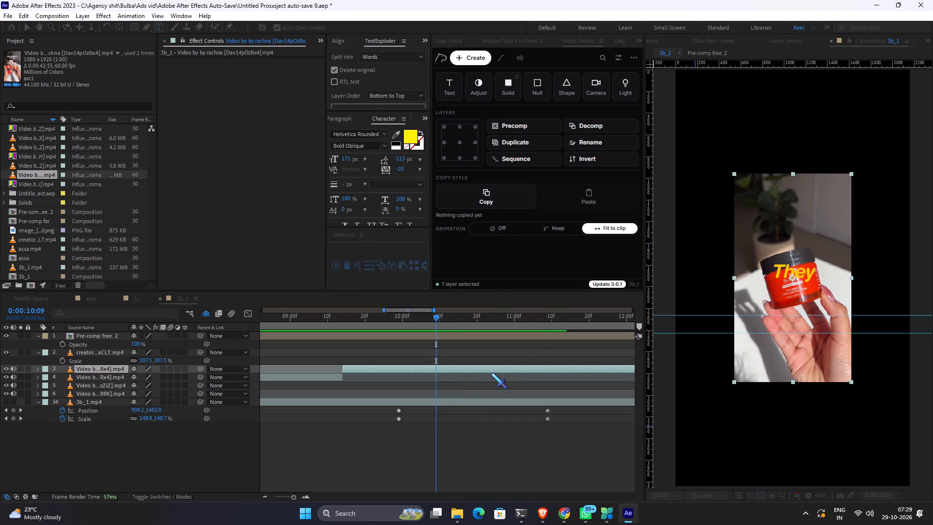
key(ctrl+Left)
key(ctrl+Left)
key(ctrl+Left)
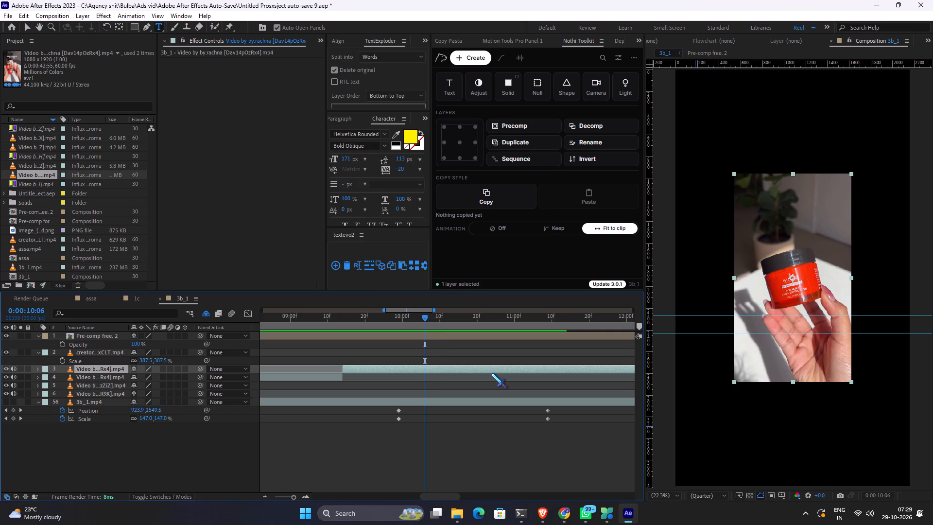
key(ctrl+Right)
key(ctrl+Right)
key(ctrl+Right)
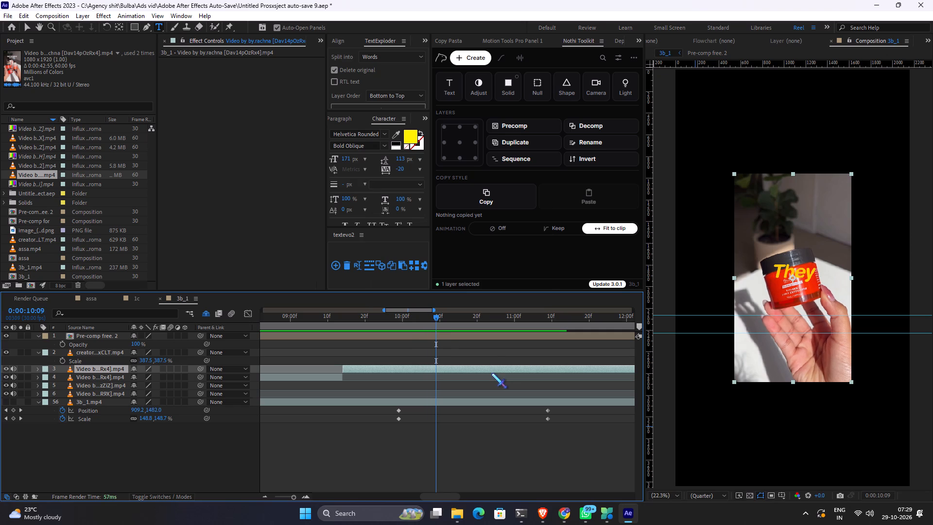
key(ctrl+shift+d)
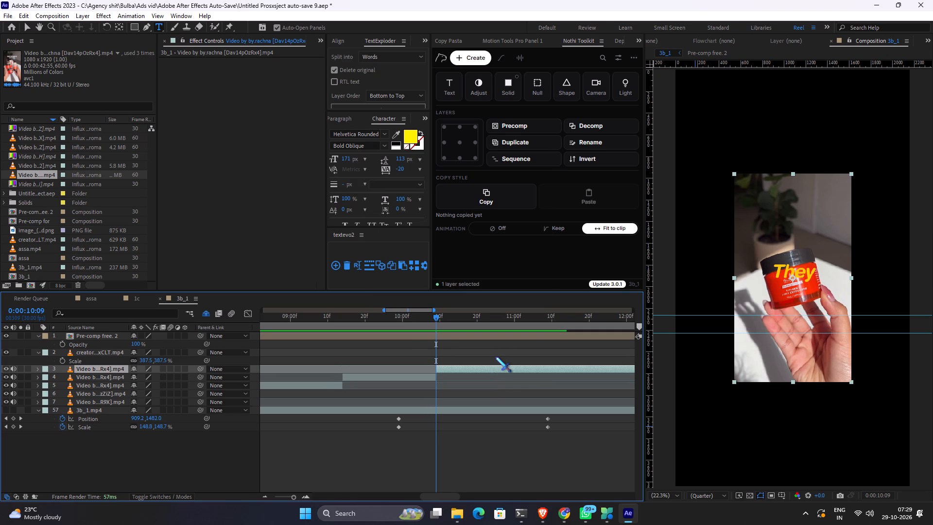
key(Delete)
Preview the brandweb_partnership-campaign clip in the Downloads folder and check it against beat 2 of the Bulba B-Roll shot plan in Chrome.
key(alt+Tab)
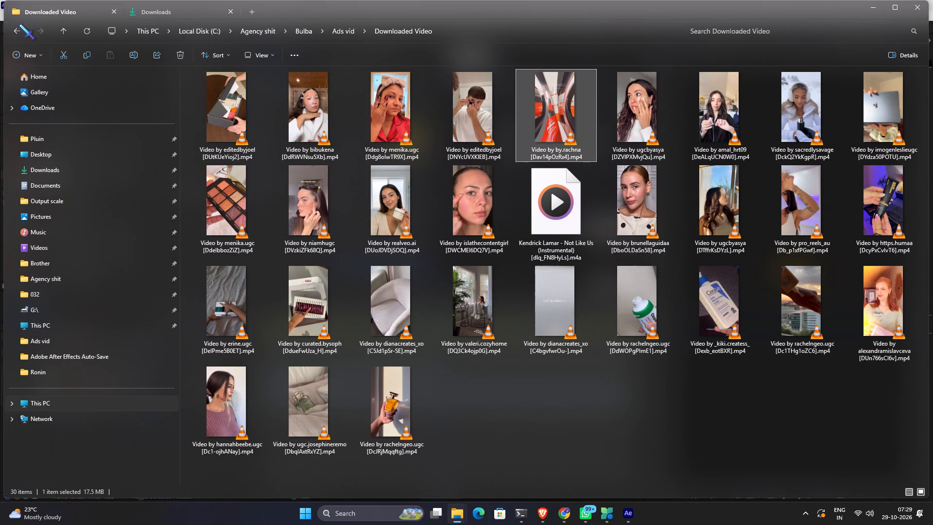
click(28, 11)
click(143, 11)
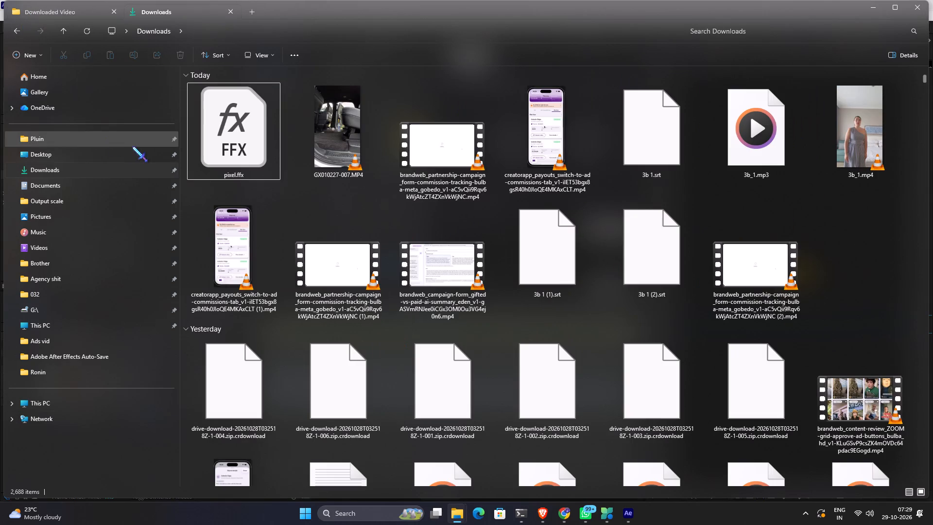
click(419, 156)
key(space)
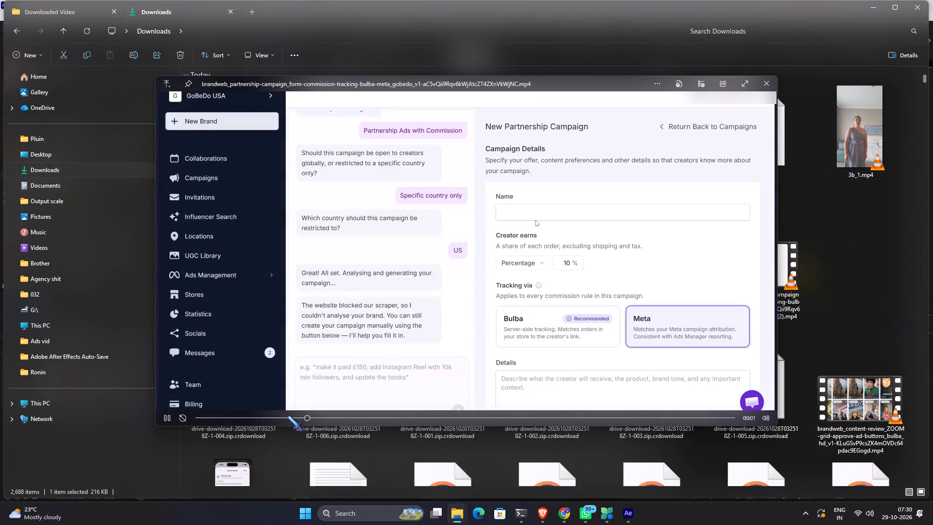
click(762, 79)
click(539, 516)
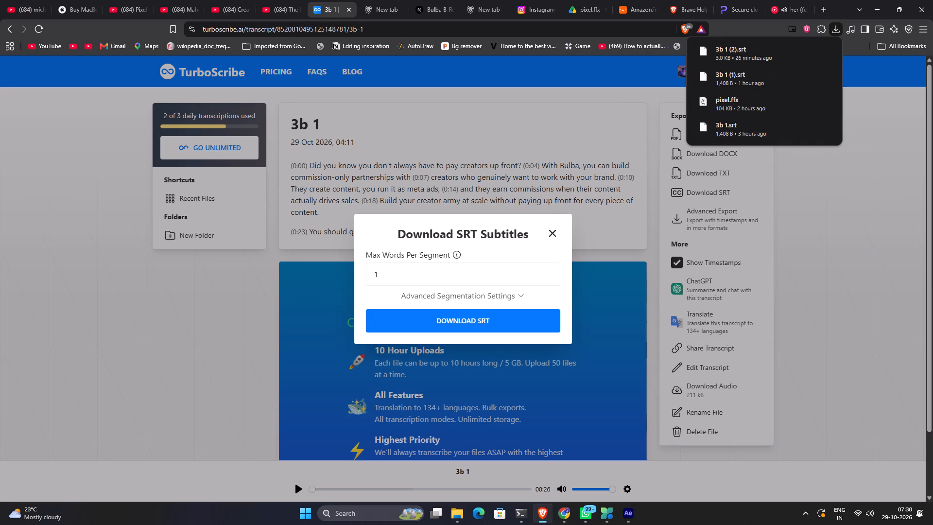
click(556, 511)
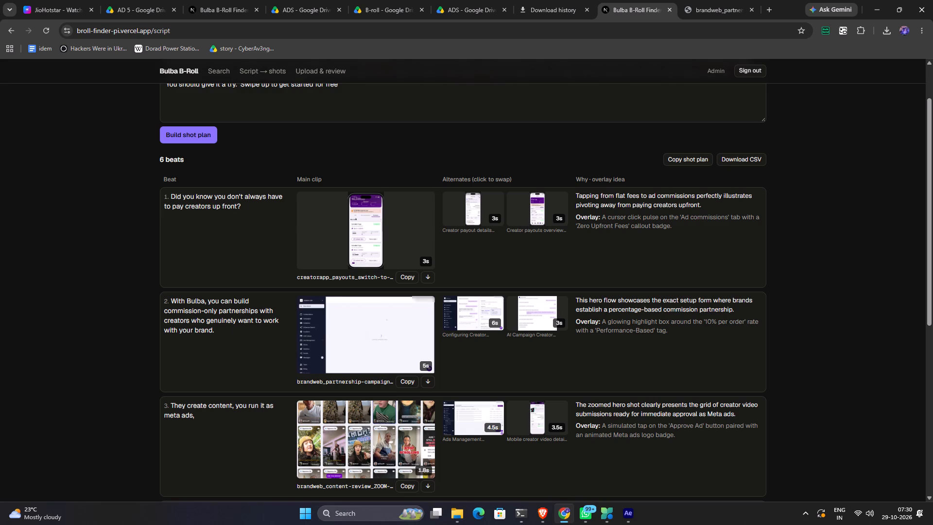
click(372, 341)
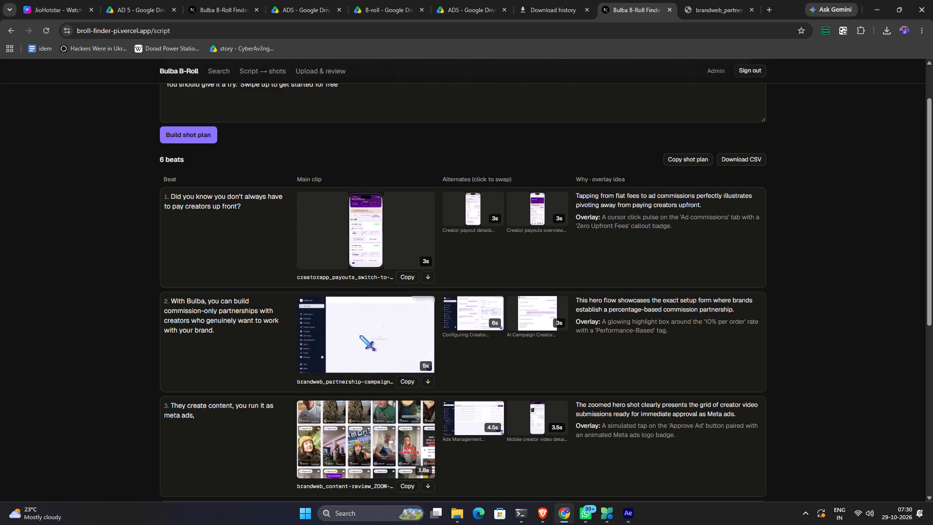
key(alt+Tab)
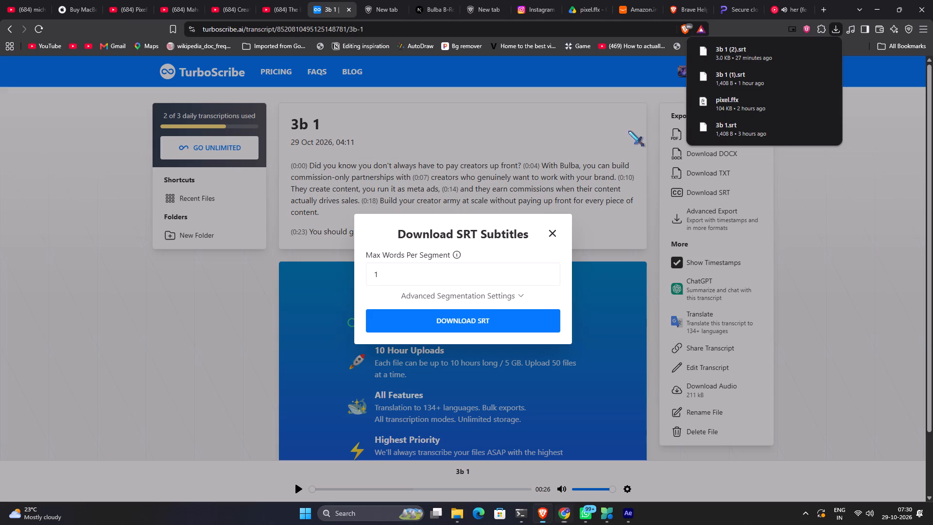
key(alt+Tab)
key(alt+Tab)
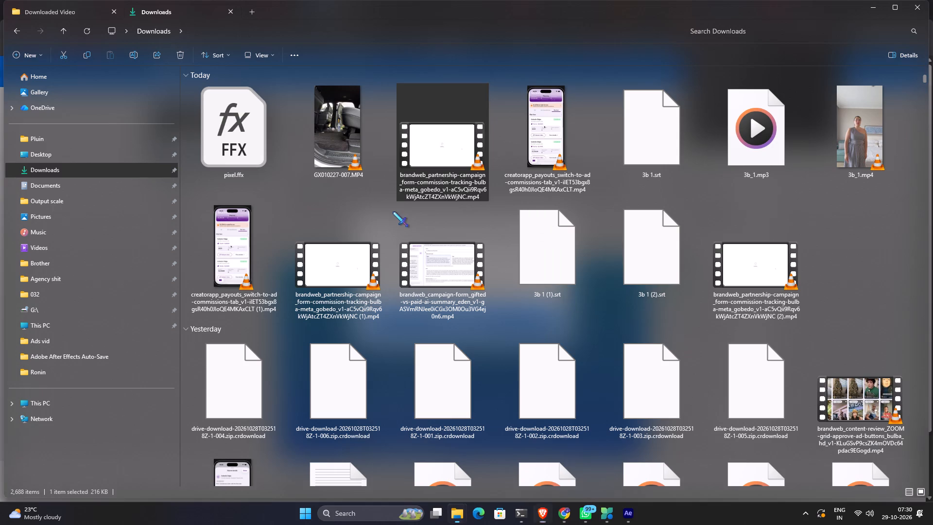
Preview the brandweb_partnership-campaign clip in Downloads again and import it into the After Effects project.
click(466, 152)
key(space)
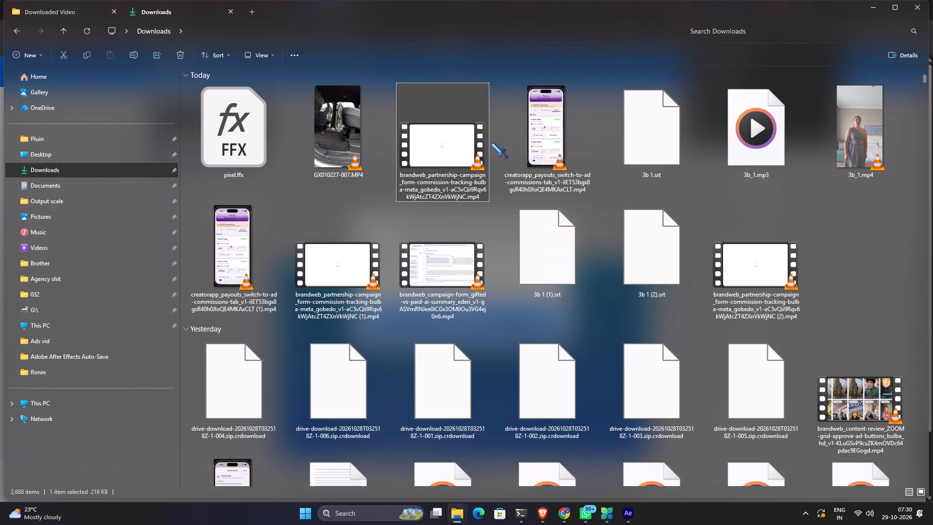
click(448, 155)
key(space)
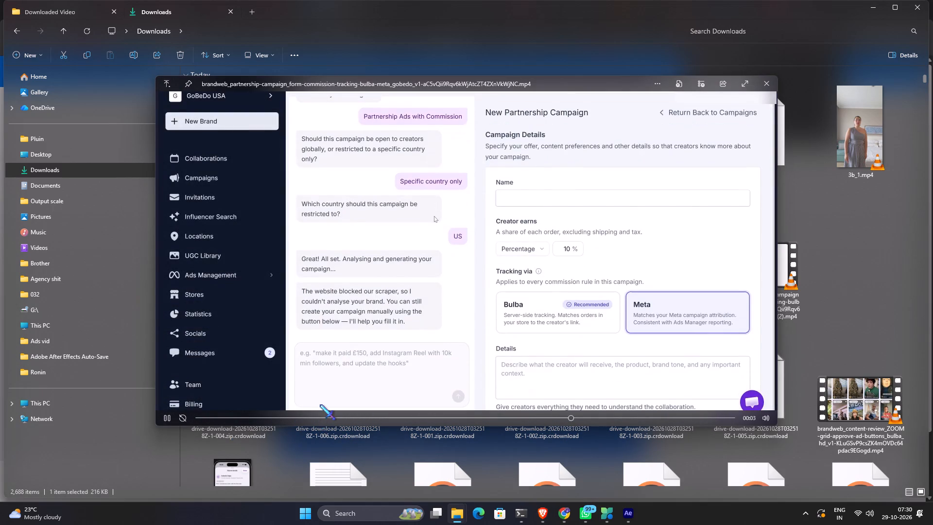
key(space)
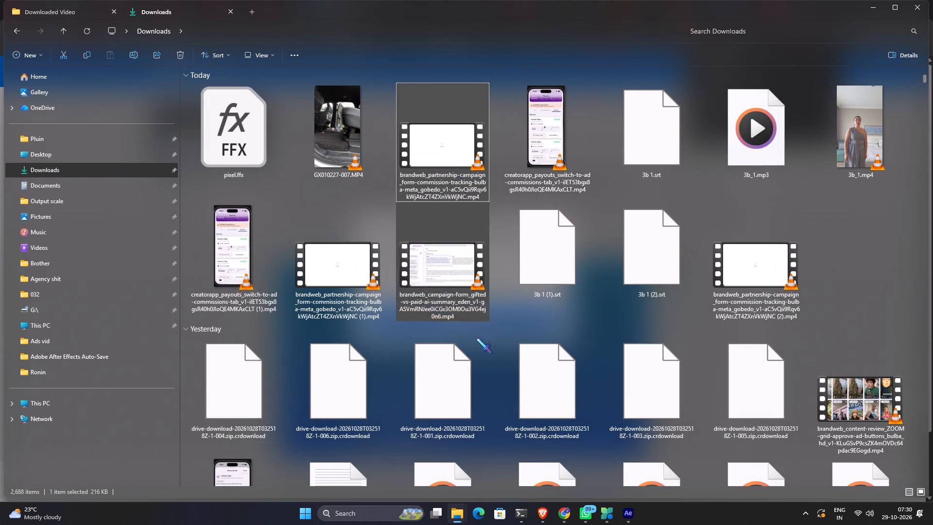
drag(449, 132, 572, 262)
key(alt+Tab)
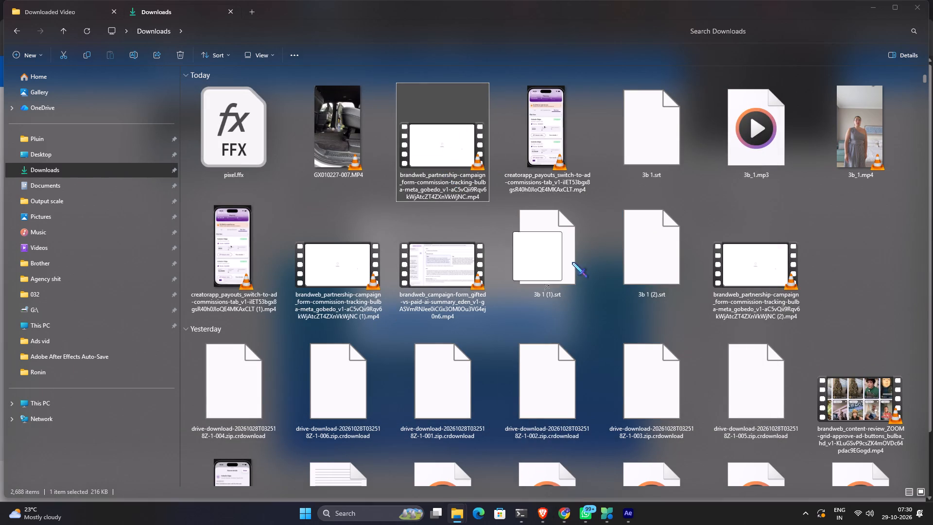
drag(572, 262, 58, 257)
key(alt+Tab)
key(alt+Tab)
Place the brandweb_partnership-campaign clip above the creatorapp_payouts layer, starting at 0:00:05:06 on the caption word "commission".
alt+scroll(444, 395, down, 1)
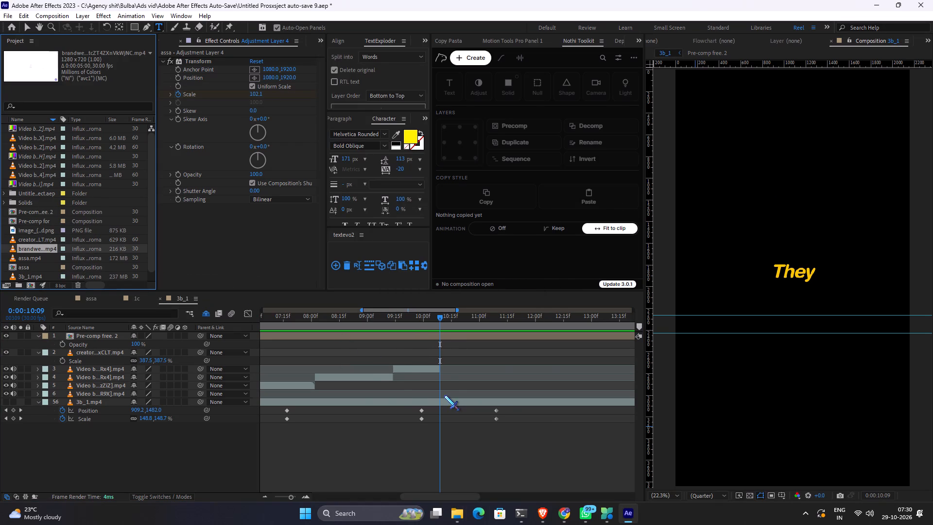
alt+scroll(377, 384, down, 2)
click(332, 350)
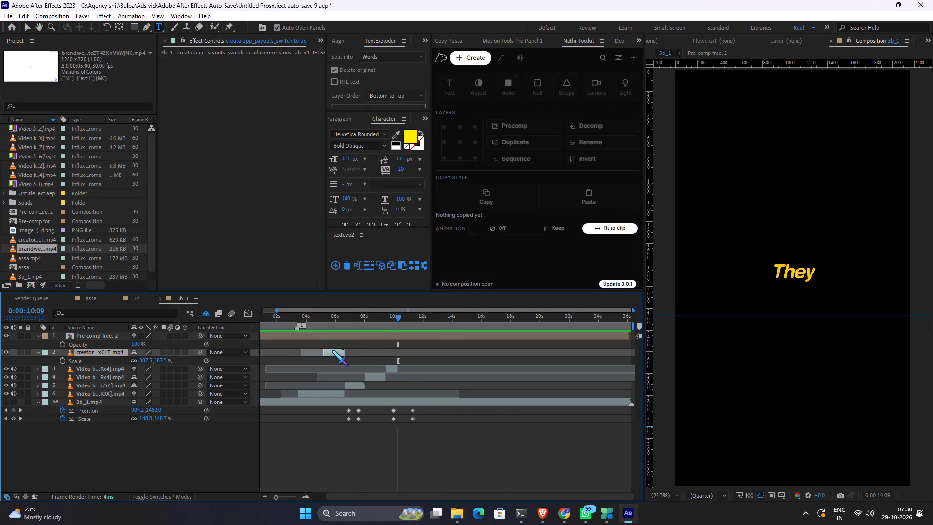
alt+scroll(332, 350, up, 1)
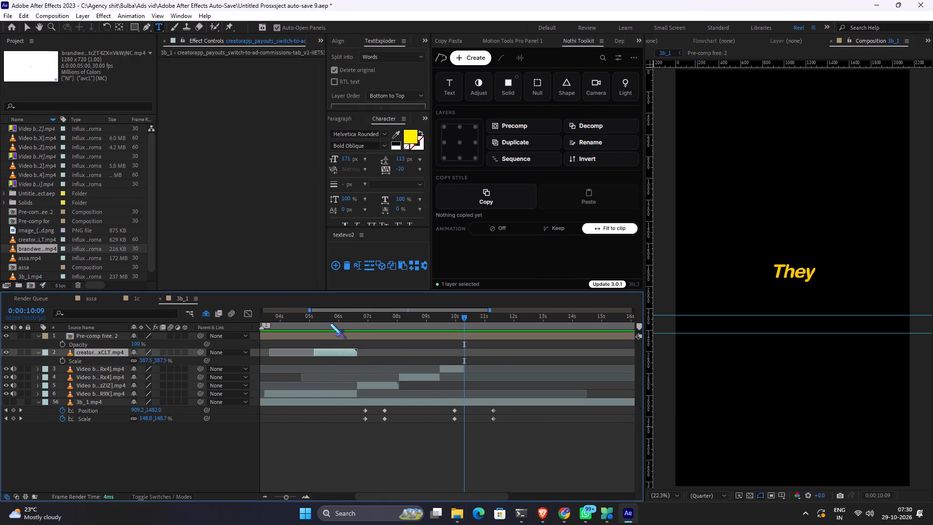
click(315, 323)
drag(27, 246, 280, 316)
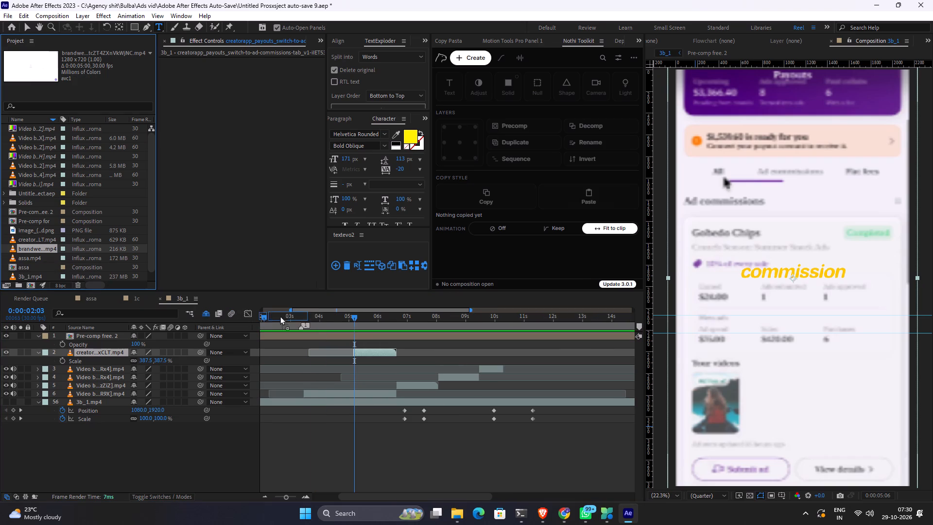
drag(280, 316, 352, 343)
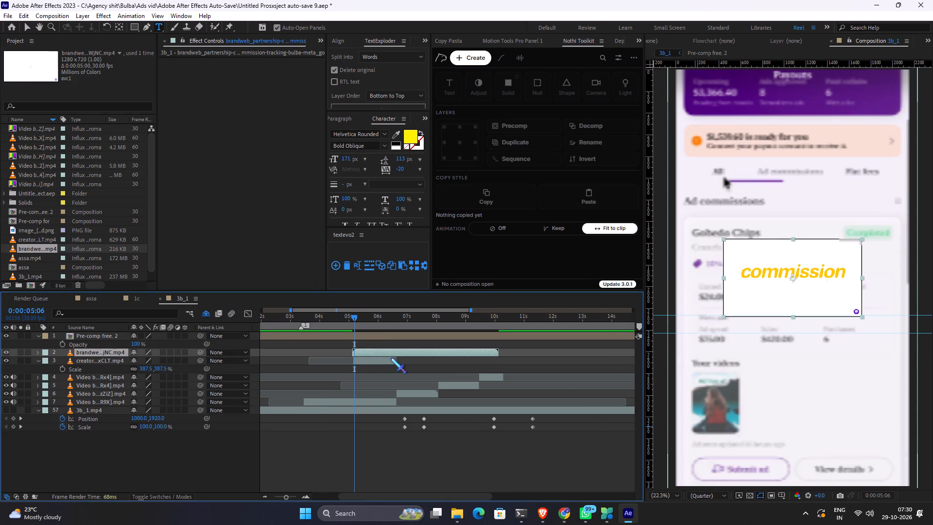
Slide the brandweb clip earlier so the New Partnership Campaign form shows, and trim its start to 0:00:05:05, where the creatorapp_payouts layer begins.
alt+scroll(391, 358, up, 1)
drag(379, 352, 315, 365)
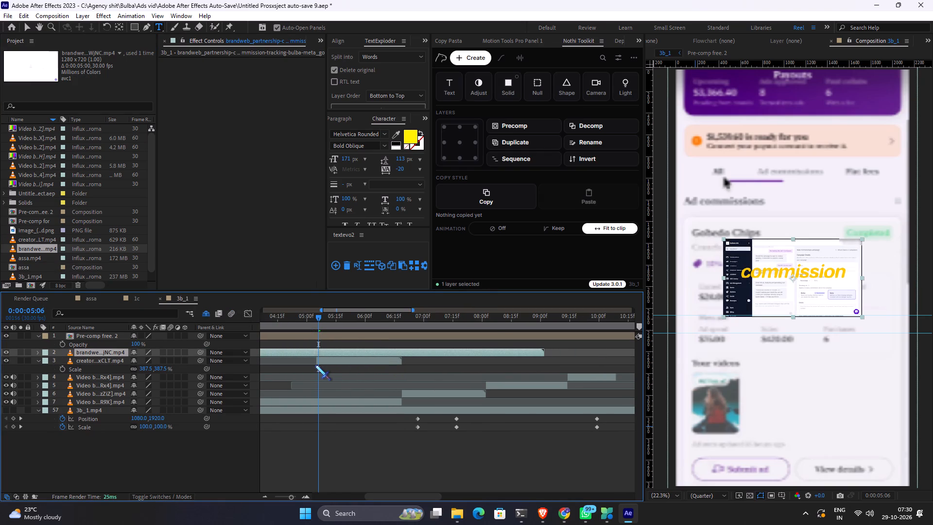
drag(315, 365, 311, 364)
click(332, 358)
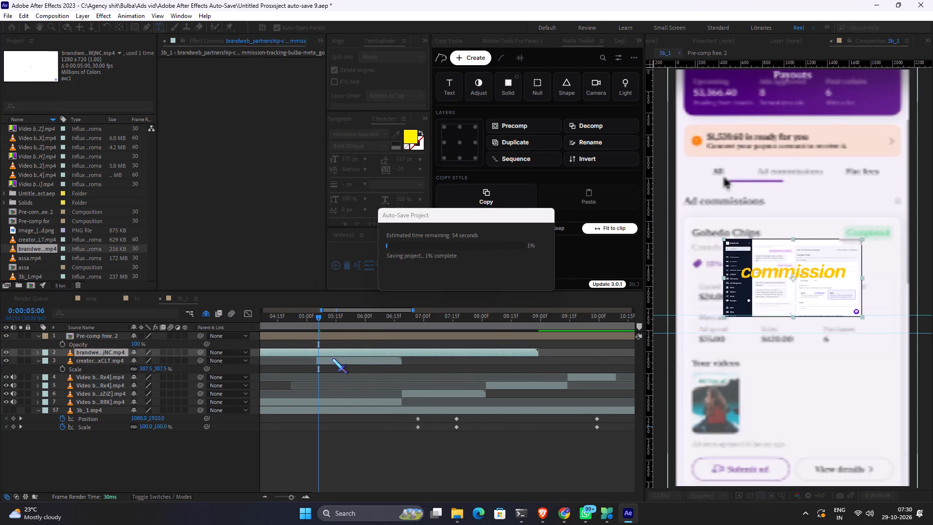
alt+scroll(331, 363, up, 2)
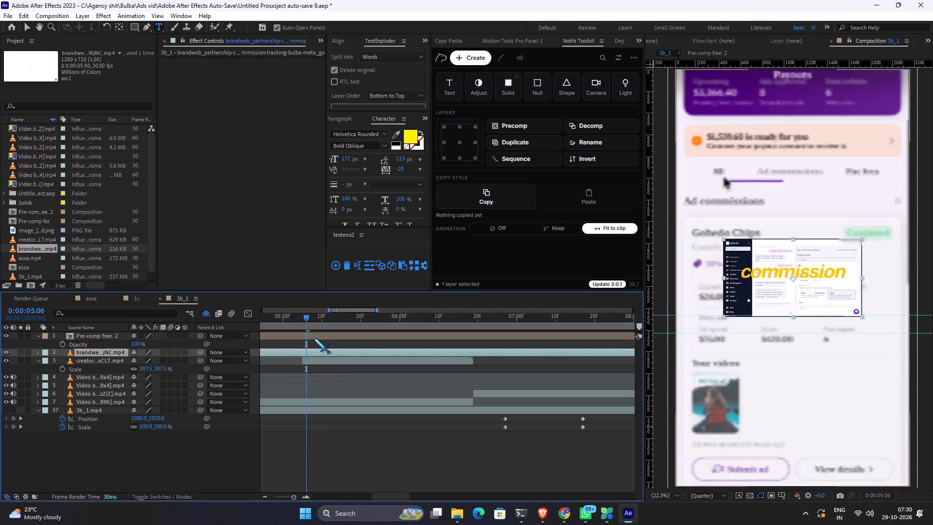
drag(307, 325, 302, 325)
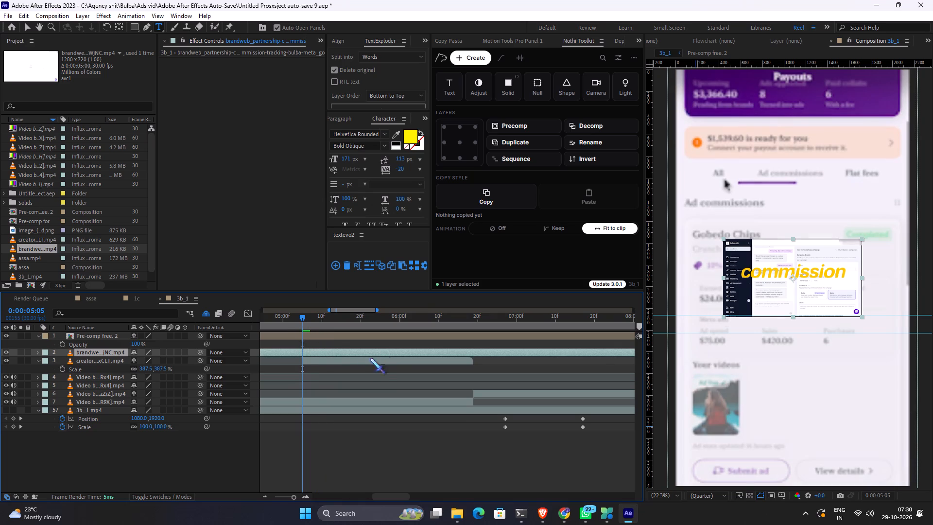
drag(390, 349, 343, 346)
key(alt+bracketleft)
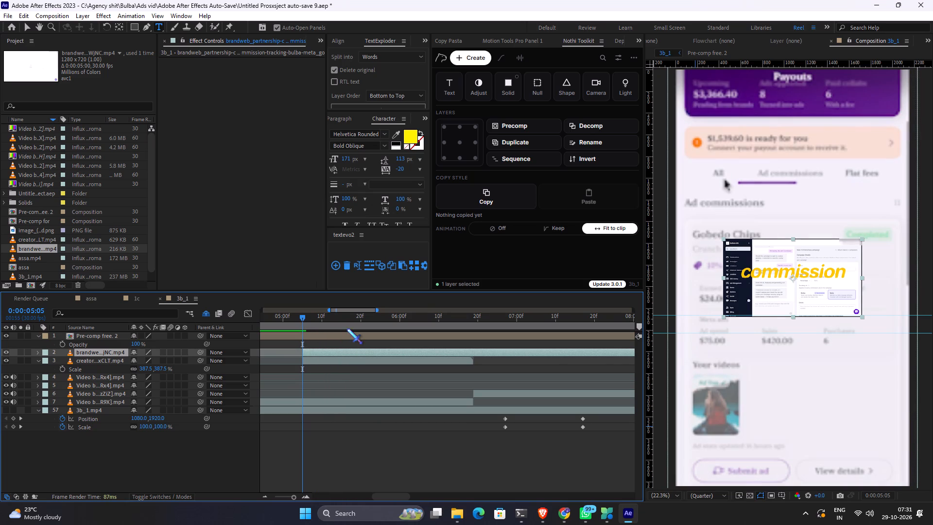
Scale the brandweb clip up to 548% so it fills the vertical frame.
key(s)
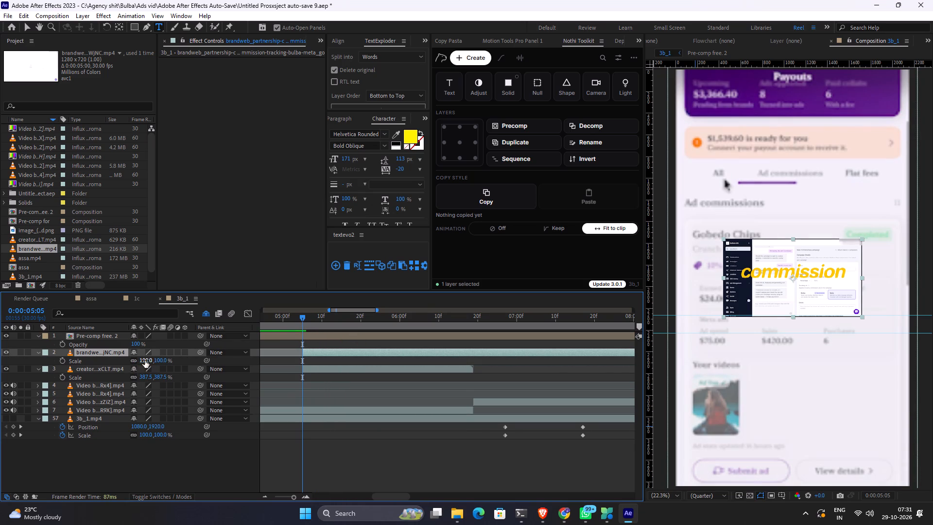
drag(145, 361, 357, 365)
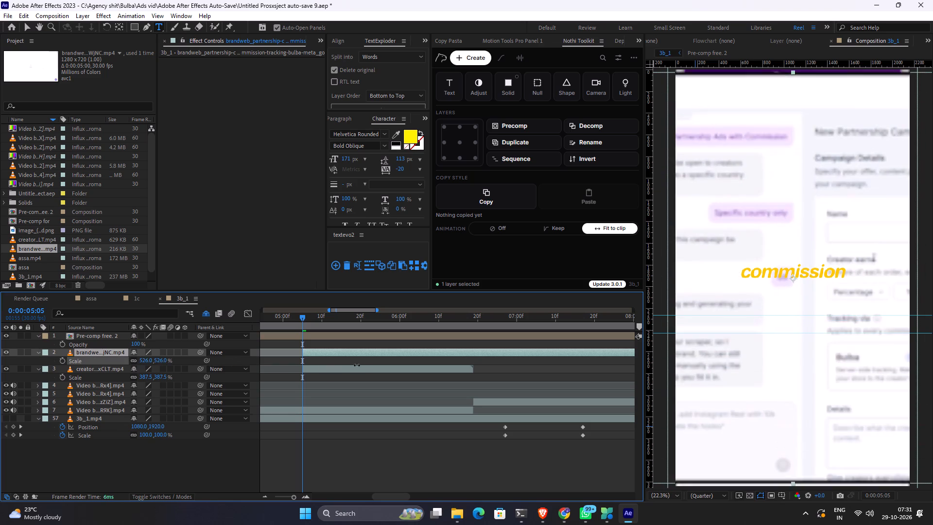
drag(357, 365, 367, 365)
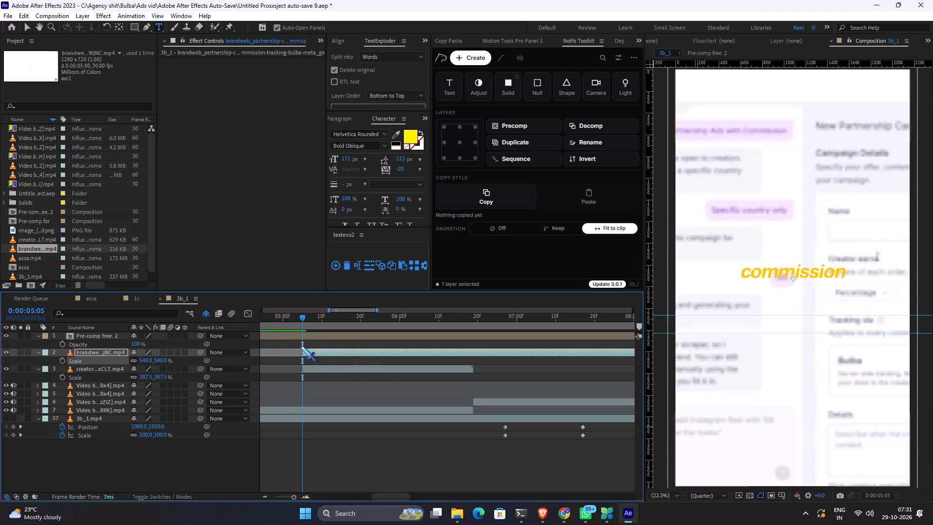
Set the preview to Full resolution and keyframe the brandweb clip's position at 1999, 1920 at 0:00:05:05, framing the chat column.
click(113, 356)
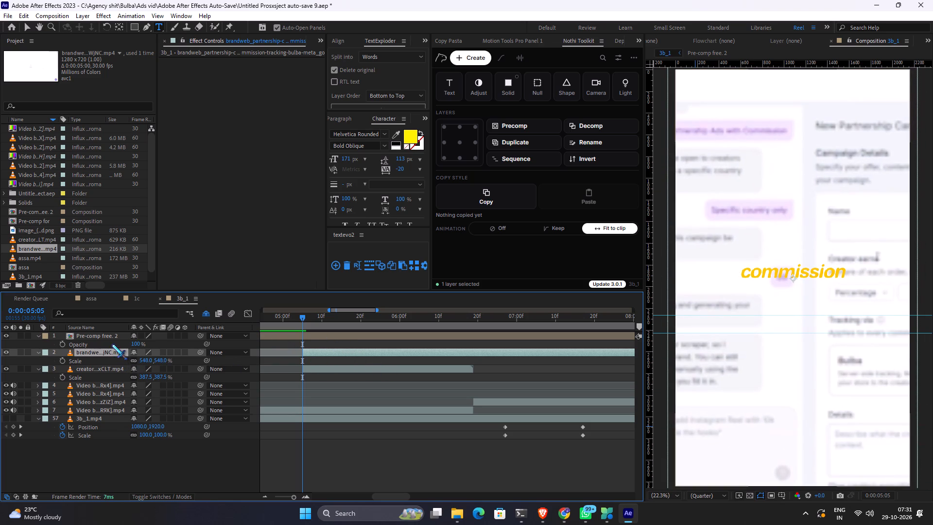
key(p)
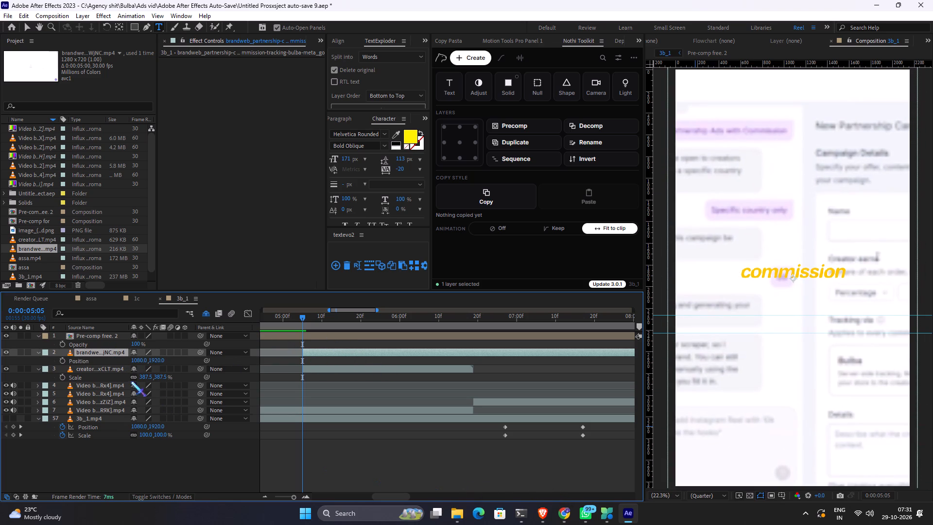
click(709, 493)
click(716, 437)
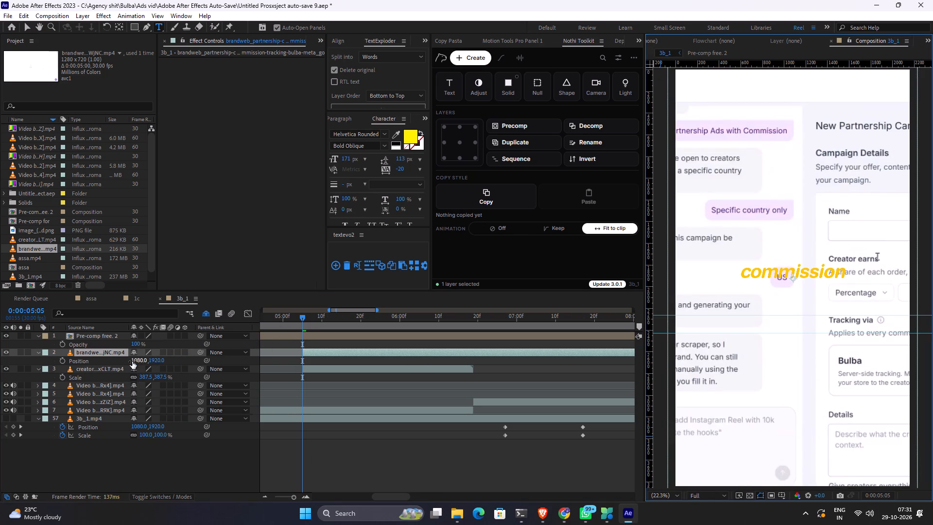
drag(138, 361, 932, 368)
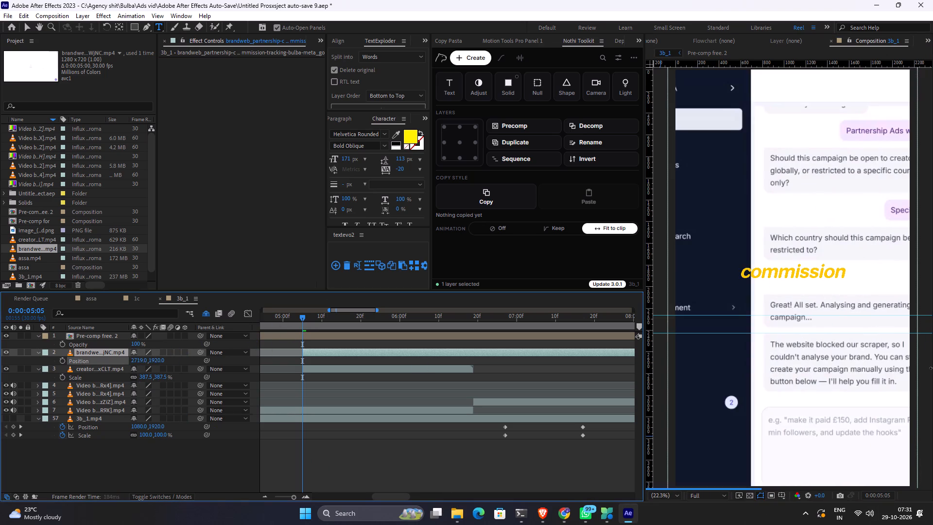
drag(932, 368, 619, 399)
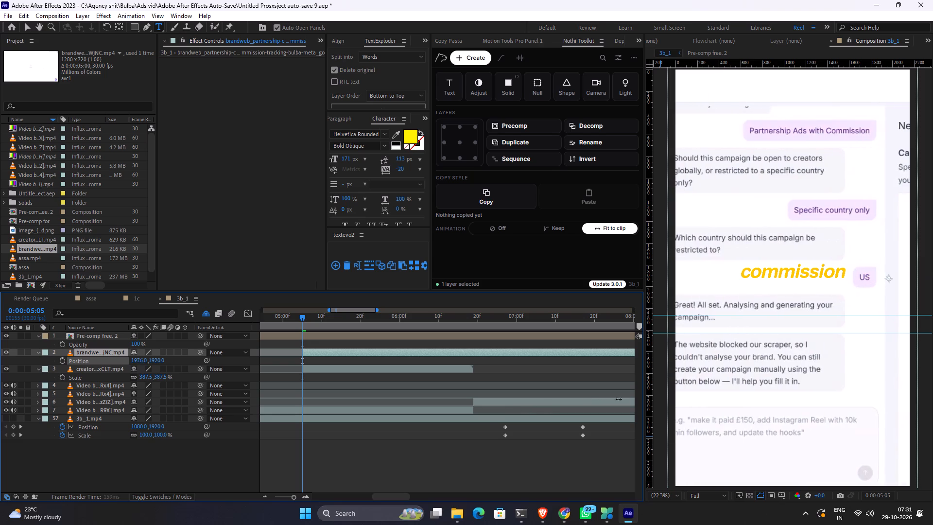
drag(619, 399, 570, 415)
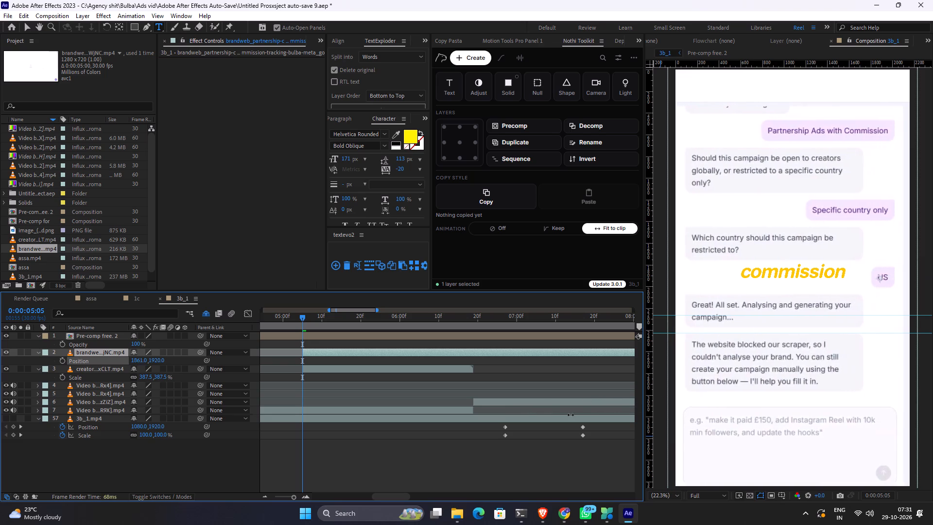
drag(570, 415, 642, 420)
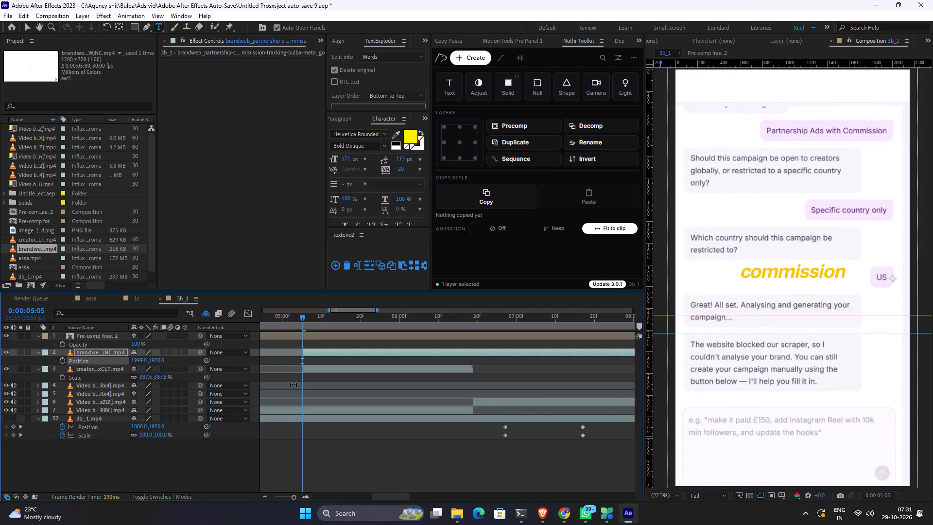
click(63, 362)
At 0:00:06:05, set the brandweb clip's position to -152, 1920 so the New Partnership Campaign form fills the frame.
drag(344, 324, 351, 324)
drag(351, 324, 417, 328)
drag(142, 361, 138, 361)
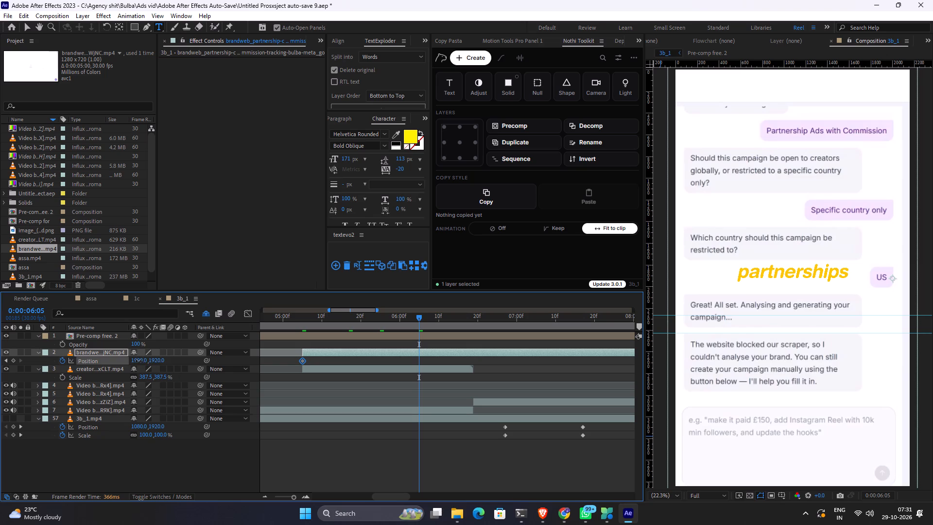
drag(138, 361, 0, 349)
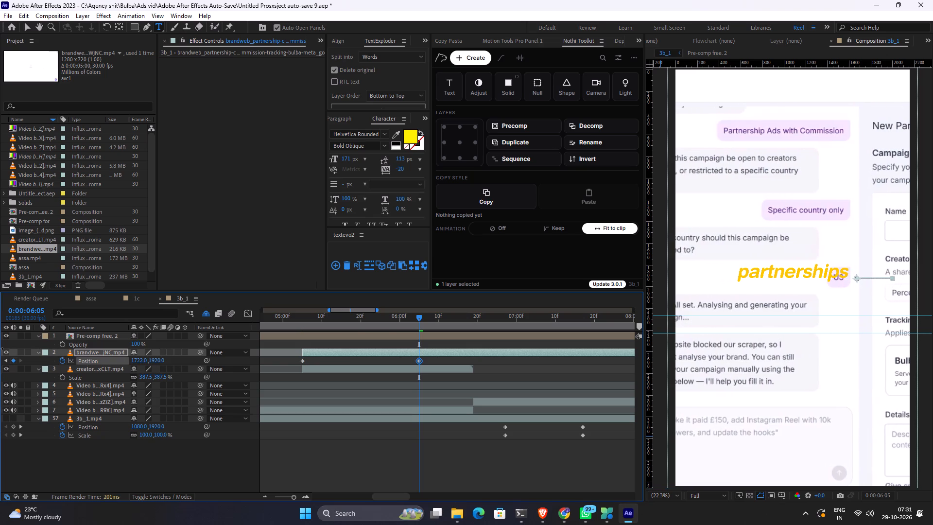
drag(0, 349, 0, 340)
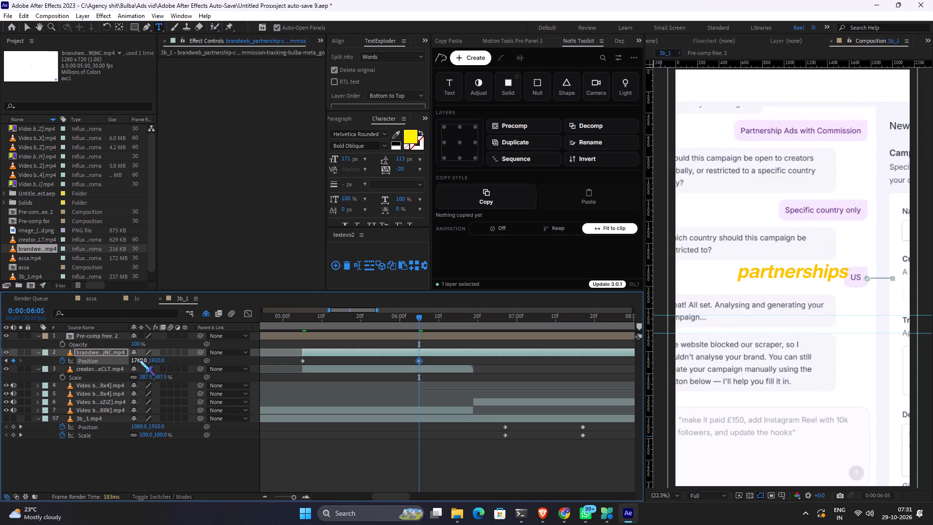
drag(139, 360, 0, 363)
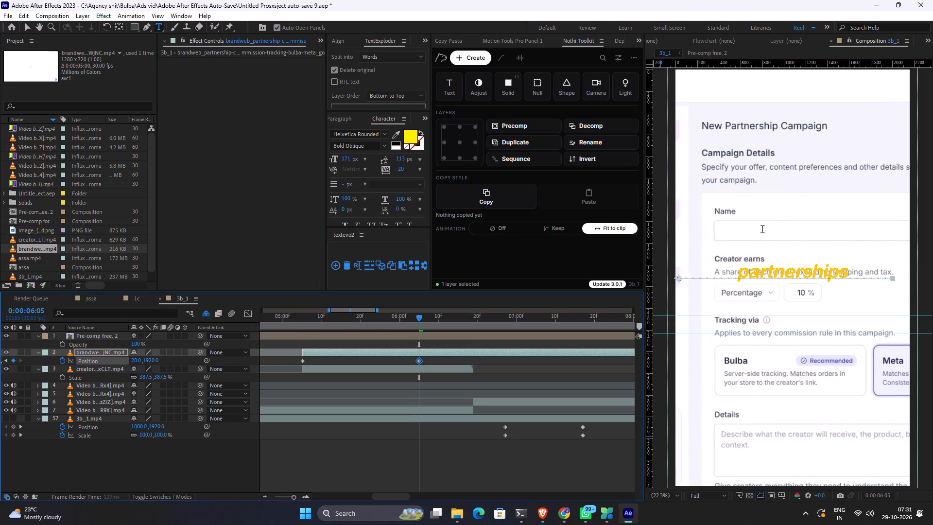
drag(0, 363, 0, 370)
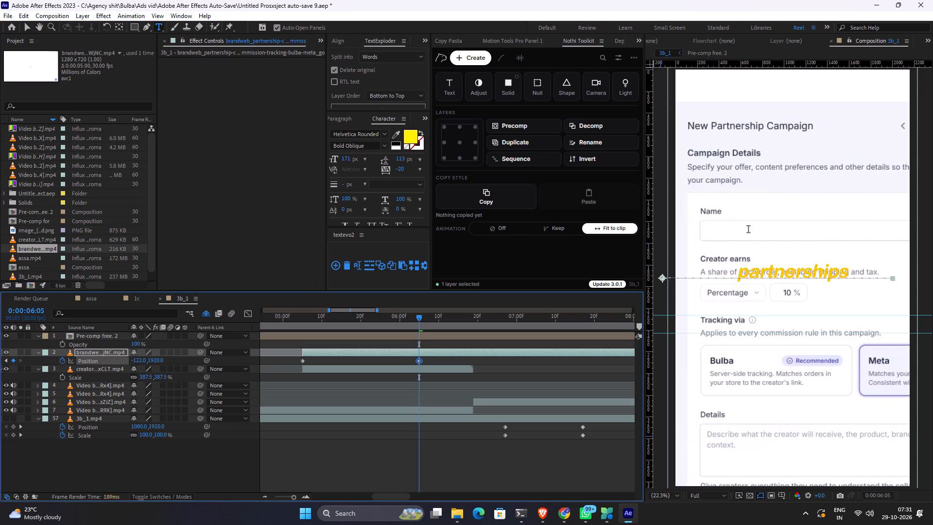
drag(0, 370, 0, 371)
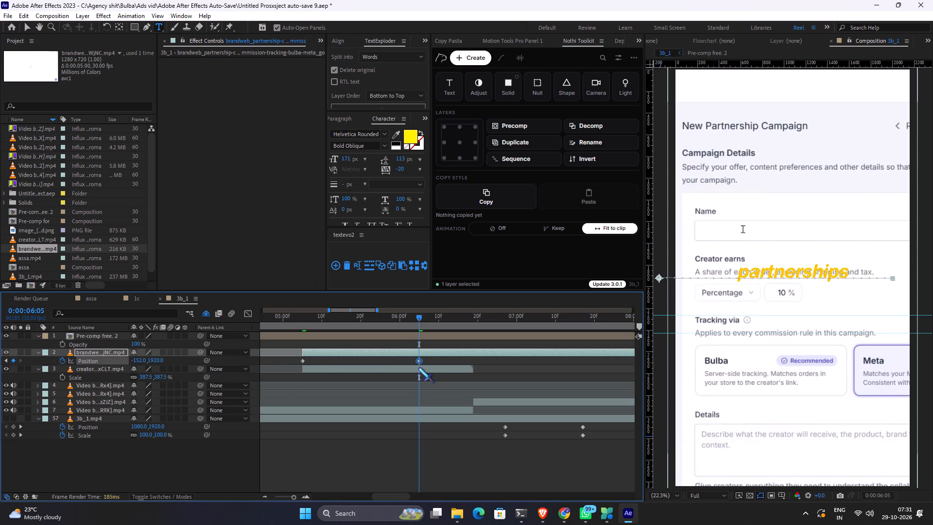
Move the brandweb clip's second position keyframe to 0:00:07:04 and play back the slower pan.
drag(417, 360, 471, 364)
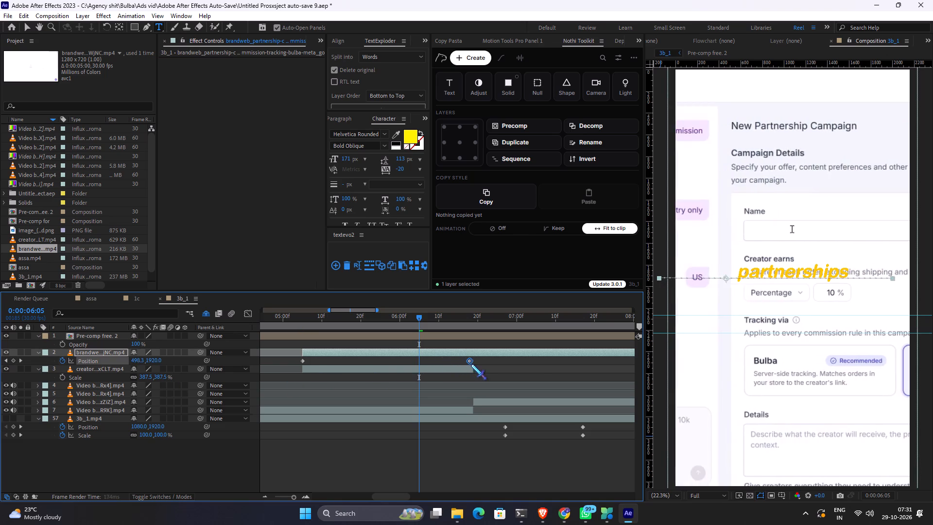
drag(471, 364, 533, 360)
drag(313, 324, 258, 332)
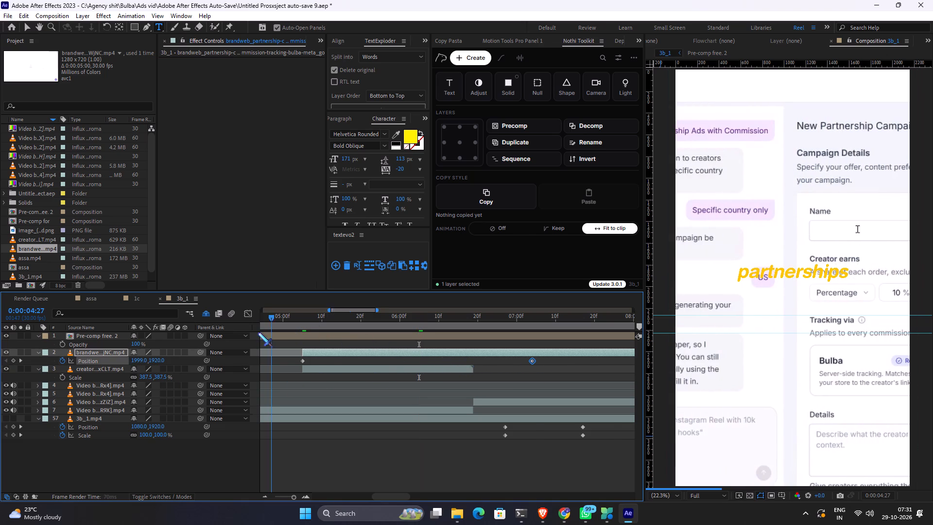
key(space)
alt+scroll(362, 407, down, 2)
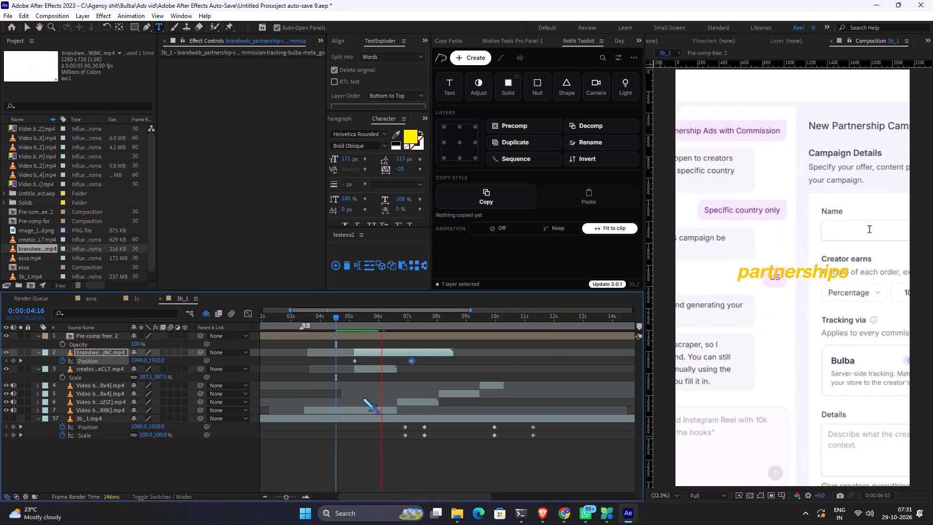
click(344, 320)
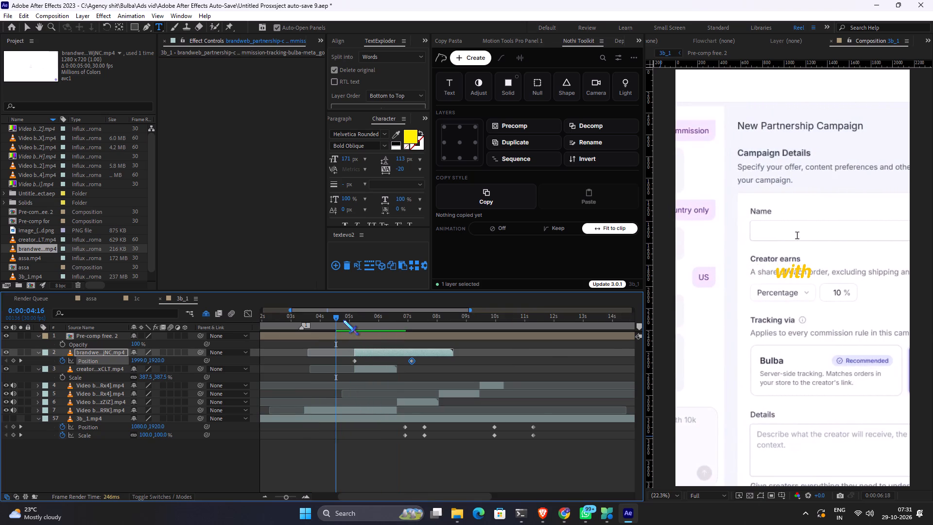
key(space)
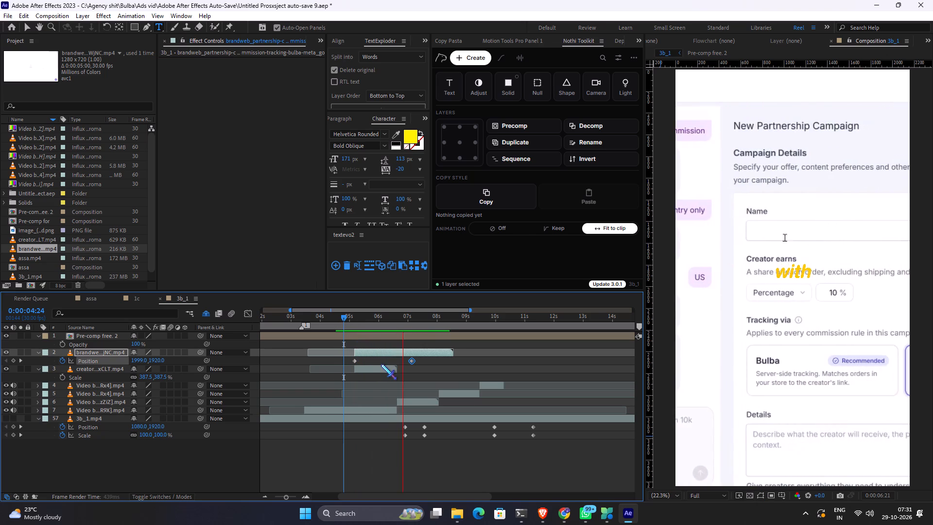
key(space)
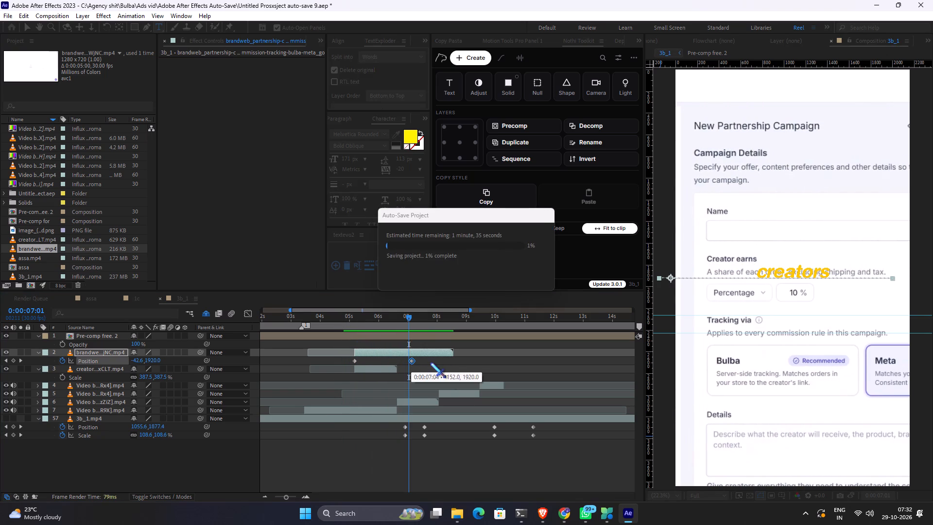
Apply Easy Ease to both brandweb position keyframes and reshape the speed graph to peak early with a long slowdown into the end keyframe.
drag(431, 363, 358, 359)
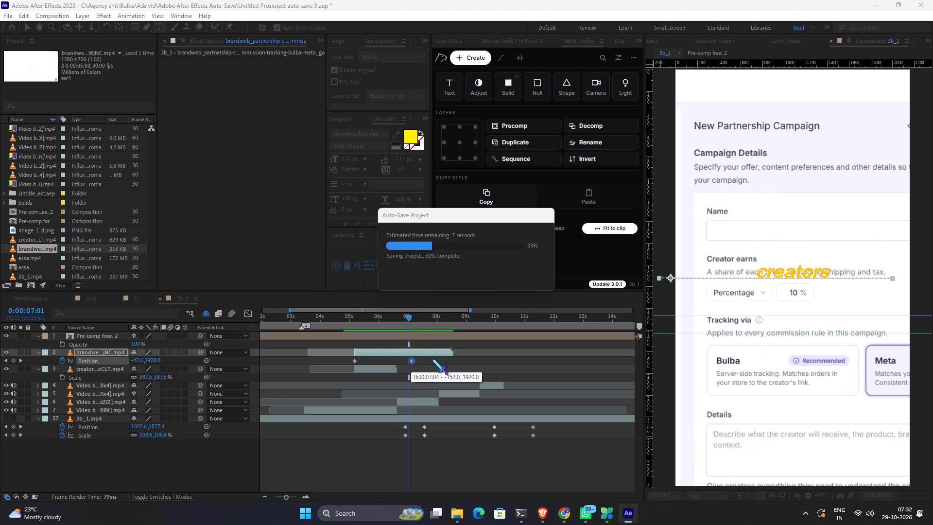
drag(429, 359, 334, 360)
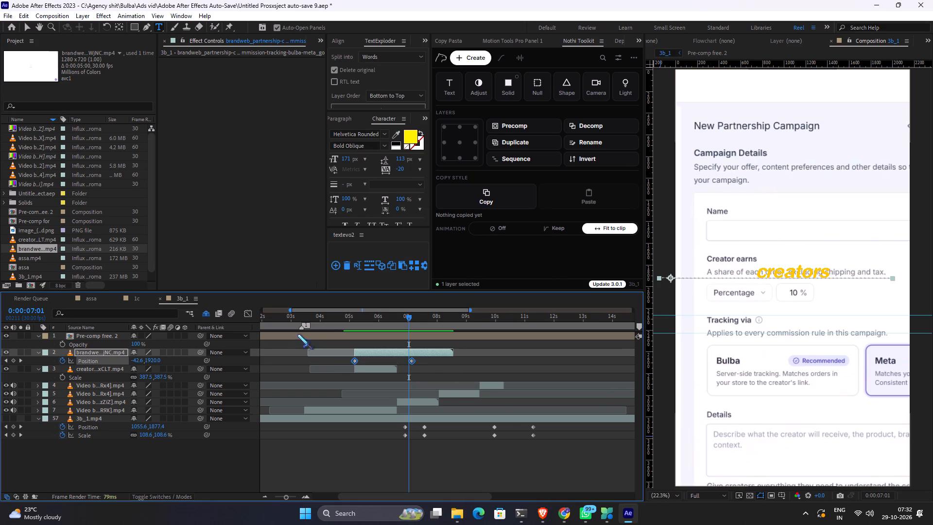
key(F9)
click(242, 315)
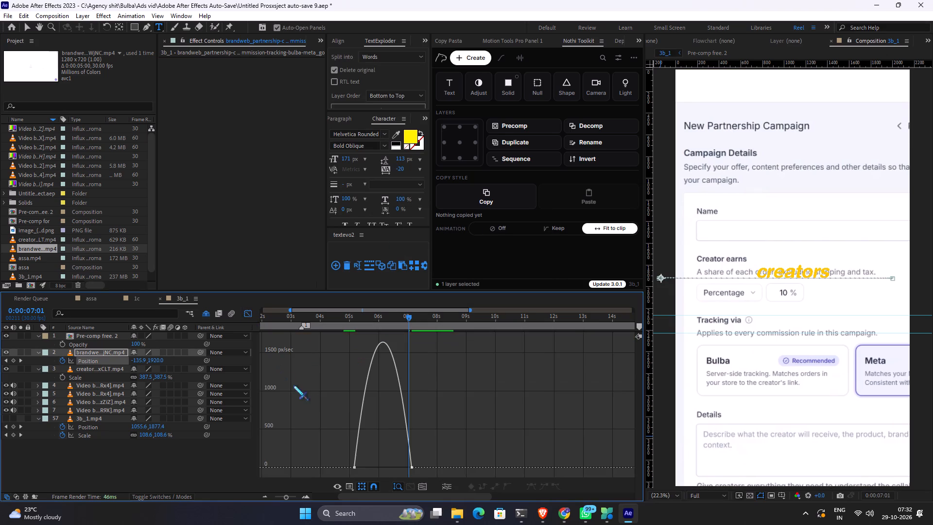
alt+scroll(330, 401, up, 1)
drag(508, 438, 423, 472)
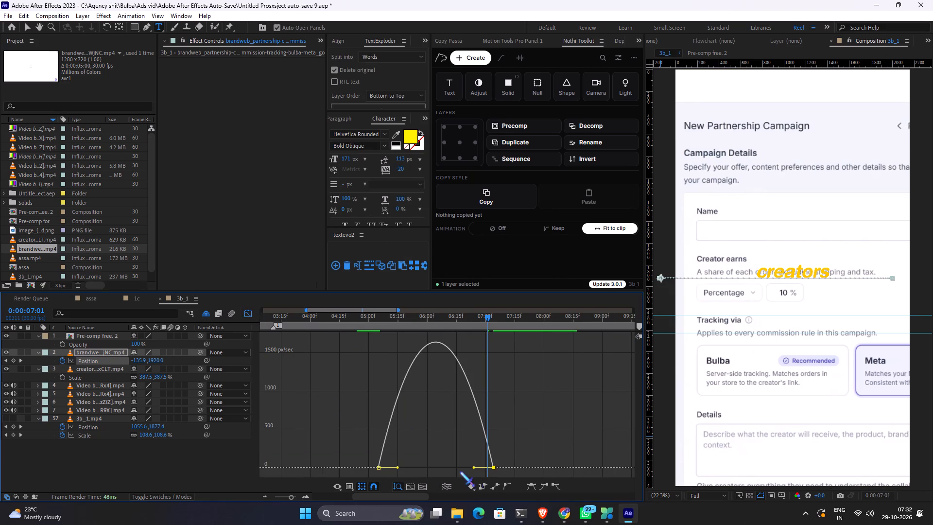
drag(472, 468, 390, 463)
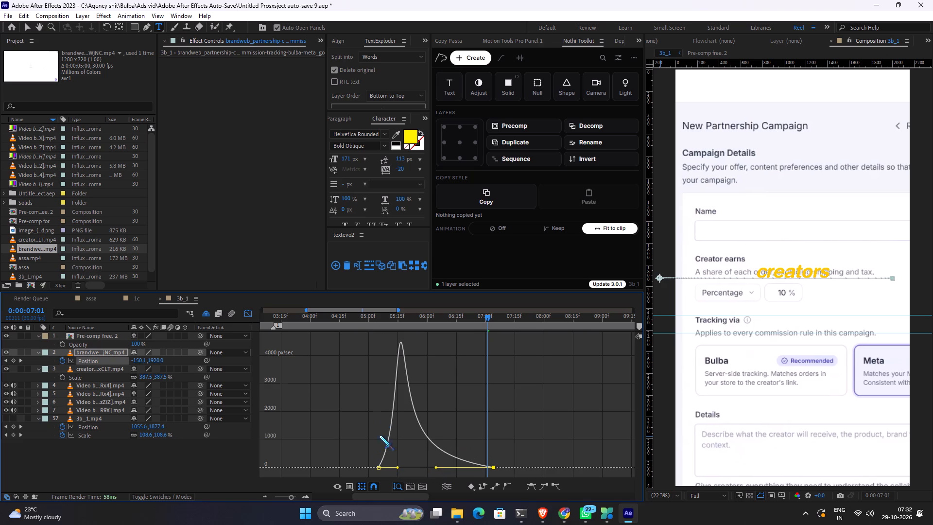
Return the preview resolution to Quarter, play back the eased pan from before the brandweb clip, and close the graph editor.
drag(384, 327, 360, 329)
click(706, 499)
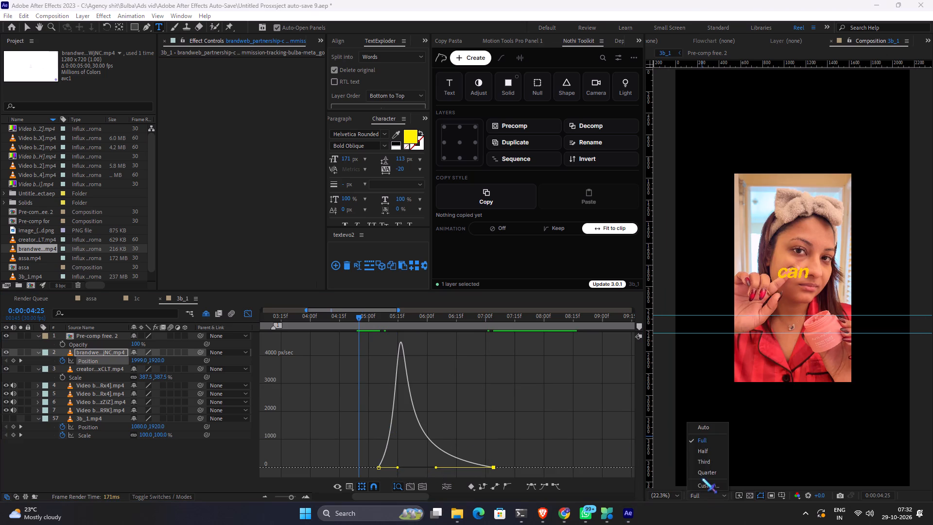
click(699, 473)
key(space)
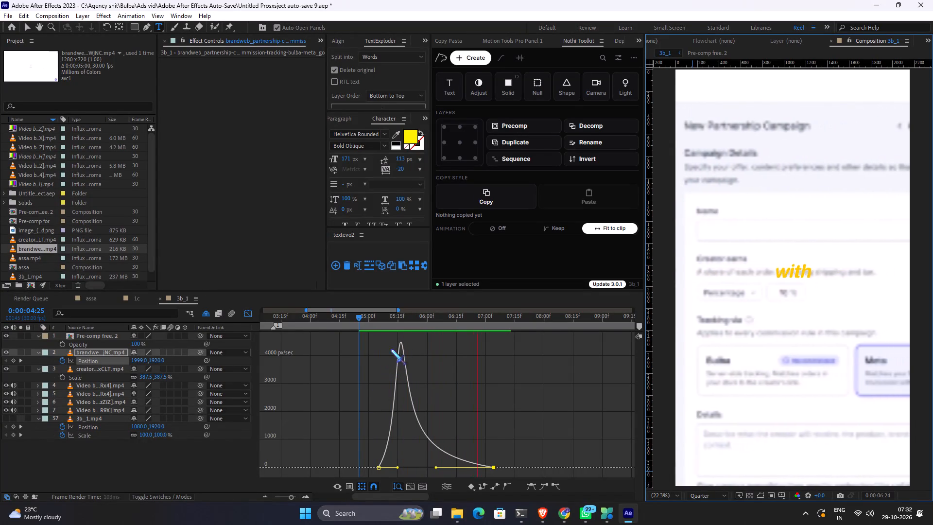
key(space)
click(248, 307)
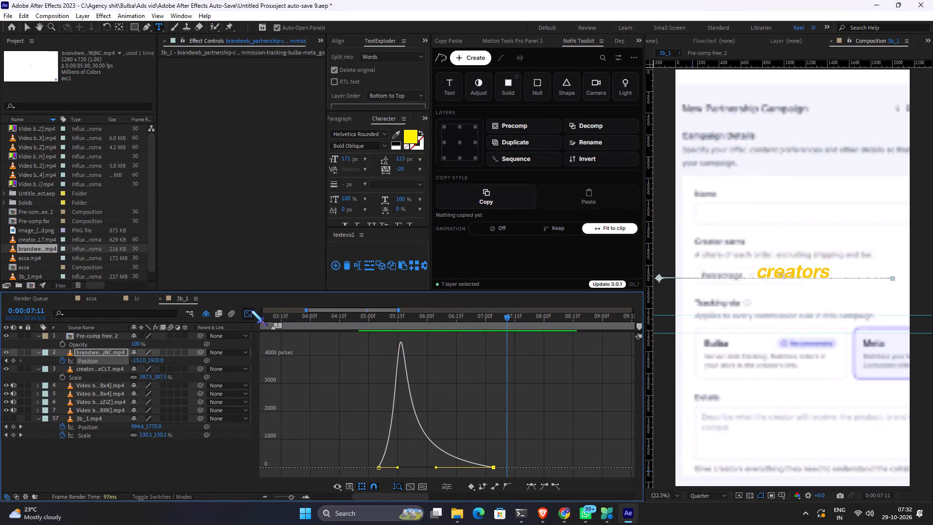
click(251, 310)
drag(398, 315, 335, 317)
key(space)
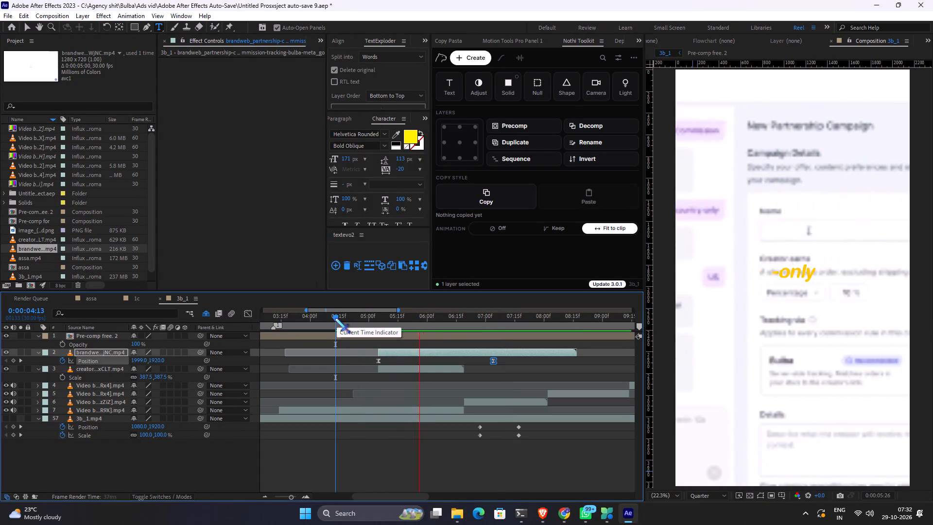
key(space)
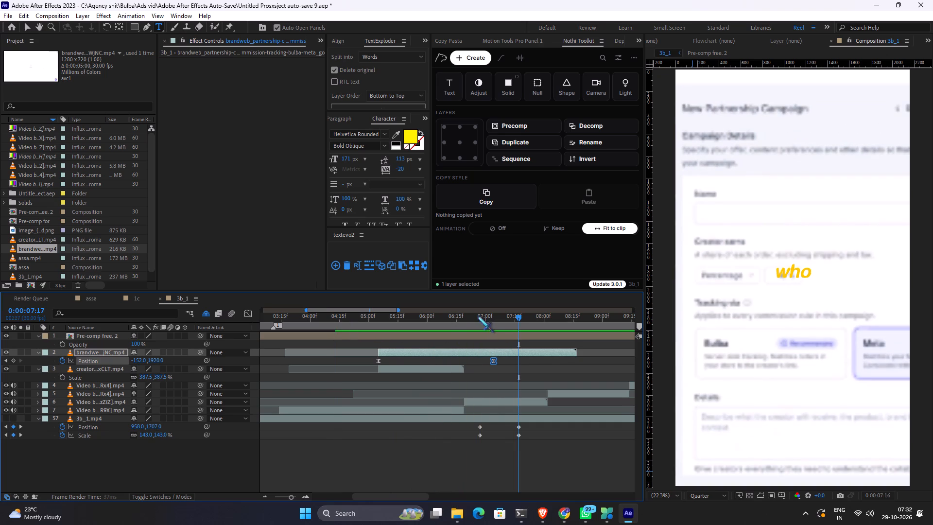
Split the brandweb clip at its end position keyframe, 0:00:07:04, delete the remainder, and play back the cut from 0:00:06:04.
click(489, 316)
click(490, 316)
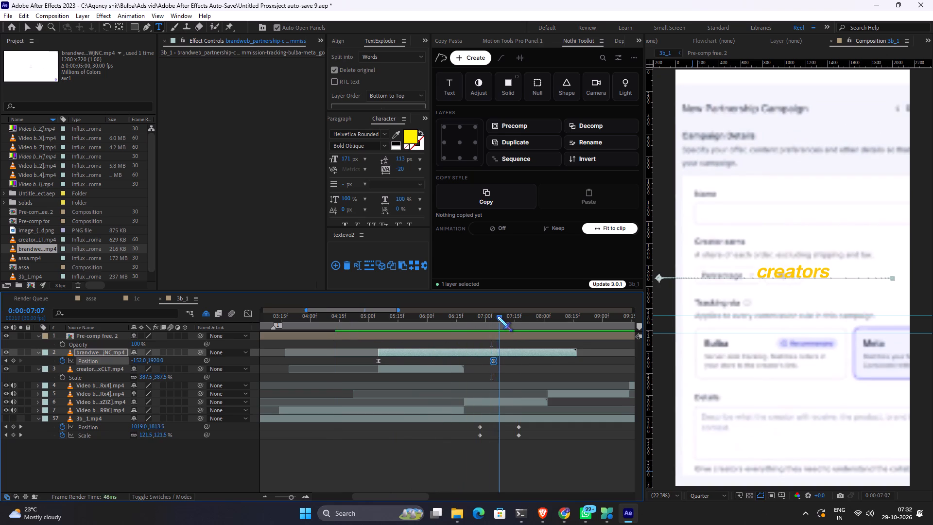
click(493, 315)
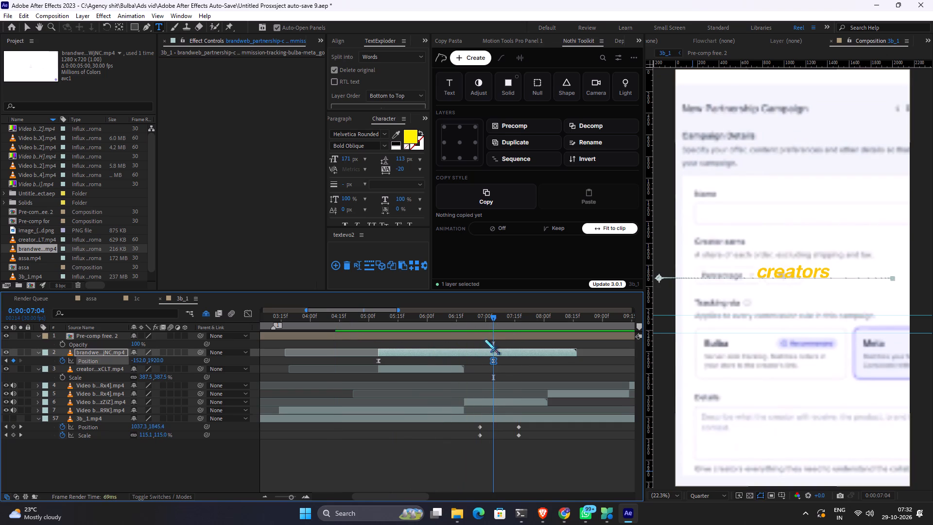
key(ctrl+shift+d)
key(Delete)
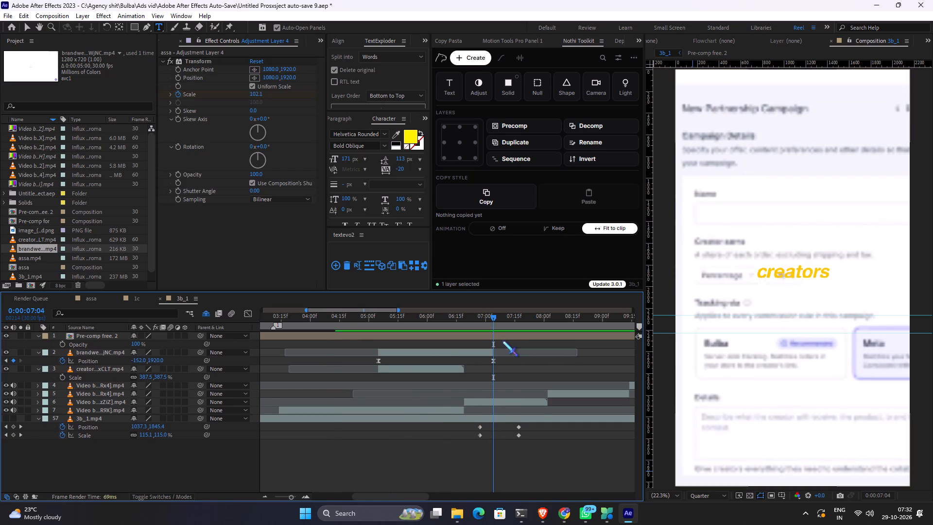
drag(464, 315, 449, 315)
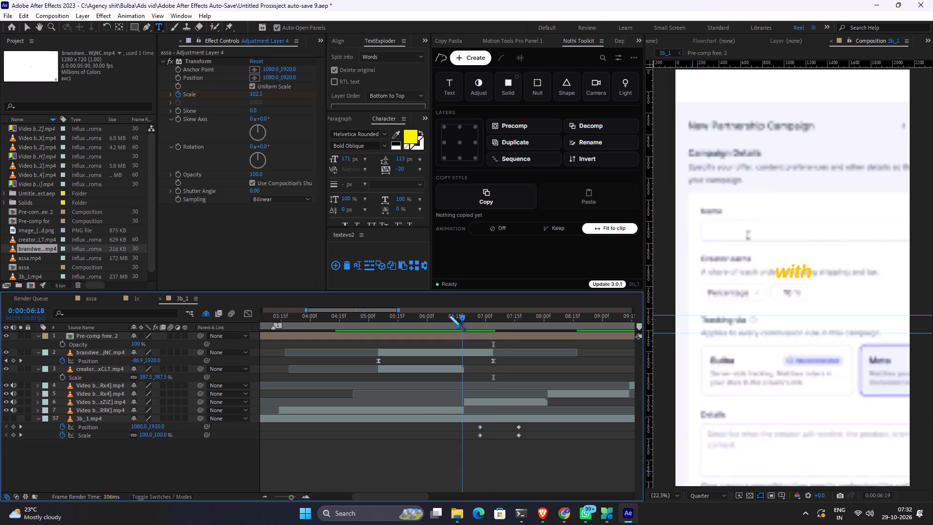
drag(449, 315, 435, 315)
key(space)
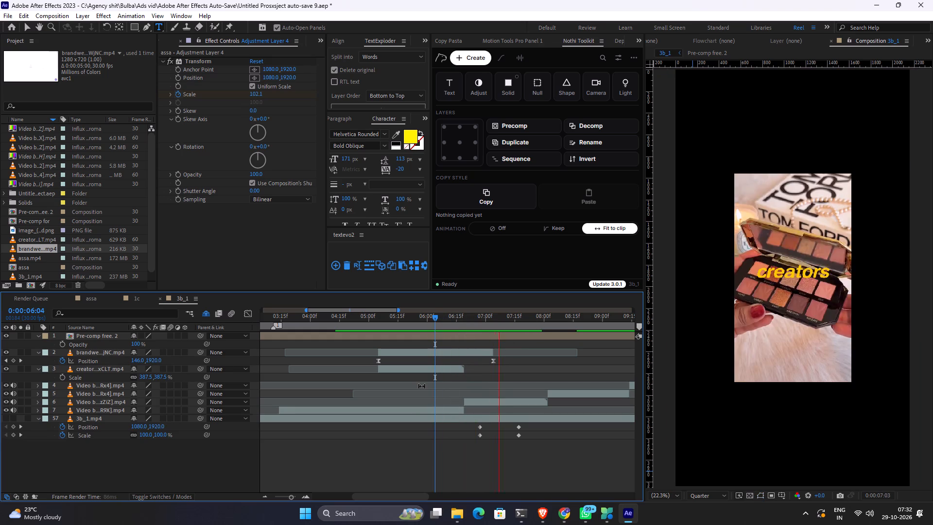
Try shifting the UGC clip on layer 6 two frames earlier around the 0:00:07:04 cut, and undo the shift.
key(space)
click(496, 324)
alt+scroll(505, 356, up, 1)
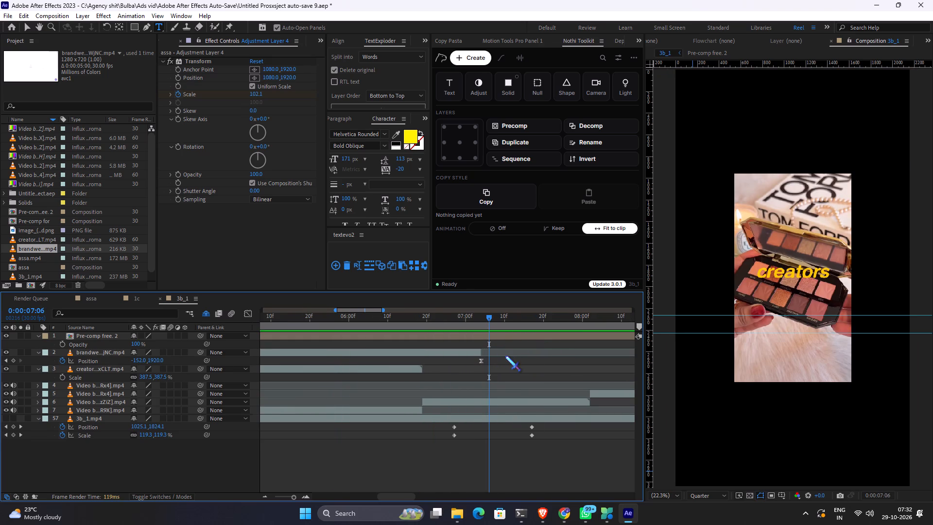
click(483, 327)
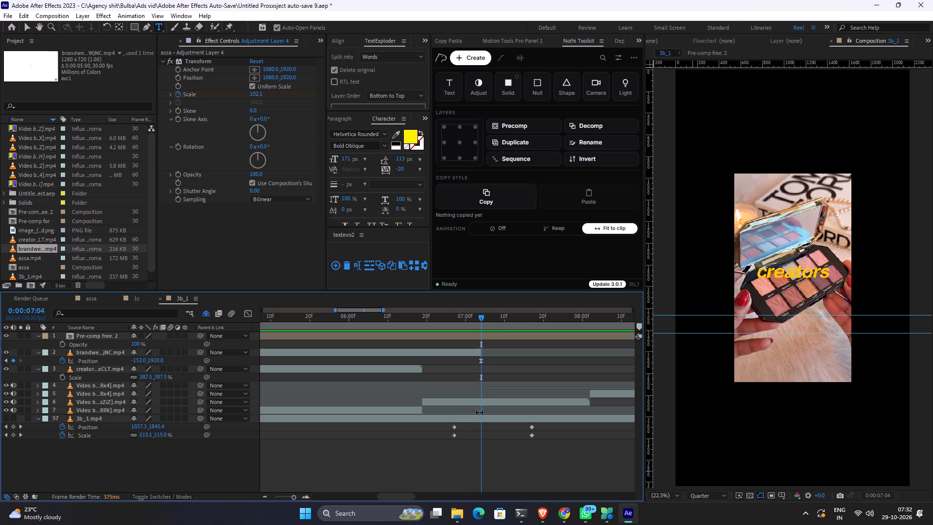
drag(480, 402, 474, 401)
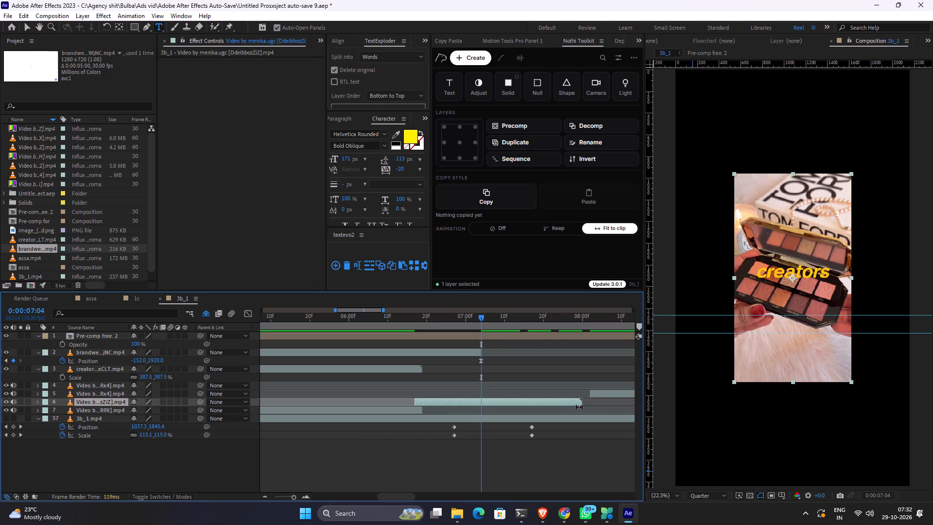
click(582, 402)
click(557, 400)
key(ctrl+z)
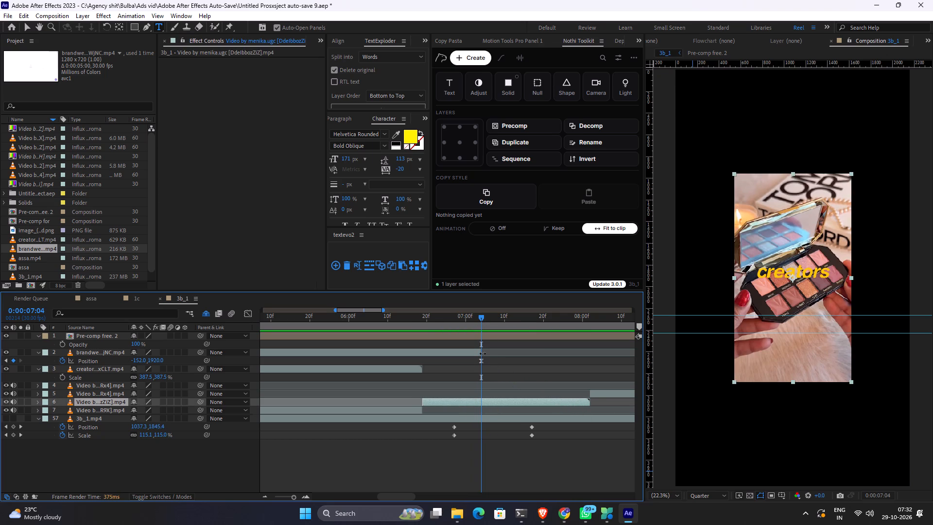
Extend the end of the brandweb partnership clip to 0:00:07:06 and play back the cut into the UGC clip.
drag(483, 353, 488, 353)
key(space)
key(space)
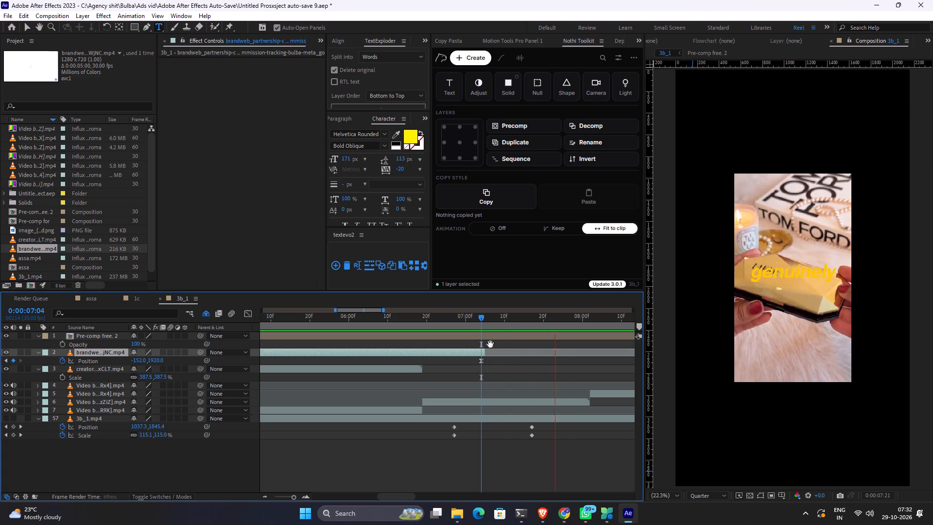
click(487, 326)
click(487, 319)
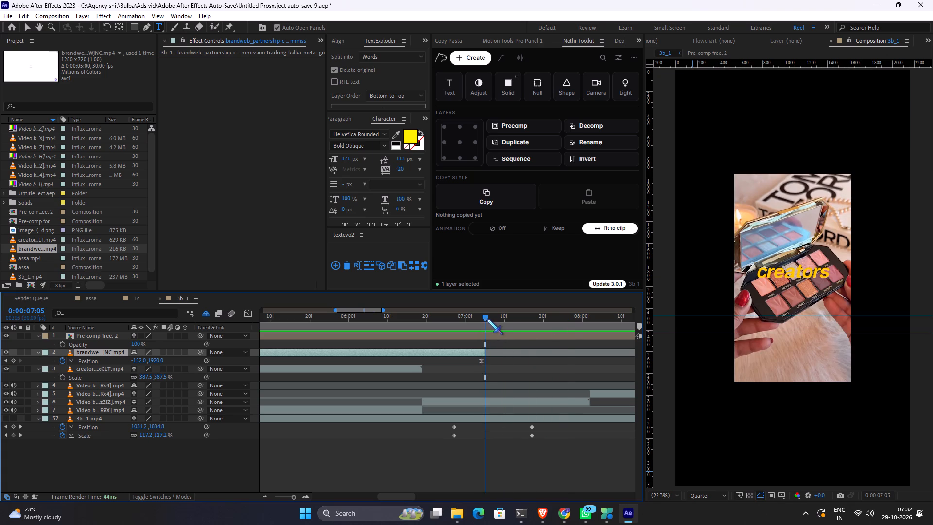
drag(487, 352, 493, 352)
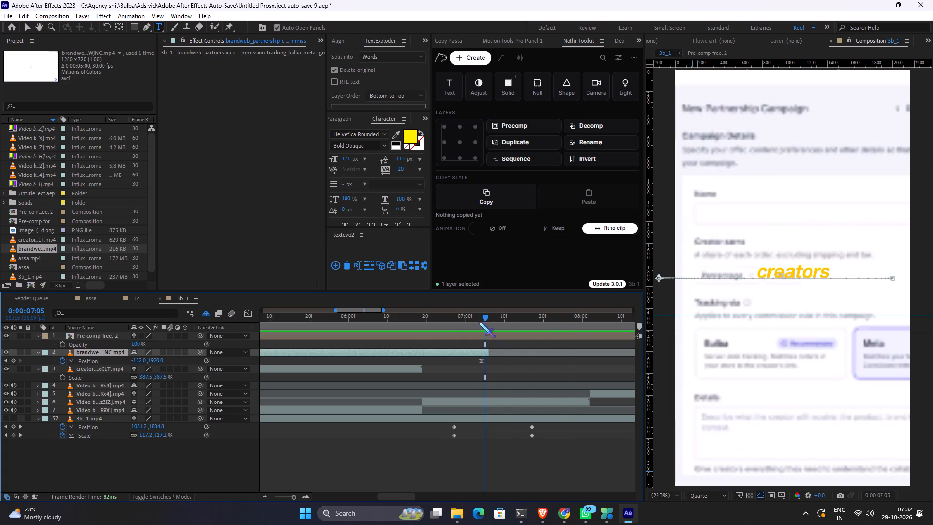
drag(475, 315, 455, 315)
key(space)
key(space)
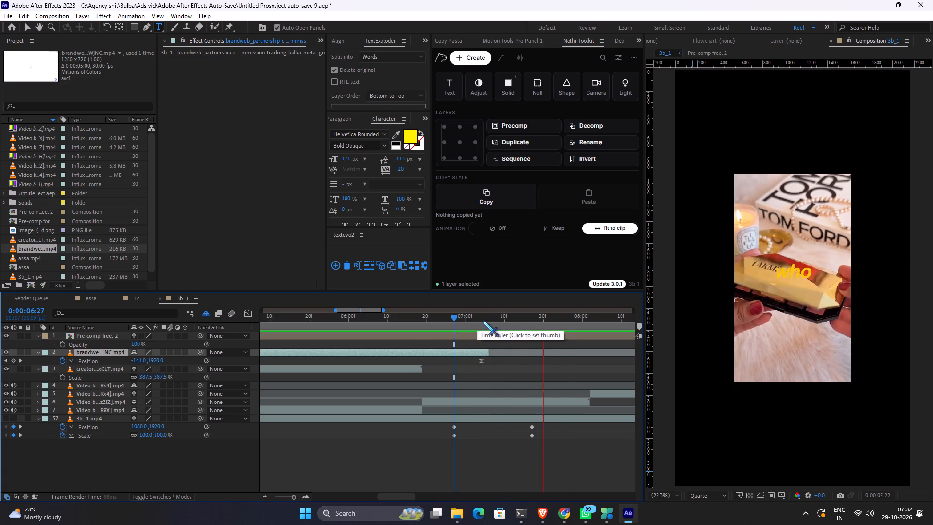
drag(479, 322, 483, 321)
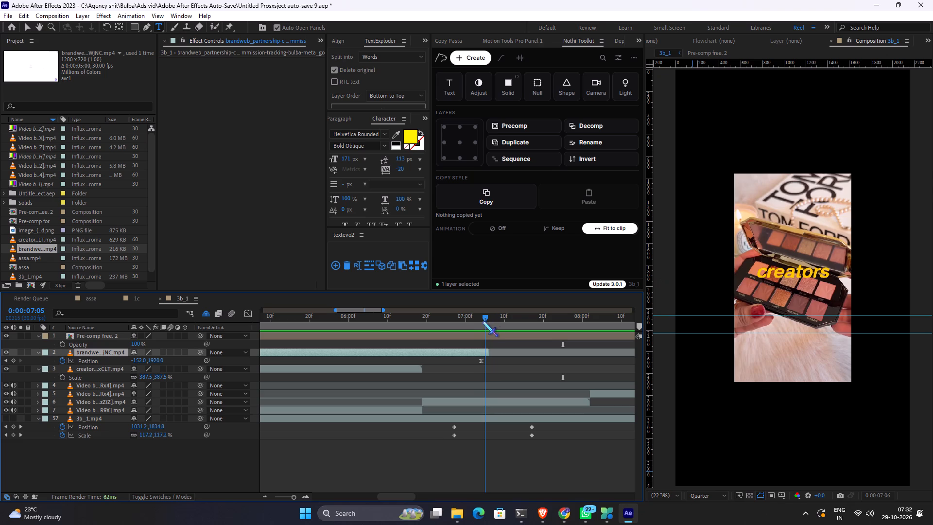
drag(483, 321, 495, 321)
key(space)
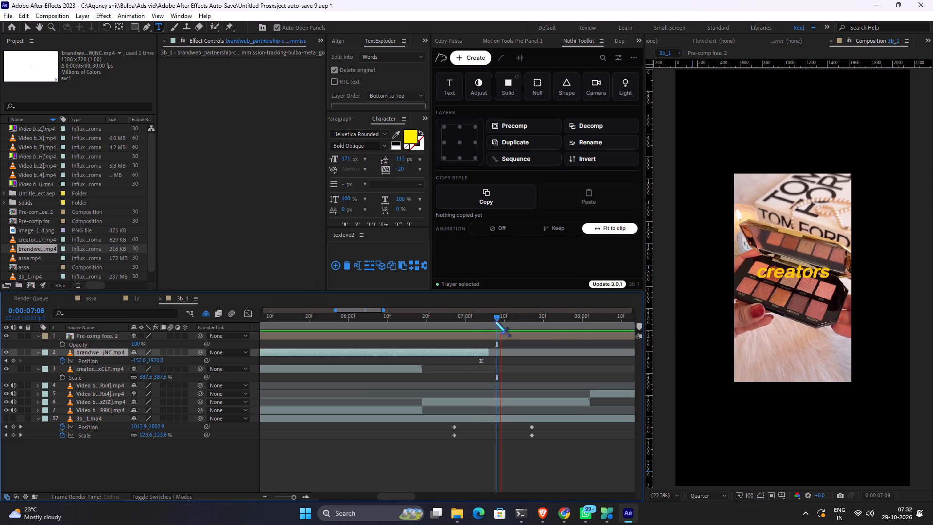
Play back the sequence from 0:00:07:08 to 0:00:10:24 to check where the B-roll coverage runs out.
alt+scroll(499, 360, down, 1)
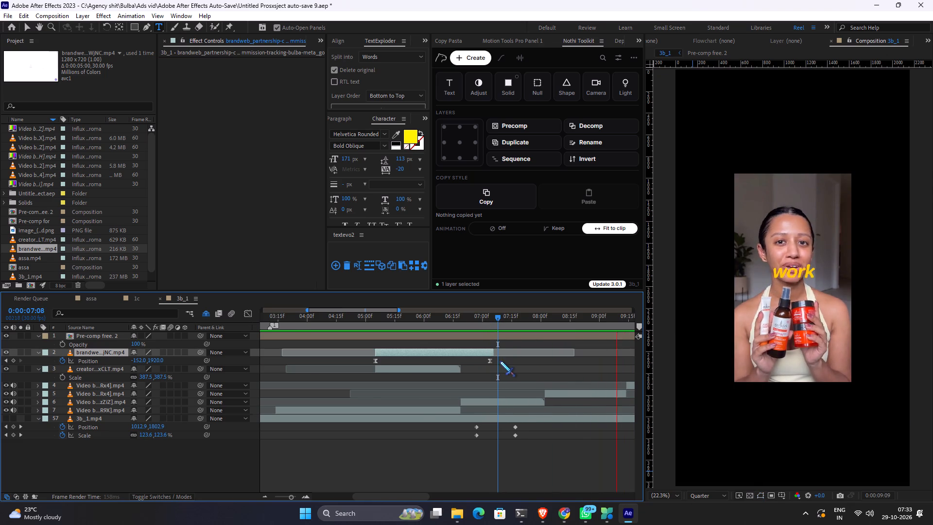
key(space)
scroll(541, 373, down, 2)
key(space)
key(space)
key(space)
key(space)
key(space)
key(space)
drag(555, 369, 553, 369)
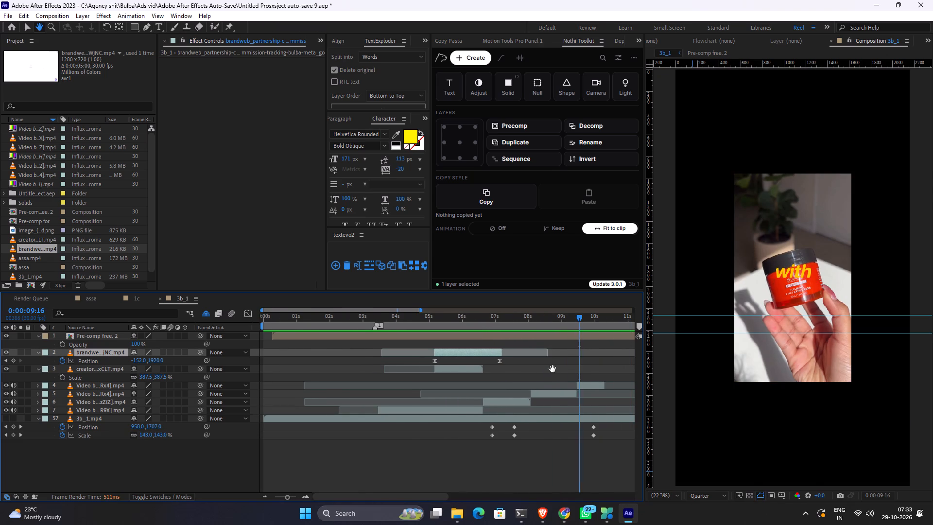
drag(553, 369, 465, 371)
key(space)
key(space)
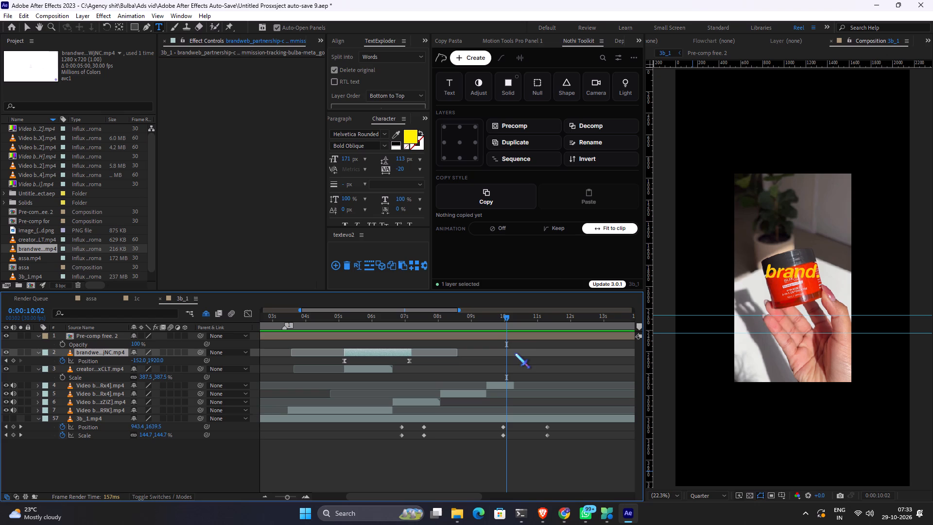
key(space)
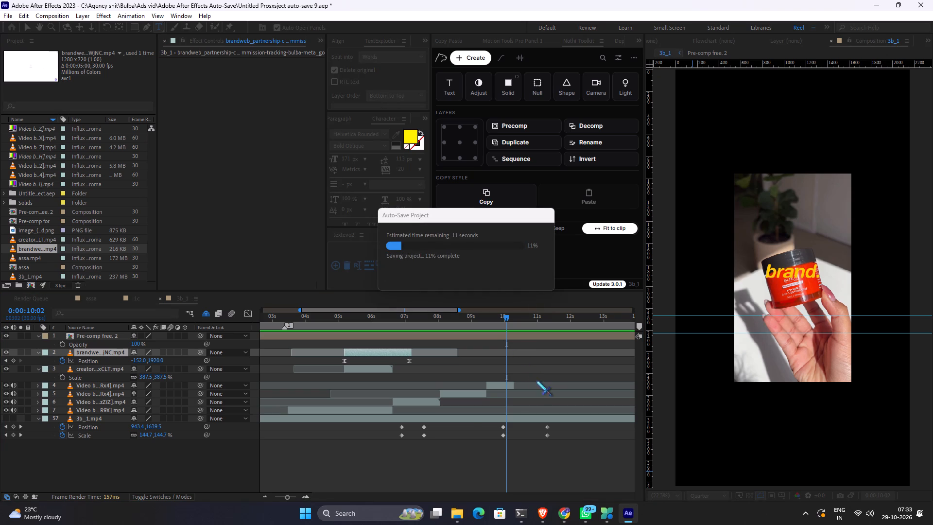
click(531, 377)
key(space)
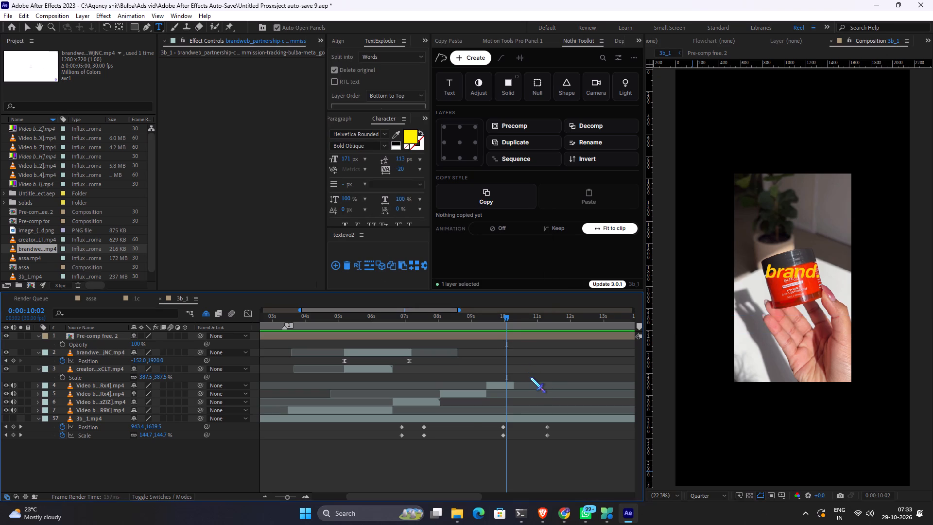
key(space)
Switch to Chrome's Bulba B-Roll script page and download the brandweb_content-review clip suggested for "They create content, you run it as meta ads".
key(alt+Tab)
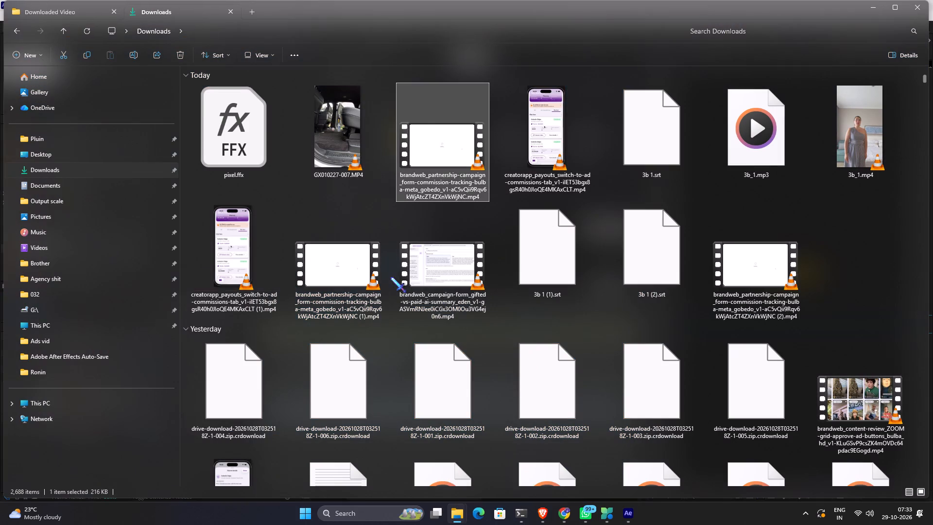
key(alt+Tab)
key(alt+Tab)
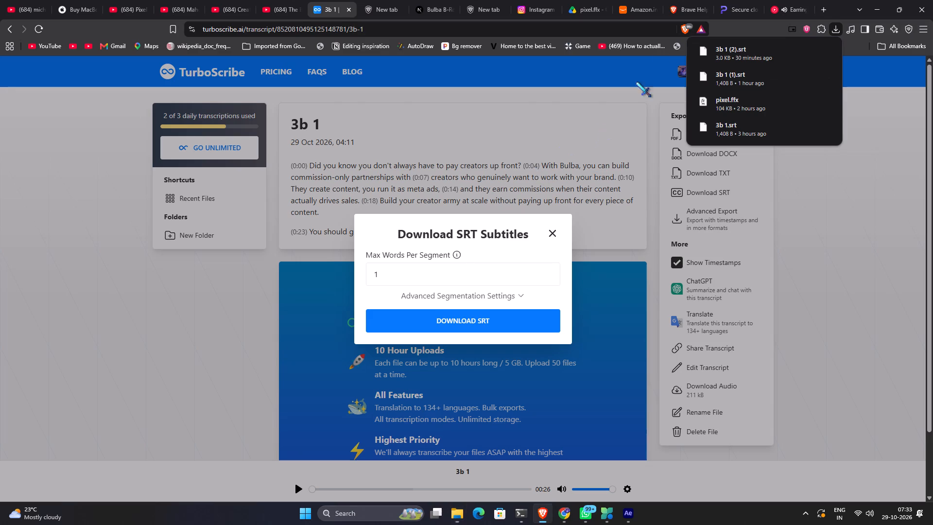
click(570, 504)
scroll(313, 291, down, 1)
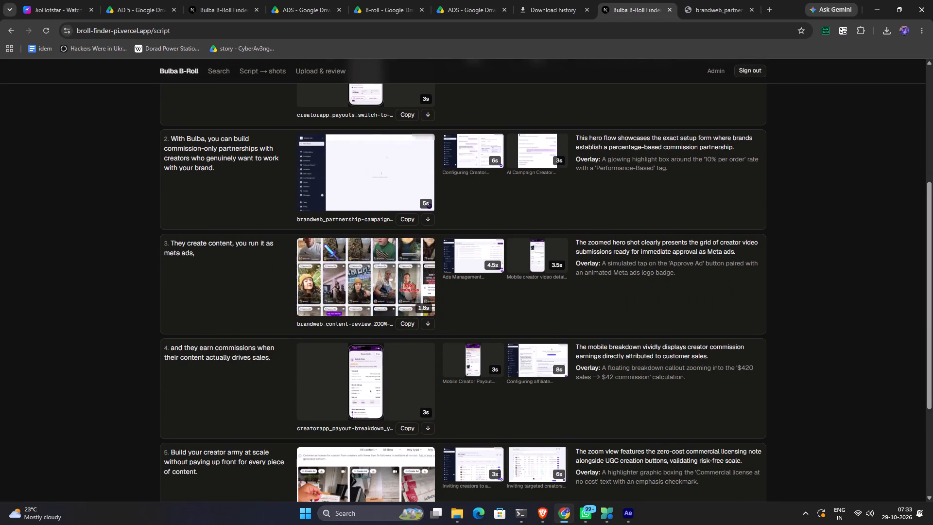
click(427, 324)
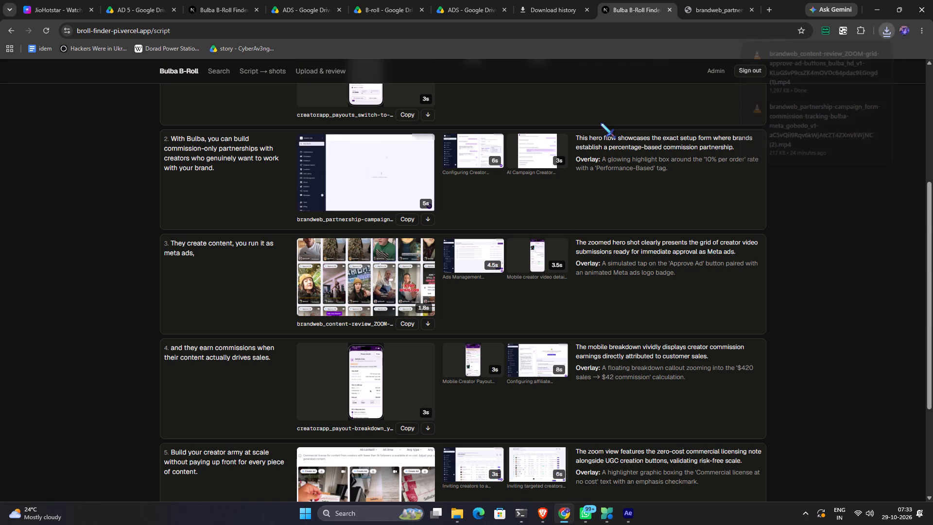
Import the downloaded brandweb_content-review clip from Chrome into the After Effects project.
drag(806, 53, 502, 280)
key(alt+Tab)
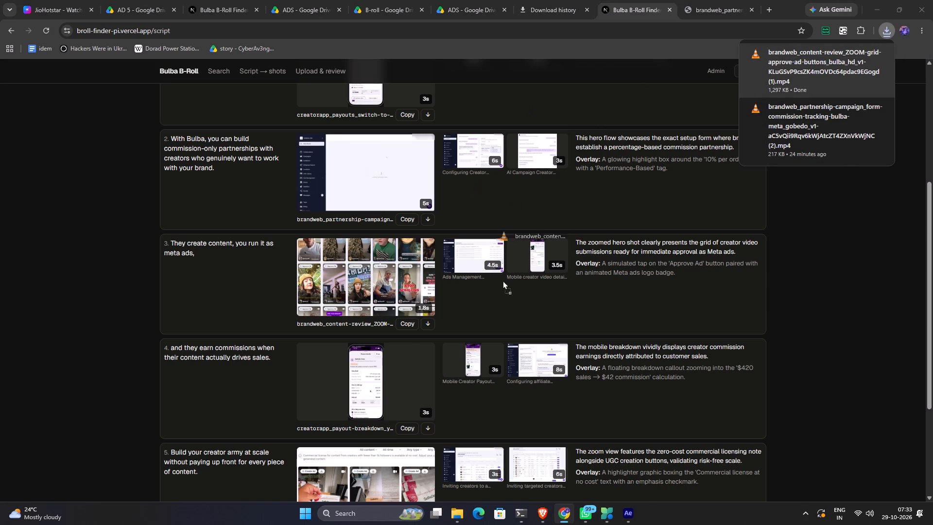
drag(502, 280, 518, 398)
key(alt+Tab)
key(alt+Tab)
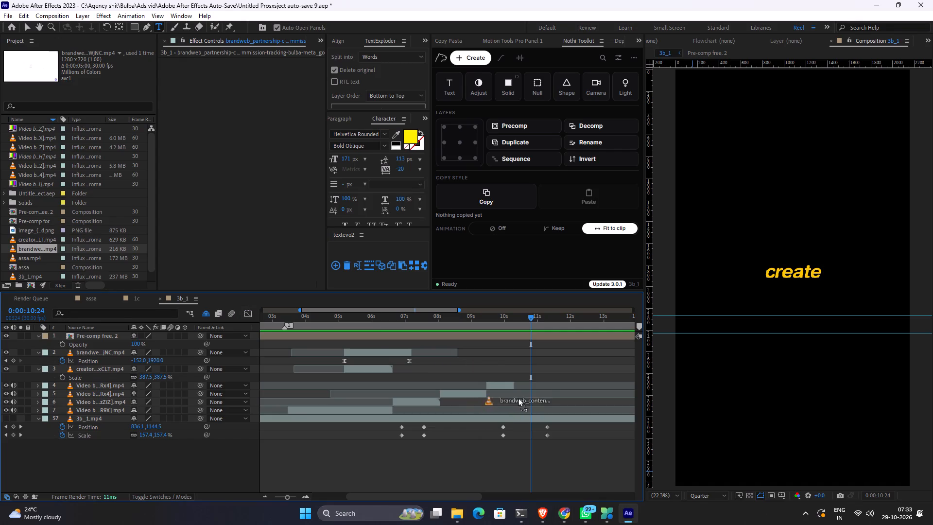
drag(518, 398, 29, 265)
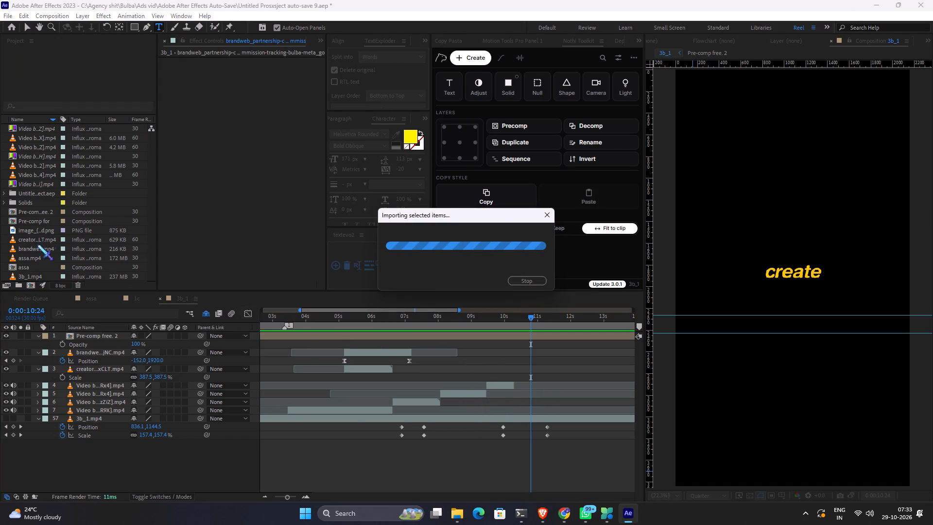
Place the brandweb content-review clip in the 3b_1 timeline below the creatorapp layer, starting at 0:00:10:09 where the last UGC clip ends.
drag(45, 255, 583, 370)
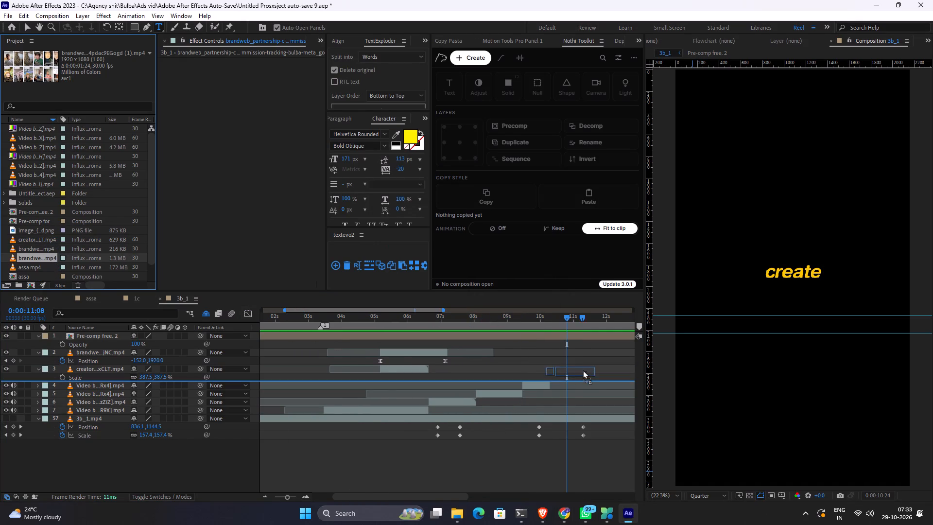
drag(583, 370, 551, 372)
alt+scroll(560, 378, up, 2)
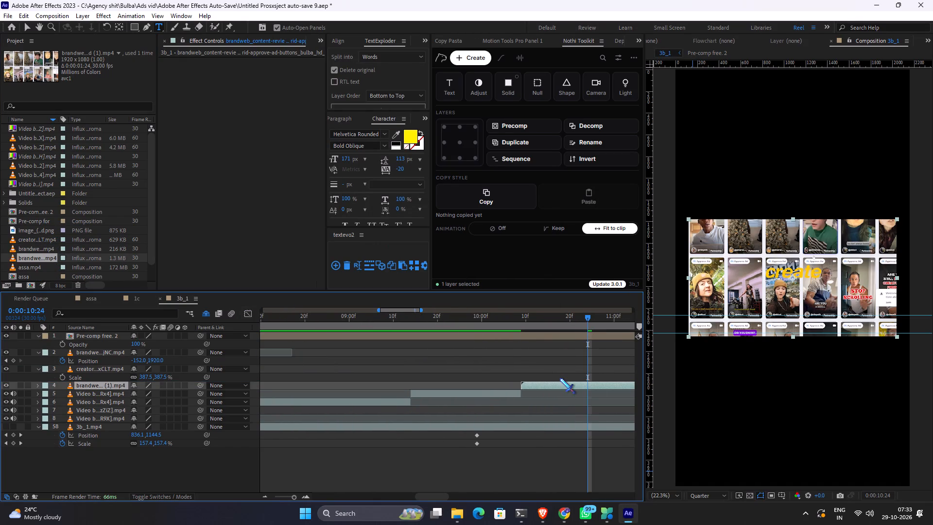
alt+scroll(570, 368, down, 1)
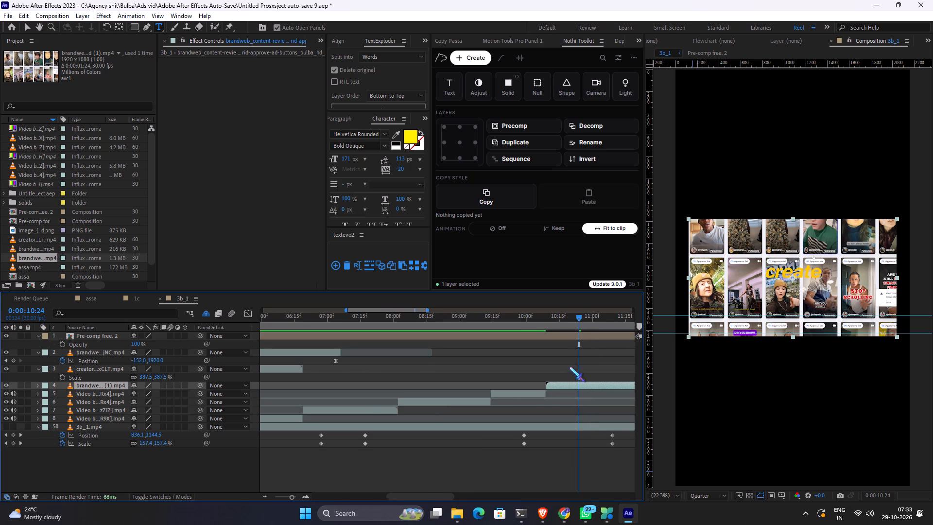
Play back the new content-review clip against the captions, including its entry from 0:00:09:28.
key(space)
key(space)
key(space)
key(space)
key(space)
drag(550, 357, 403, 349)
key(space)
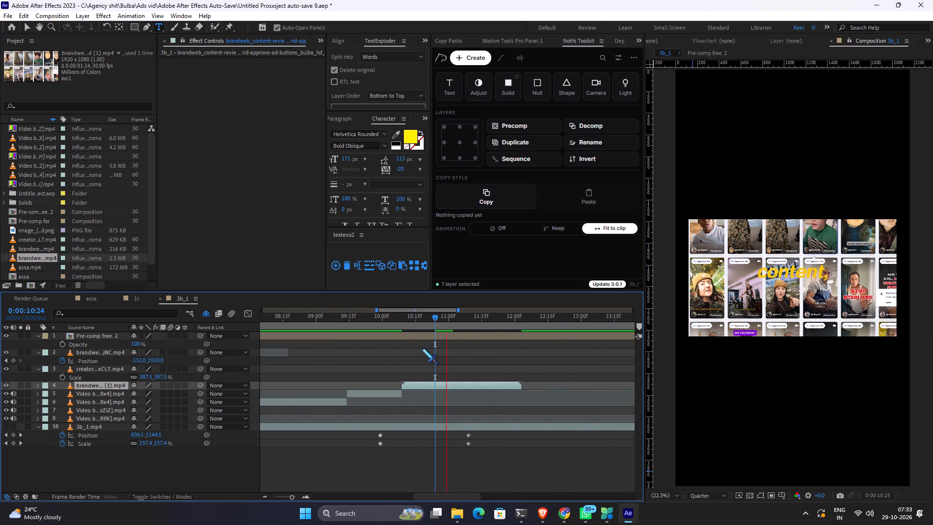
key(space)
key(space)
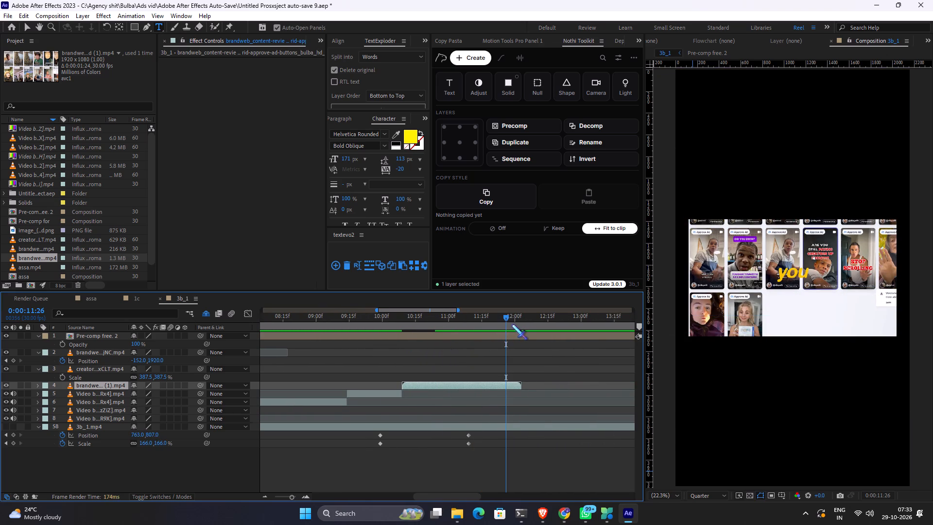
key(space)
drag(519, 324, 404, 327)
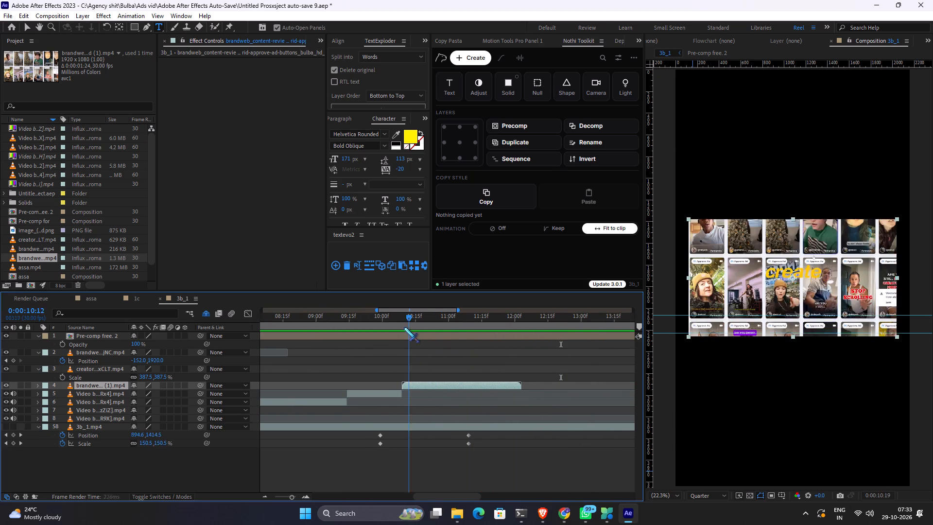
drag(404, 327, 378, 332)
key(space)
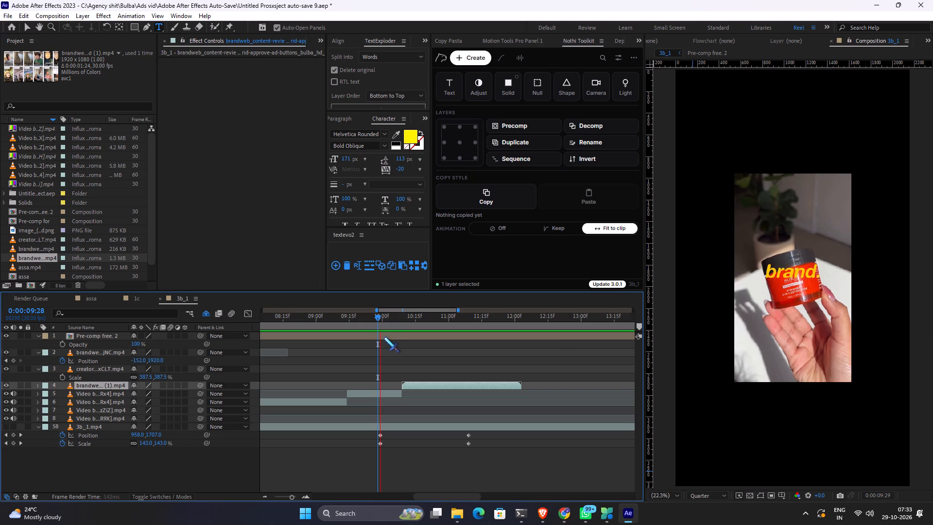
key(space)
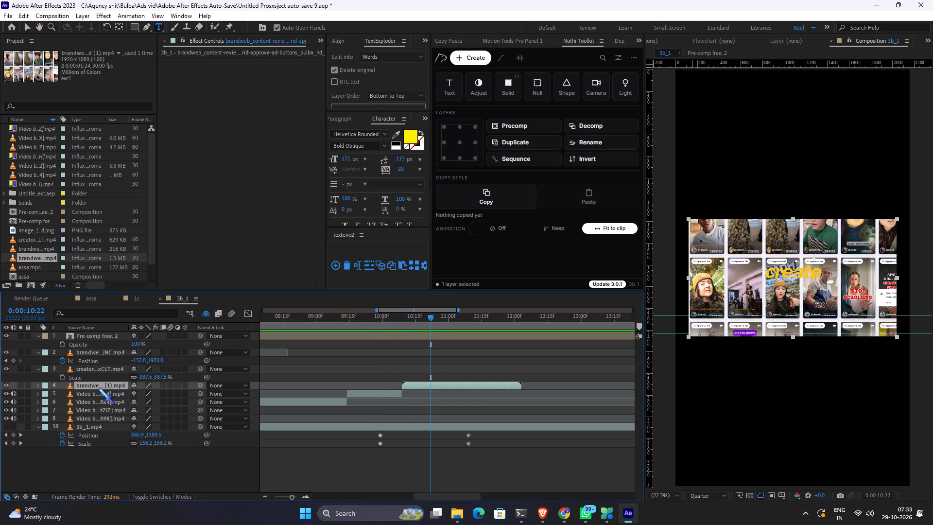
Scale the brandweb content-review clip to 358.1% to fill the vertical frame, and return to its first frame at 0:00:10:09.
key(s)
drag(145, 393, 172, 393)
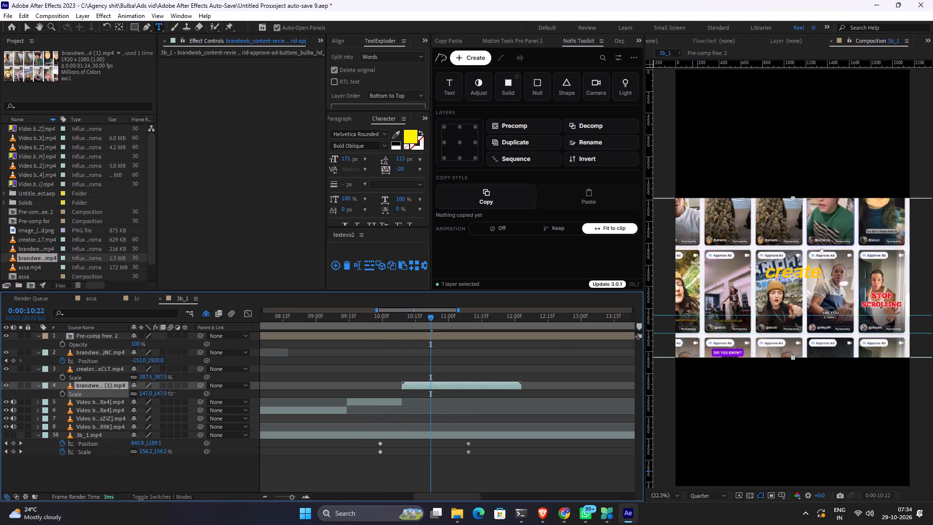
drag(172, 393, 279, 403)
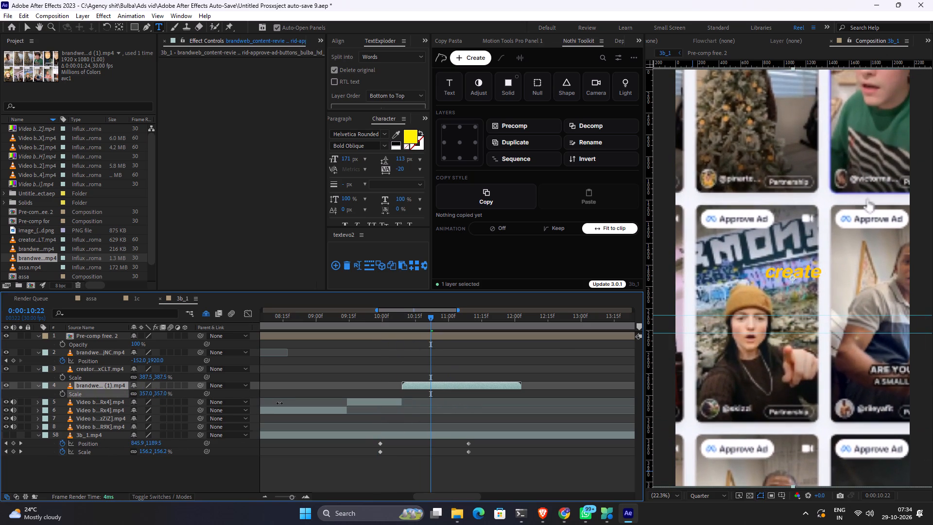
drag(279, 403, 285, 403)
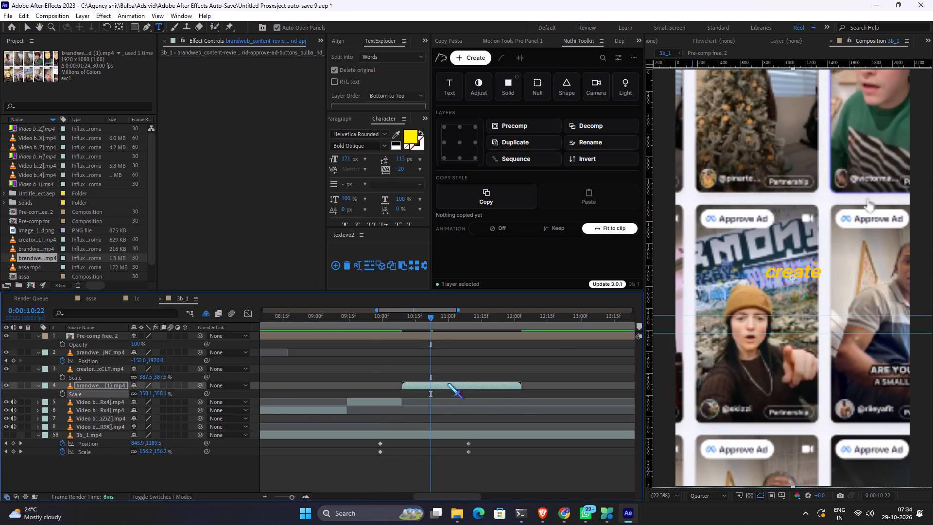
click(400, 318)
click(401, 318)
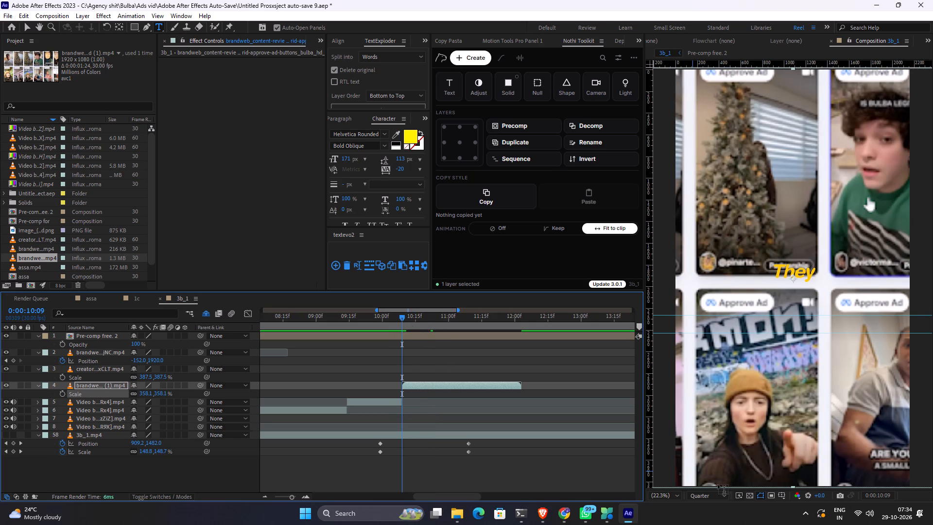
Set the 3b_1 composition preview resolution to Full.
click(696, 493)
click(708, 443)
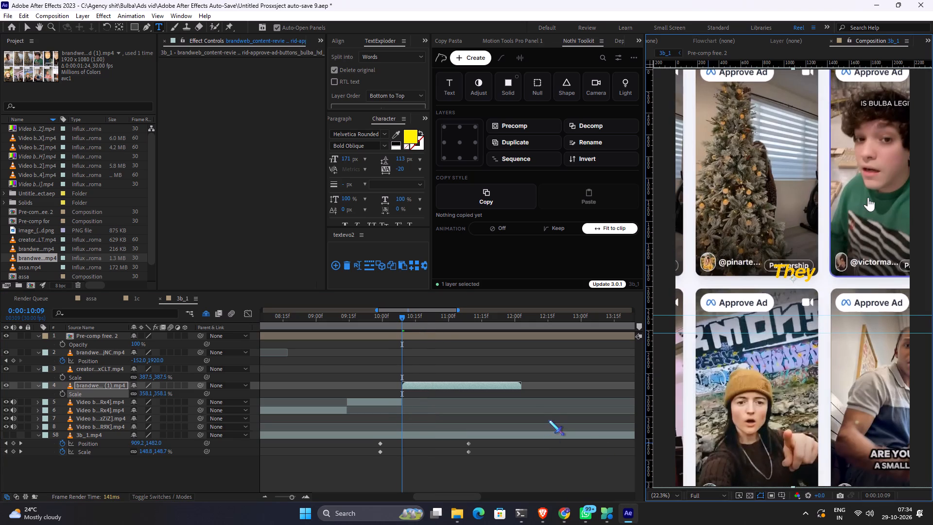
Add a starting Position keyframe to the brandweb content-review clip at 0:00:10:09, with the clip shifted to 3416, 1920.
key(p)
click(63, 393)
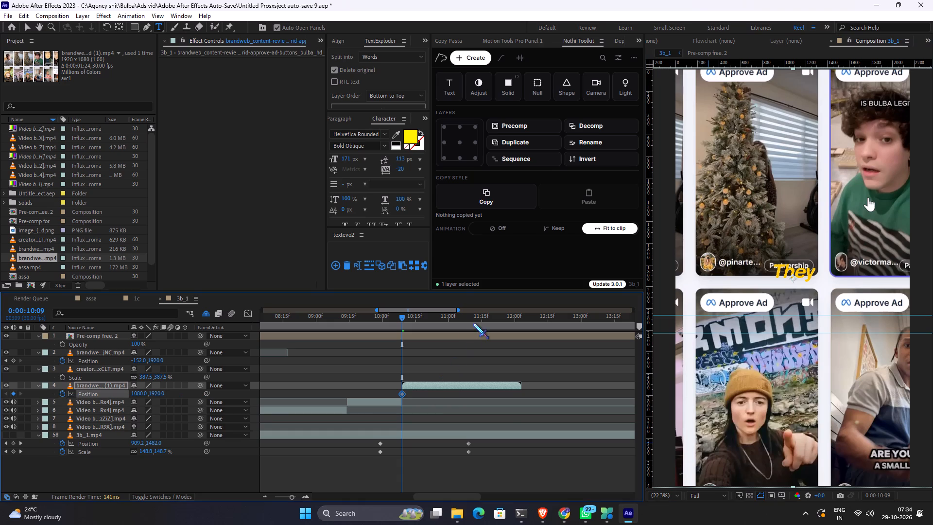
drag(483, 321, 420, 335)
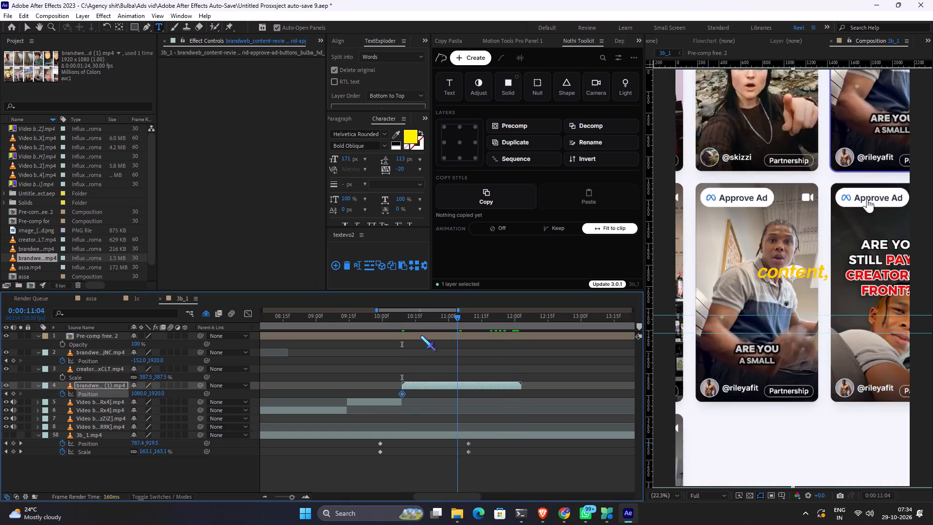
drag(420, 335, 401, 335)
drag(143, 394, 11, 388)
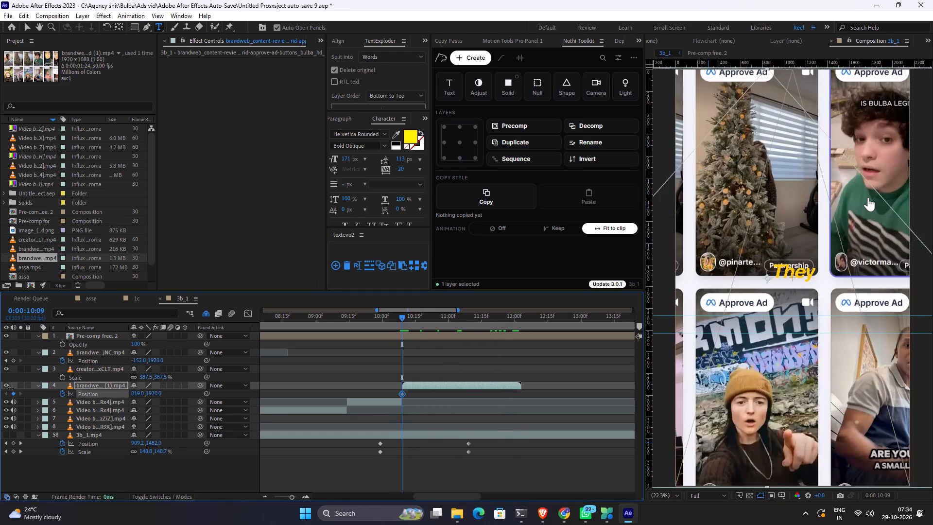
drag(11, 388, 932, 393)
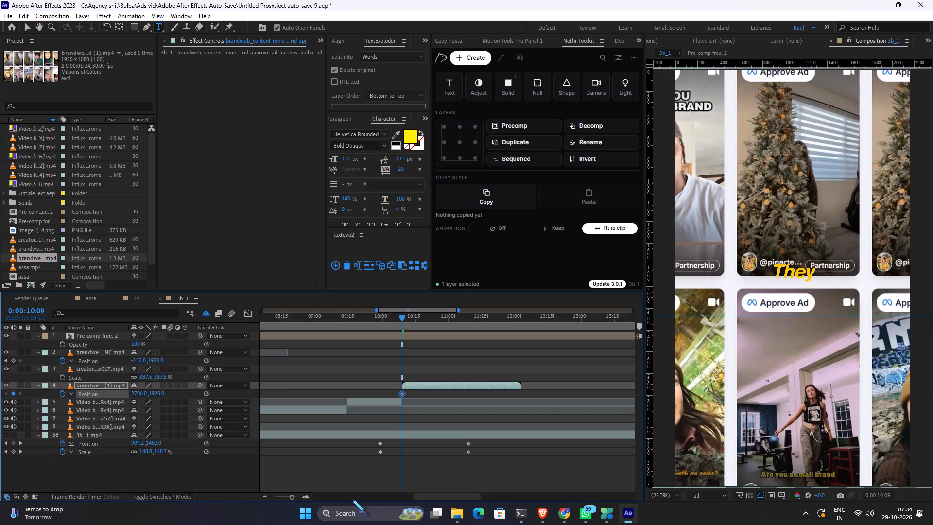
drag(138, 395, 142, 395)
drag(142, 395, 170, 401)
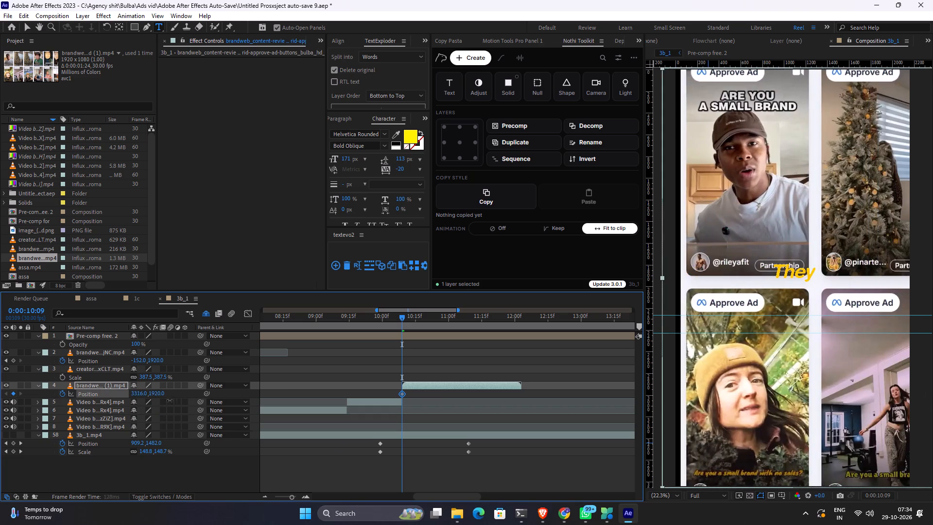
drag(170, 401, 178, 399)
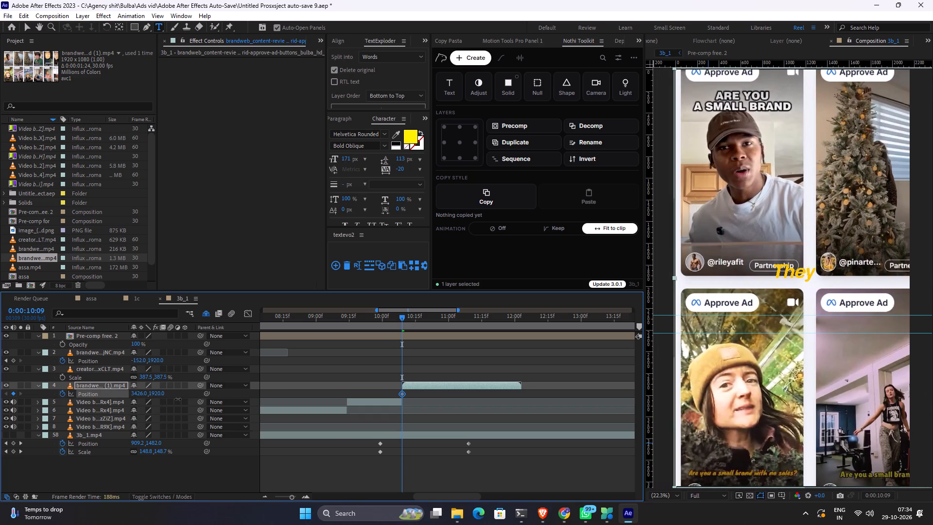
drag(178, 399, 177, 399)
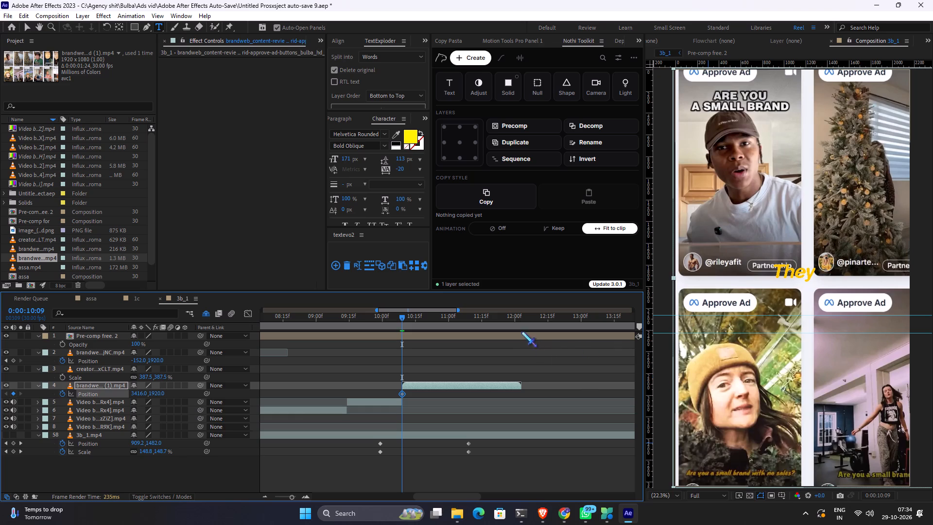
Add an ending Position keyframe to the content-review clip at 0:00:12:01 with its position at 796, 1920.
click(517, 323)
shift+drag(135, 391, 7, 390)
Play back the content-review clip's sideways pan against the captions from around 0:00:10:09.
click(401, 329)
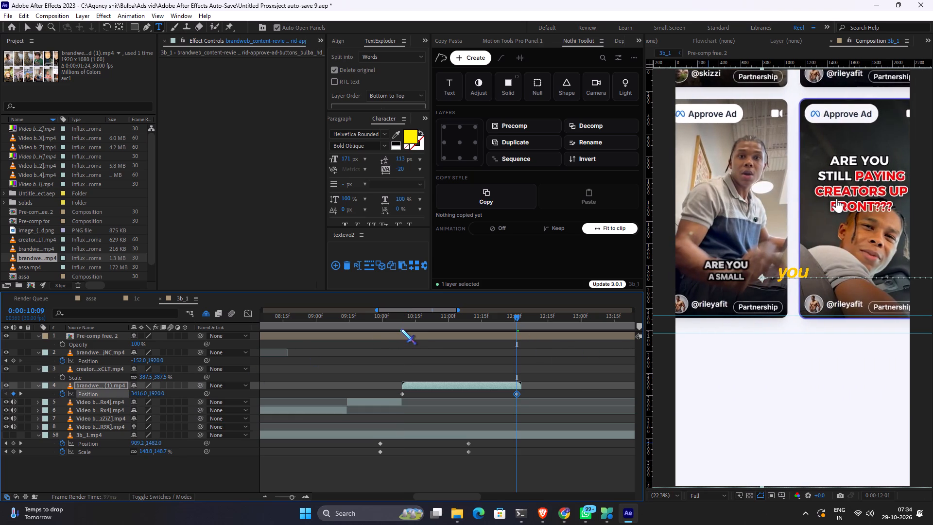
key(space)
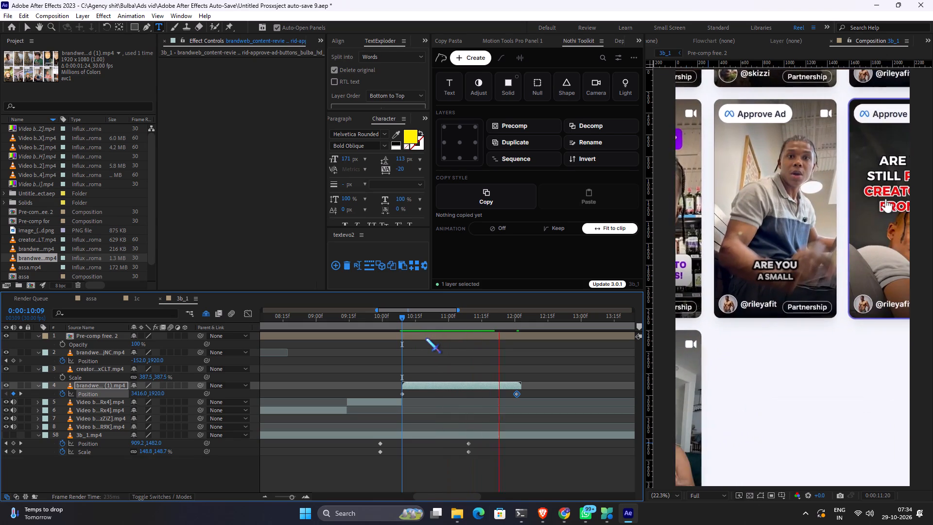
key(space)
drag(425, 316, 400, 319)
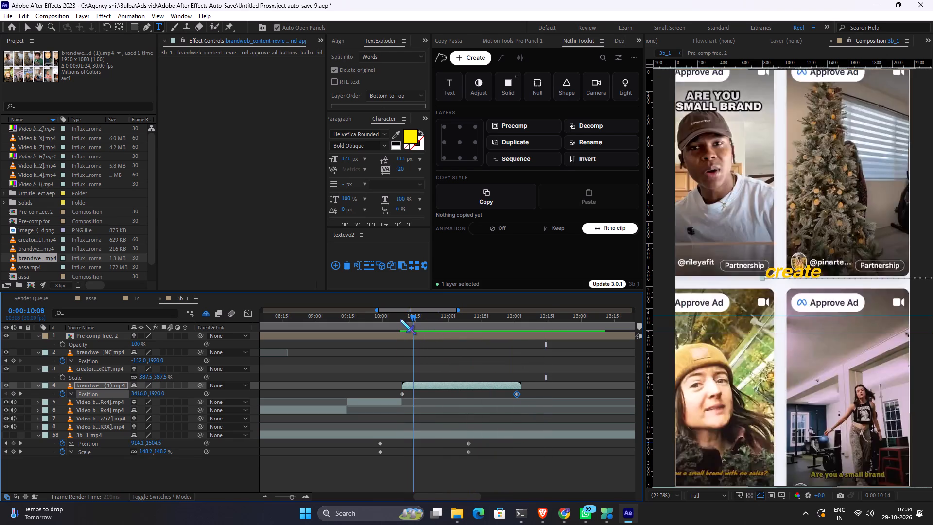
key(space)
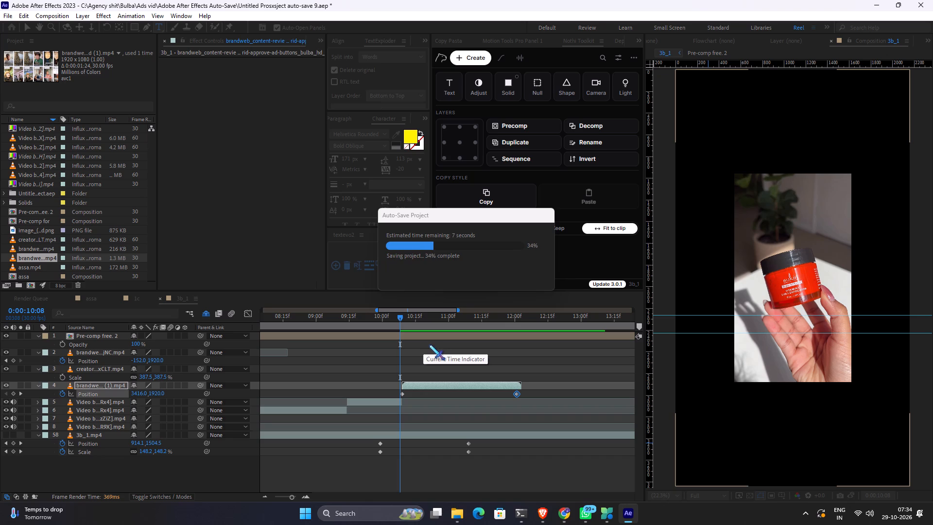
click(425, 348)
key(space)
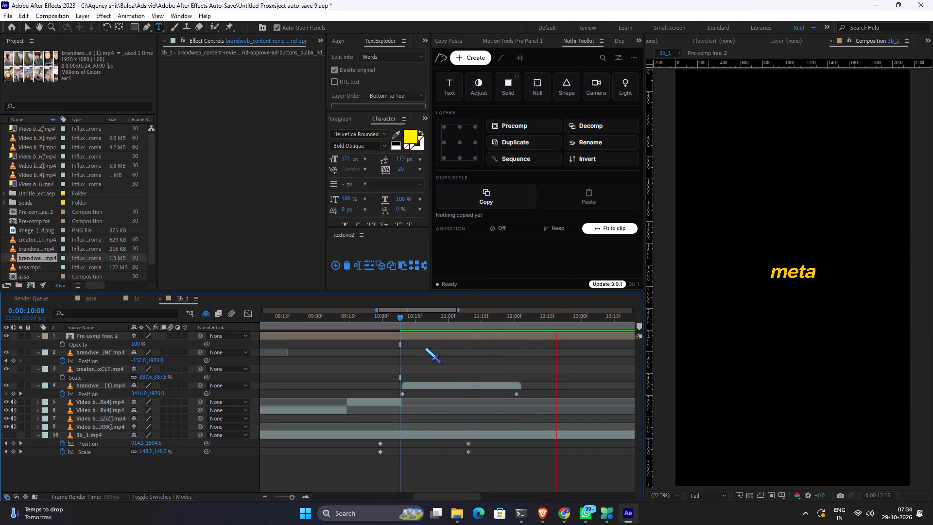
key(space)
Trim the end of the brandweb content-review clip to 0:00:12:01, at the caption word "you".
drag(513, 311, 519, 311)
drag(523, 313, 523, 315)
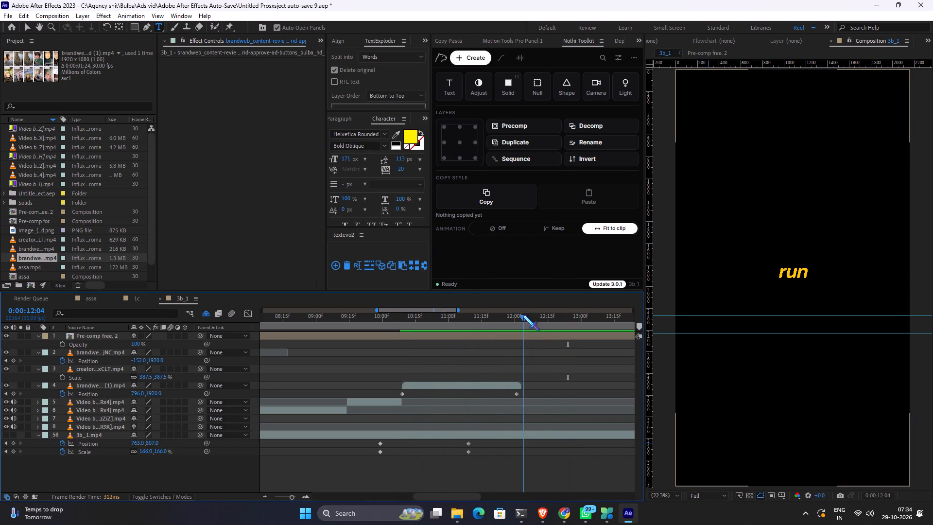
drag(523, 315, 517, 317)
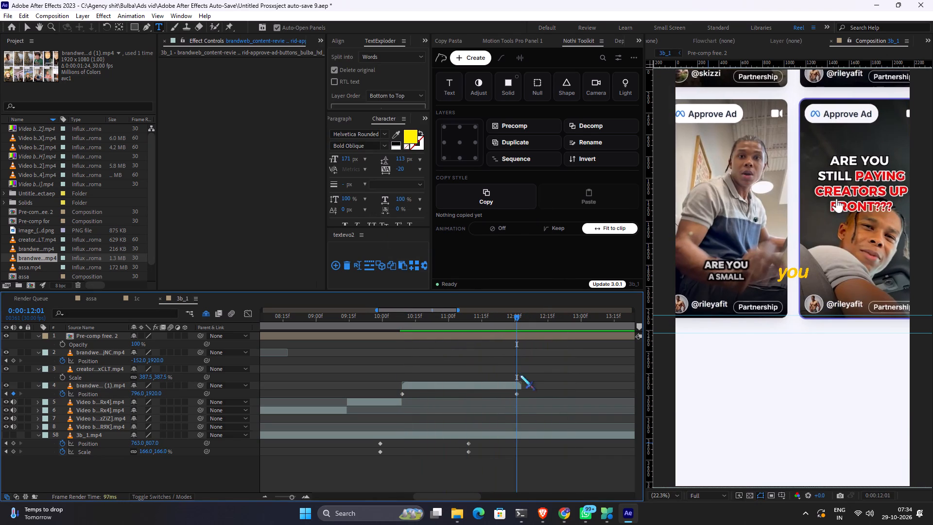
click(521, 387)
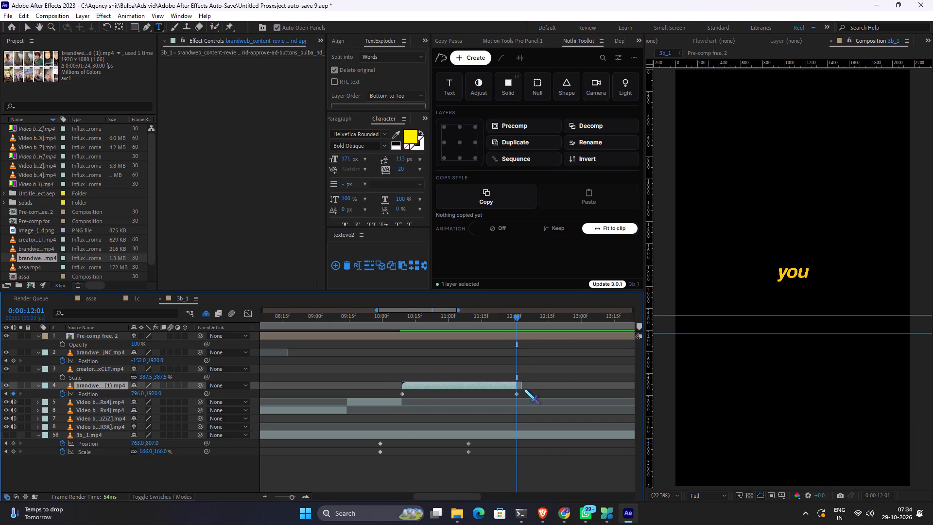
Turn the visibility of the 3b_1.mp4 talking-head layer back on.
alt+scroll(524, 389, up, 1)
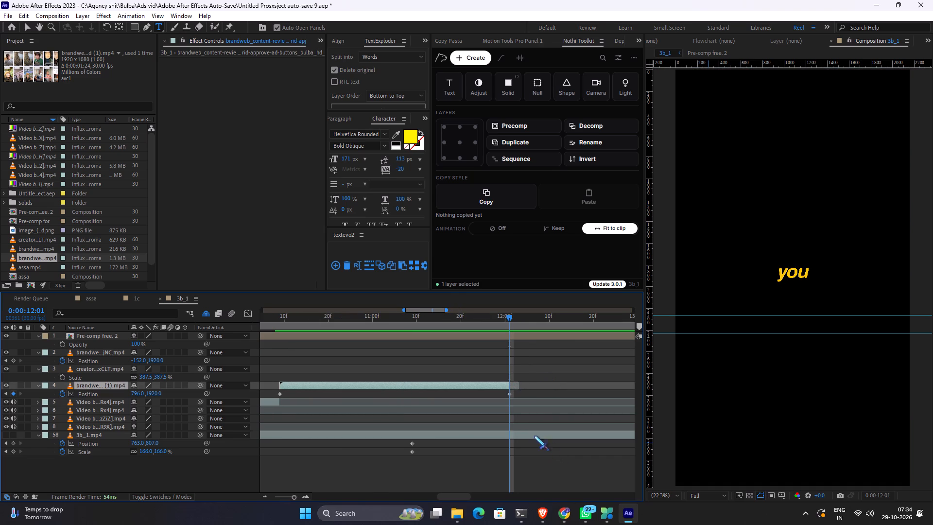
click(532, 435)
click(9, 432)
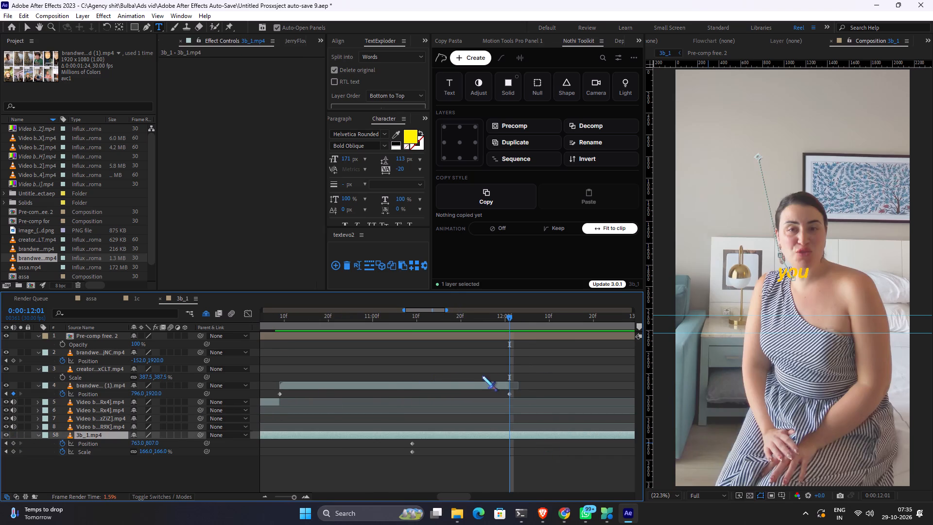
Play the captions from 0:00:12:01 past "ads," and compare them with the script lines in the Bulba B-Roll Finder in Chrome.
alt+scroll(502, 381, down, 2)
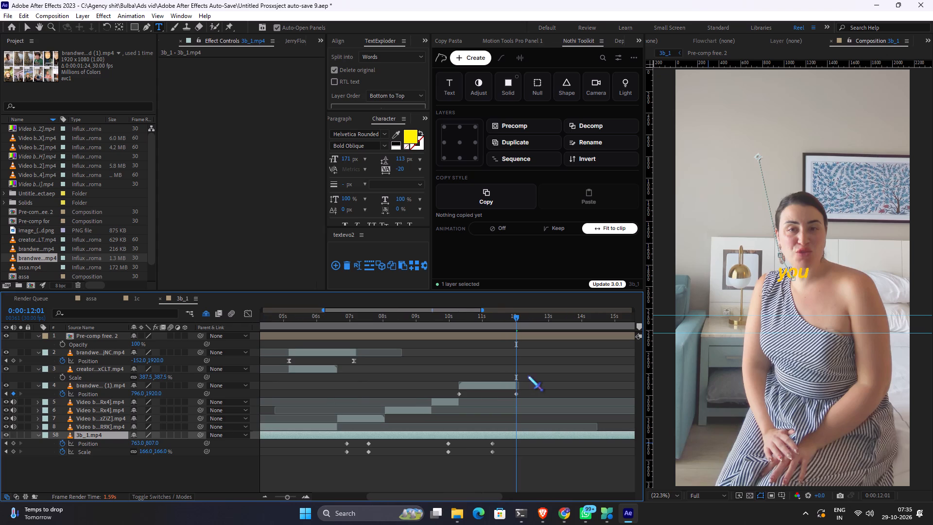
alt+scroll(549, 371, up, 1)
key(space)
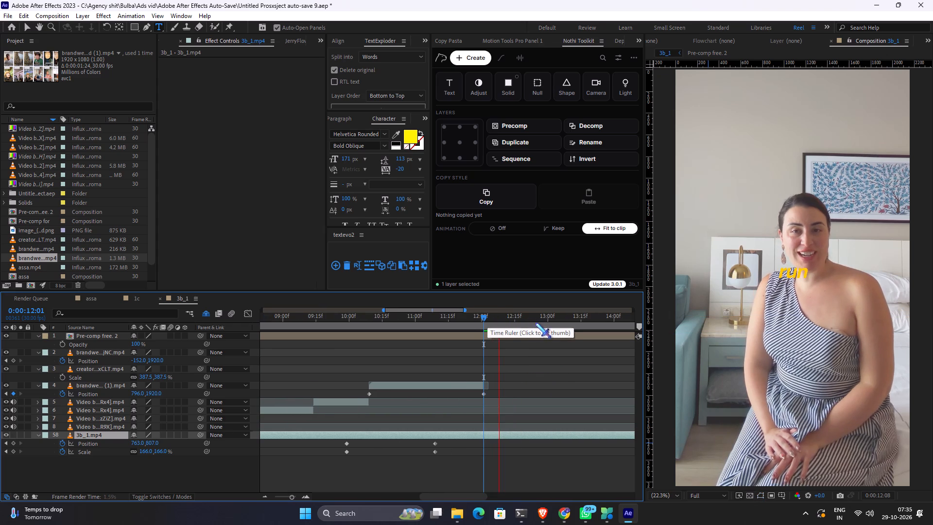
key(space)
key(space)
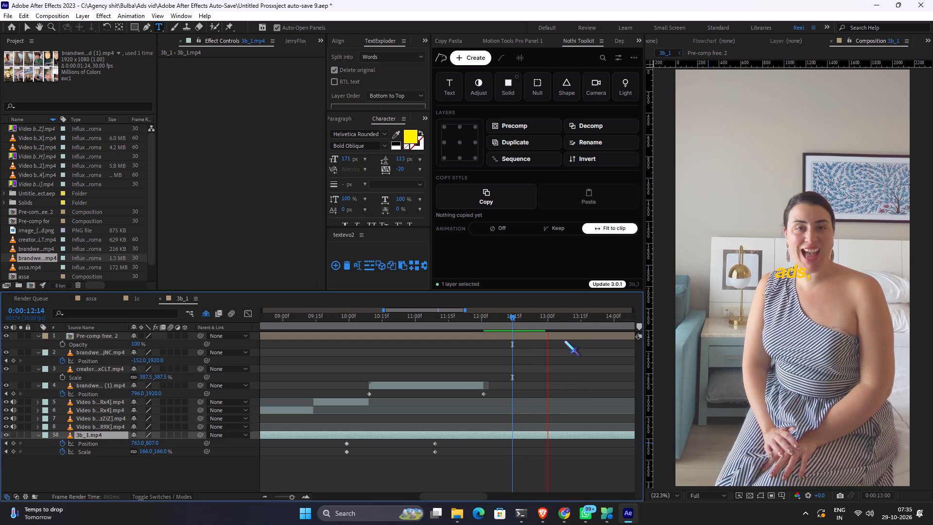
key(space)
key(space)
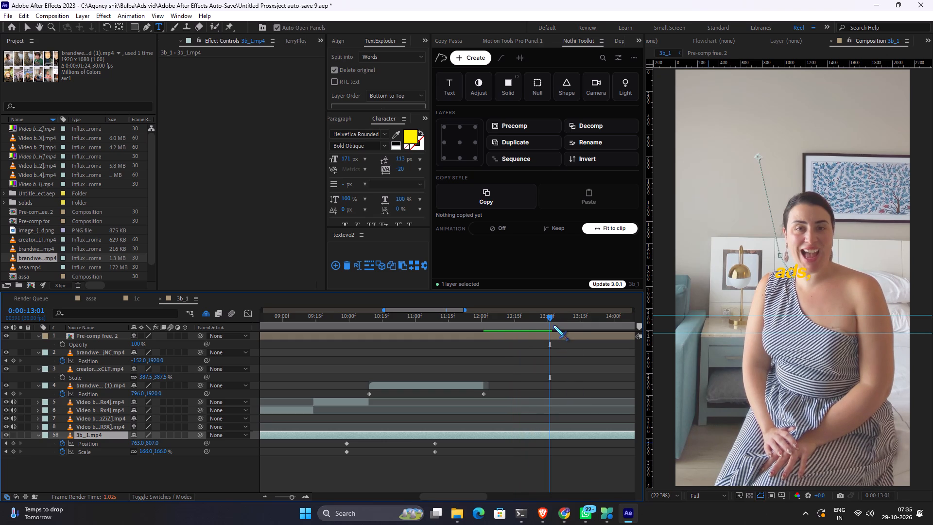
key(space)
key(alt+Tab)
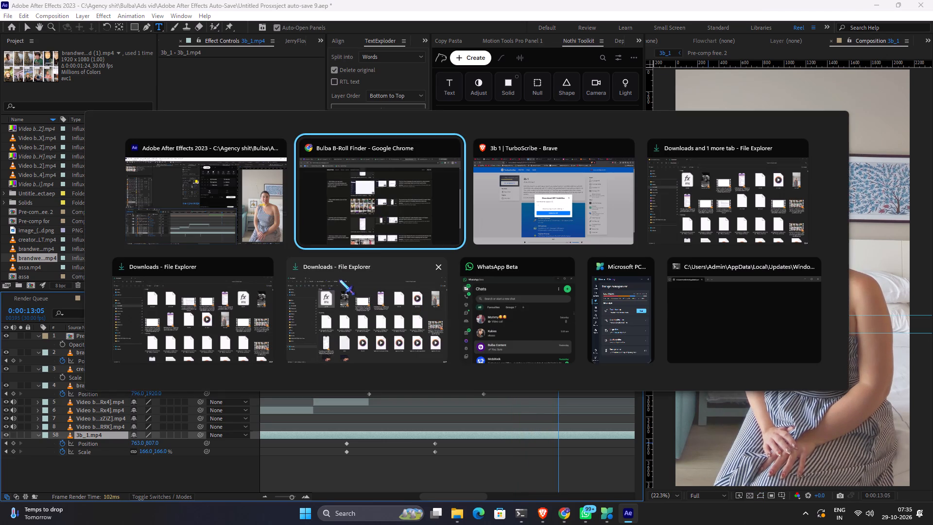
key(alt+Tab)
alt+click(325, 223)
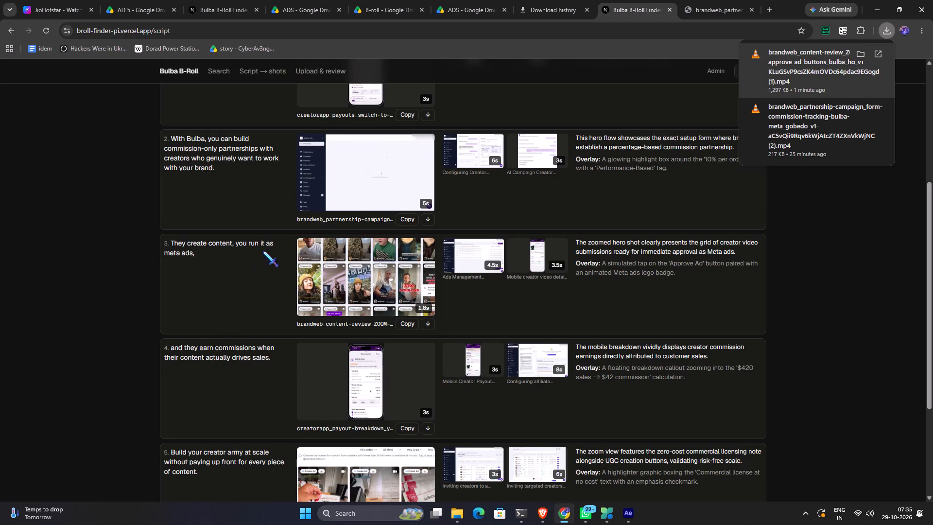
key(alt+Tab)
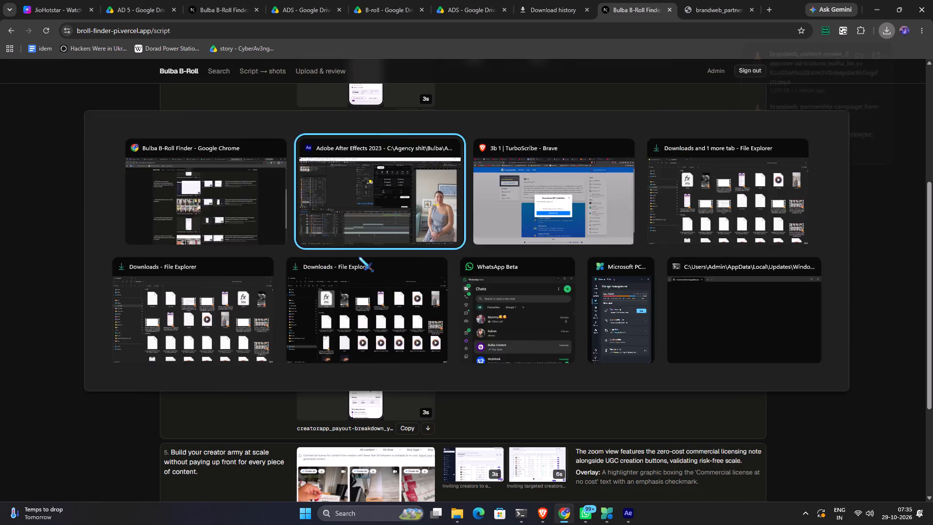
Play on from 0:00:13:05 and park the playhead at 0:00:13:21, on the caption word "and".
text(c)
key(space)
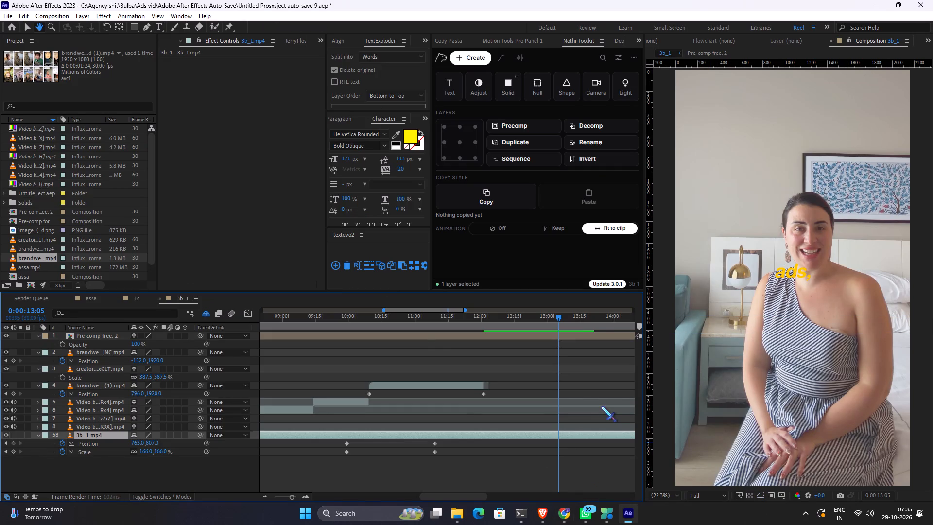
key(space)
key(space)
key(space)
key(space)
key(space)
key(space)
key(space)
key(space)
key(space)
key(space)
key(space)
key(space)
drag(574, 365, 479, 365)
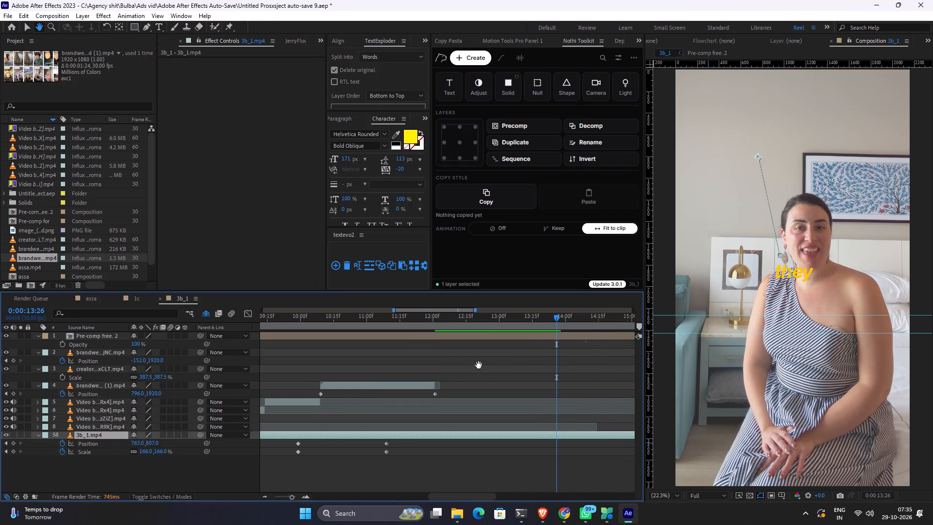
drag(479, 365, 478, 365)
click(526, 324)
drag(526, 324, 518, 322)
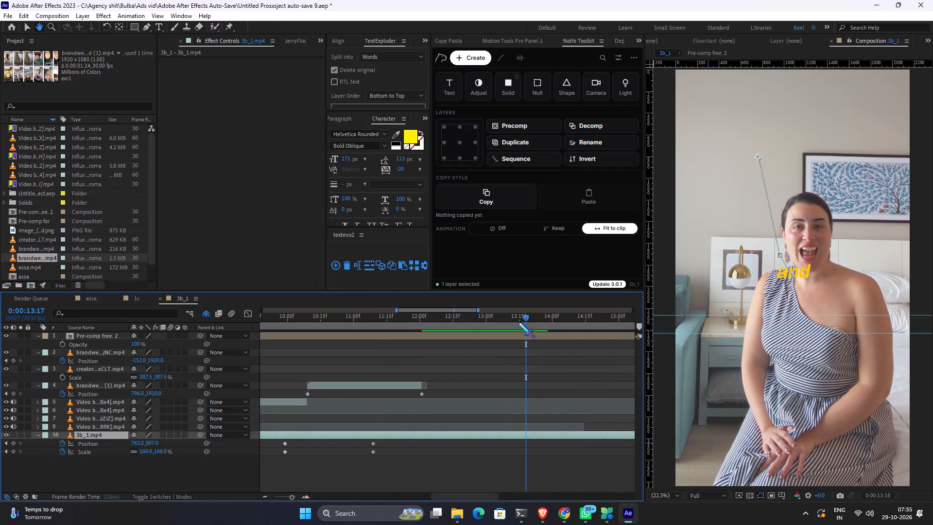
drag(518, 322, 533, 322)
Download the creatorapp_payout-breakdown clip for script line 4 from the B-Roll Finder in Chrome and import it into the After Effects project.
key(alt+Tab)
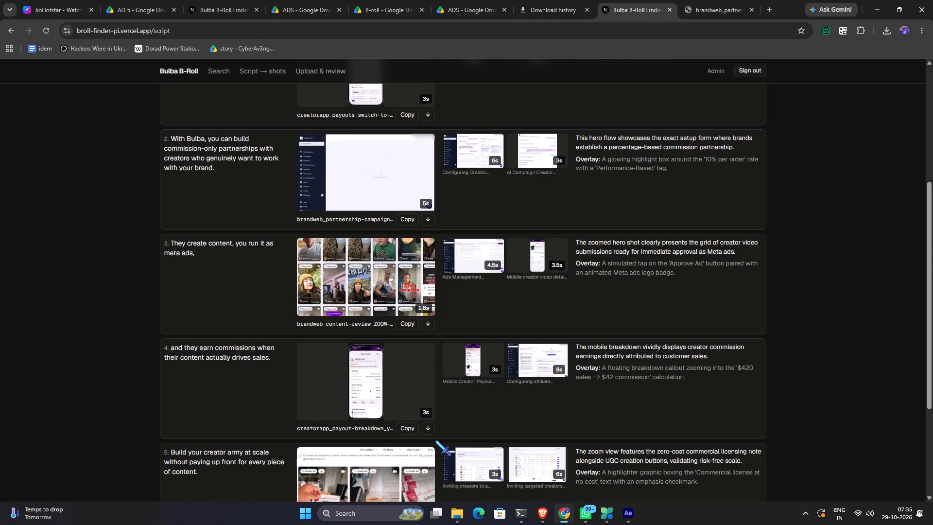
click(428, 430)
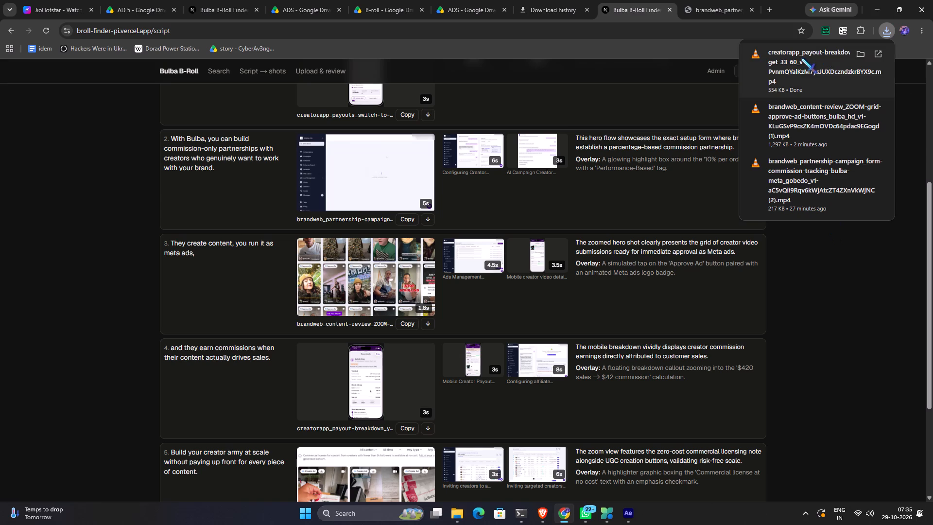
drag(801, 58, 28, 278)
key(alt+Tab)
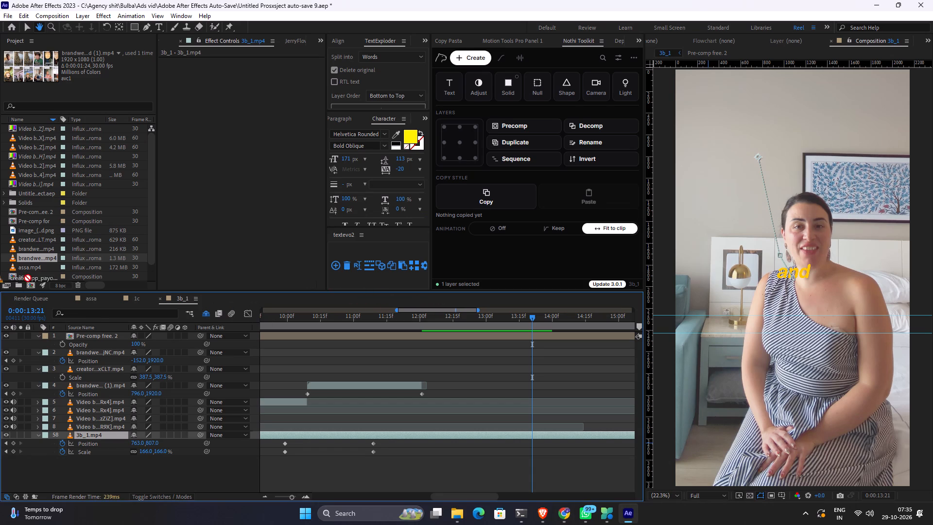
drag(28, 278, 28, 274)
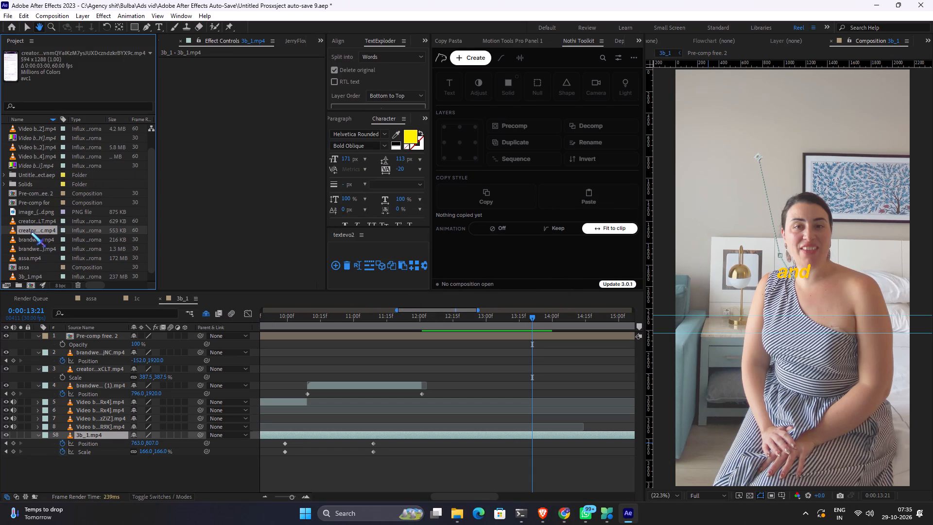
Place the creatorapp_payout-breakdown clip above the brandwe… (1) layer at about 0:00:13:22 and park the playhead at 0:00:13:25 on "they".
key(v)
drag(31, 232, 536, 375)
alt+scroll(551, 379, up, 1)
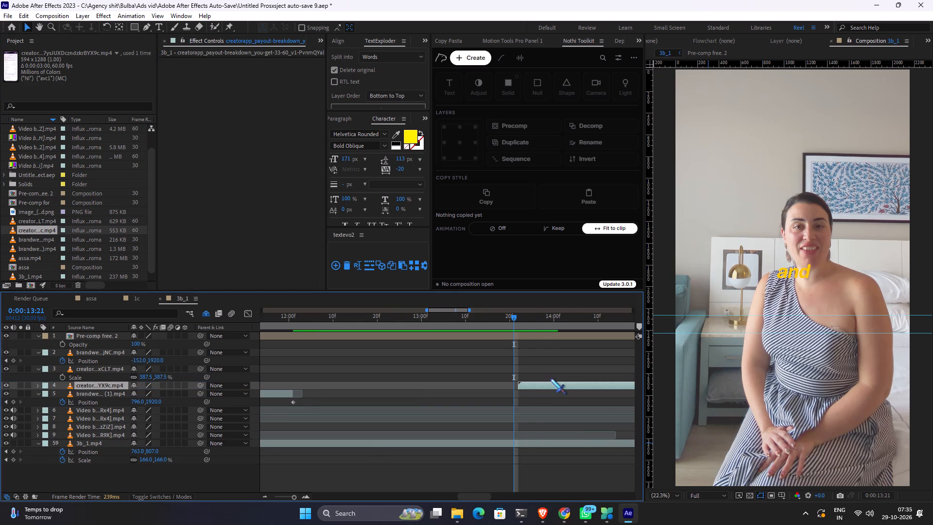
key(ctrl+Right)
key(ctrl+Right)
key(ctrl+Right)
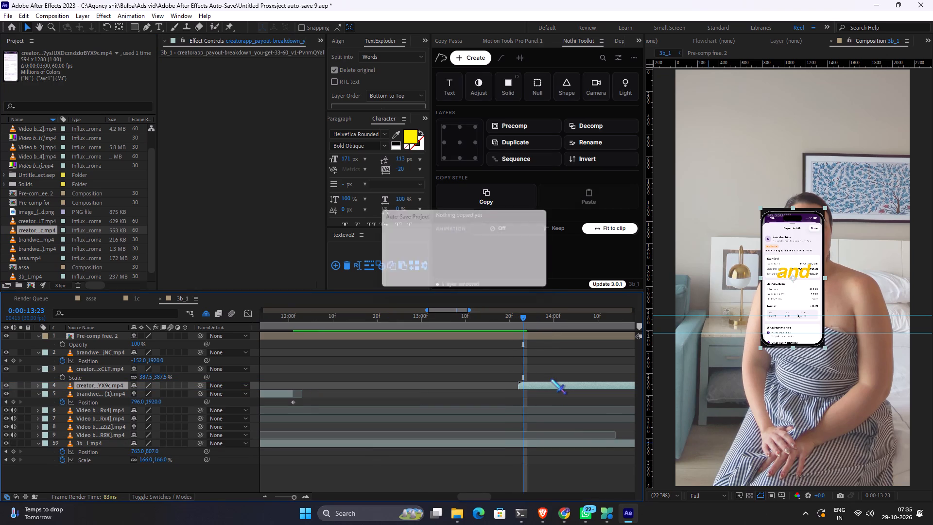
key(ctrl+Right)
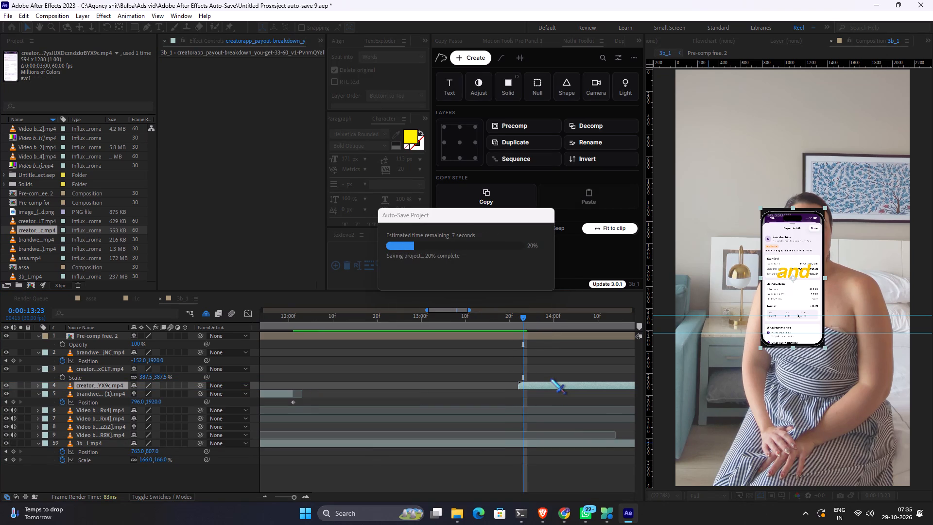
key(ctrl+Right)
key(ctrl+Right)
key(ctrl+Right)
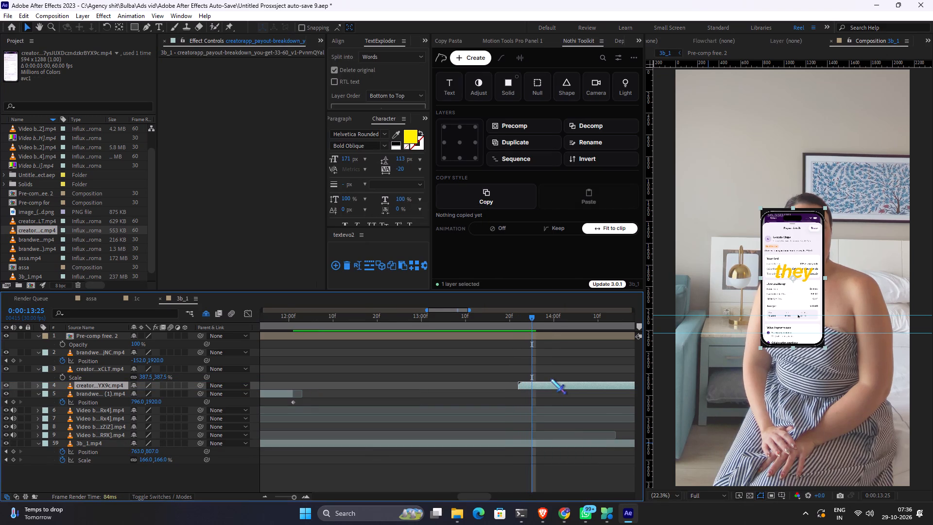
key(ctrl+Right)
key(ctrl+Left)
key(ctrl+Left)
key(ctrl+Left)
key(ctrl+Right)
Scale the payout-breakdown clip up to 381.8% so the phone screen fills the frame width.
click(107, 385)
key(s)
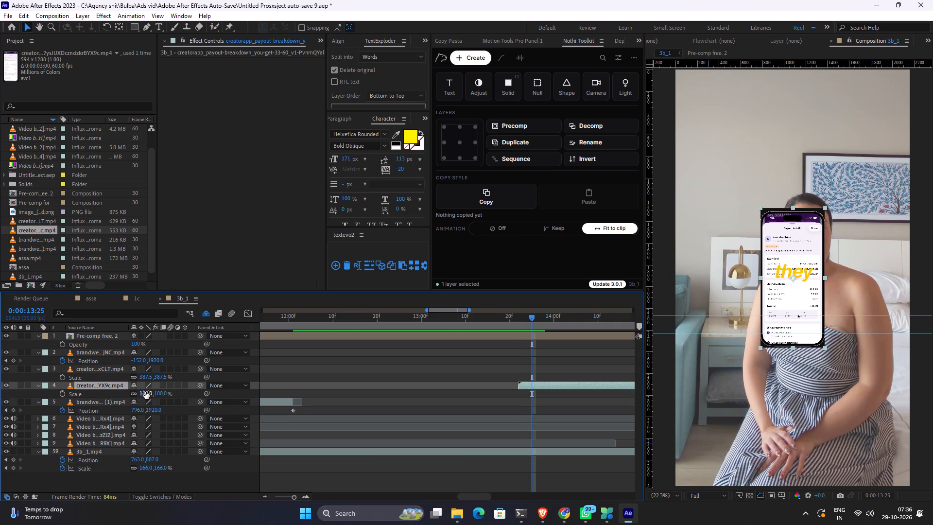
drag(145, 392, 261, 398)
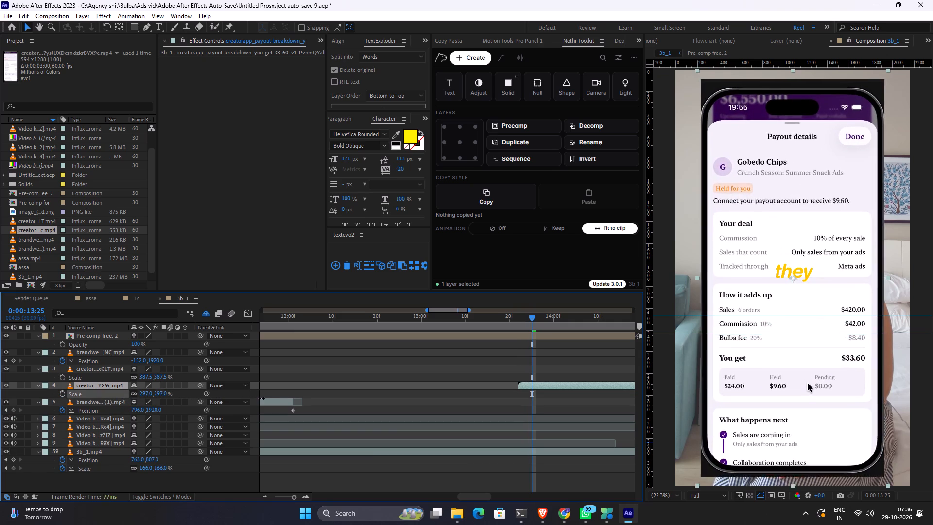
drag(261, 398, 604, 365)
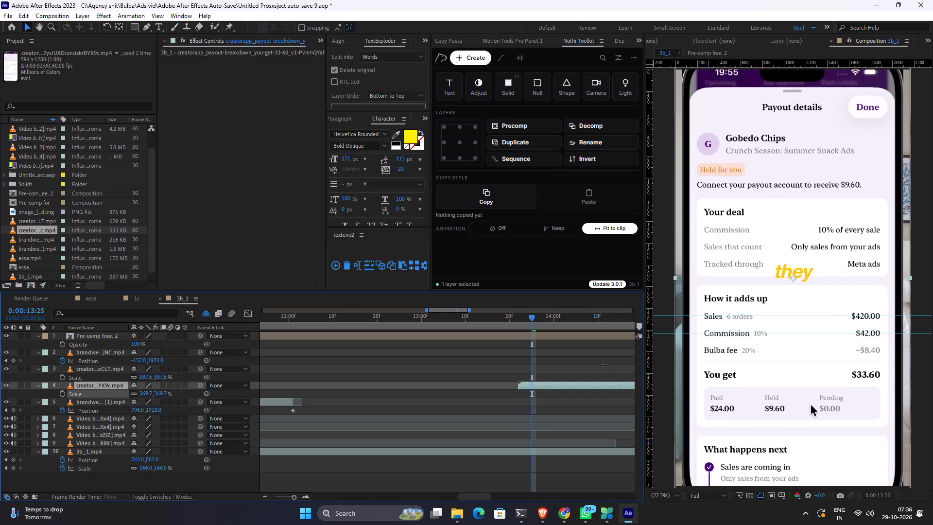
drag(604, 365, 623, 363)
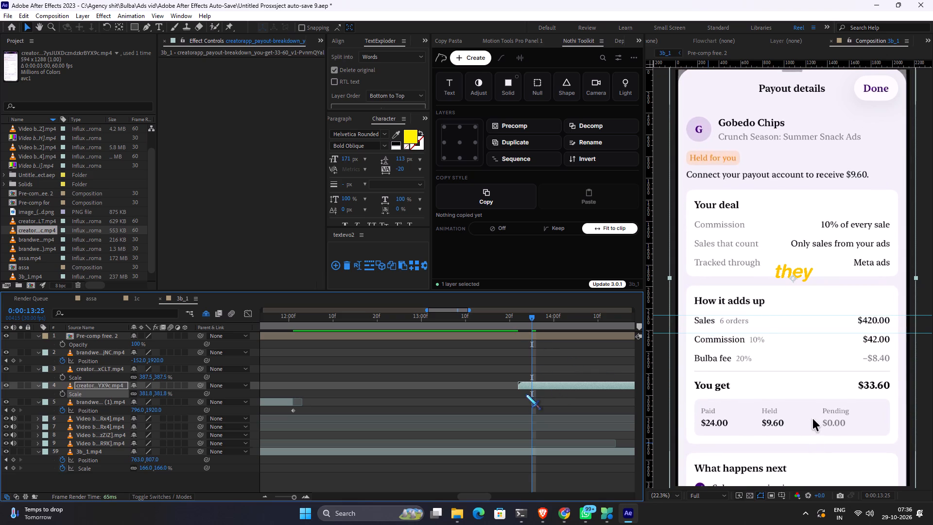
Trim the payout-breakdown clip's start to the playhead at 0:00:13:25.
key(alt+bracketleft)
Play the payout-breakdown section against the captions from "they" to "actually", and replay it from 0:00:13:29.
key(space)
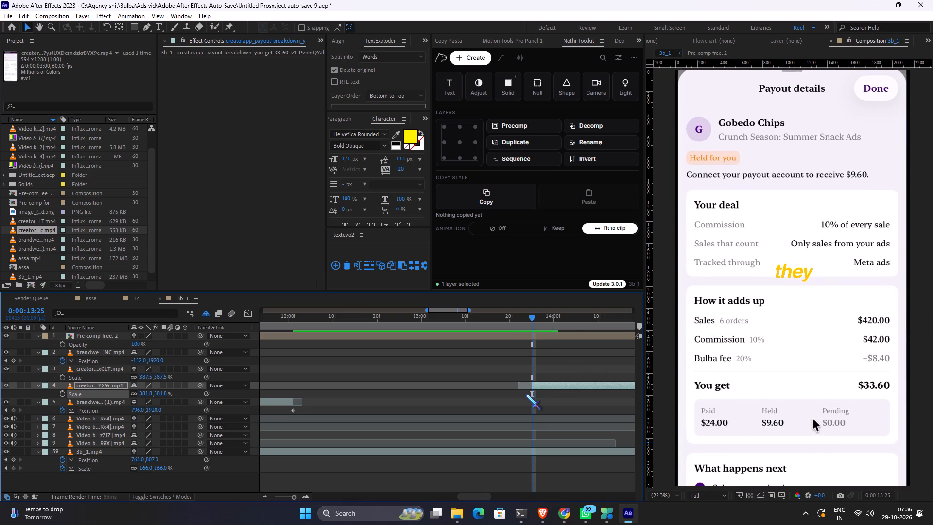
key(space)
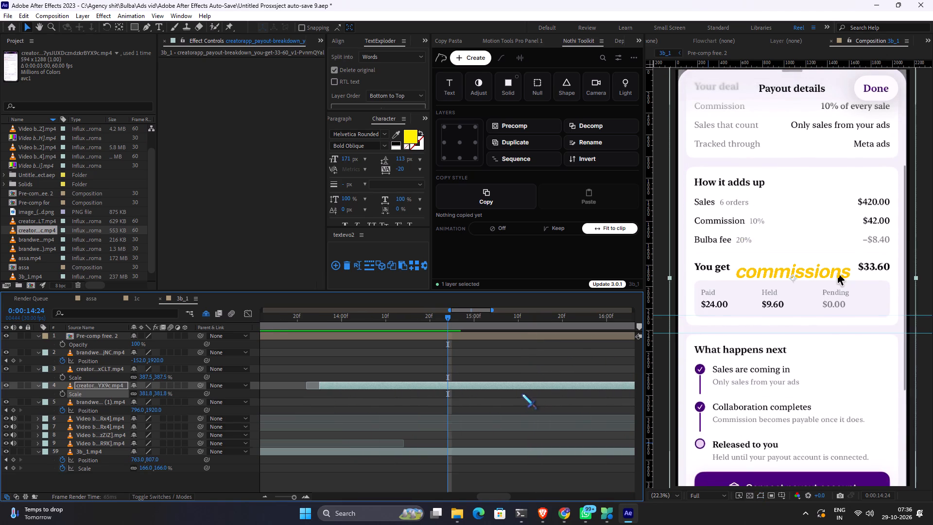
key(space)
alt+scroll(501, 385, down, 1)
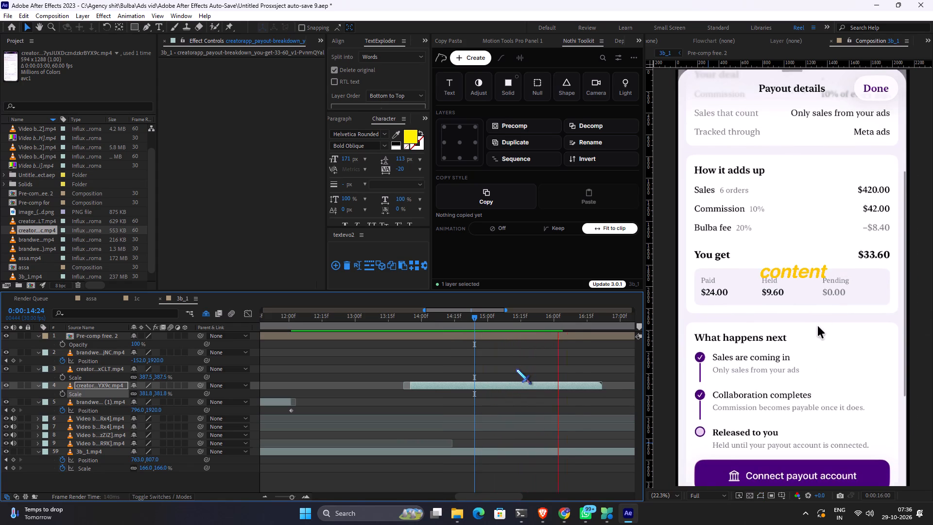
key(space)
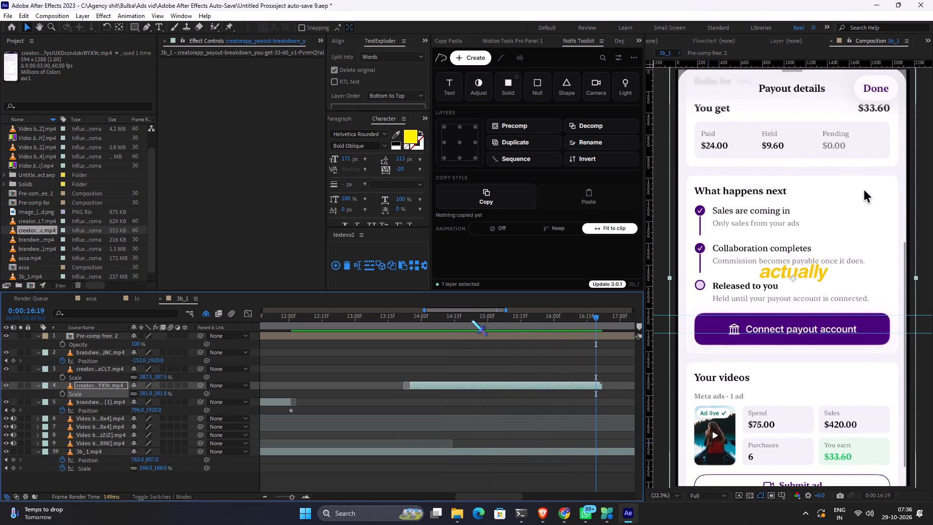
drag(471, 320, 419, 314)
key(space)
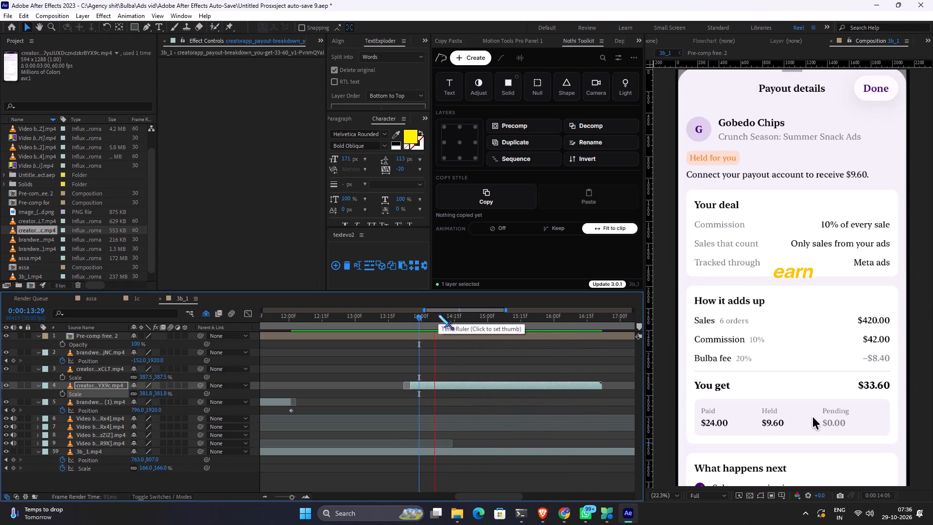
key(space)
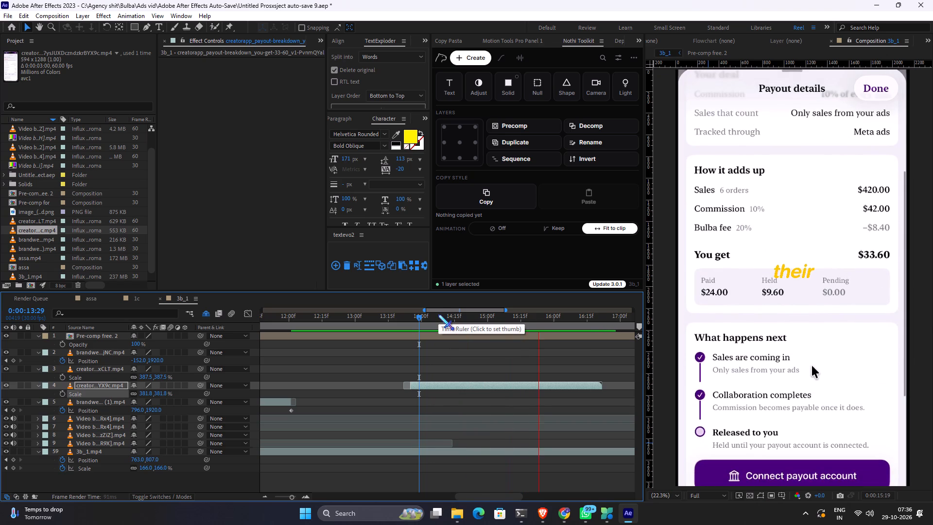
Keyframe the payout-breakdown clip's Position from 1080, 2044 at 0:00:13:25 to 1080, 1920 at about 0:00:14:03.
drag(403, 317, 416, 318)
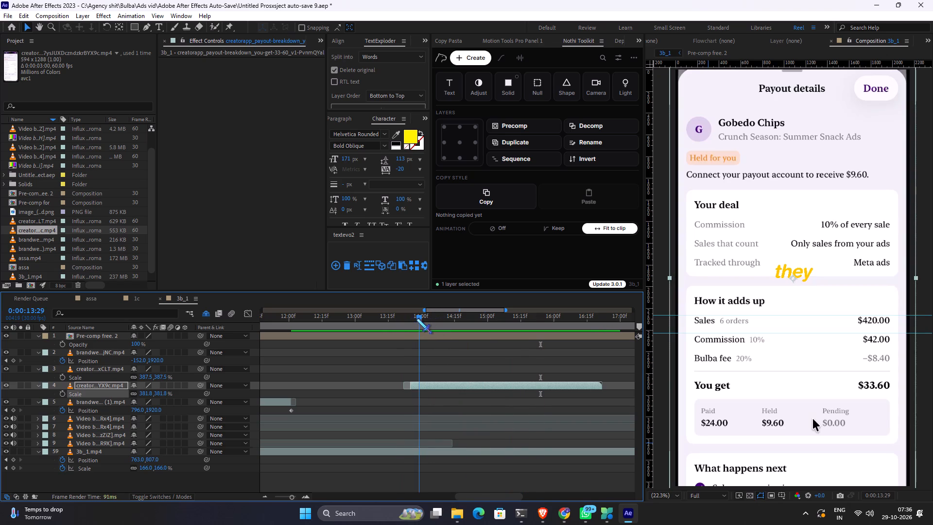
drag(416, 318, 411, 318)
key(p)
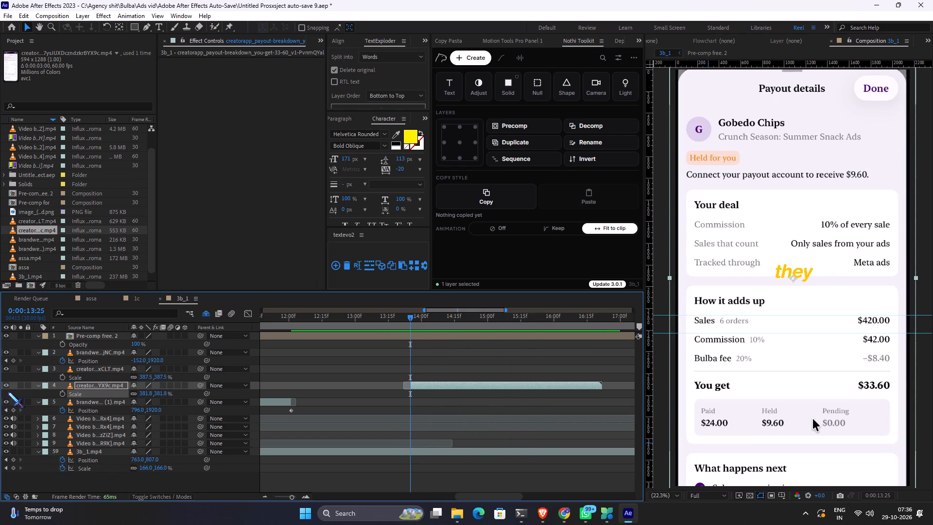
click(61, 397)
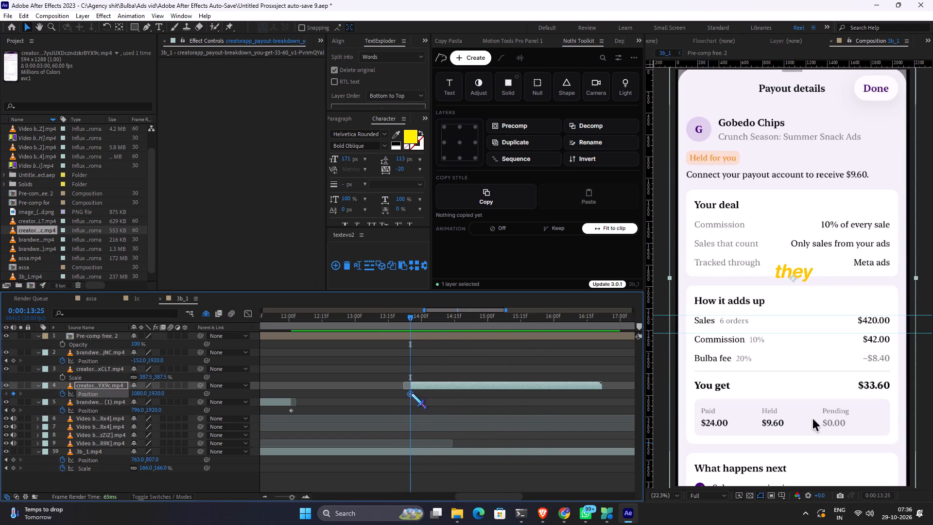
drag(411, 393, 429, 394)
drag(157, 393, 217, 394)
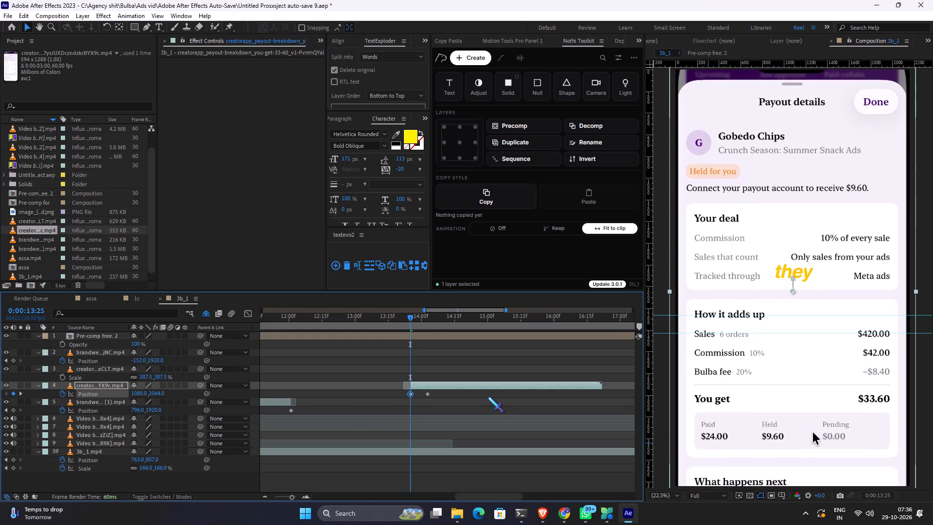
Apply Easy Ease to both Position keyframes and shape the speed graph into a sharp initial peak with a long slow-down.
drag(477, 397, 371, 400)
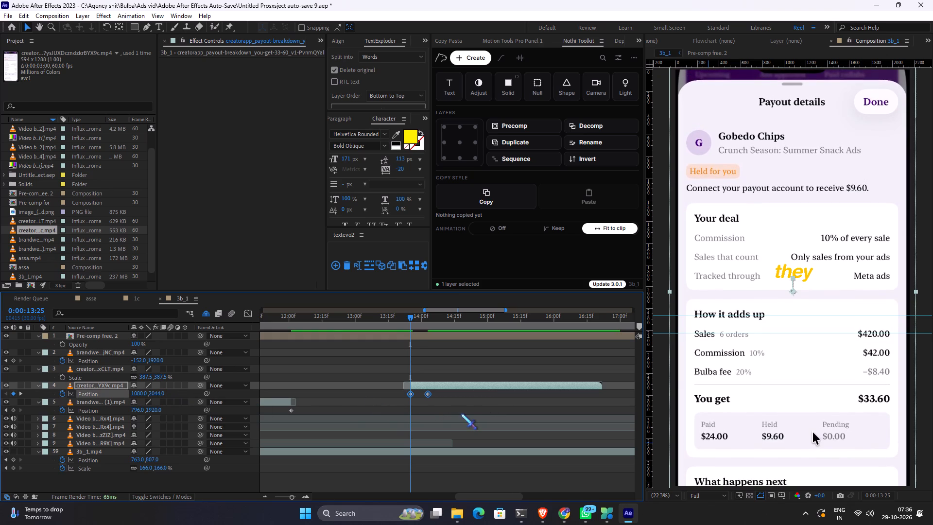
key(F9)
click(246, 316)
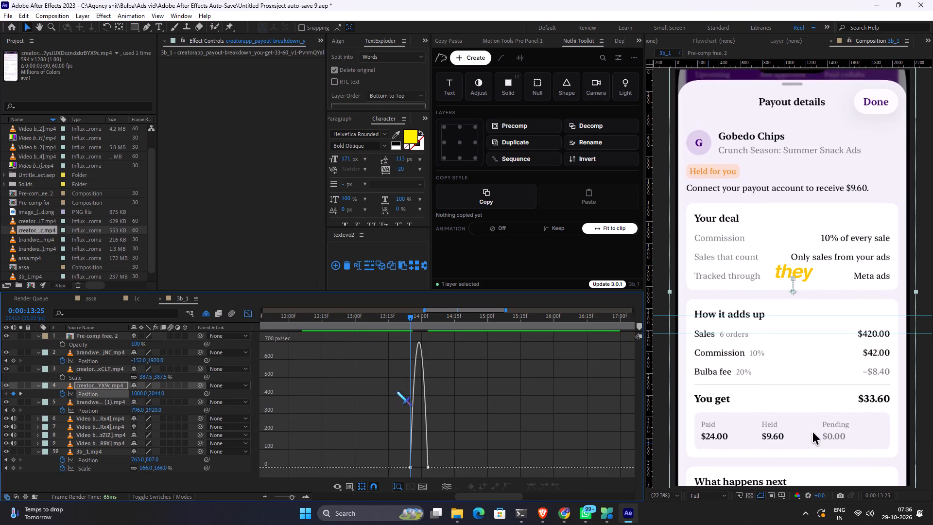
alt+scroll(397, 391, up, 1)
drag(492, 449, 443, 469)
alt+scroll(443, 467, up, 1)
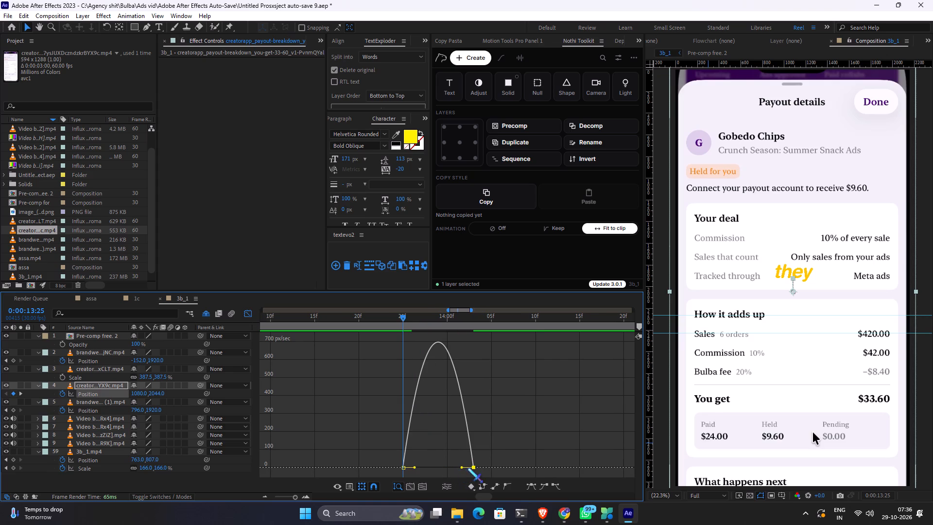
drag(463, 467, 414, 465)
drag(417, 455, 381, 481)
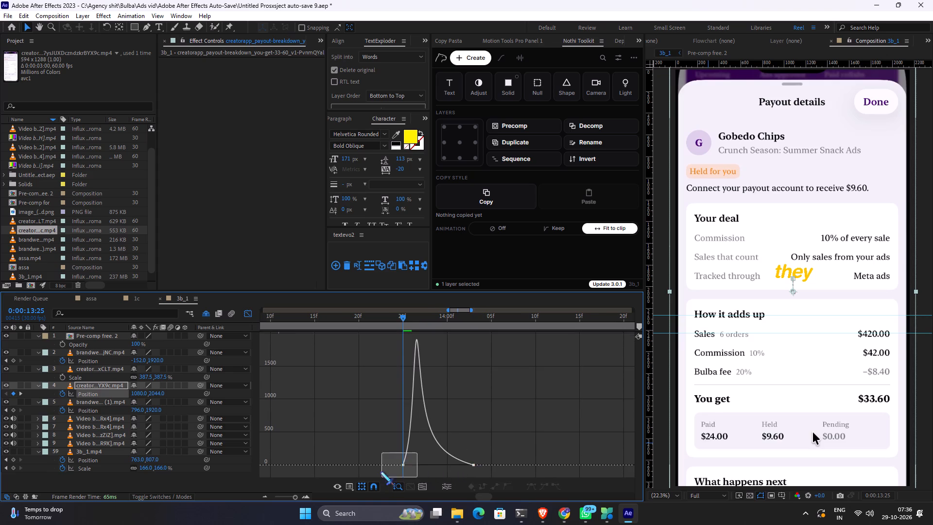
drag(415, 465, 360, 466)
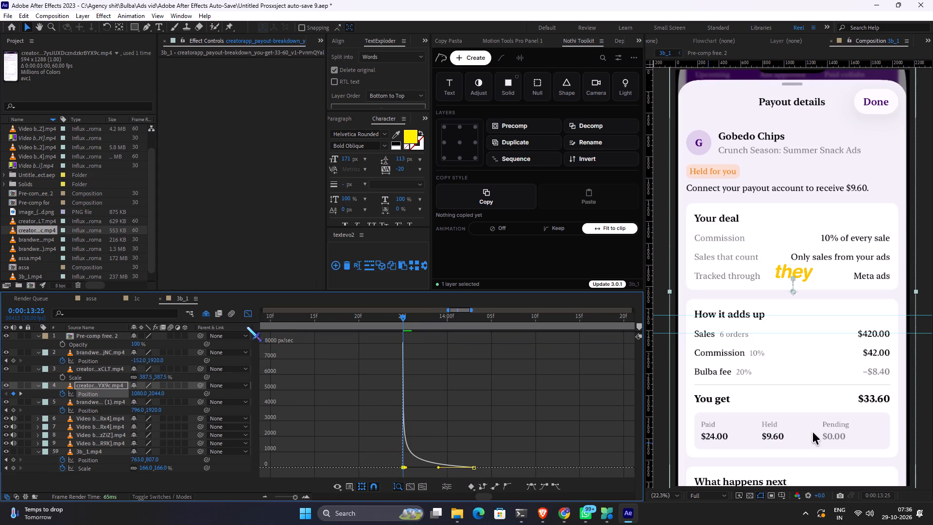
click(247, 315)
Lengthen the payout-breakdown clip's slide by moving its second Position keyframe to about 0:00:15:02.
alt+scroll(467, 405, down, 2)
drag(484, 405, 436, 390)
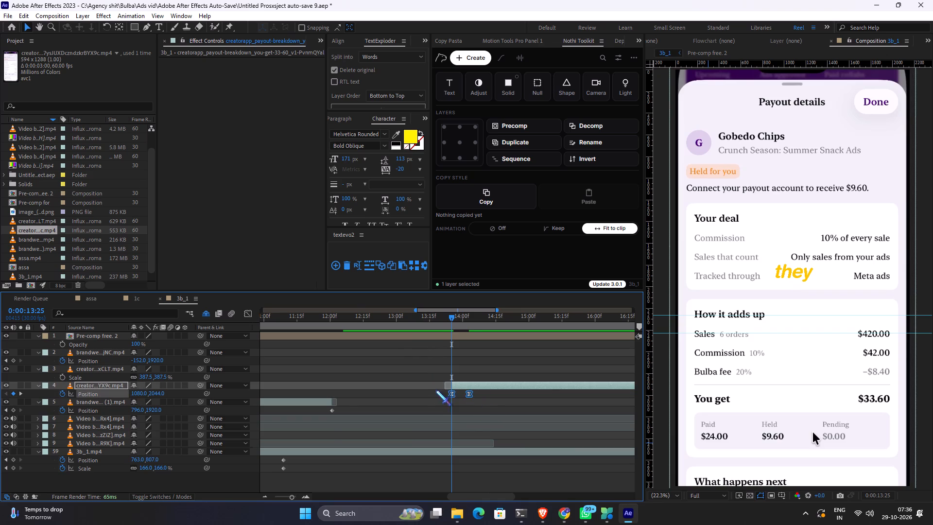
alt+scroll(479, 403, down, 2)
alt+drag(478, 395, 494, 395)
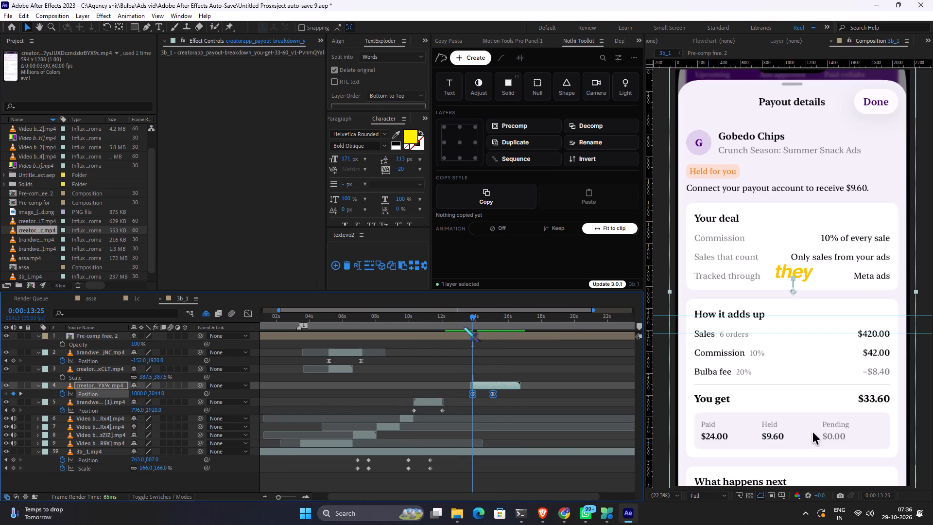
Play from 0:00:13:05 through the end of the payout-breakdown clip to check the slide and the caption "drives".
click(461, 316)
key(space)
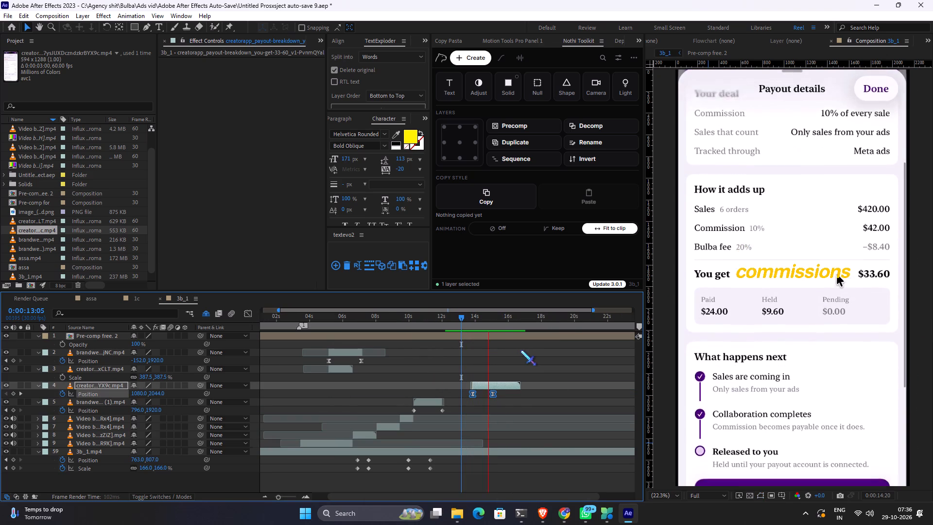
key(space)
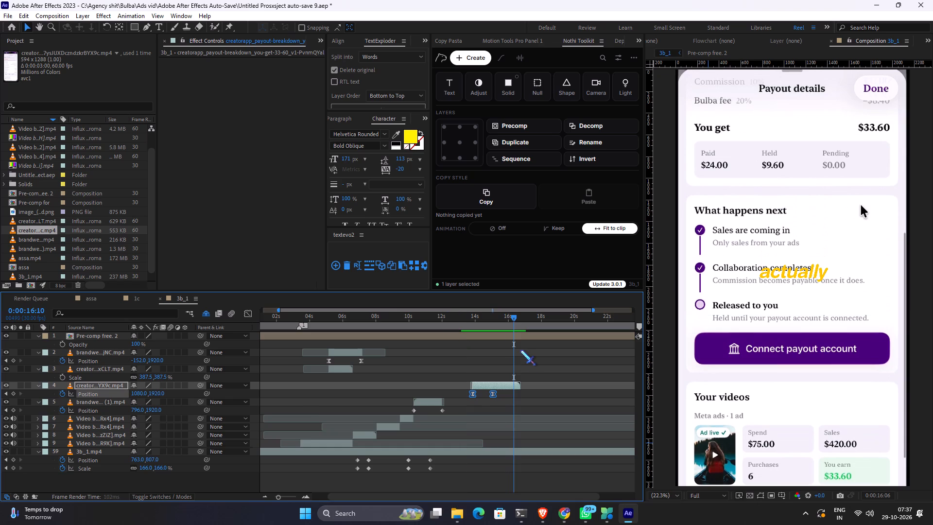
alt+scroll(525, 375, up, 1)
key(space)
key(space)
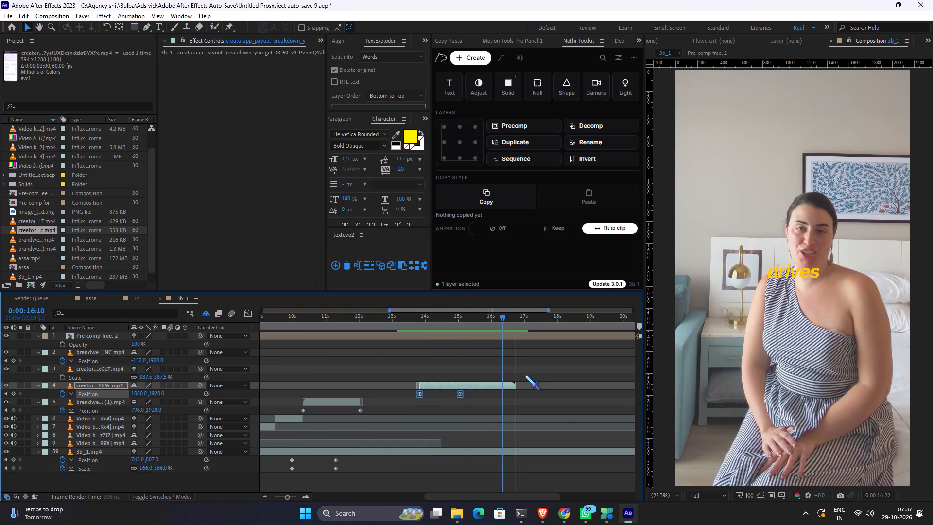
key(space)
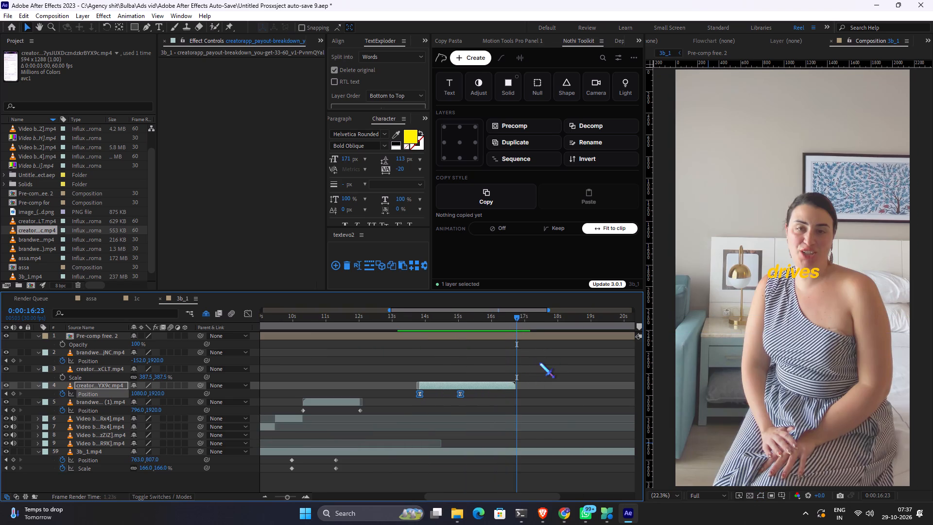
key(space)
Check the payout-breakdown clip's end frame by frame from 0:00:16:15, and play on through the caption "sales.".
click(509, 324)
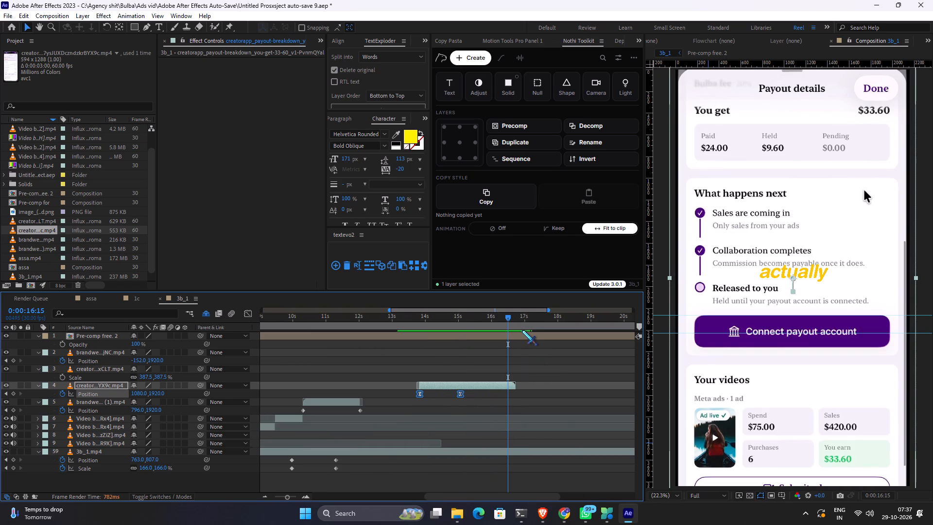
key(ctrl+Right)
key(ctrl+Right)
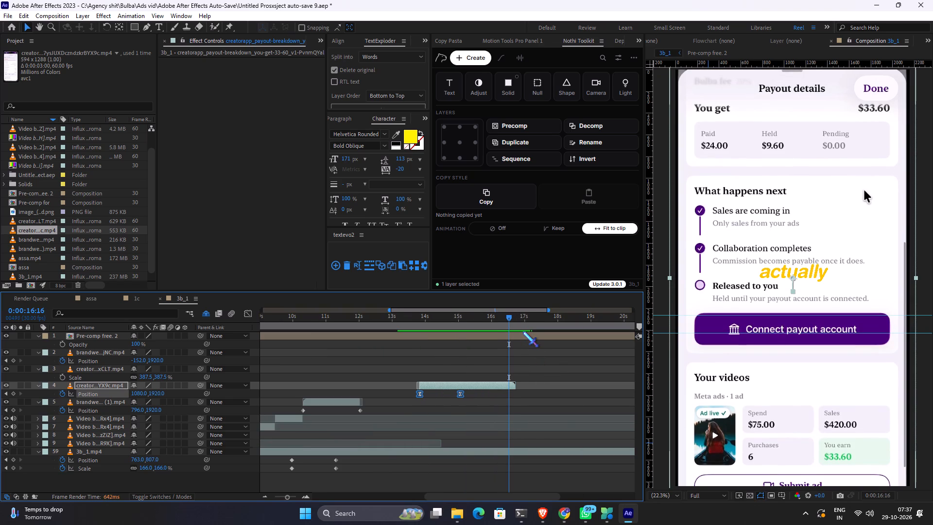
key(ctrl+Right)
key(ctrl+Right)
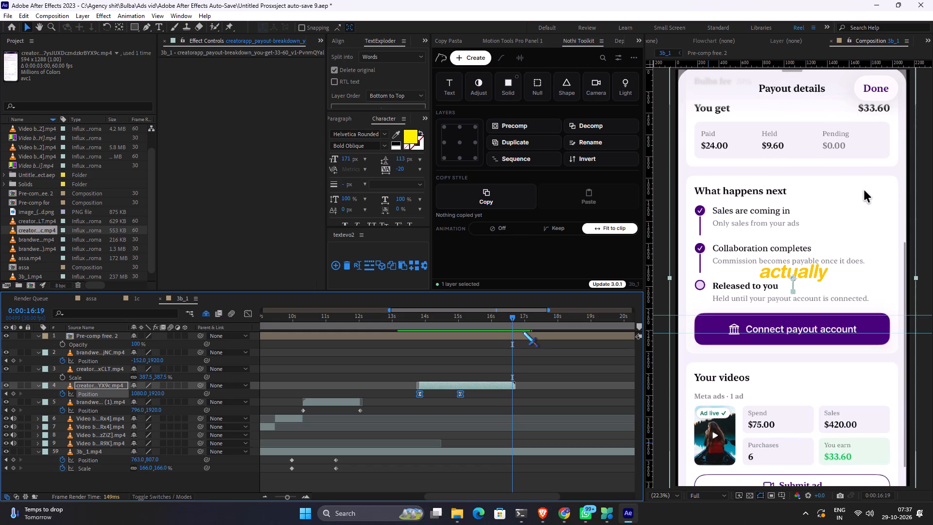
key(ctrl+Right)
key(ctrl+Right)
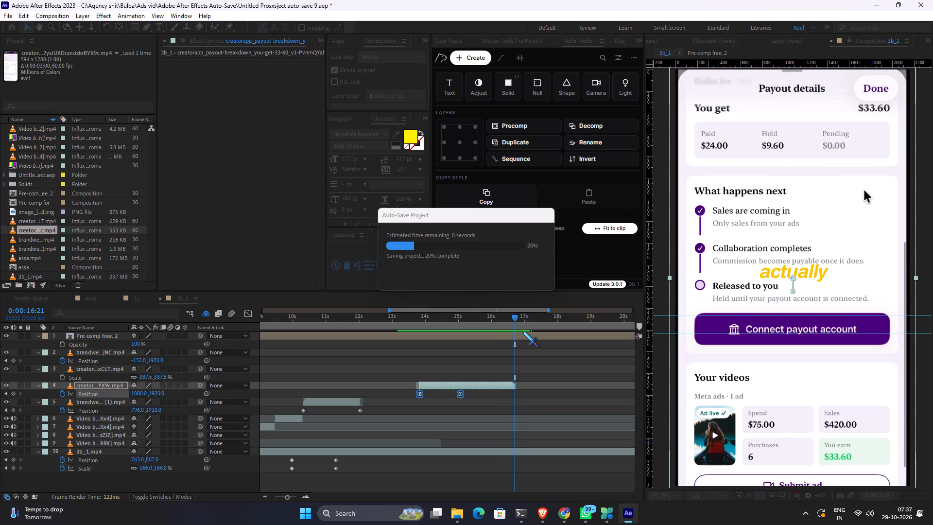
key(ctrl+Right)
key(ctrl+Right)
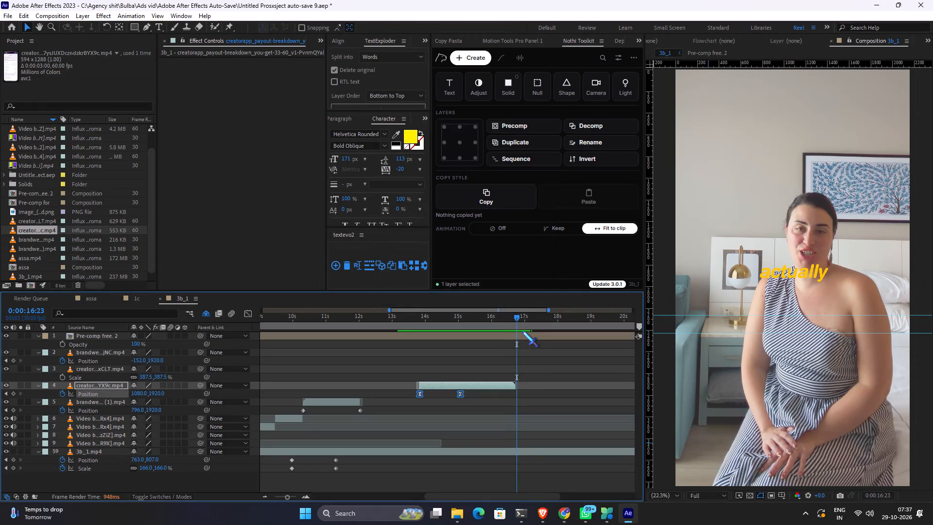
key(ctrl+Right)
key(Right)
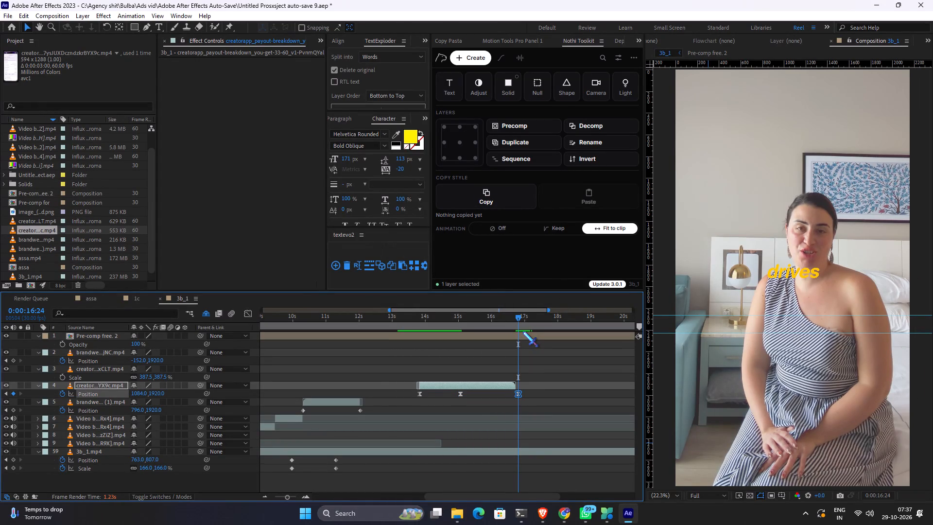
key(Left)
click(519, 373)
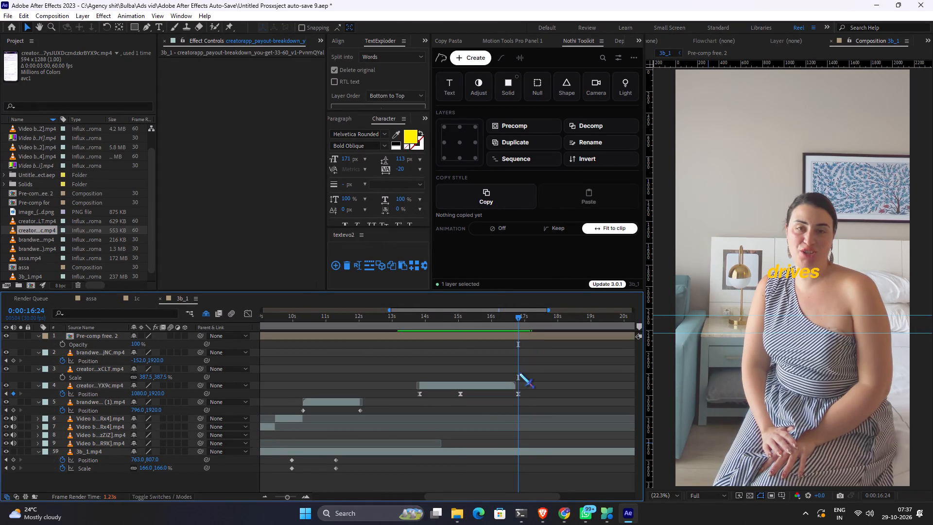
key(space)
key(space)
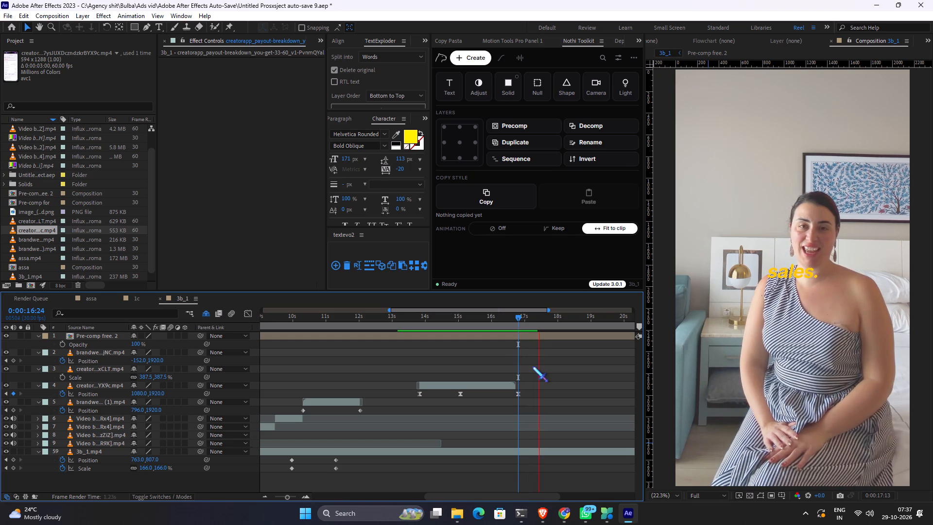
key(space)
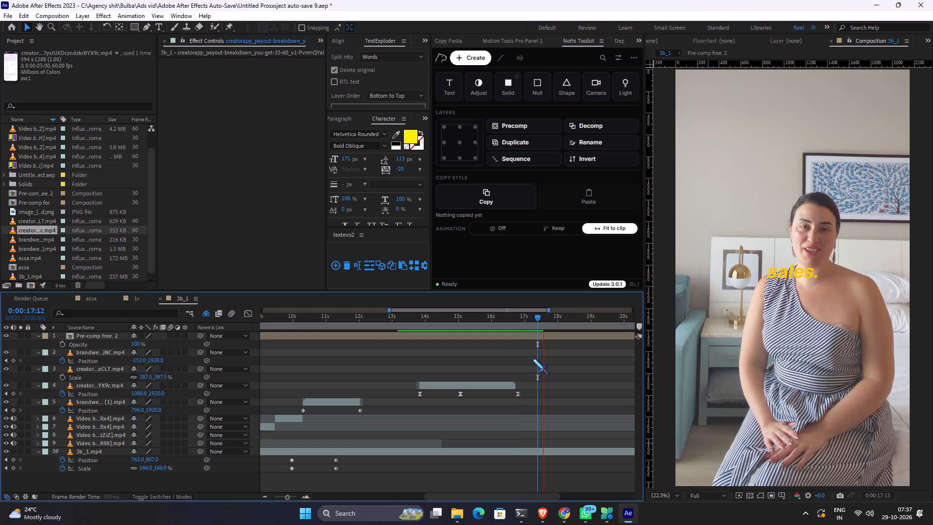
key(space)
In Chrome's B-roll finder, download the suggested UGC library clip for script line 5, "Build your creator army at scale".
key(alt+Tab)
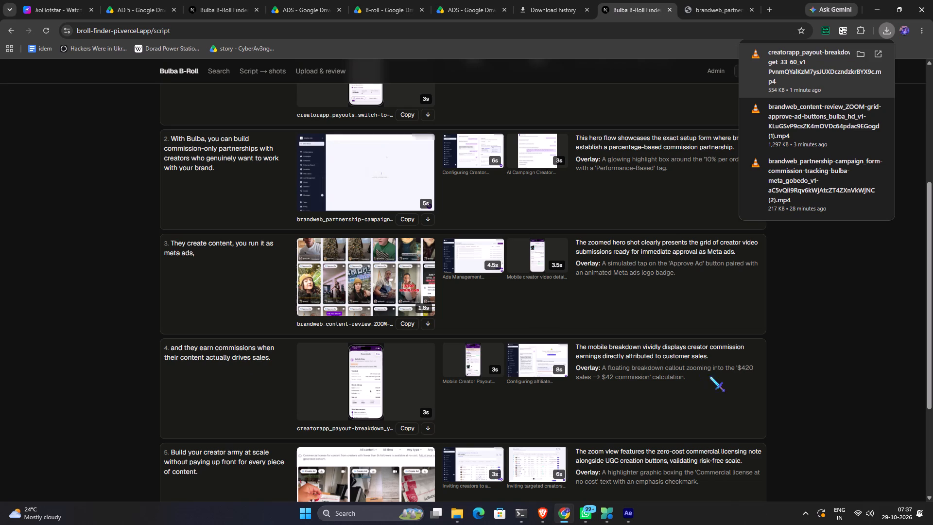
click(72, 360)
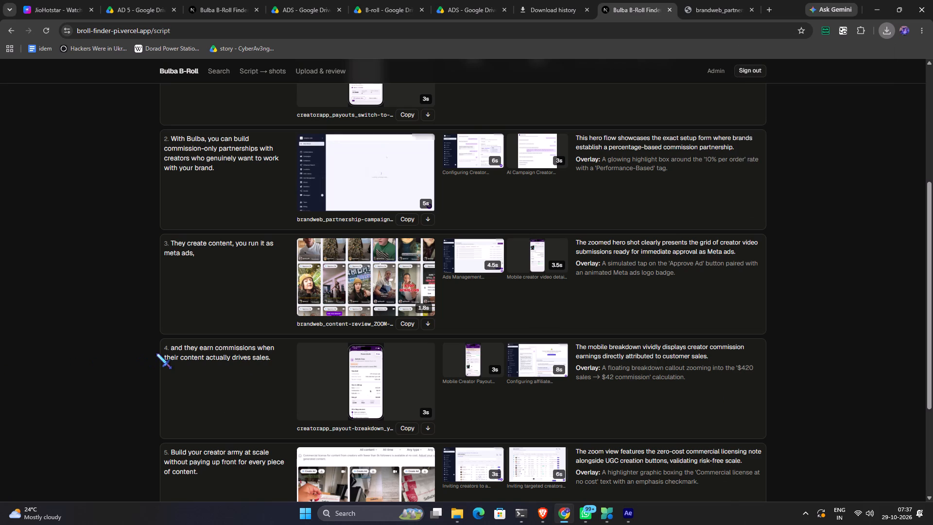
scroll(207, 336, down, 1)
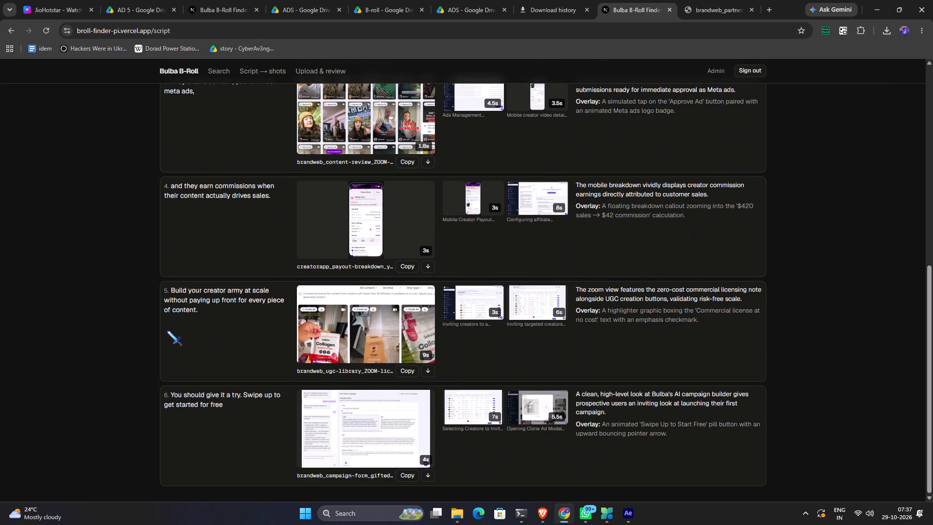
click(430, 371)
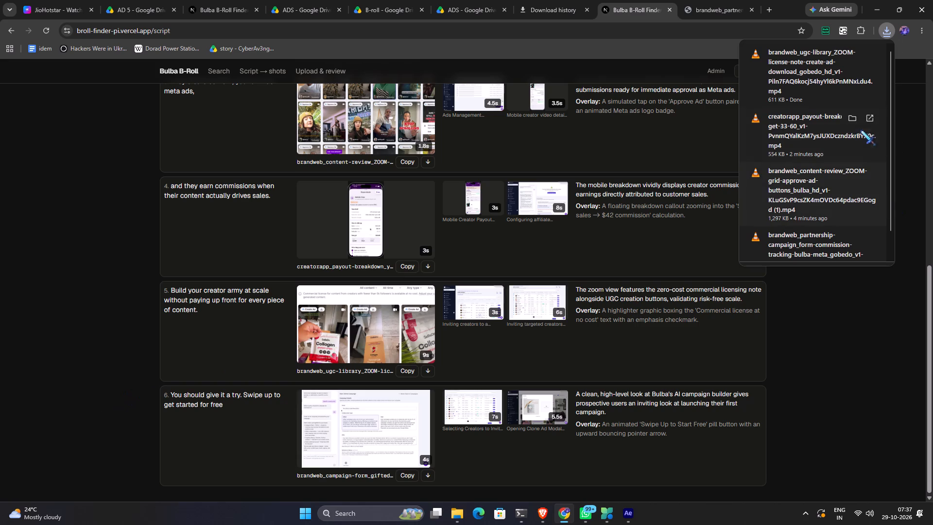
Back in After Effects, find the jump after the caption "sales." and split the 3b_1.mp4 layer at 0:00:17:26.
key(alt+Tab)
click(560, 373)
key(space)
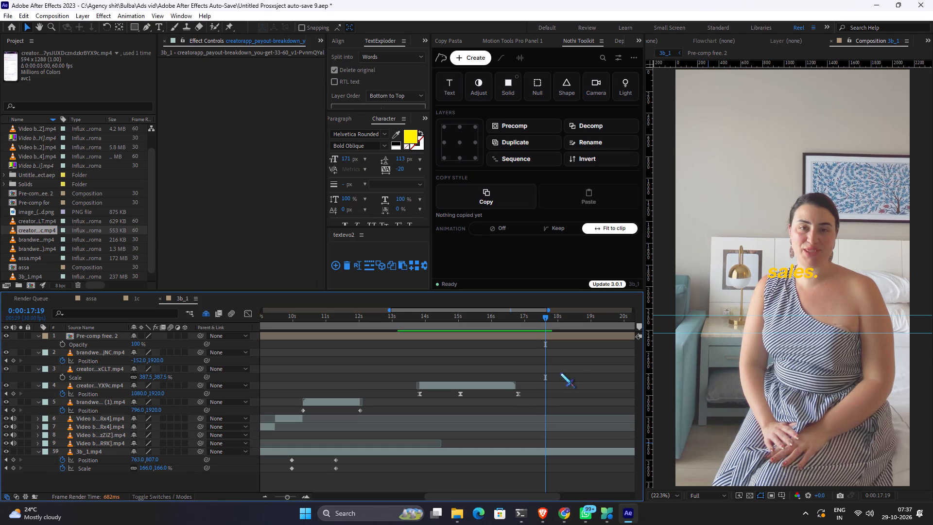
key(space)
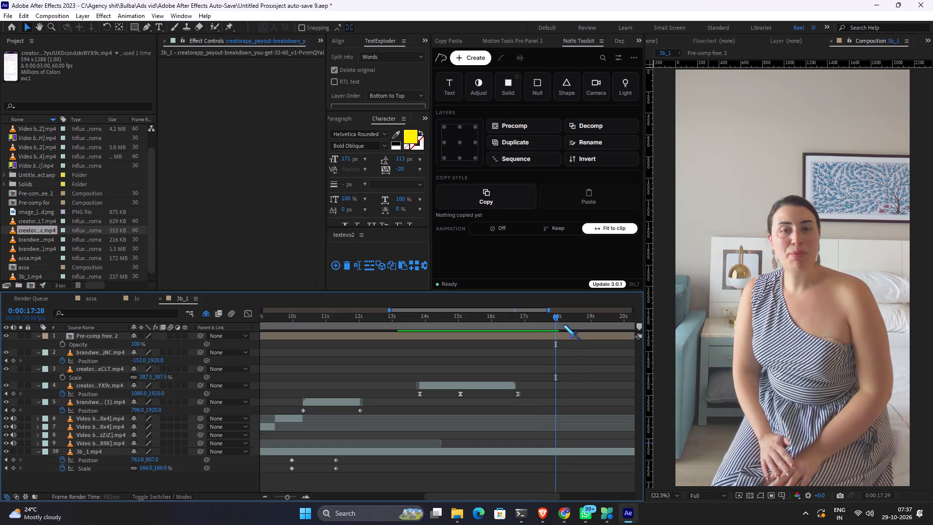
drag(554, 323, 545, 321)
key(ctrl+Right)
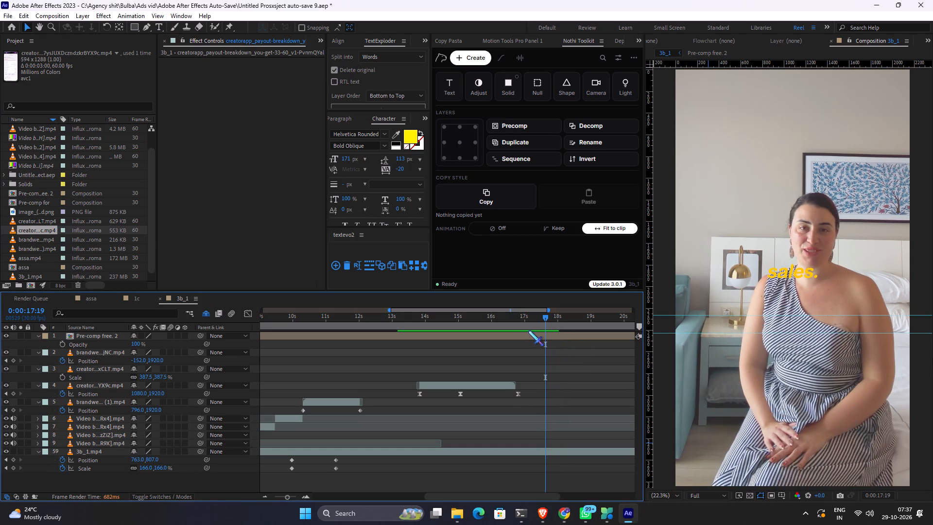
key(ctrl+Right)
key(ctrl+Right)
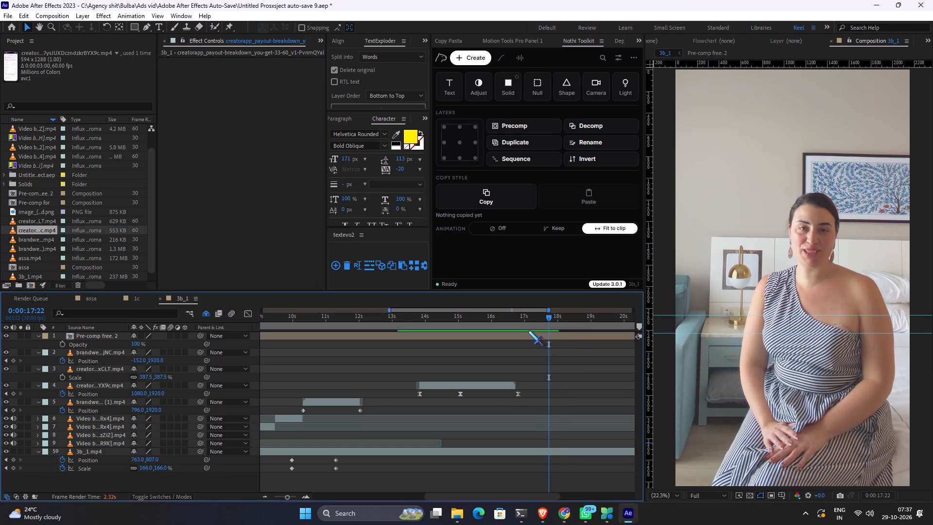
key(ctrl+Right)
key(ctrl+Right)
key(ctrl+Right)
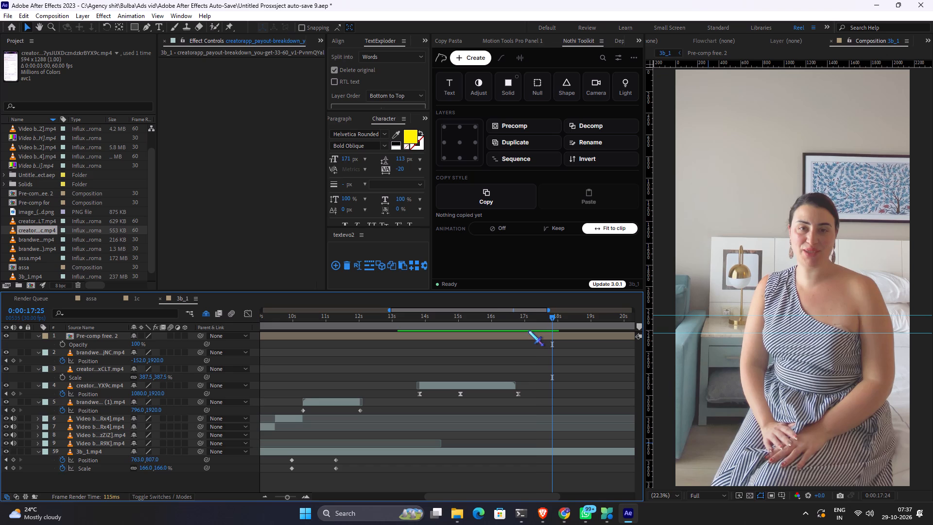
key(ctrl+Right)
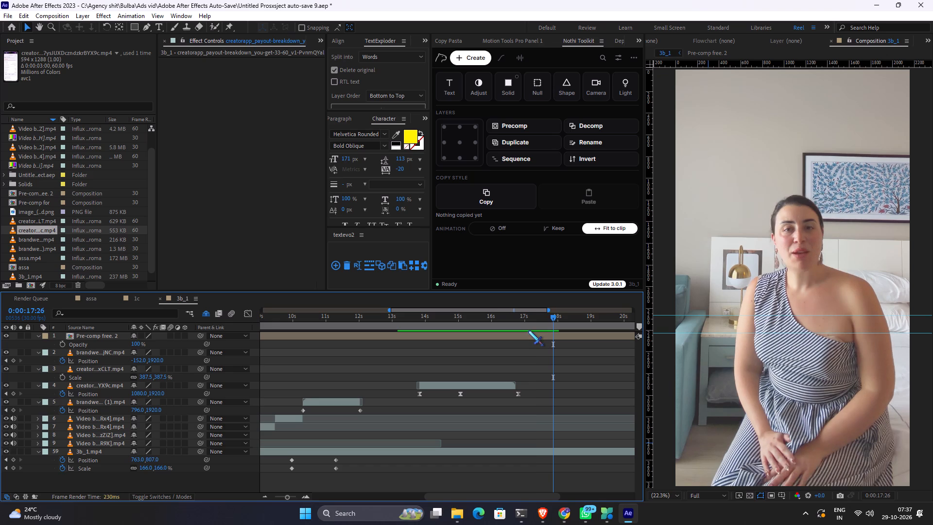
click(593, 453)
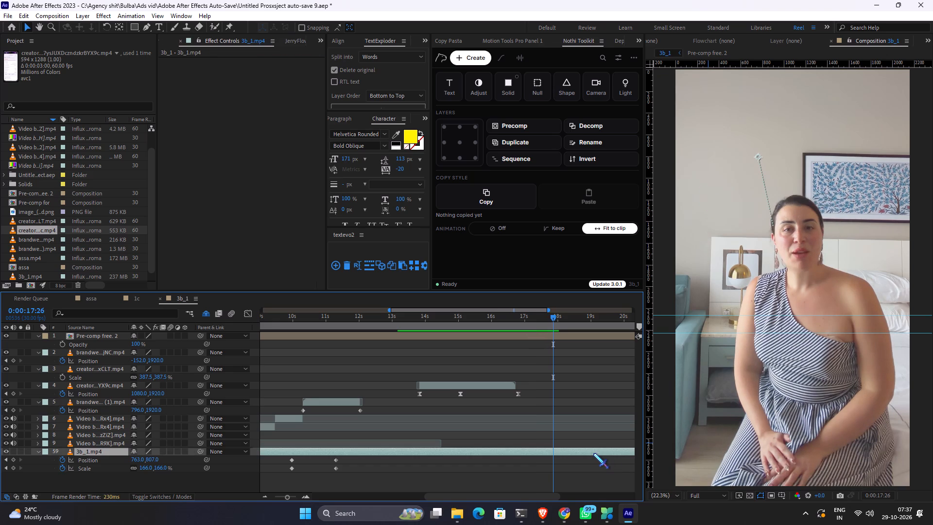
key(ctrl+shift+d)
Scale the new 3b_1.mp4 segment to 178.5% at 0:00:17:26 and shift the footage slightly up and left in the frame.
click(89, 451)
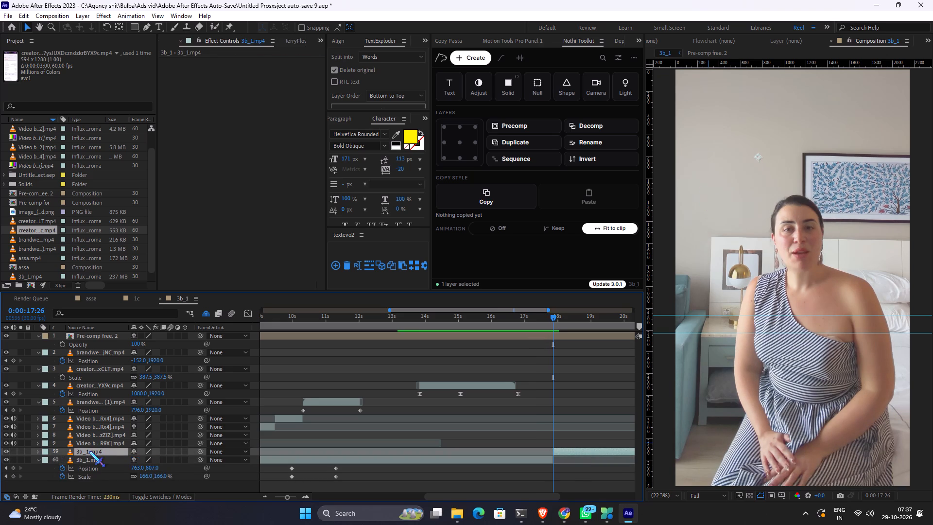
key(s)
ctrl+drag(146, 460, 154, 460)
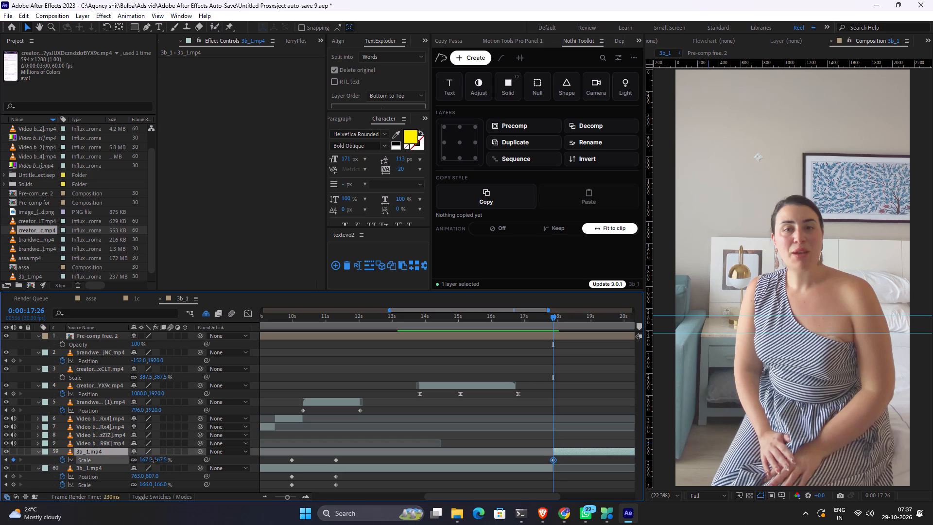
ctrl+drag(154, 460, 207, 460)
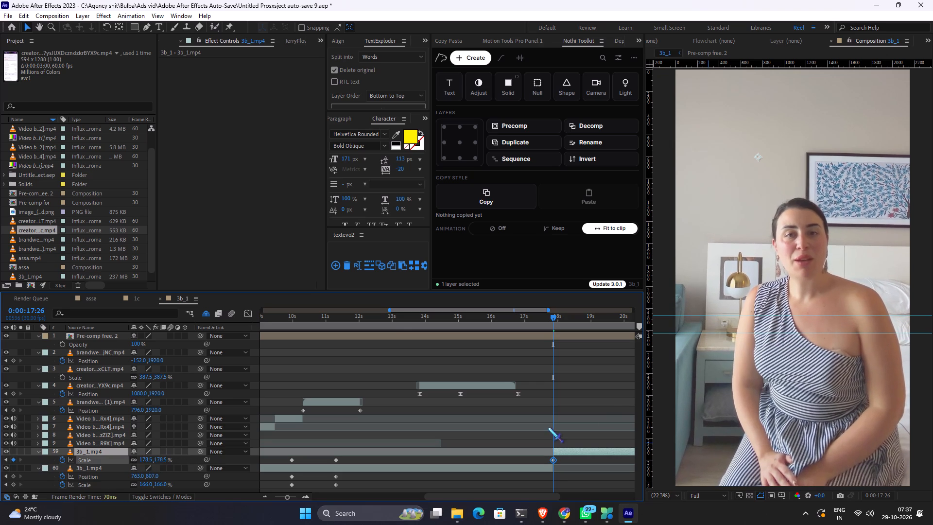
drag(815, 367, 813, 355)
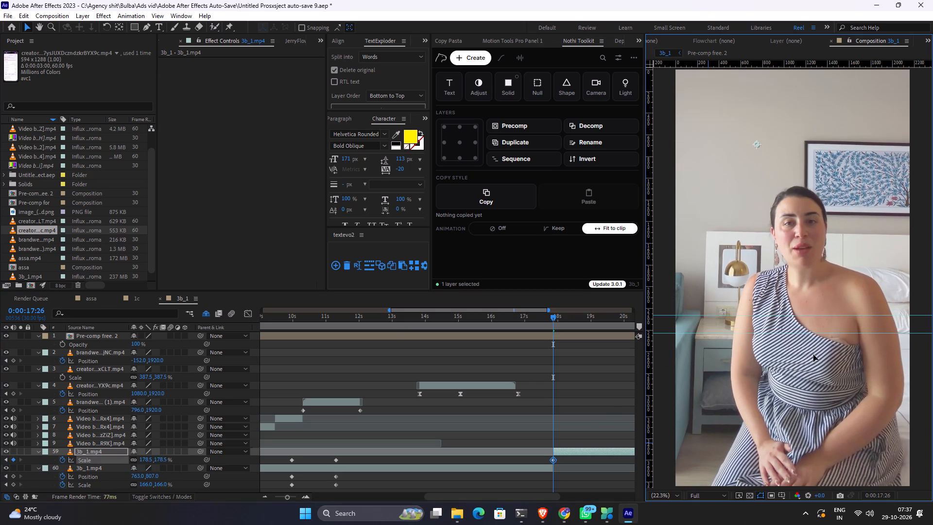
drag(813, 355, 810, 354)
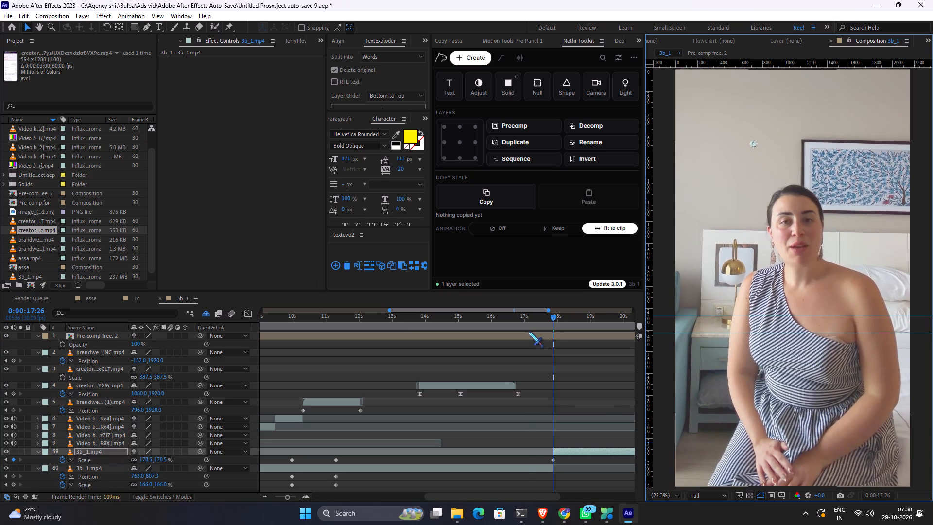
Play from 0:00:17:03 across the new cut to check the punch-in, and return the playhead to 0:00:17:26.
click(527, 315)
key(space)
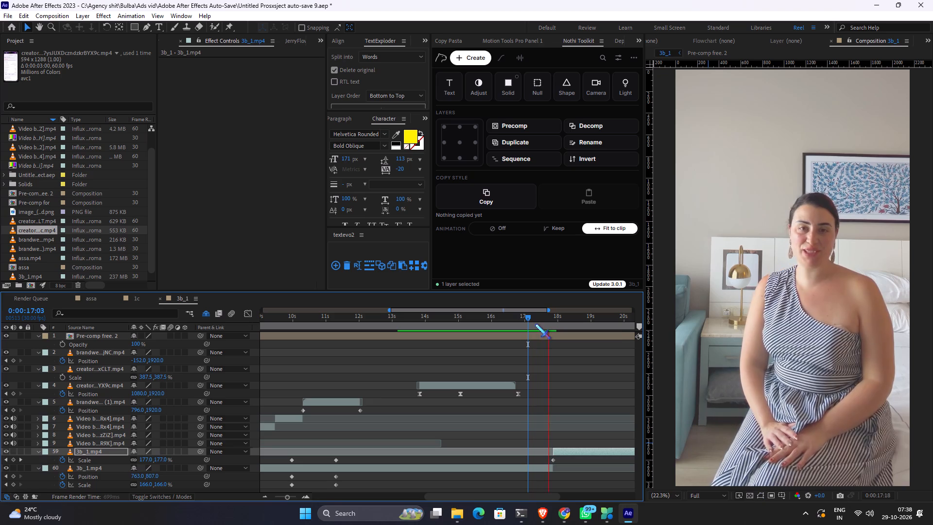
click(559, 323)
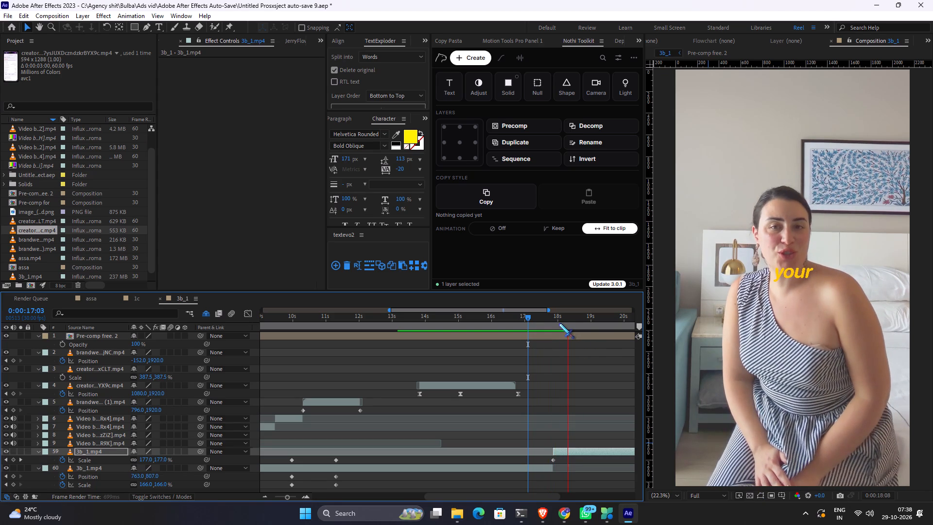
drag(559, 323, 553, 323)
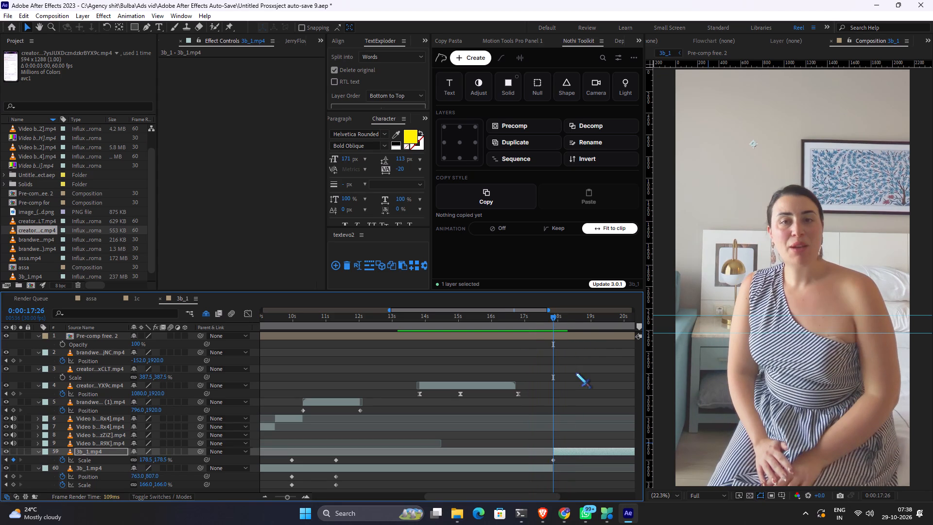
click(576, 373)
Import the downloaded brandweb_ugc-library clip from Chrome's recent downloads into the After Effects project.
key(alt+Tab)
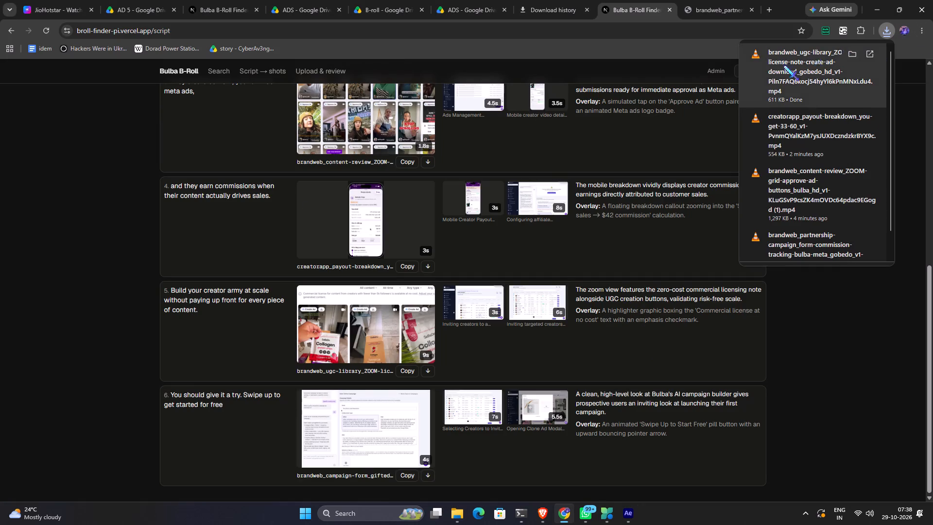
drag(702, 96, 856, 165)
drag(854, 154, 856, 145)
click(802, 163)
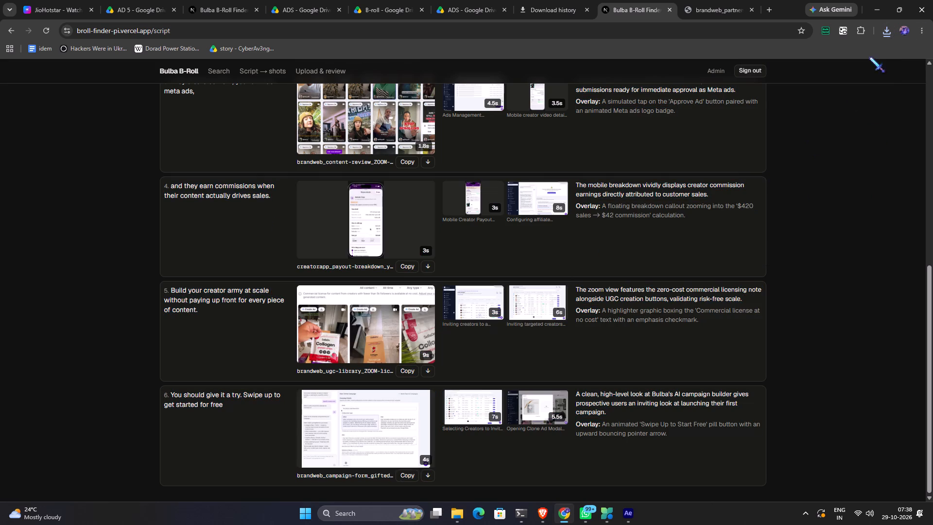
click(882, 24)
drag(783, 78, 668, 159)
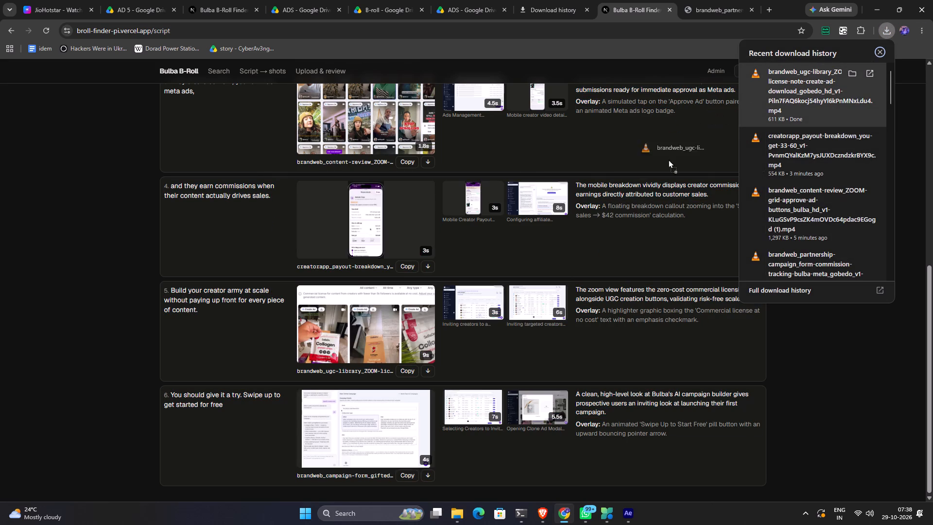
drag(668, 159, 7, 244)
key(alt+Tab)
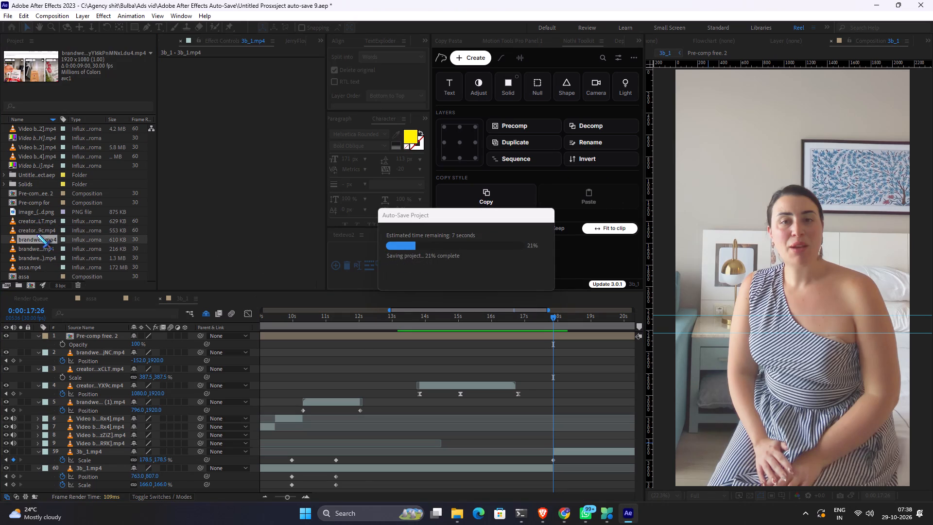
Add the UGC library clip to the 3b_1 timeline above the 3b_1.mp4 segments, starting at 0:00:17:26.
drag(22, 241, 503, 432)
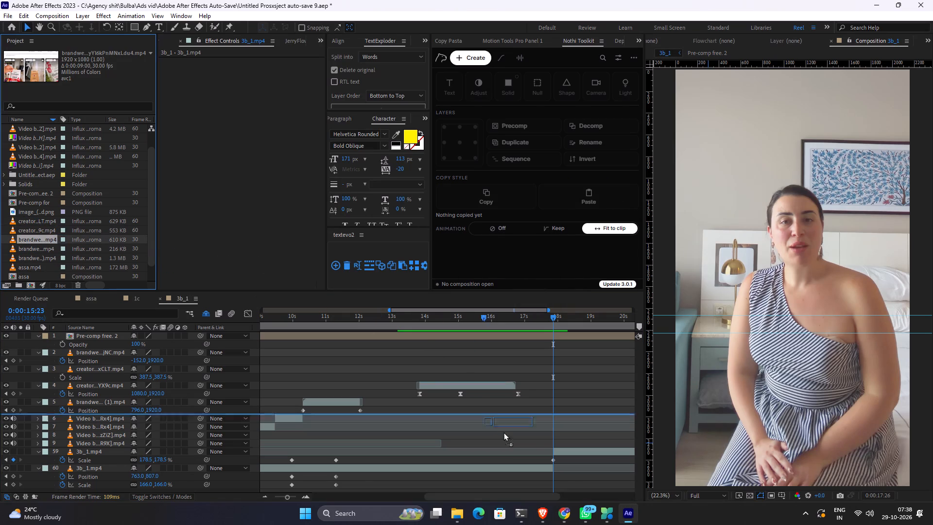
drag(503, 432, 553, 443)
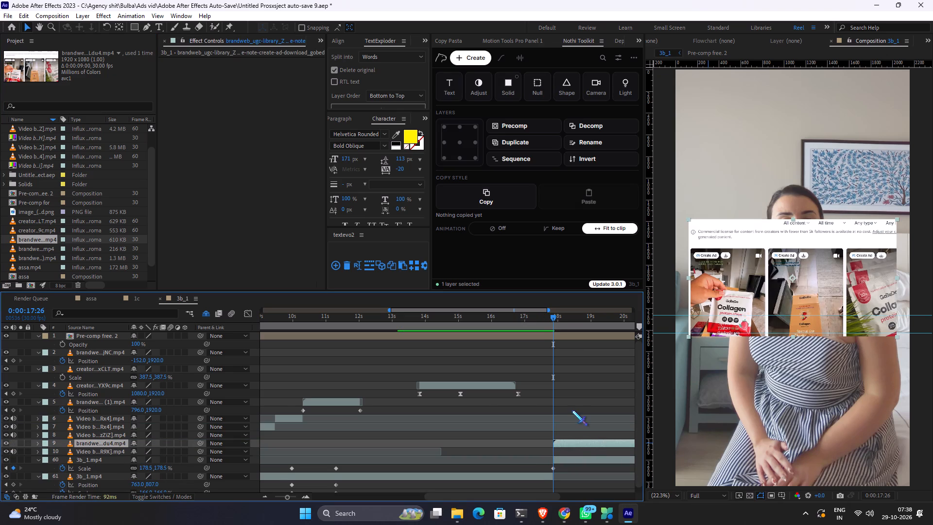
key(space)
key(space)
key(space)
key(space)
key(space)
key(space)
key(space)
key(space)
key(space)
key(space)
key(space)
key(space)
key(space)
key(space)
key(space)
key(space)
key(space)
key(space)
key(space)
key(space)
drag(572, 410, 411, 391)
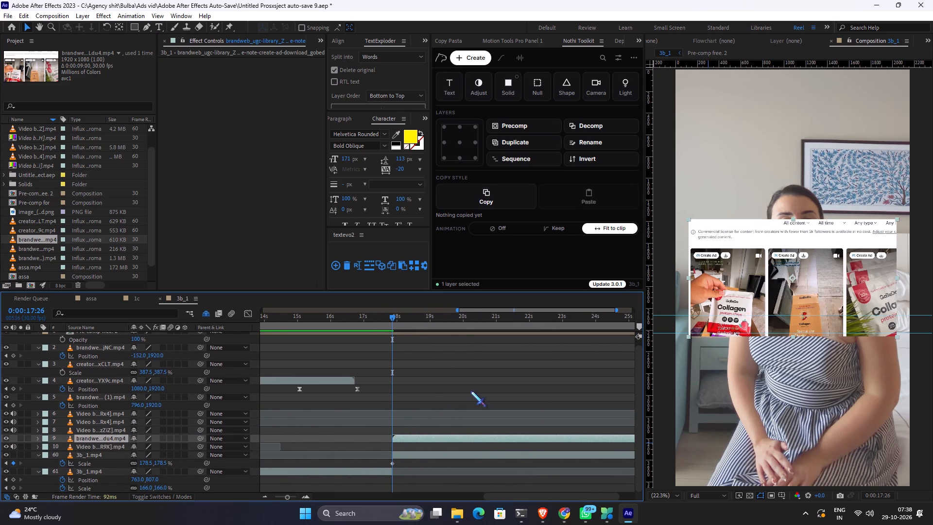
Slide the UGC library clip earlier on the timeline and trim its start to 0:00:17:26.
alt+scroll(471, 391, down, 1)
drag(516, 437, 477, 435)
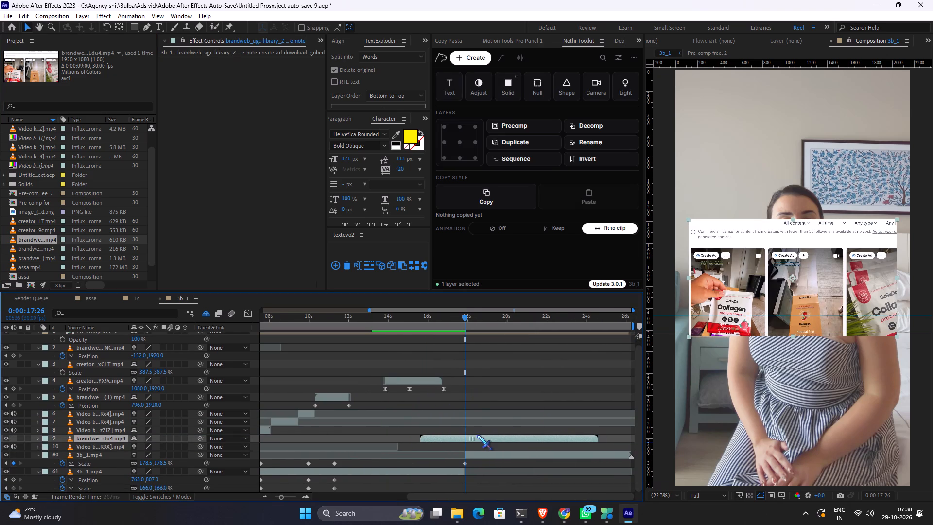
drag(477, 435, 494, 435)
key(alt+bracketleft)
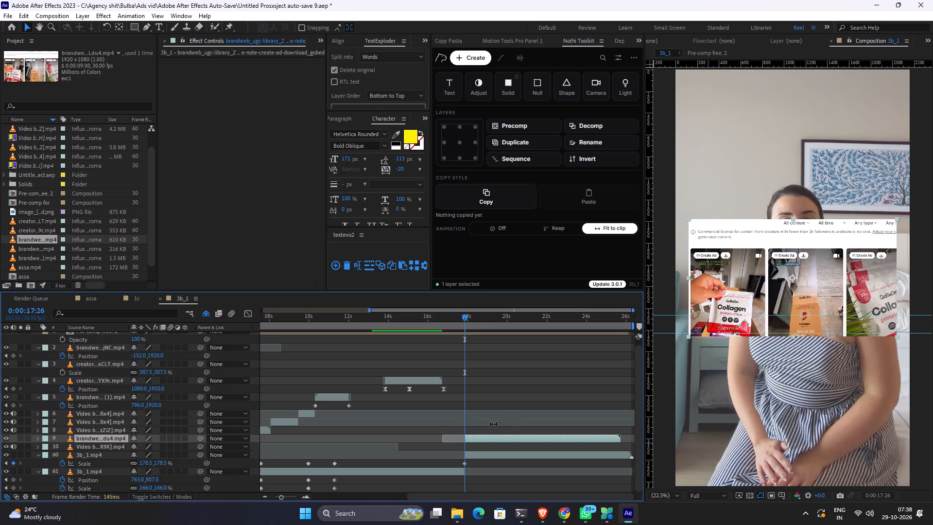
Set the composition preview resolution to Quarter and play the UGC library overlay from 0:00:17:26.
click(710, 497)
click(705, 474)
key(space)
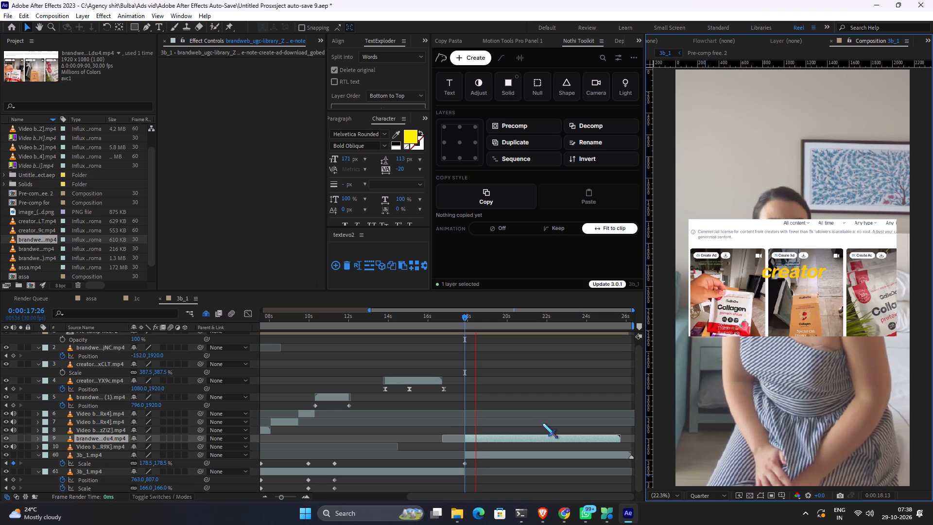
key(space)
Preview the brandweb_ugc-library clip from the Downloads folder in File Explorer, and return to After Effects.
key(alt+Tab)
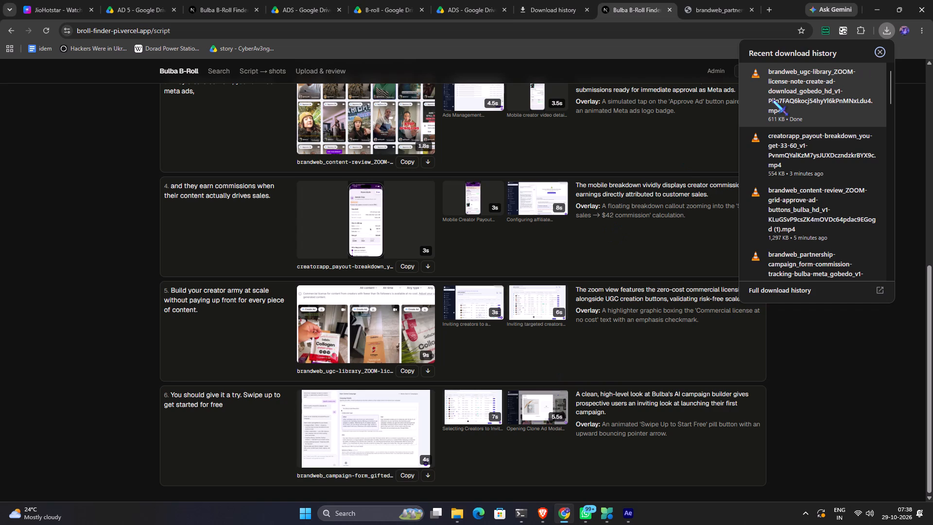
click(457, 518)
click(395, 478)
click(133, 169)
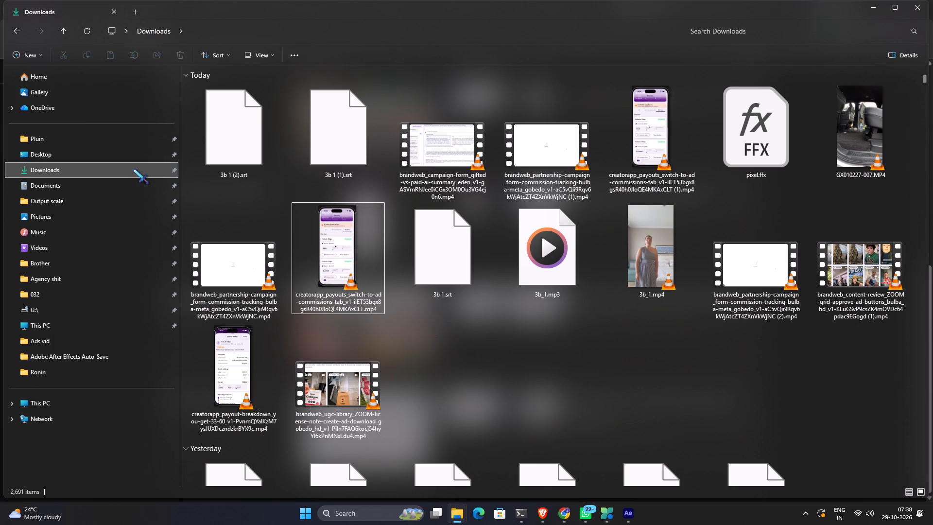
click(202, 157)
key(space)
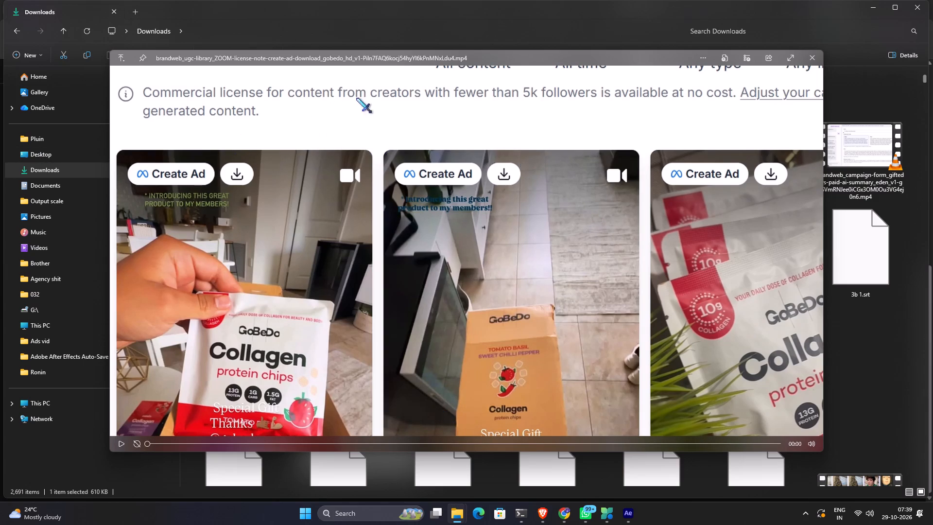
click(818, 58)
key(alt+Tab)
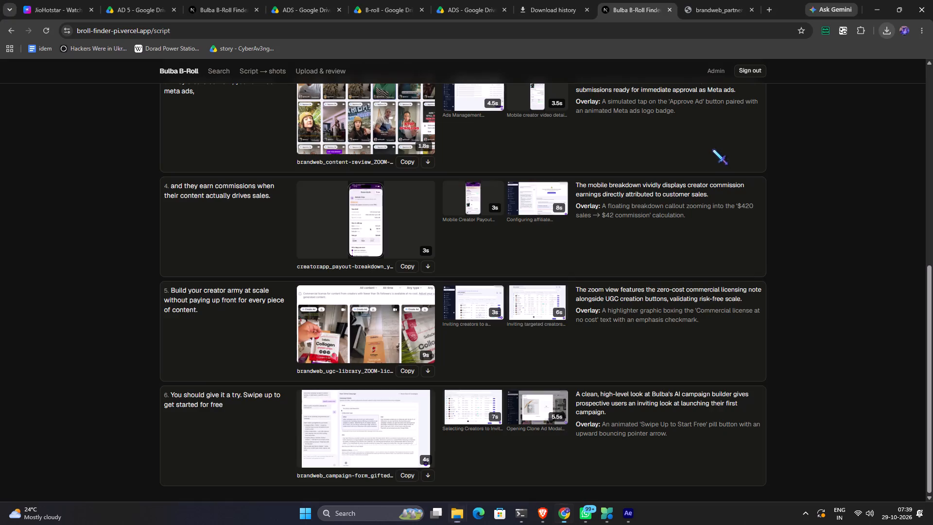
key(alt+Tab)
key(alt+Tab)
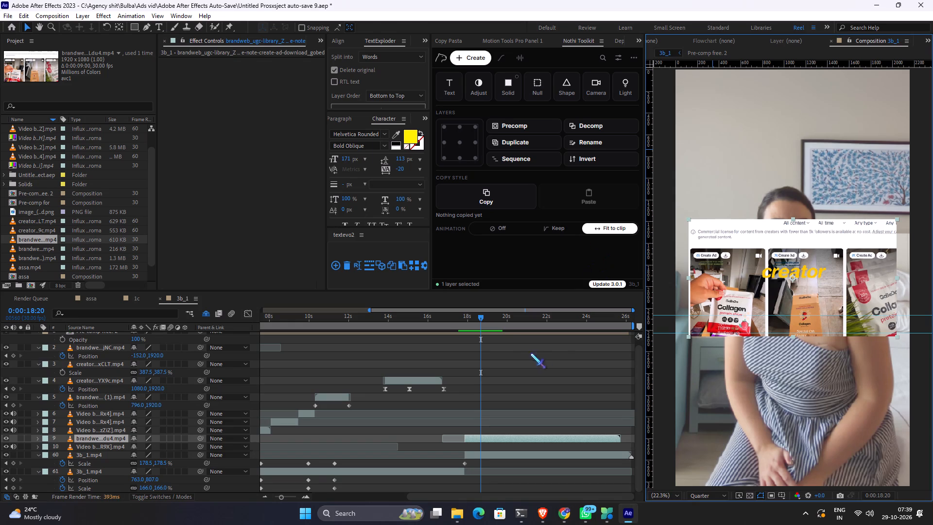
Scrub the section under the UGC library clip up to 0:00:19:00 and delete that clip from the 3b_1 timeline.
drag(467, 321, 472, 320)
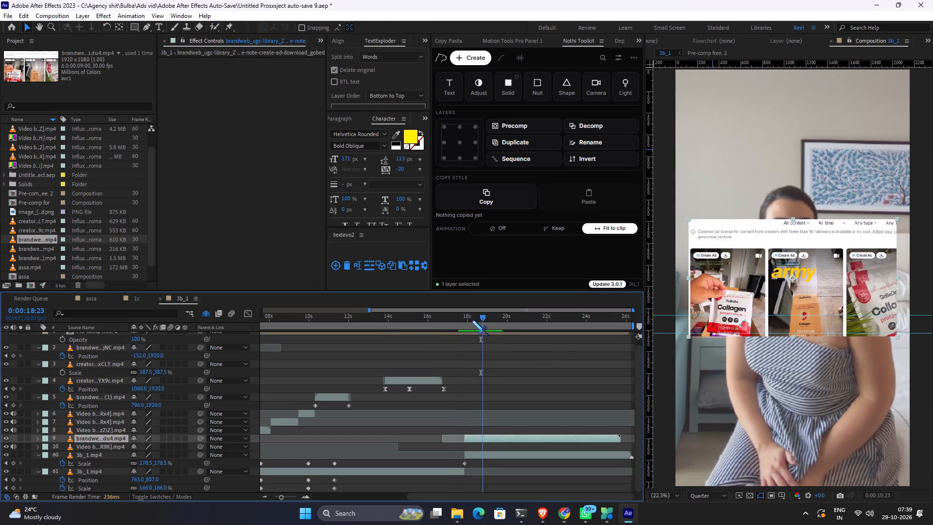
drag(472, 320, 487, 317)
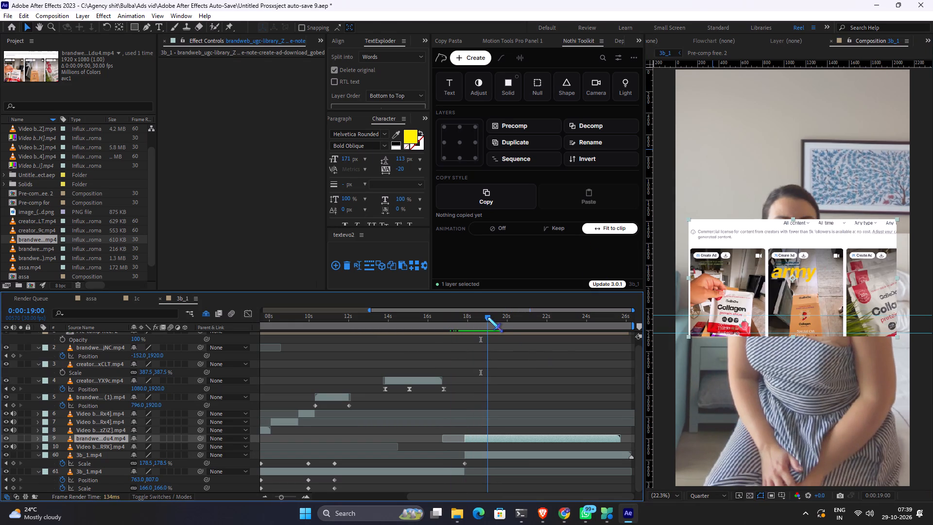
drag(487, 317, 464, 310)
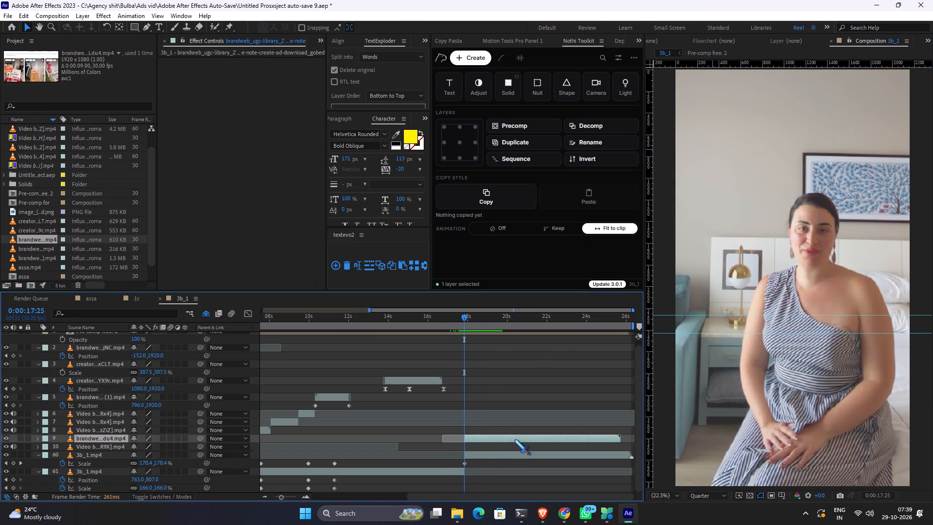
key(Delete)
key(alt+Tab)
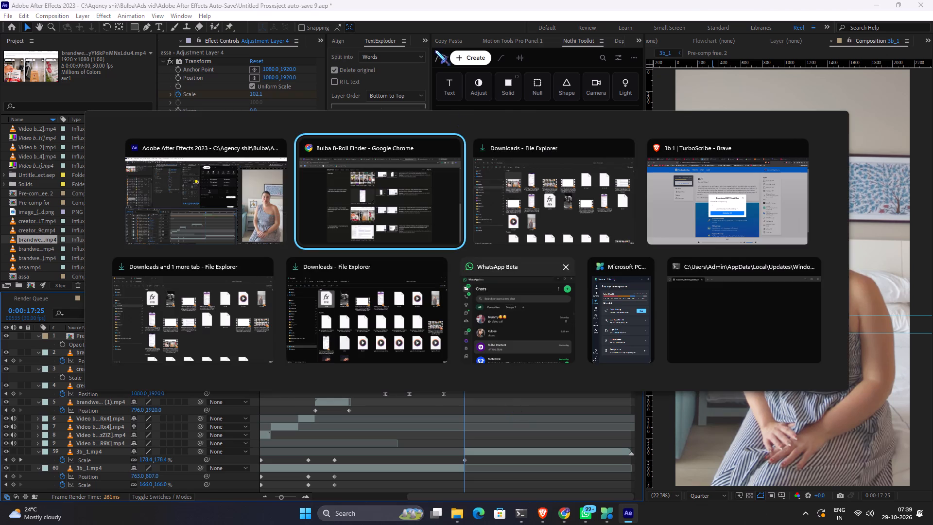
key(alt+Tab)
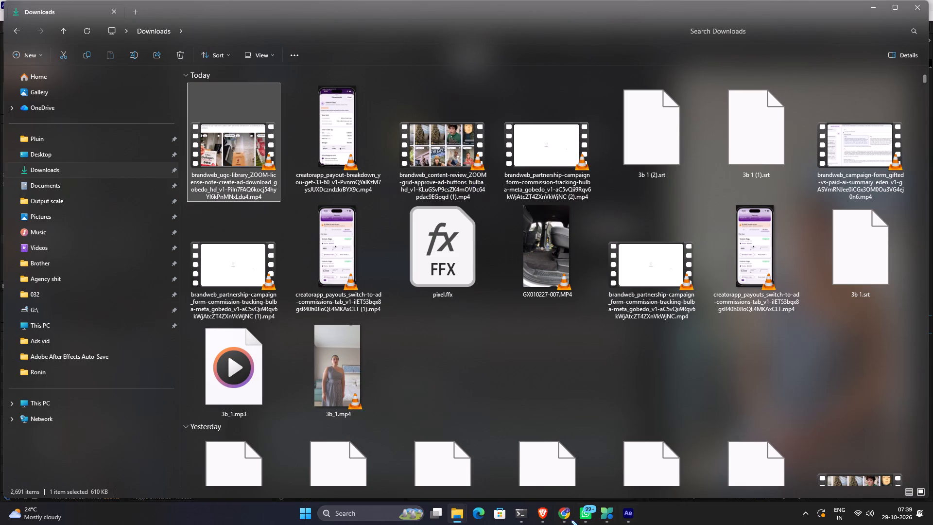
key(alt+Tab)
alt+click(207, 213)
key(alt+Tab)
alt+click(214, 321)
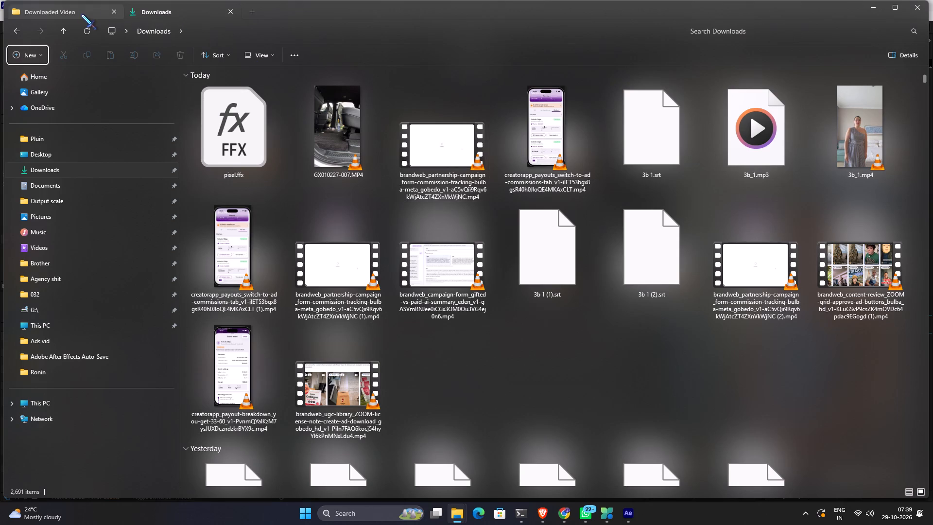
click(81, 14)
drag(472, 207, 454, 223)
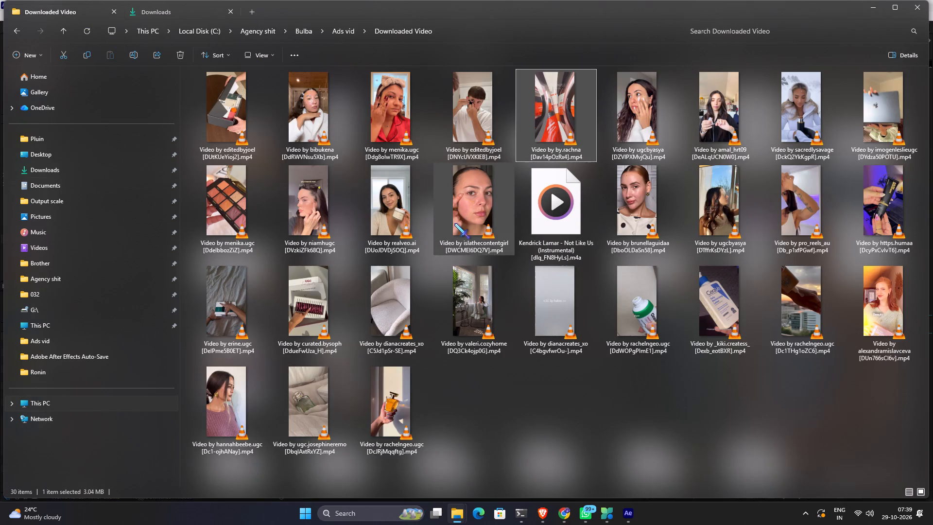
drag(454, 223, 392, 319)
key(alt+Tab)
key(alt+Tab)
key(alt+Tab)
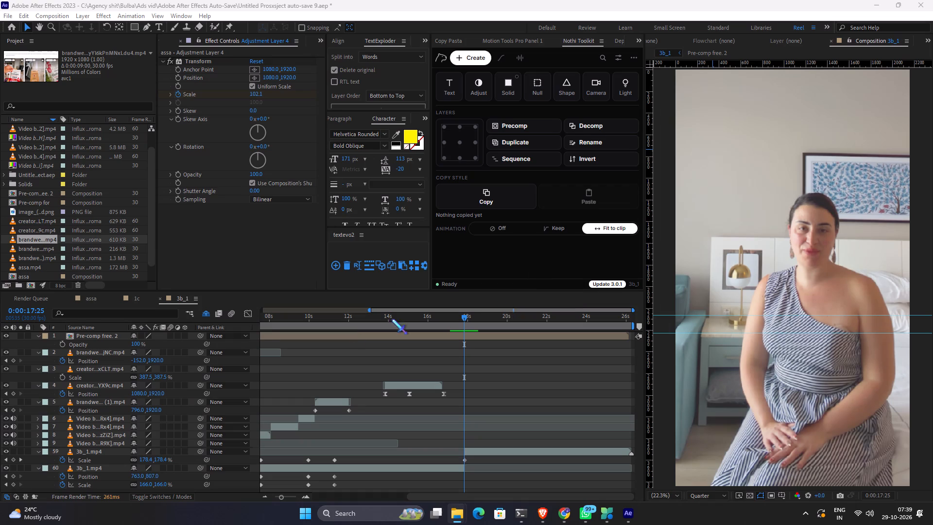
drag(392, 319, 158, 267)
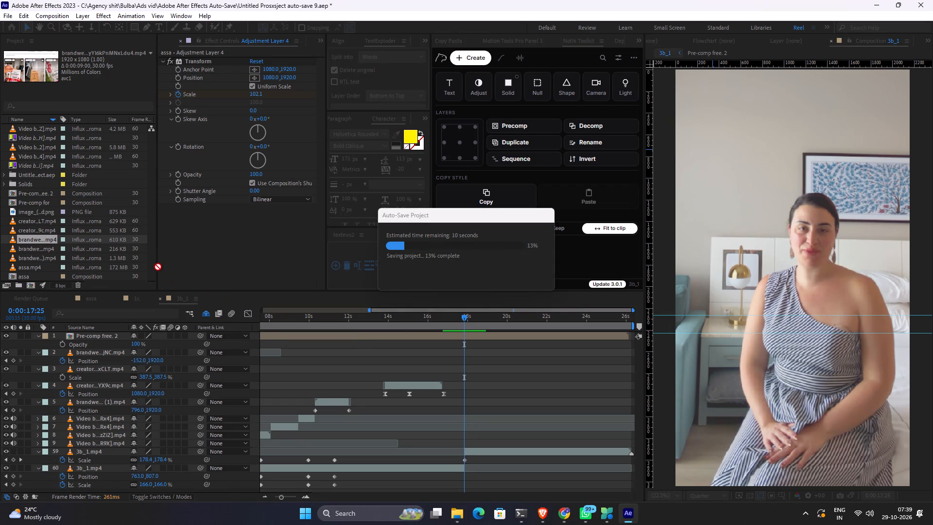
drag(158, 267, 88, 255)
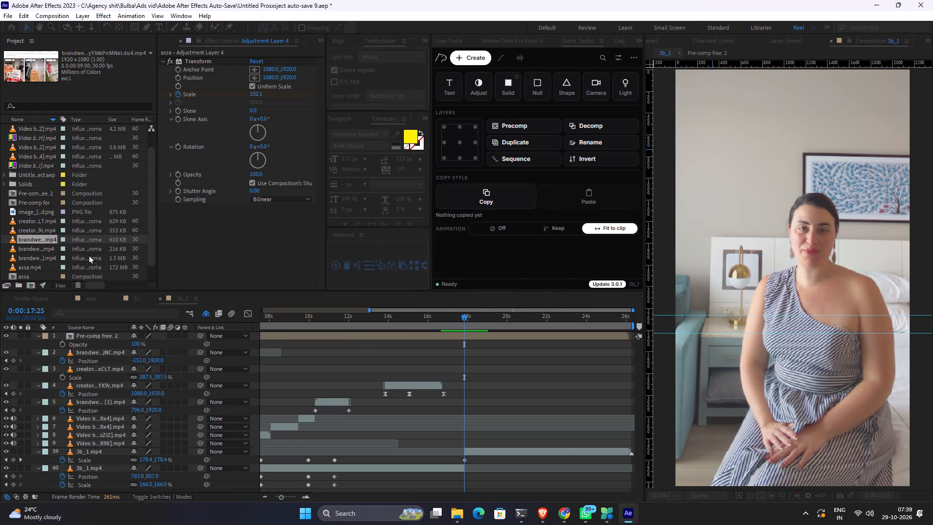
drag(88, 255, 64, 255)
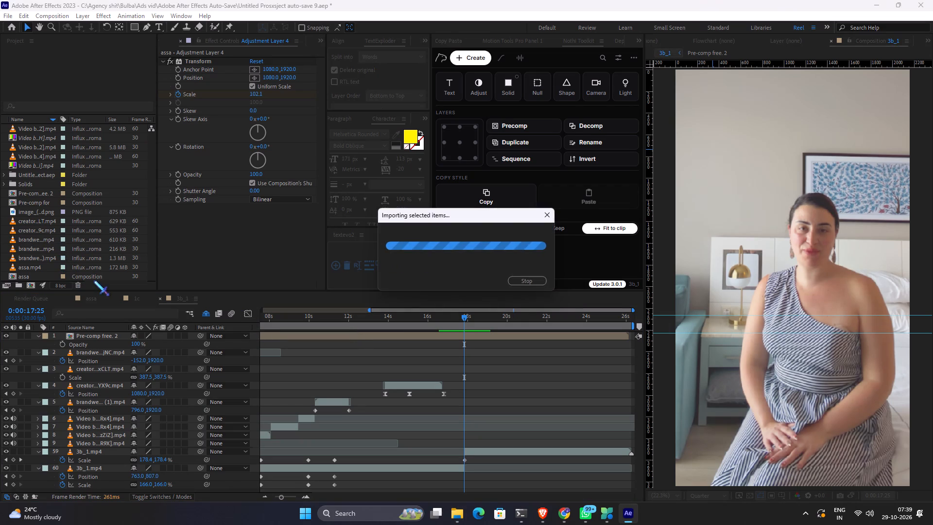
drag(46, 144, 464, 438)
alt+scroll(488, 436, up, 2)
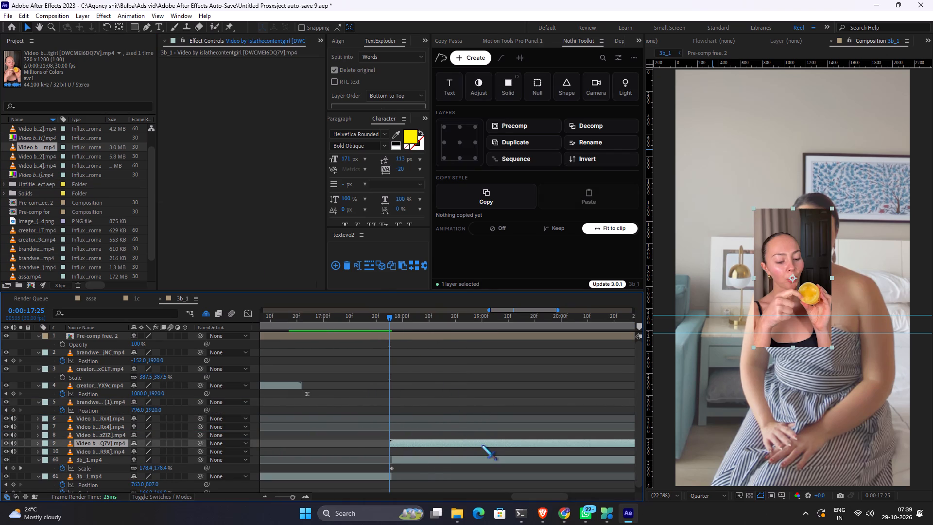
drag(482, 445, 372, 443)
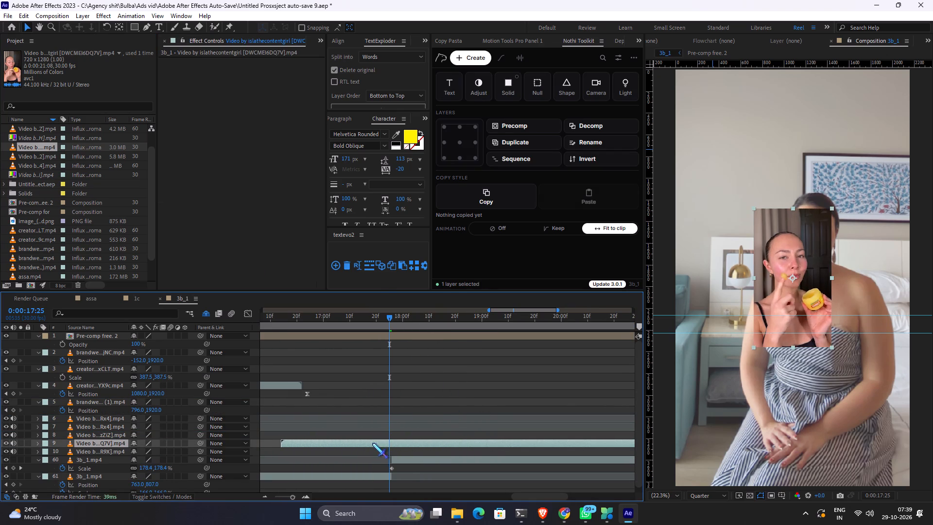
drag(372, 443, 285, 445)
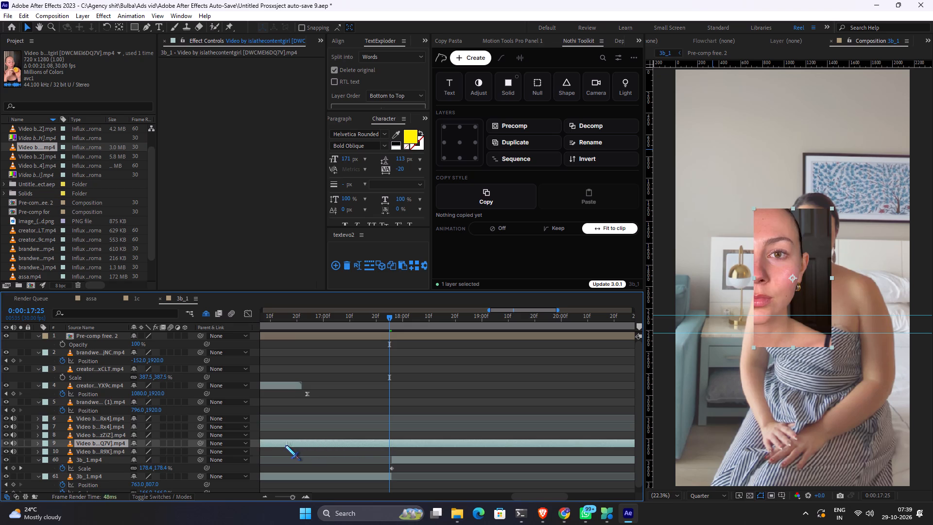
drag(285, 445, 266, 453)
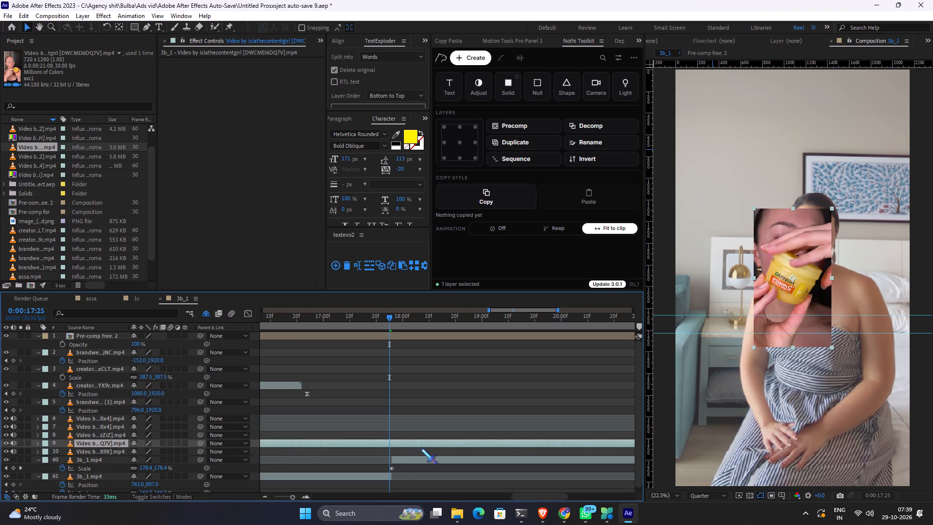
click(394, 322)
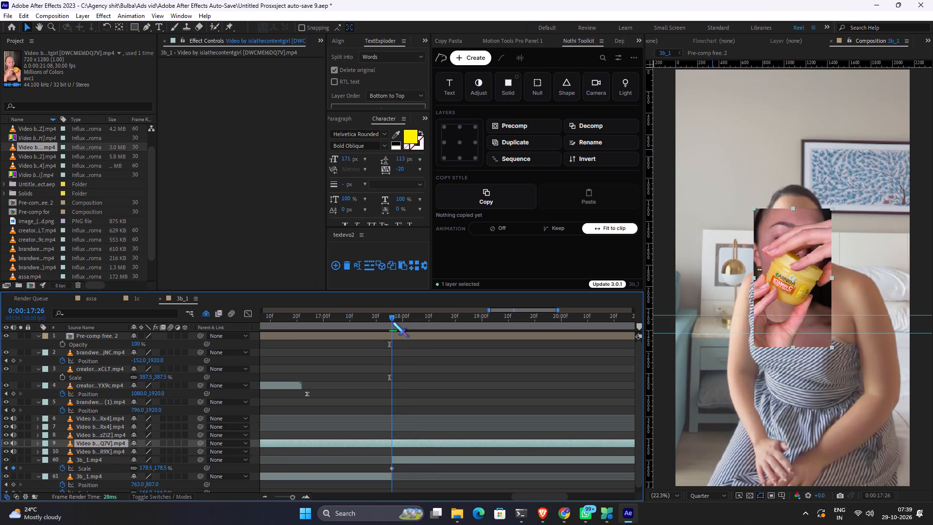
key(alt+bracketleft)
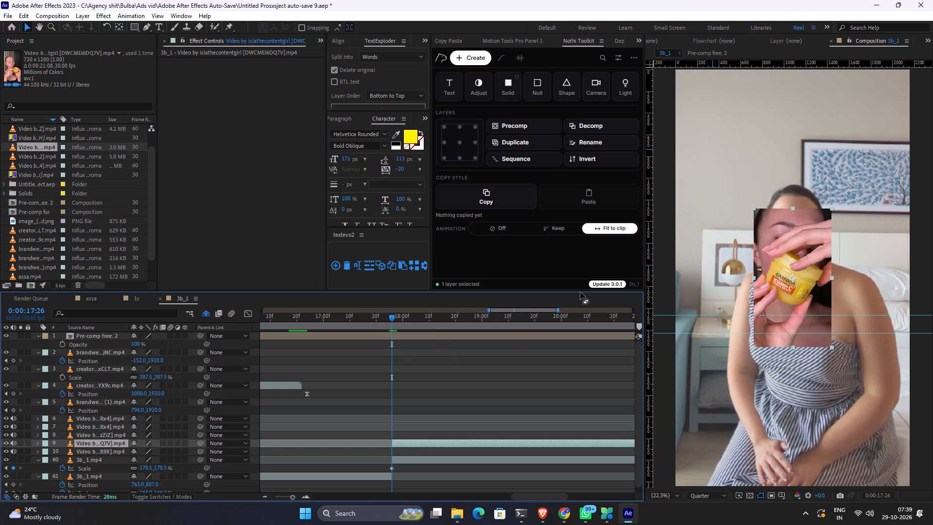
drag(396, 316, 426, 317)
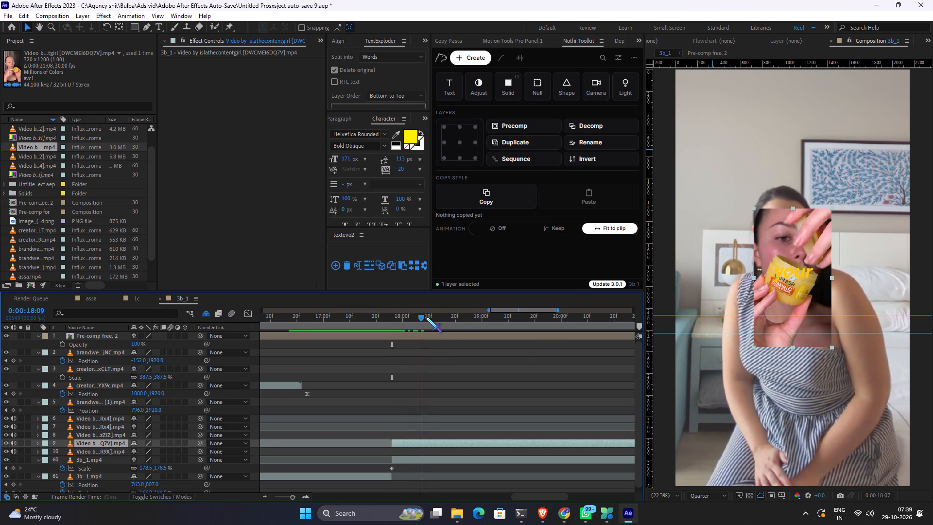
drag(426, 317, 443, 317)
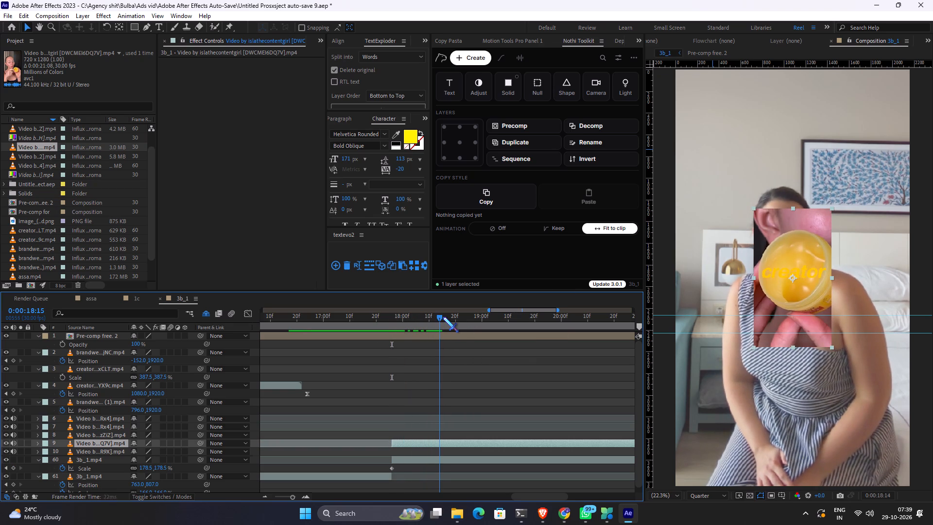
drag(443, 317, 461, 317)
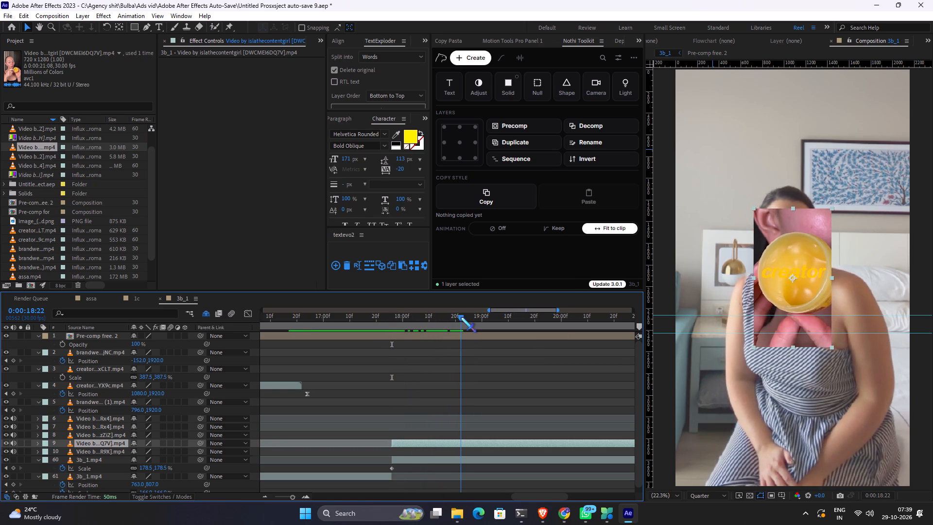
drag(461, 317, 428, 320)
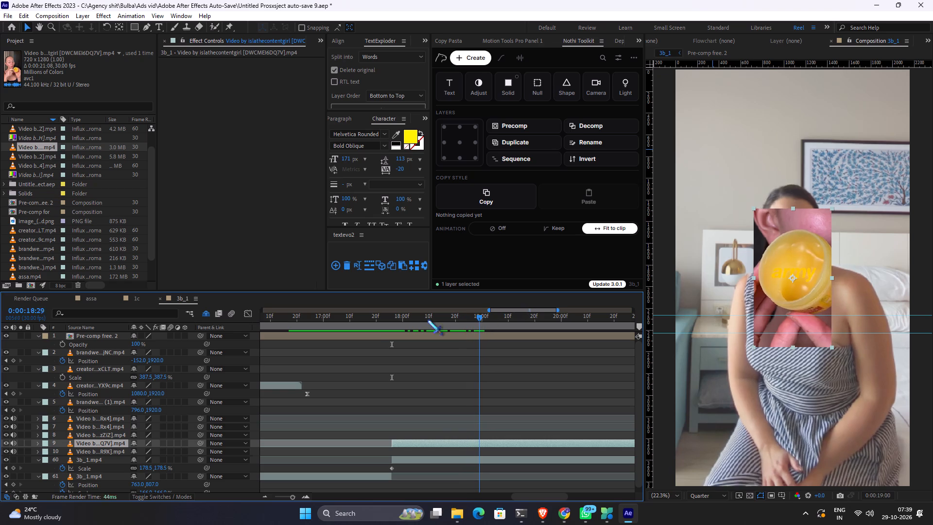
drag(428, 320, 389, 322)
key(space)
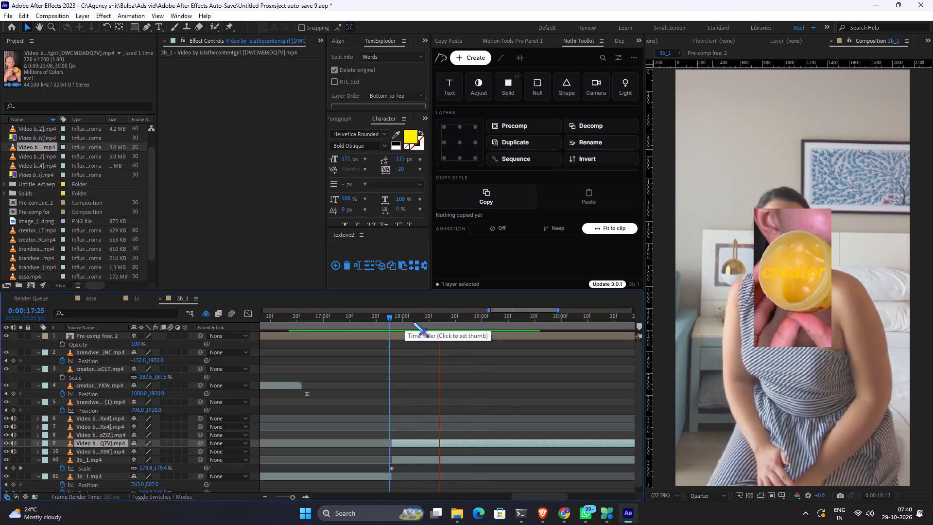
key(space)
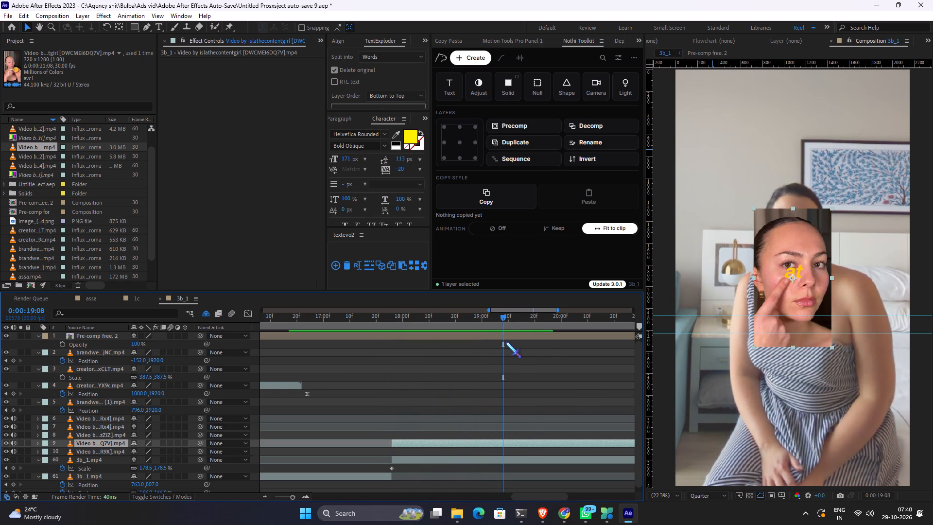
click(498, 319)
drag(498, 319, 478, 318)
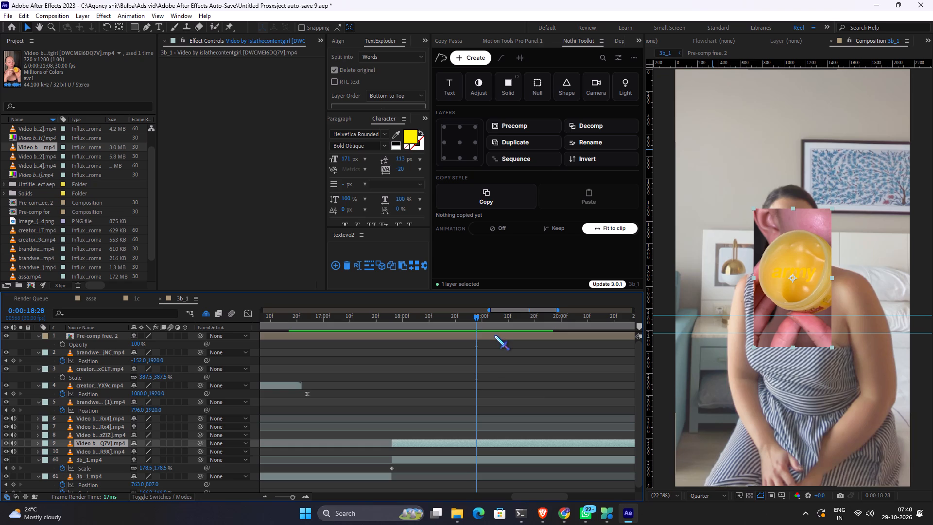
key(ctrl+shift+d)
key(Delete)
key(alt+Tab)
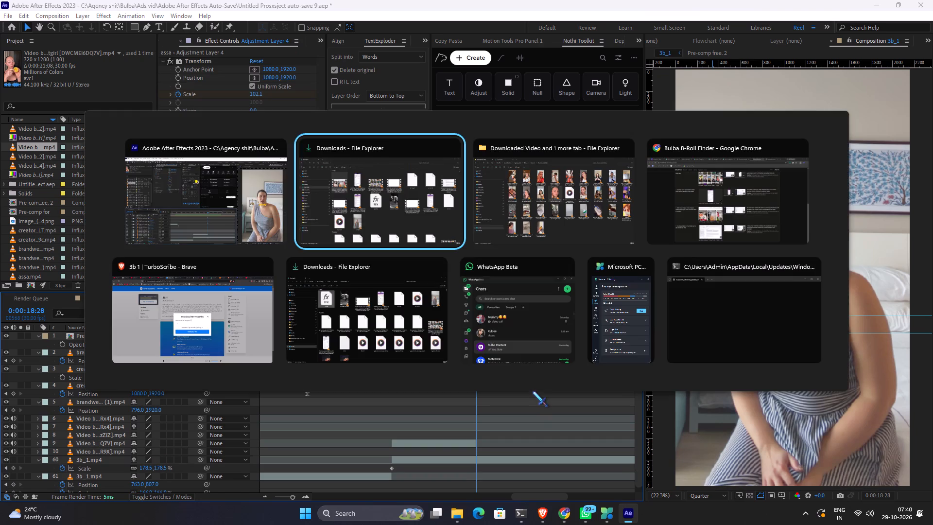
key(alt+Tab)
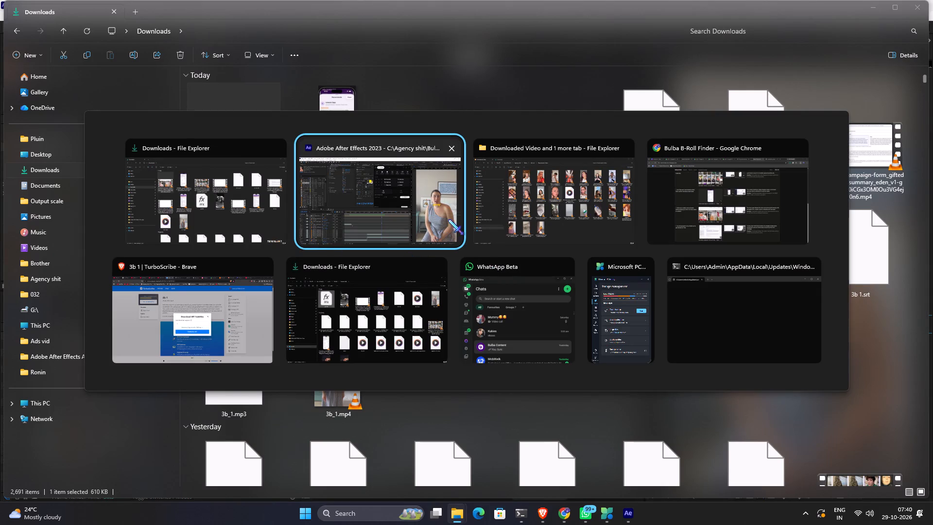
alt+click(536, 203)
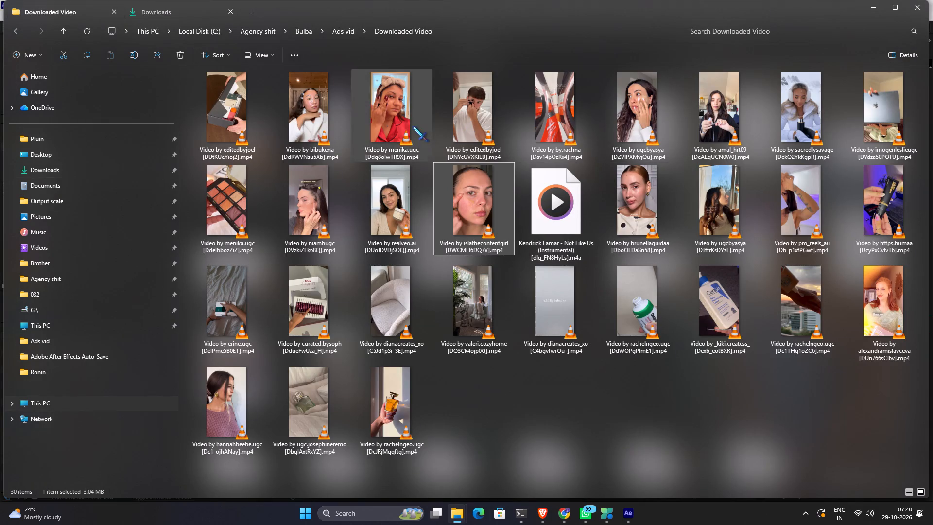
drag(323, 119, 360, 277)
key(alt+Tab)
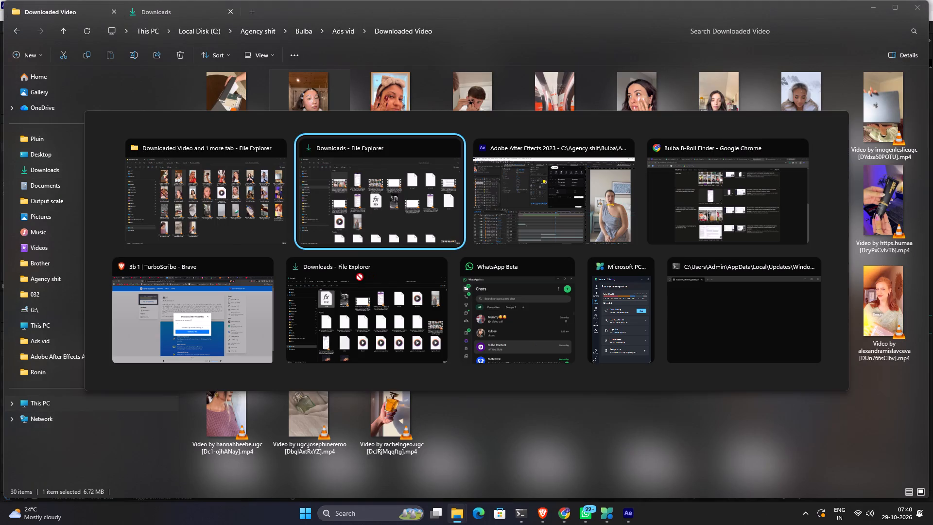
drag(360, 277, 355, 211)
alt+click(214, 83)
drag(232, 102, 213, 207)
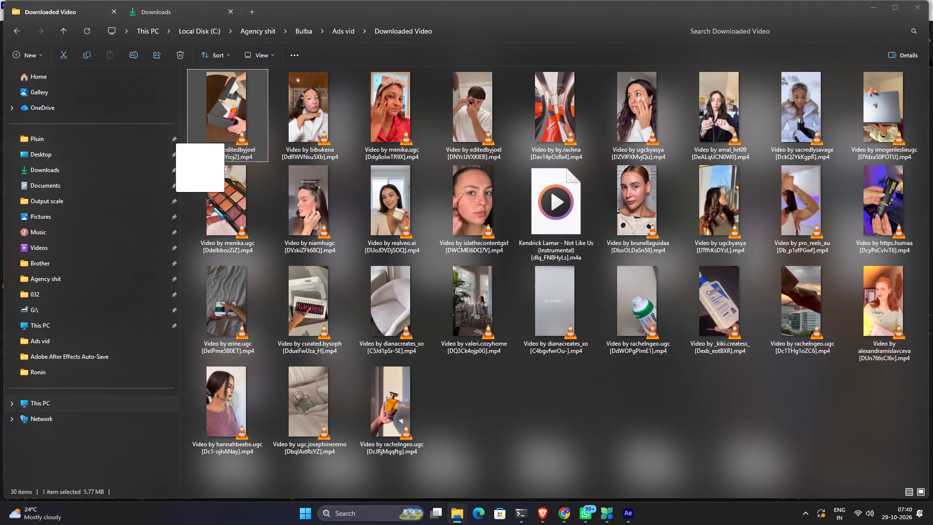
drag(213, 207, 175, 285)
key(alt+Tab)
key(alt+Tab)
key(alt+Tab)
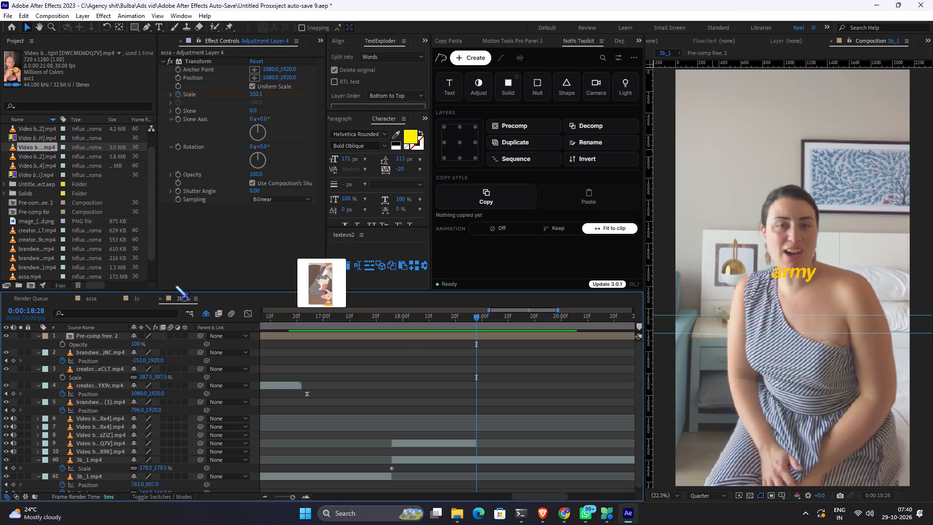
drag(175, 285, 105, 256)
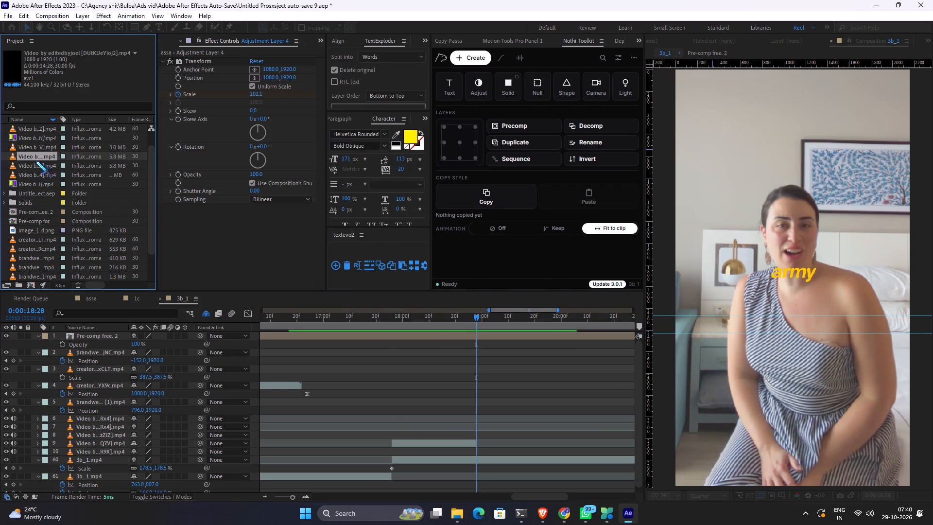
drag(48, 157, 479, 451)
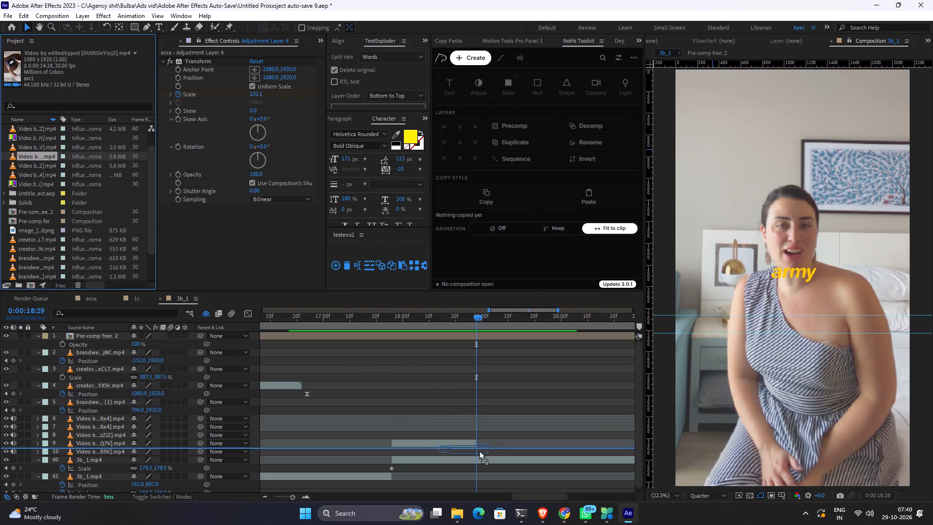
drag(479, 451, 476, 434)
Slide the editedbyjoel clip earlier to reach the hands holding the white card, and trim its start to 0:00:18:28.
alt+scroll(511, 436, up, 1)
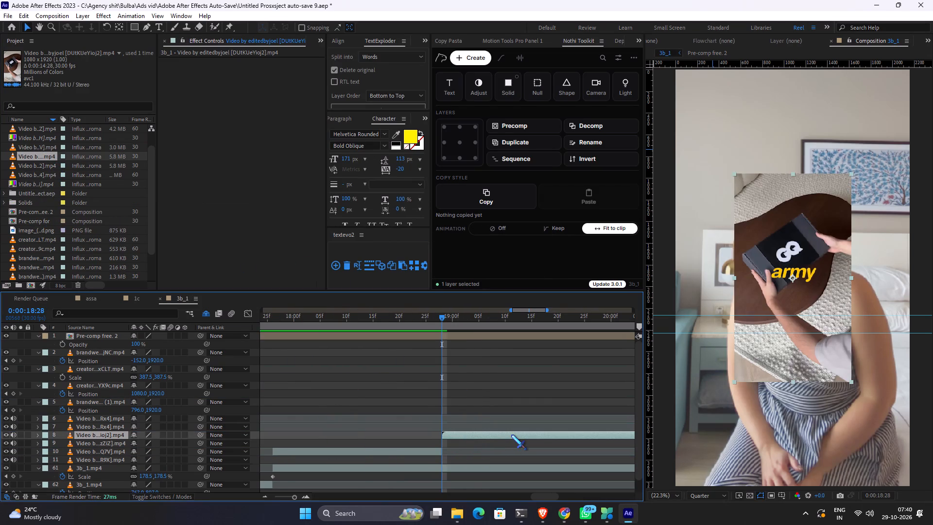
drag(511, 435, 346, 436)
alt+scroll(557, 443, down, 1)
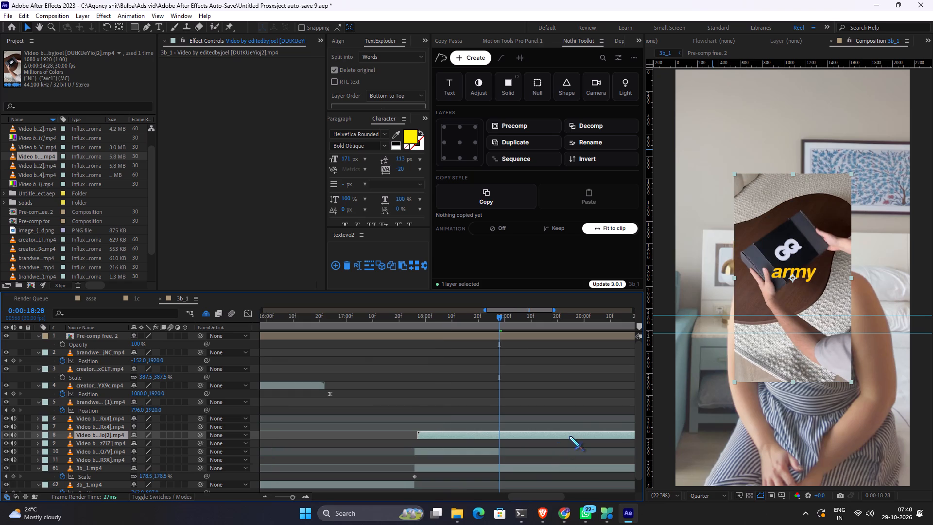
drag(575, 436, 383, 434)
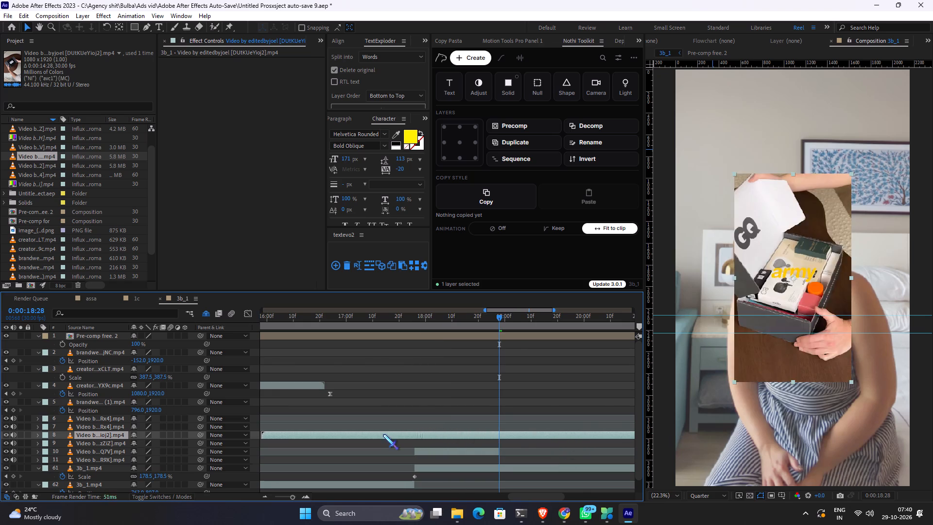
drag(383, 434, 379, 434)
alt+scroll(500, 437, down, 1)
drag(560, 438, 528, 438)
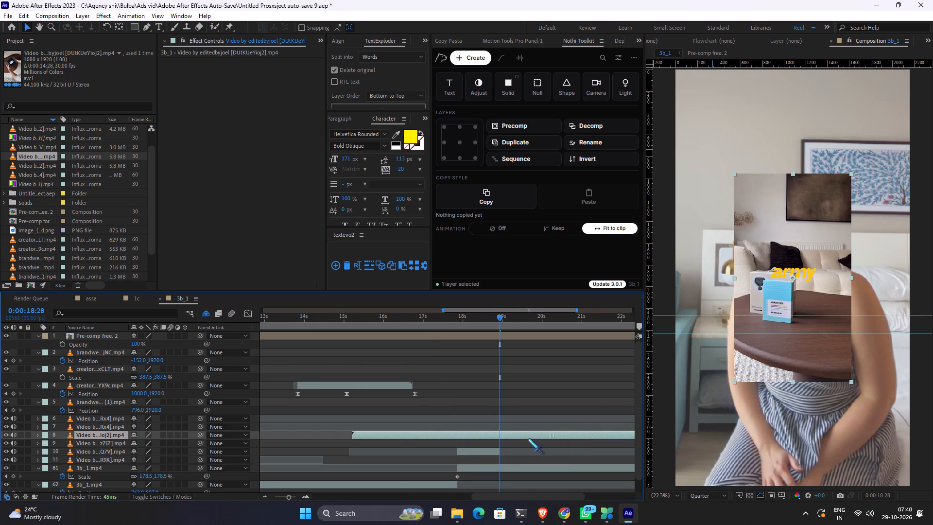
drag(528, 438, 429, 446)
key(alt+bracketleft)
key(space)
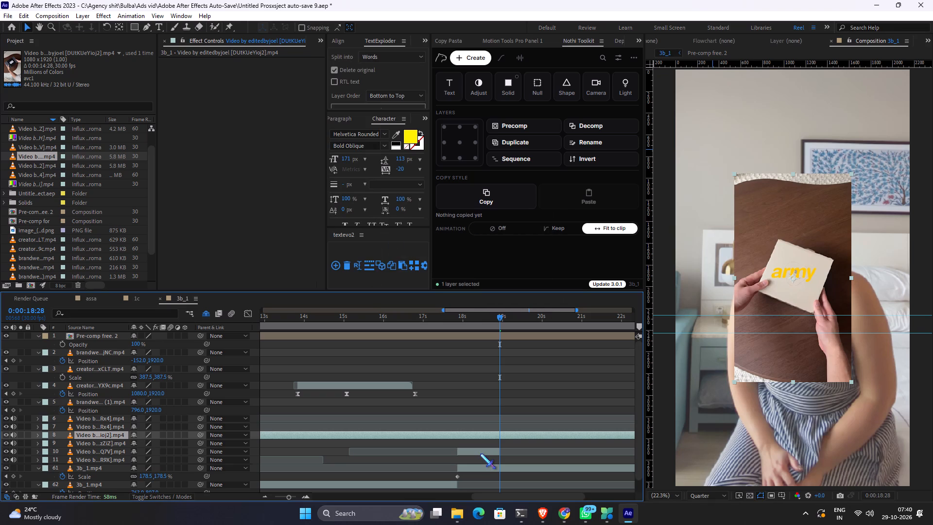
key(alt+bracketleft)
Play the editedbyjoel overlay from 0:00:18:28 in short stretches to check where it should end against the caption words.
key(space)
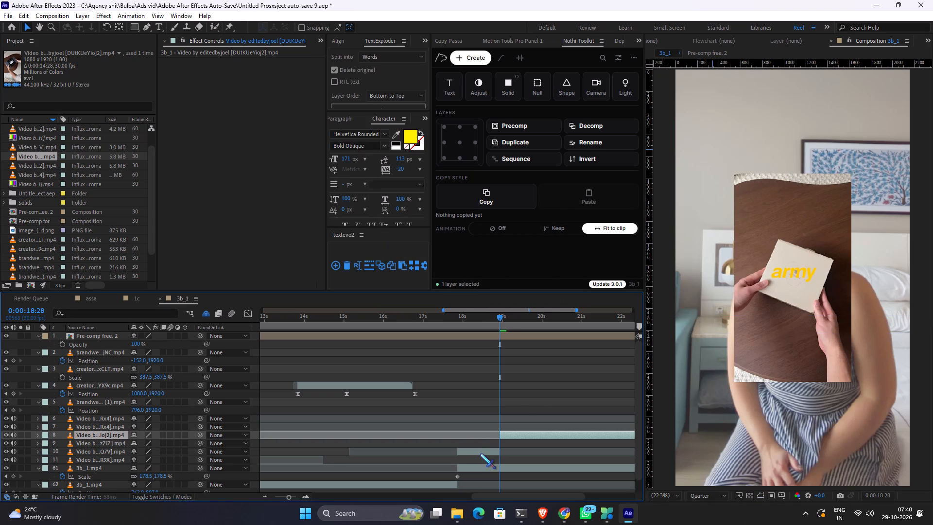
key(space)
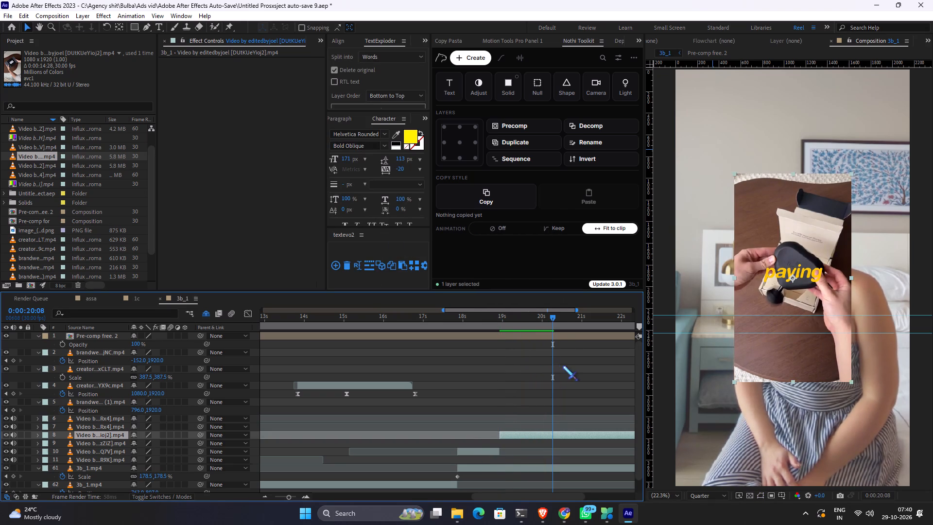
key(space)
key(space)
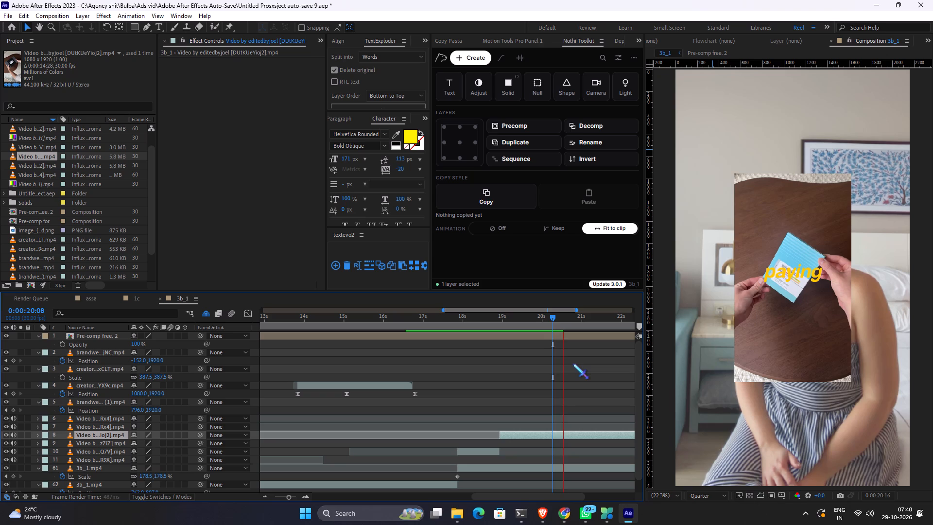
key(space)
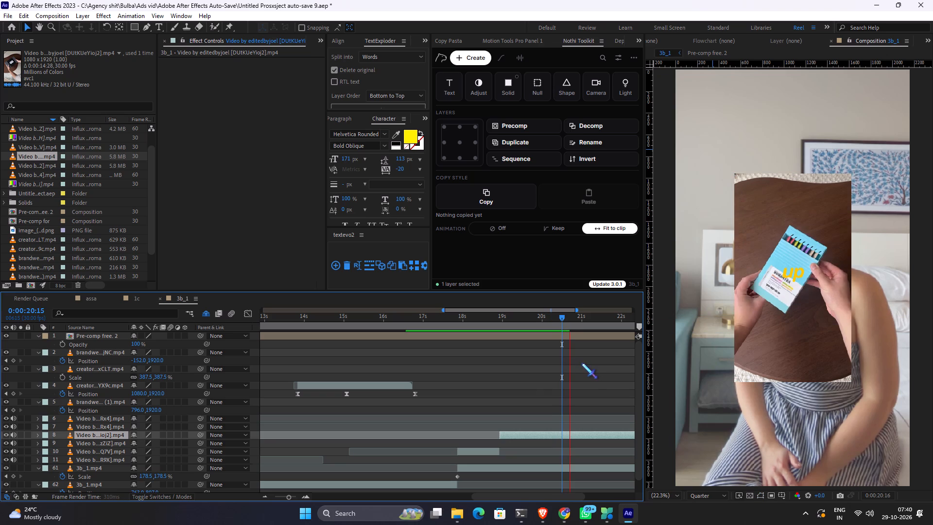
key(space)
key(space)
key(space)
key(space)
key(space)
key(space)
key(space)
drag(582, 363, 516, 362)
key(space)
key(space)
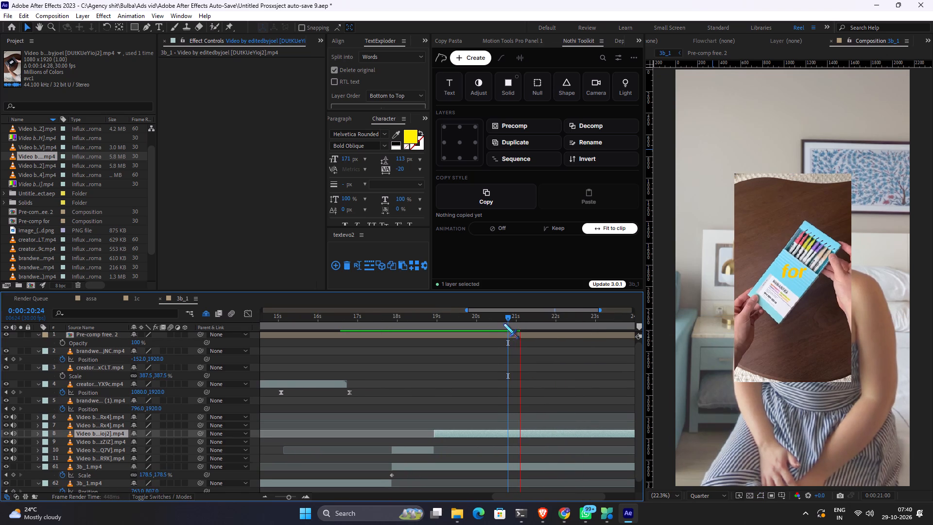
Split the editedbyjoel clip at 0:00:21:02 and delete the part after the cut.
key(ctrl+Left)
key(ctrl+Left)
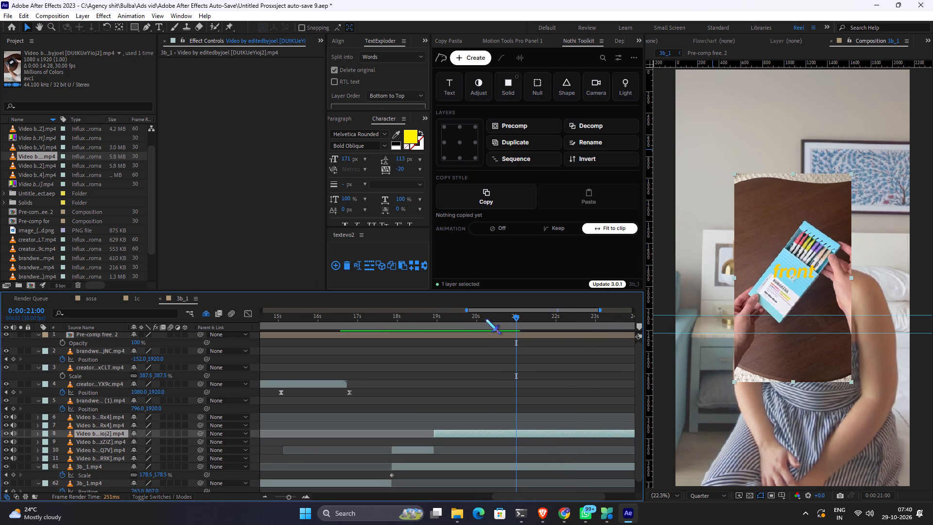
key(ctrl+Right)
key(ctrl+Right)
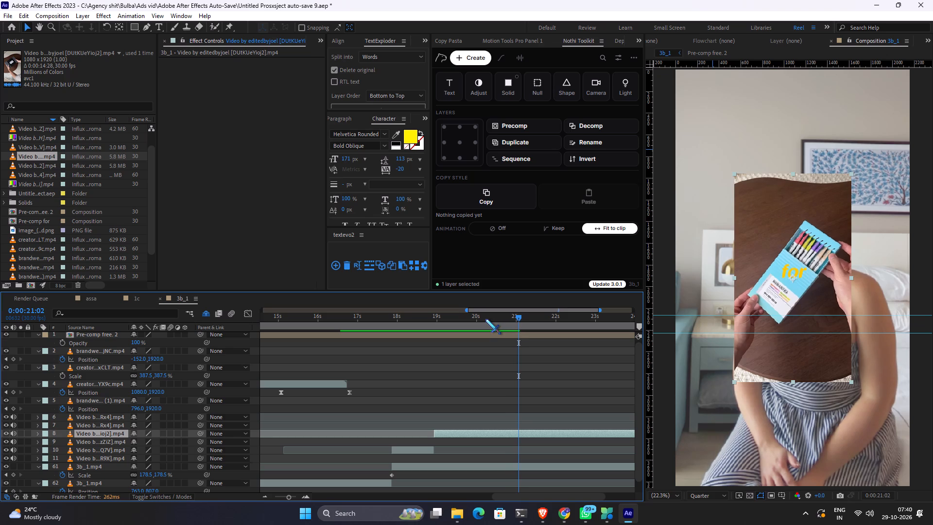
key(ctrl+shift+d)
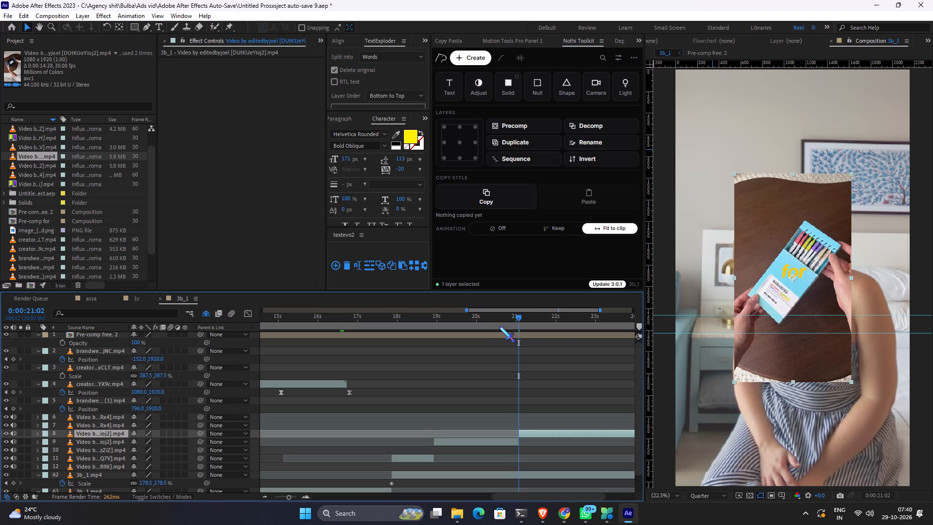
key(Delete)
key(alt+Tab)
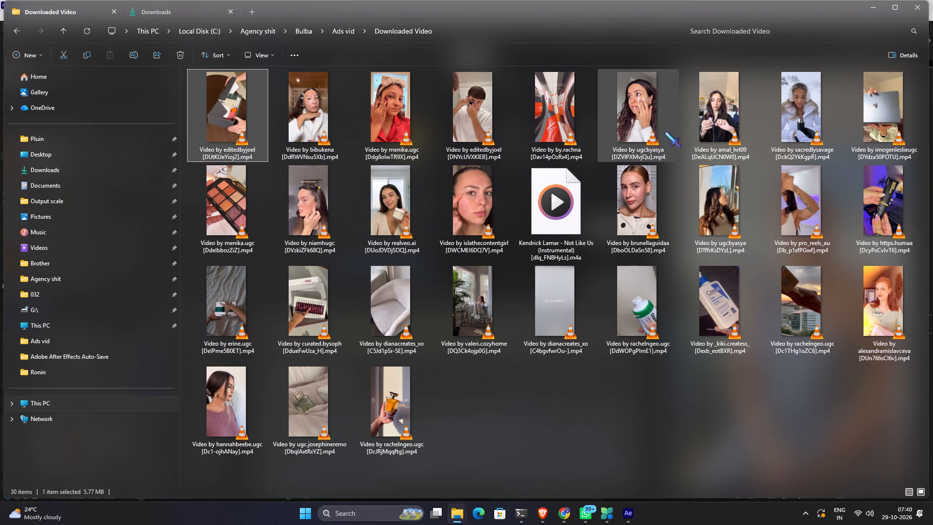
click(651, 122)
key(space)
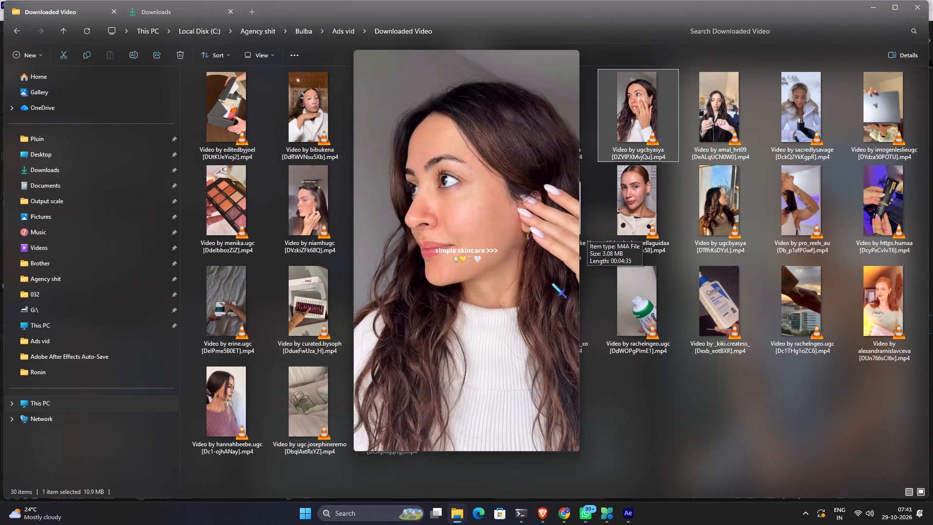
key(space)
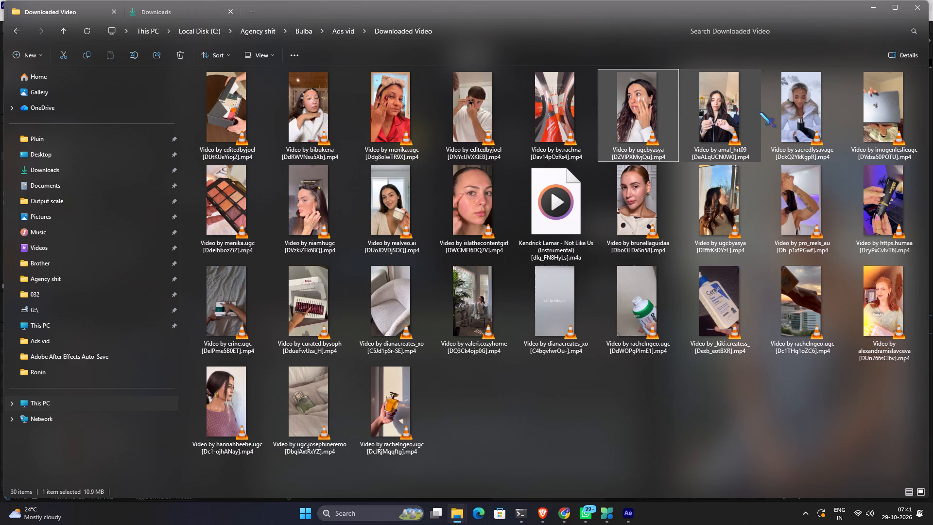
click(346, 120)
key(space)
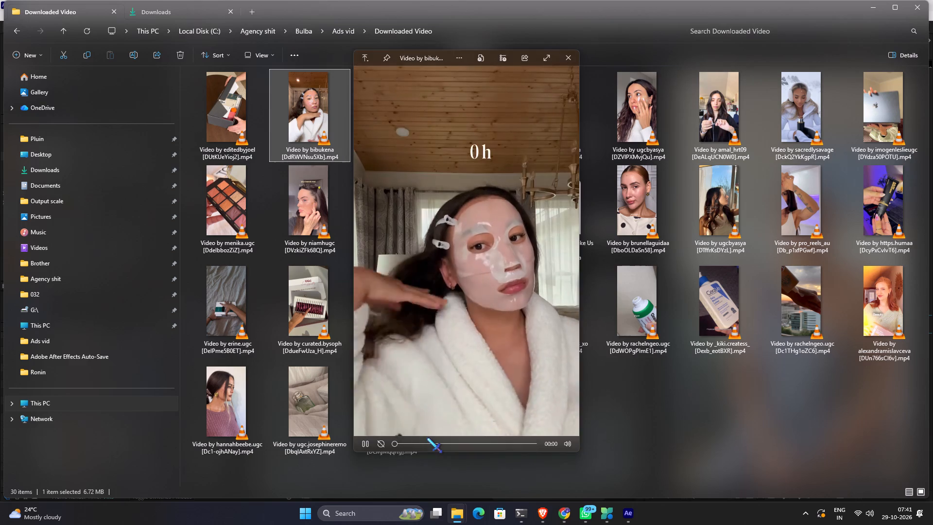
click(427, 437)
click(433, 440)
click(450, 447)
click(452, 445)
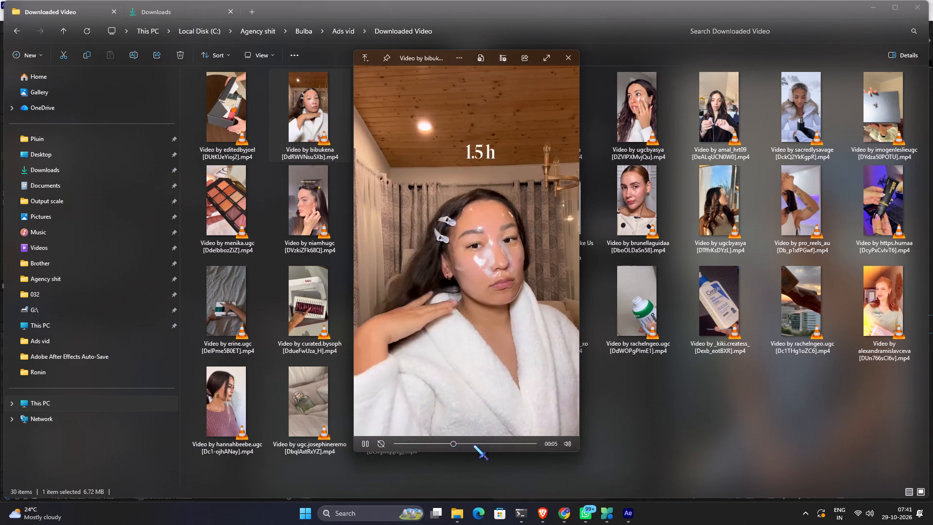
click(491, 441)
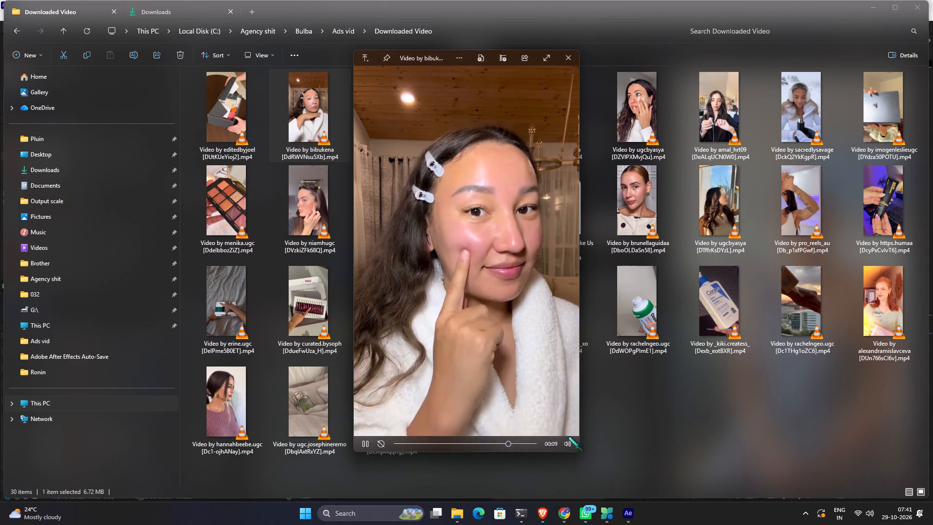
key(space)
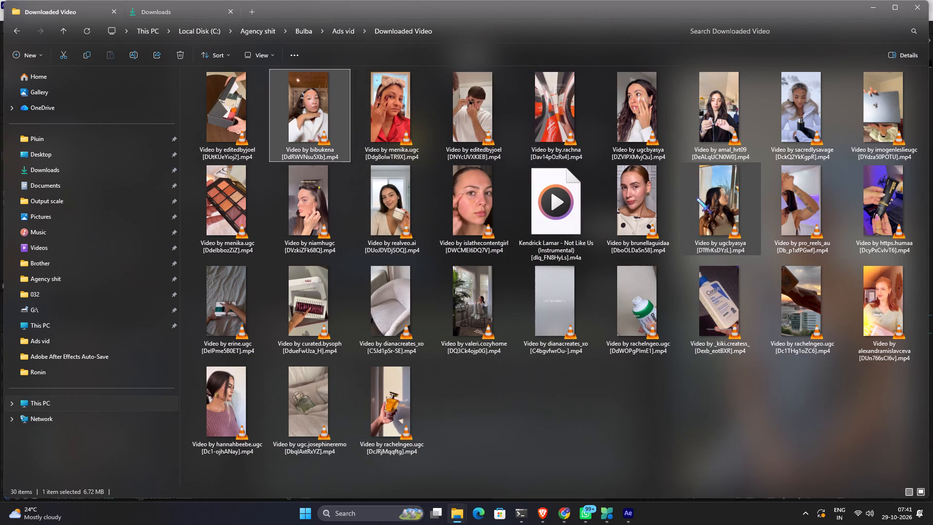
click(495, 208)
key(space)
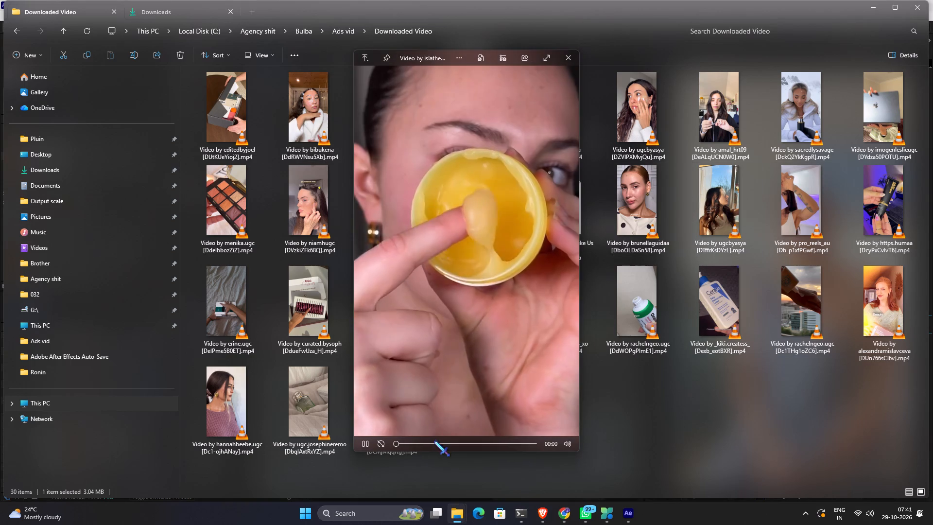
key(space)
click(415, 201)
key(space)
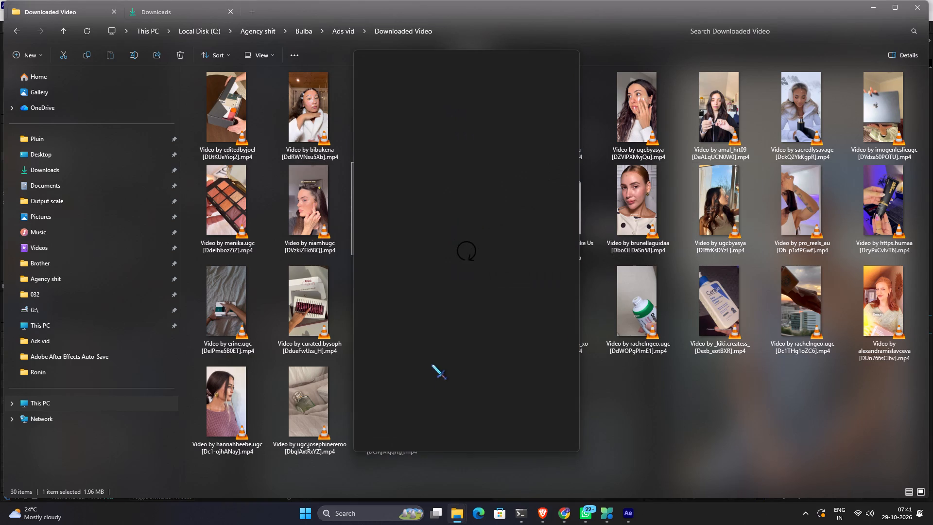
key(space)
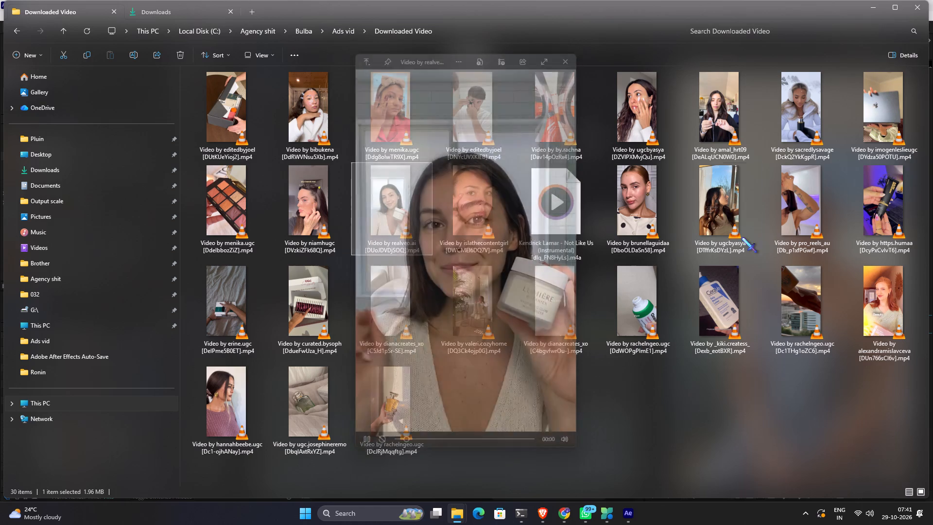
click(879, 120)
key(space)
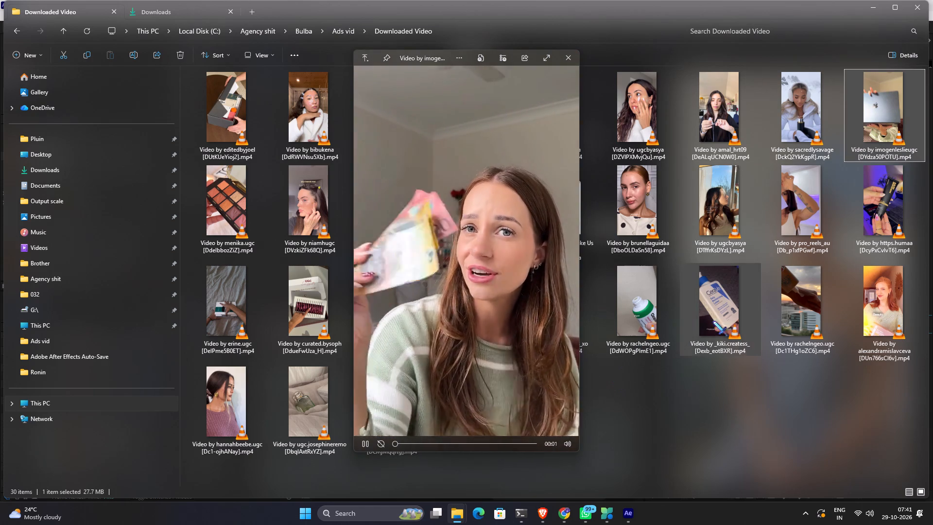
key(space)
drag(874, 100, 841, 316)
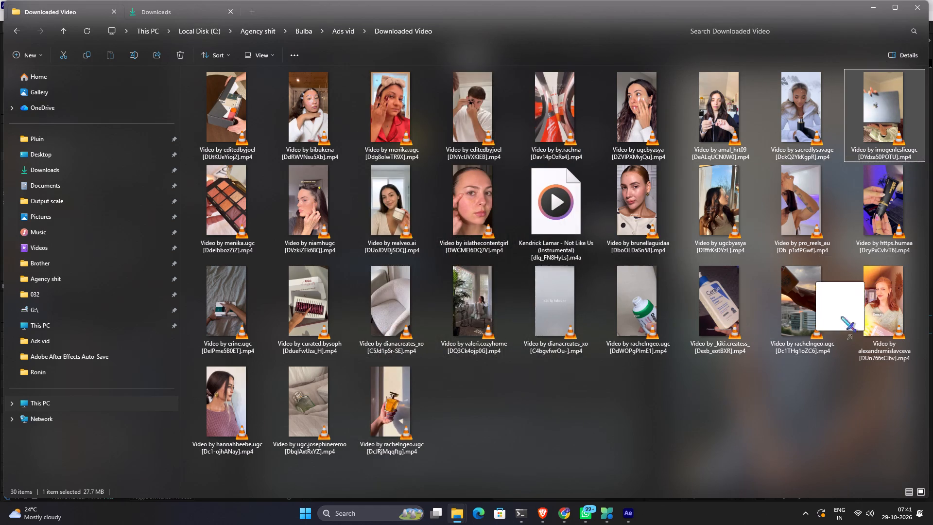
key(alt+Tab)
drag(841, 316, 47, 253)
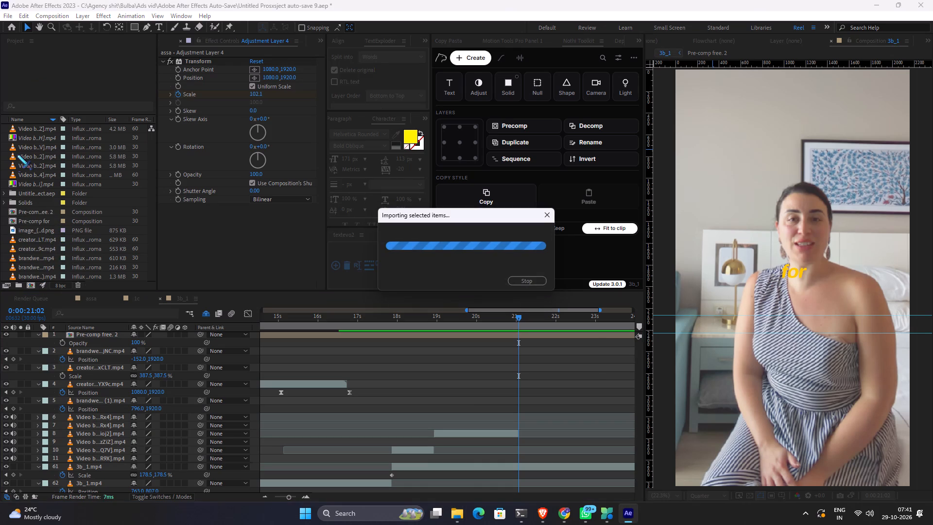
drag(35, 156, 520, 431)
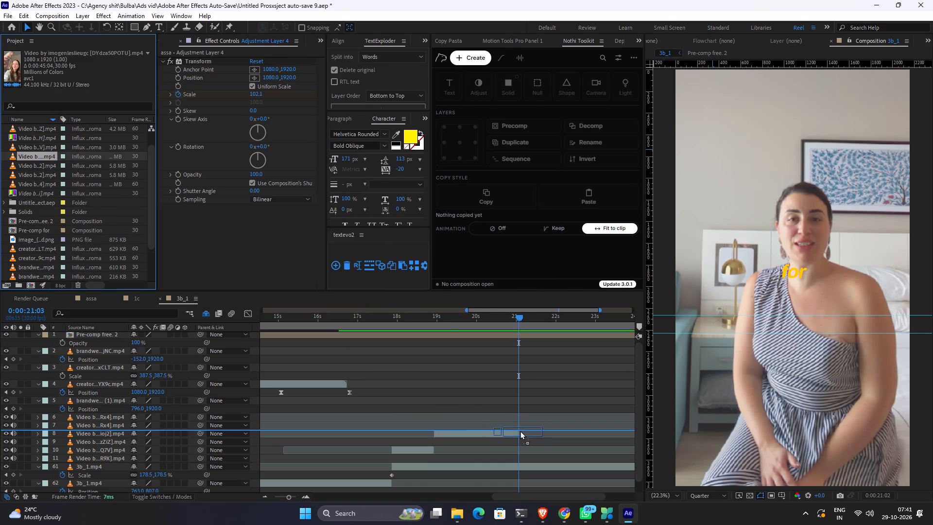
drag(520, 431, 518, 427)
alt+scroll(557, 434, up, 1)
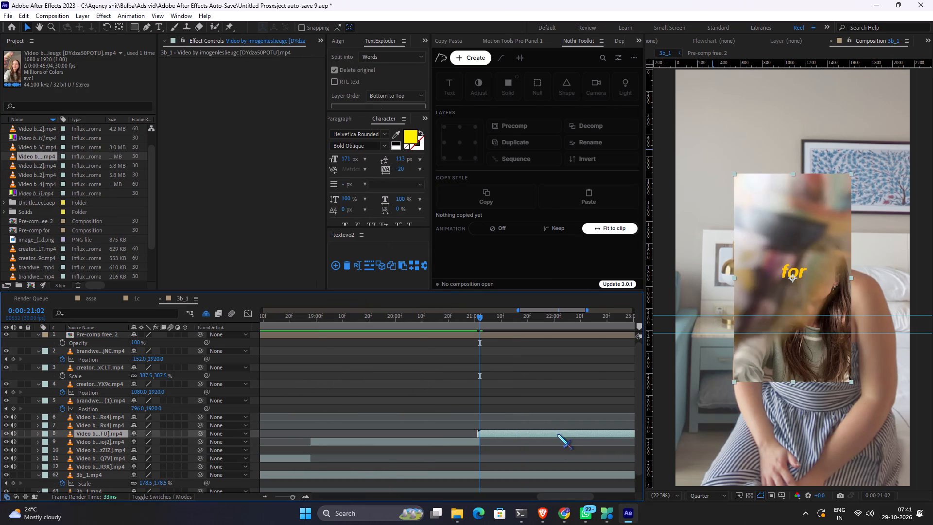
key(alt+bracketleft)
key(space)
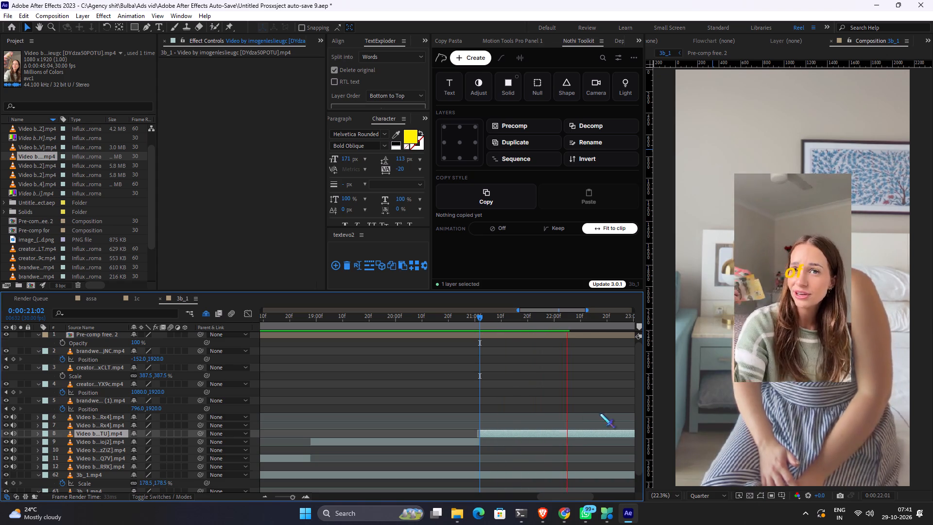
key(space)
key(space)
key(space)
key(space)
key(space)
key(space)
key(space)
key(space)
key(space)
key(space)
key(space)
key(space)
key(space)
key(space)
drag(579, 405, 560, 406)
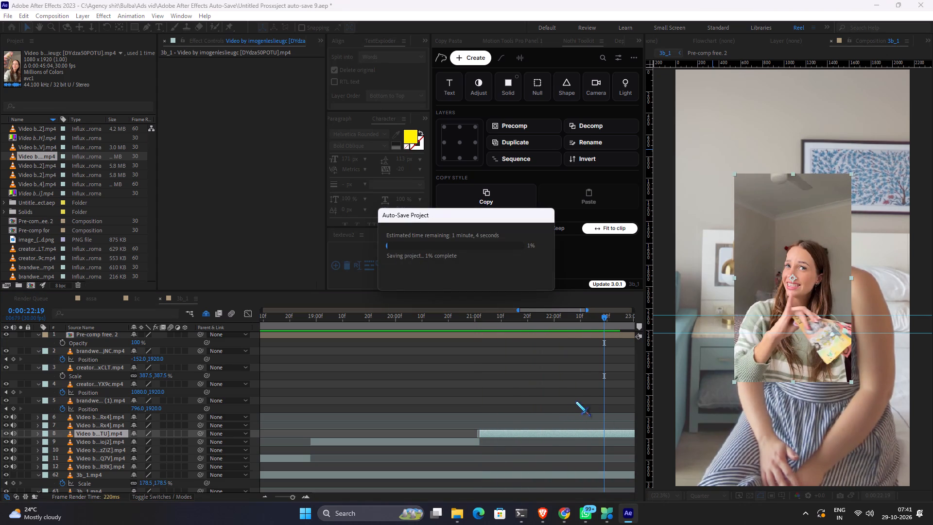
key(space)
key(space)
key(space)
key(space)
key(space)
key(space)
key(space)
key(space)
key(space)
key(space)
key(space)
drag(578, 385, 449, 391)
key(space)
key(space)
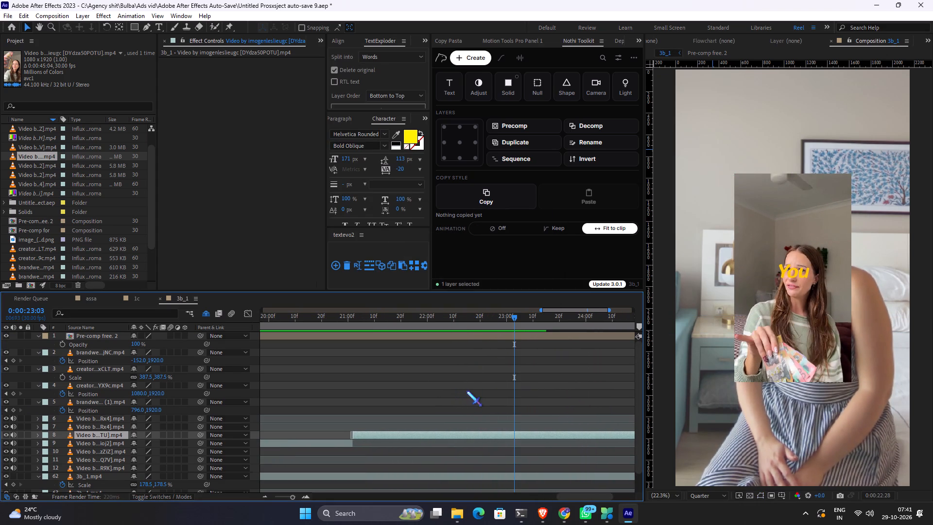
drag(511, 322, 506, 322)
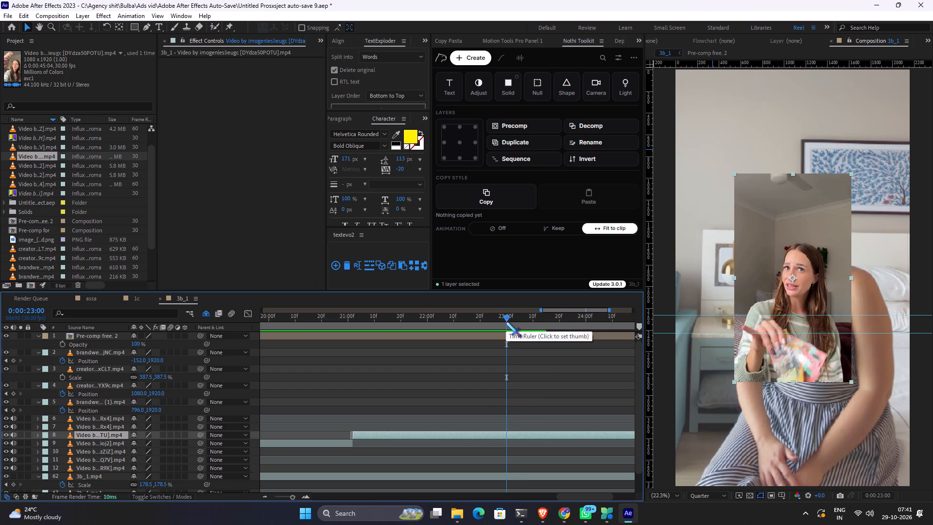
key(ctrl+Right)
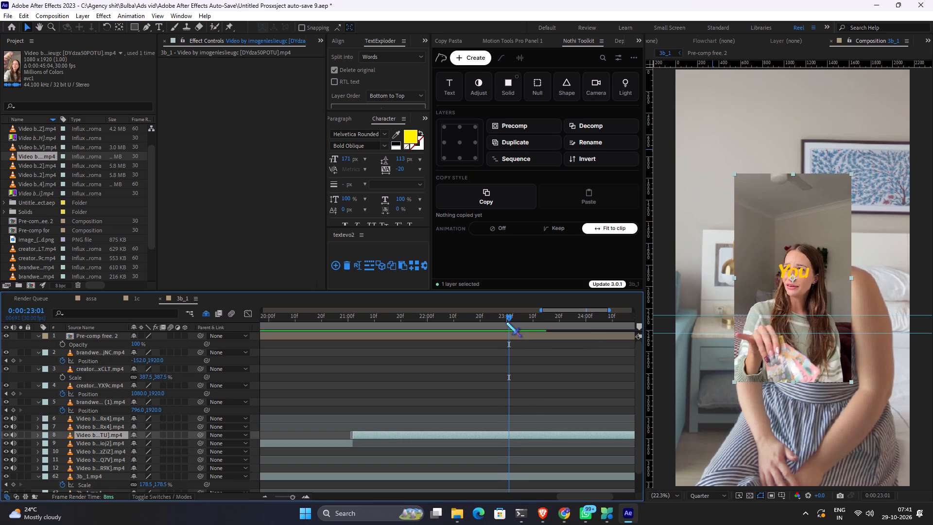
key(ctrl+Left)
key(ctrl+Right)
key(alt+bracketright)
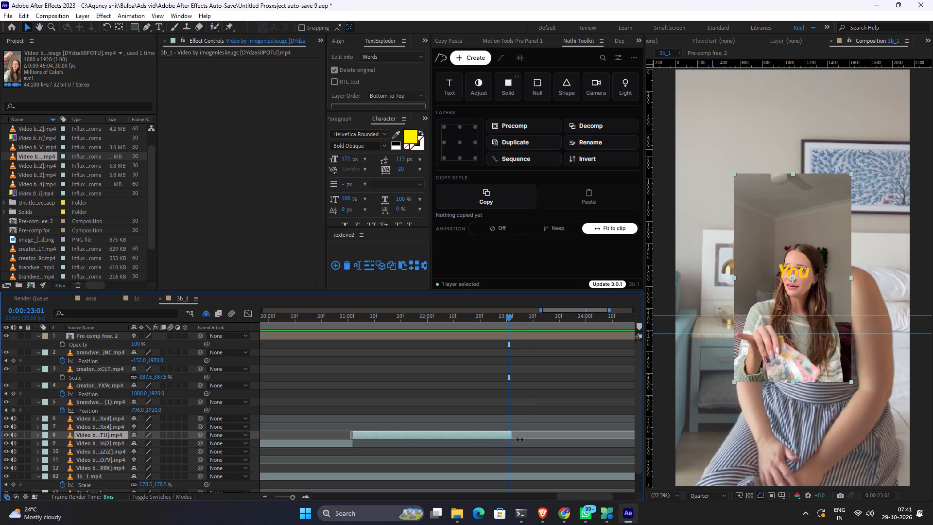
click(514, 434)
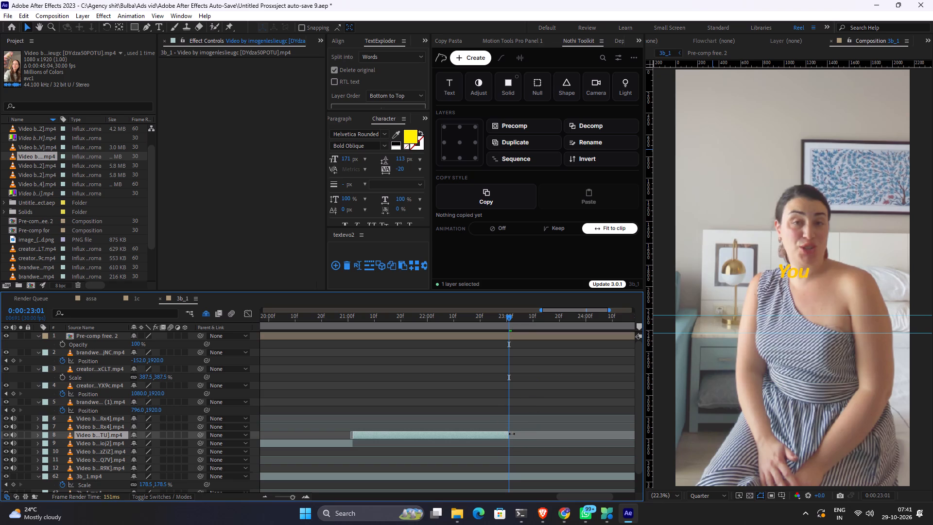
key(space)
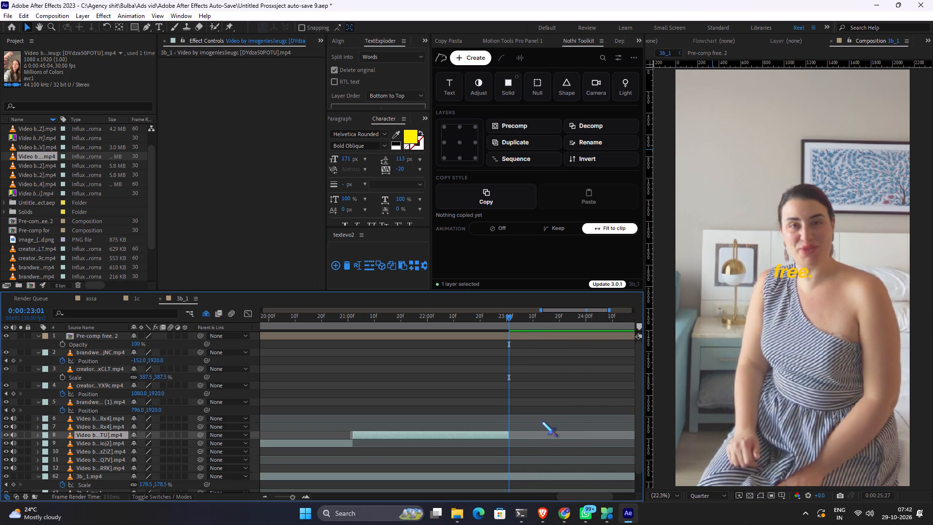
Scale the menika.ugc clip of the woman in red at 0:00:05:01 to 202.5% so it fills the frame.
alt+scroll(549, 396, down, 2)
alt+scroll(556, 341, down, 1)
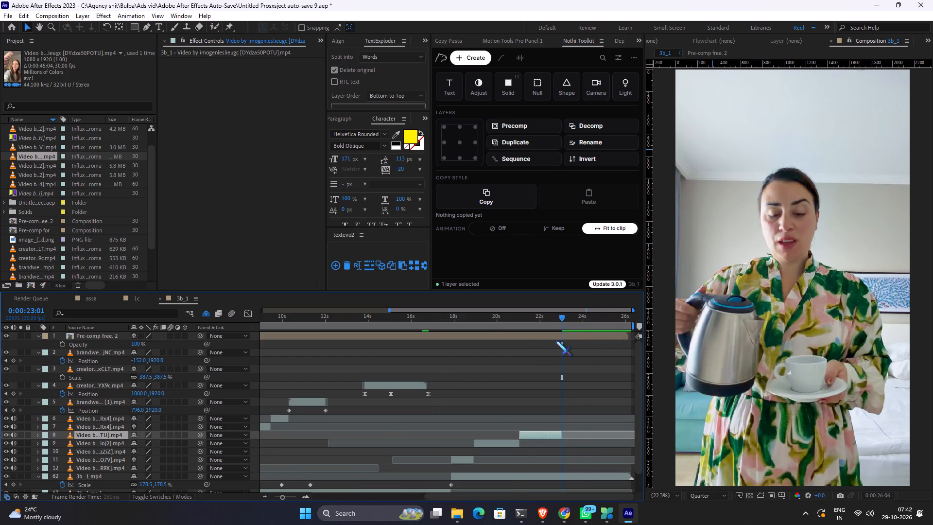
alt+scroll(556, 341, down, 1)
click(334, 322)
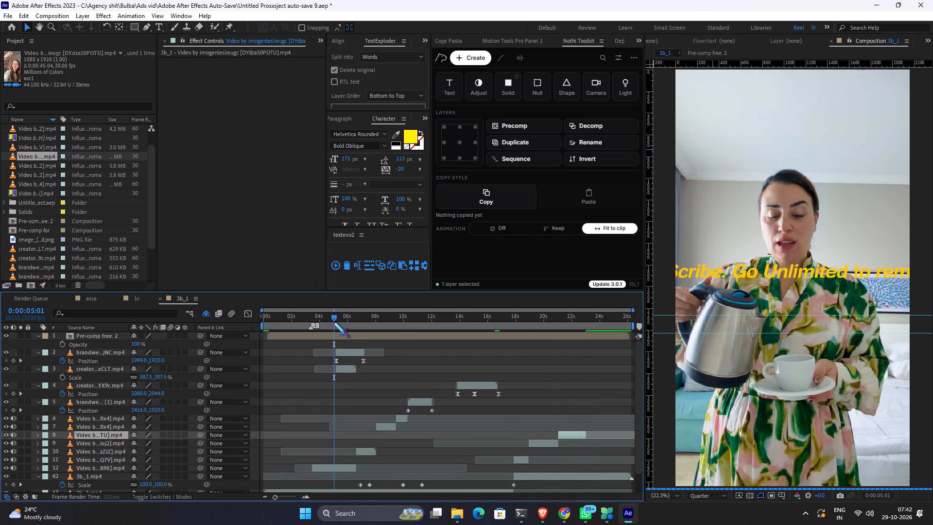
click(334, 322)
click(83, 467)
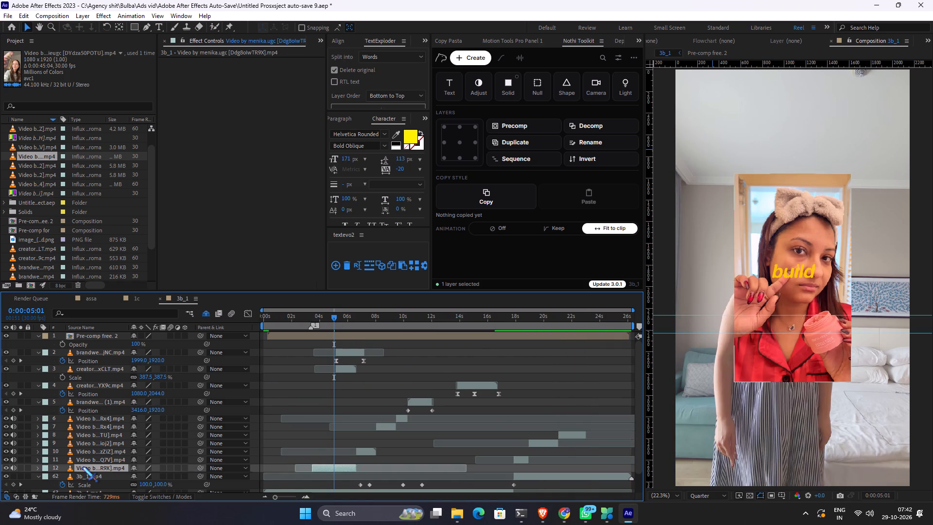
key(s)
drag(146, 479, 167, 479)
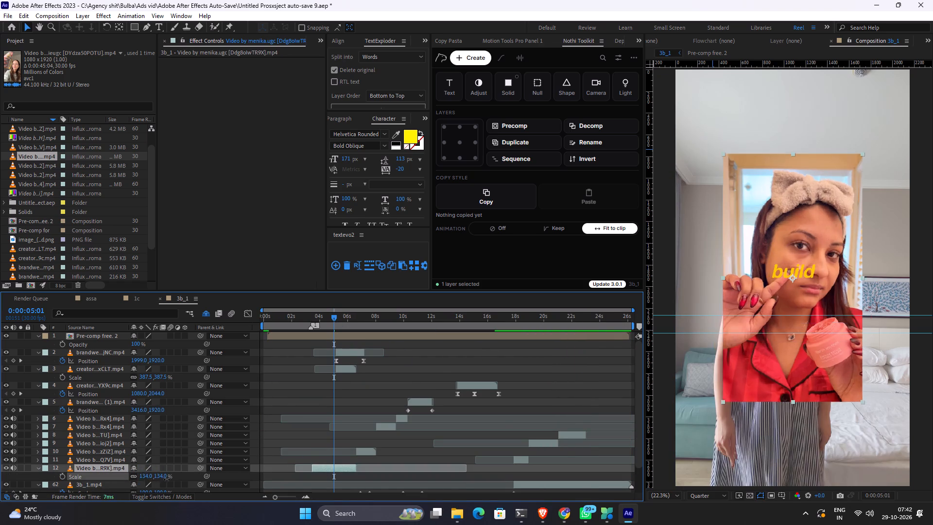
drag(167, 479, 199, 476)
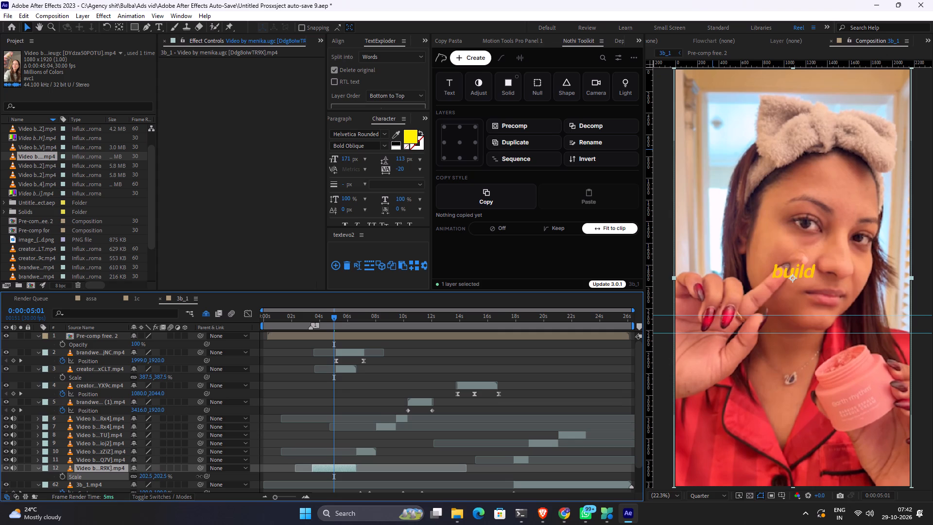
key(space)
Scale the menika.ugc eyeshadow palette clip at 0:00:07:14 to 204.2% so it fills the frame.
click(368, 326)
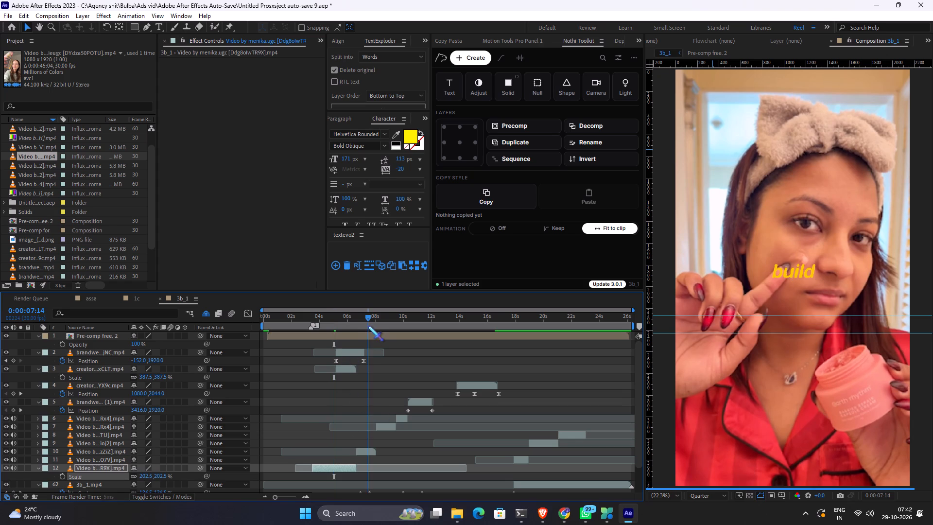
click(75, 445)
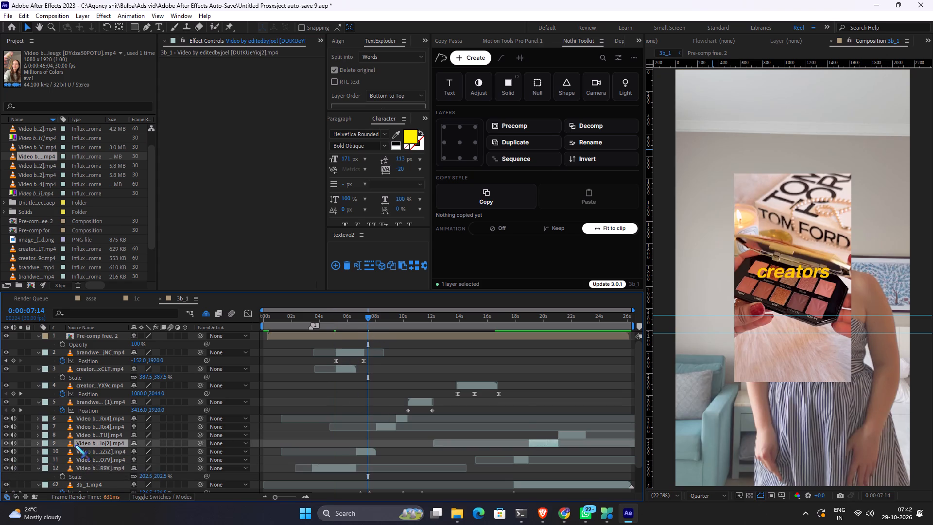
click(87, 452)
key(s)
drag(147, 459, 170, 461)
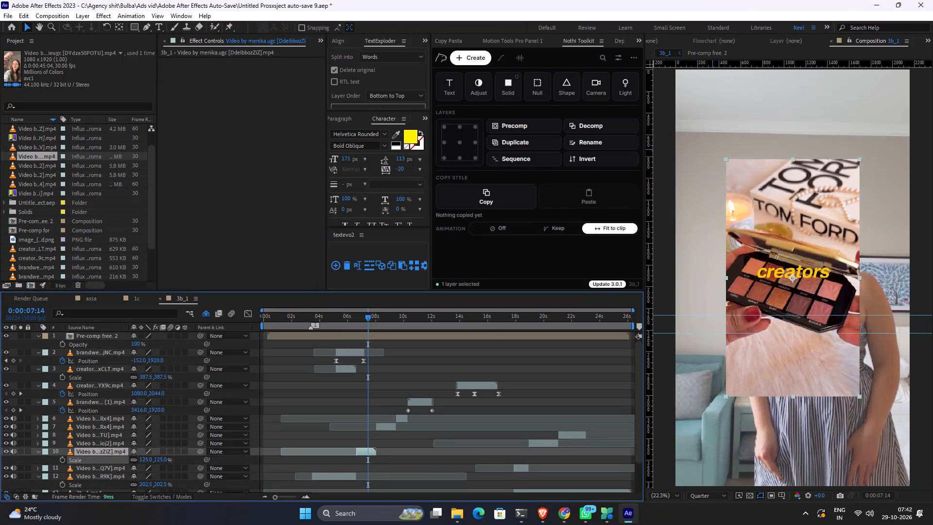
drag(170, 461, 359, 465)
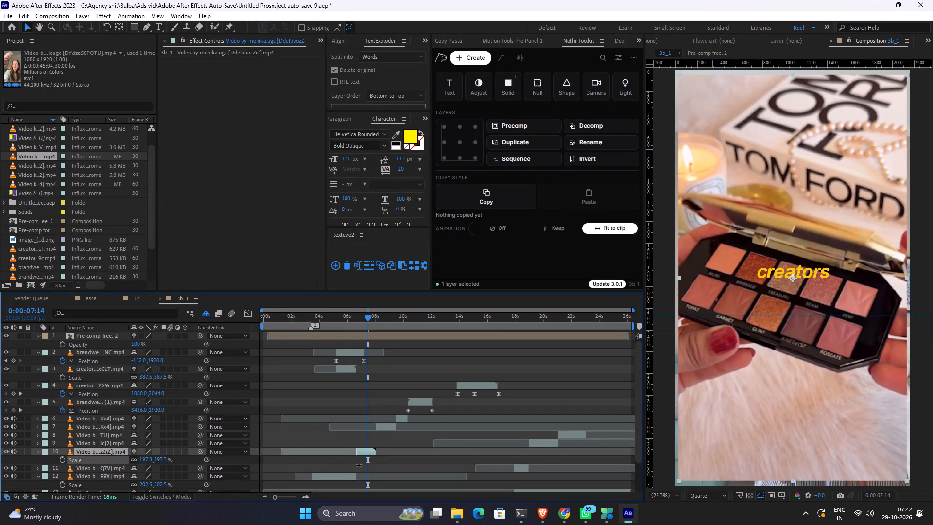
drag(359, 465, 366, 465)
Scale the by.rachna clip of the woman holding products at 0:00:08:26 to 205% so it fills the frame.
drag(383, 316, 389, 315)
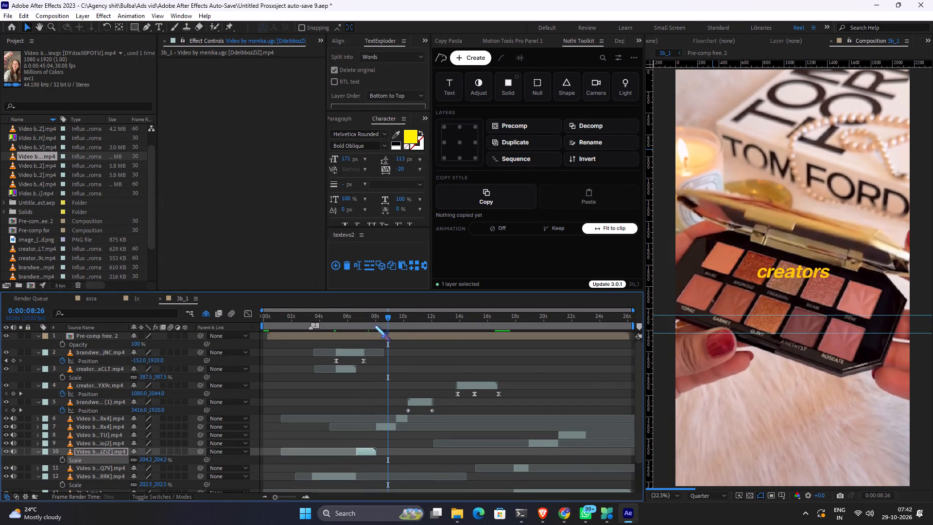
click(100, 434)
click(93, 430)
key(s)
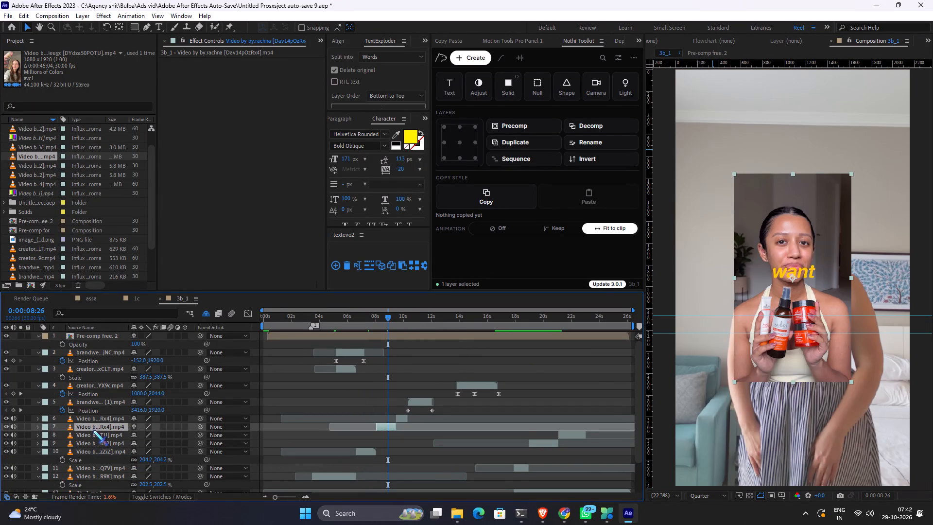
drag(145, 436, 217, 438)
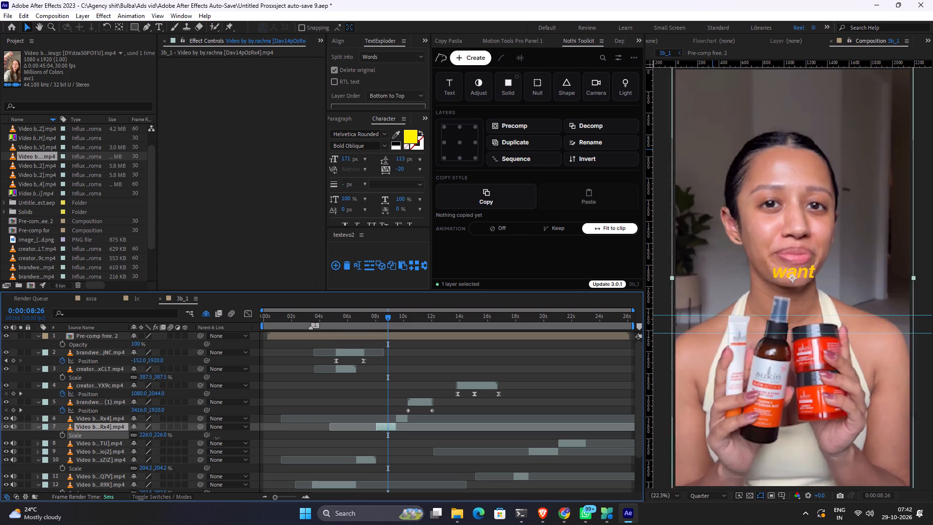
drag(217, 438, 90, 473)
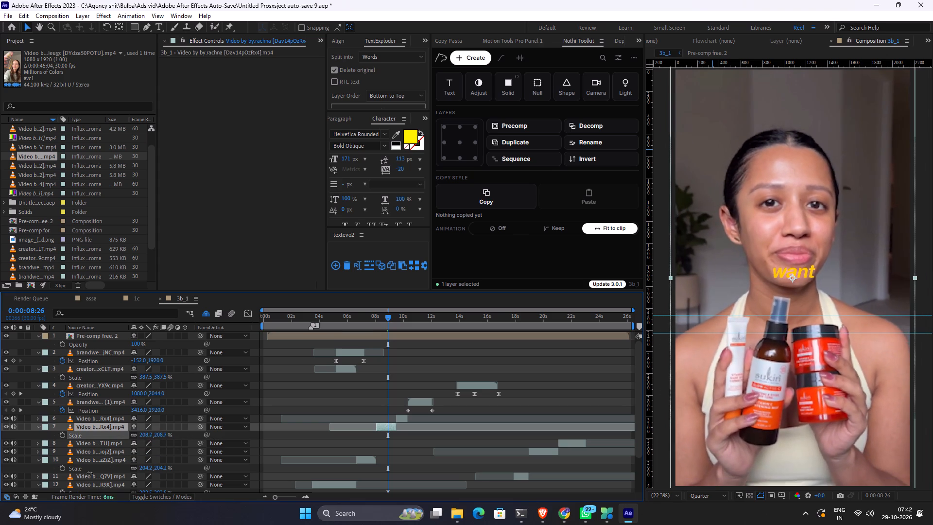
drag(90, 473, 83, 479)
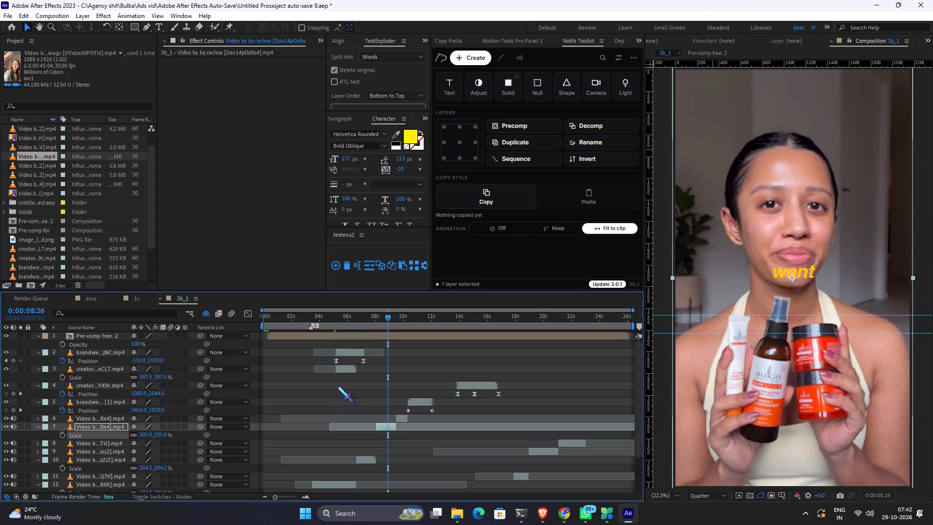
Scale the by.rachna clip of the hand holding a jar at 0:00:09:21 to 204.1% so it fills the frame.
click(399, 321)
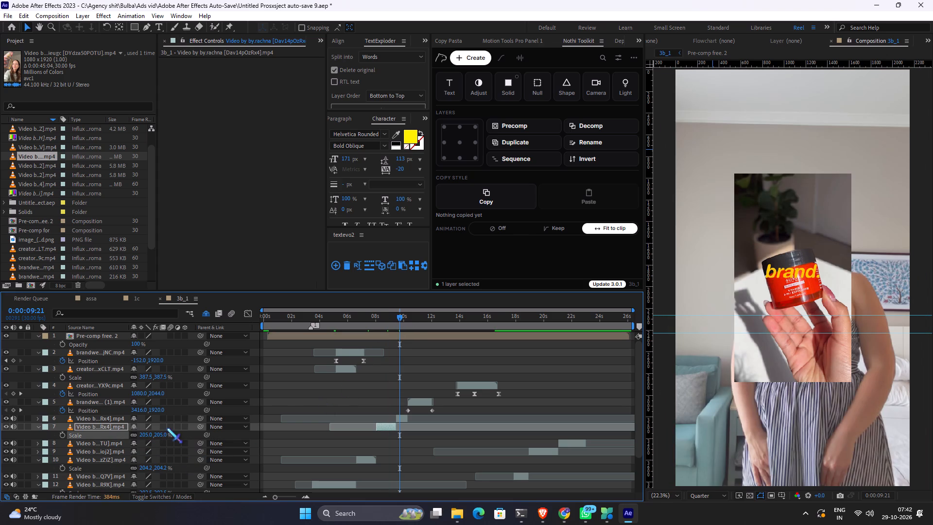
click(111, 423)
click(104, 421)
key(s)
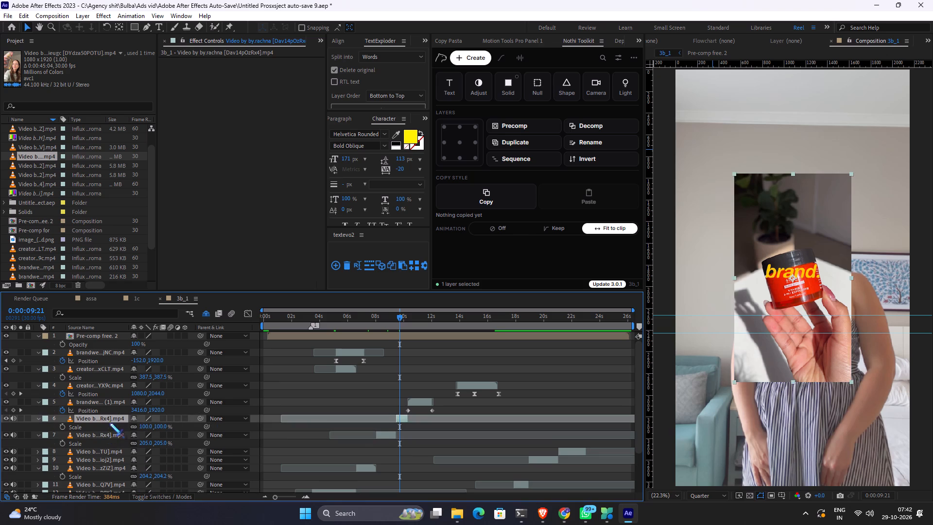
drag(147, 426, 204, 426)
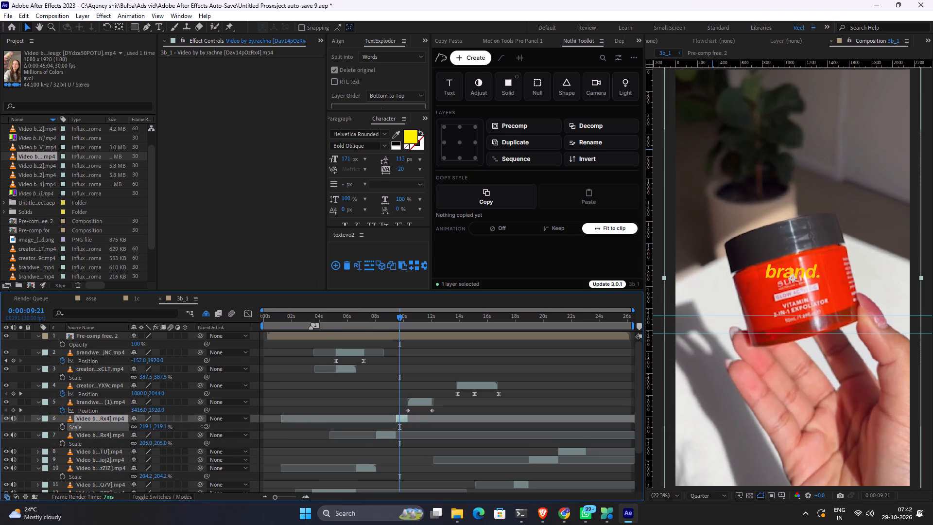
drag(204, 426, 150, 440)
click(416, 321)
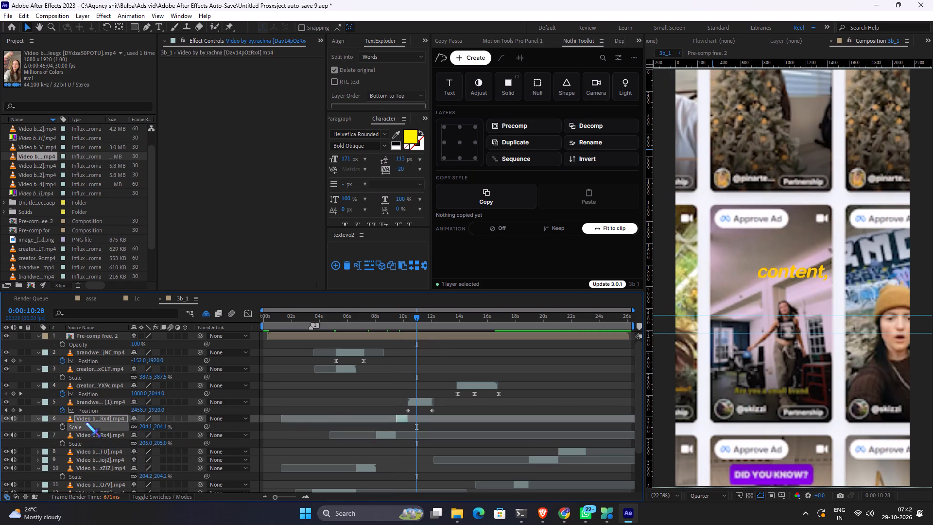
click(450, 313)
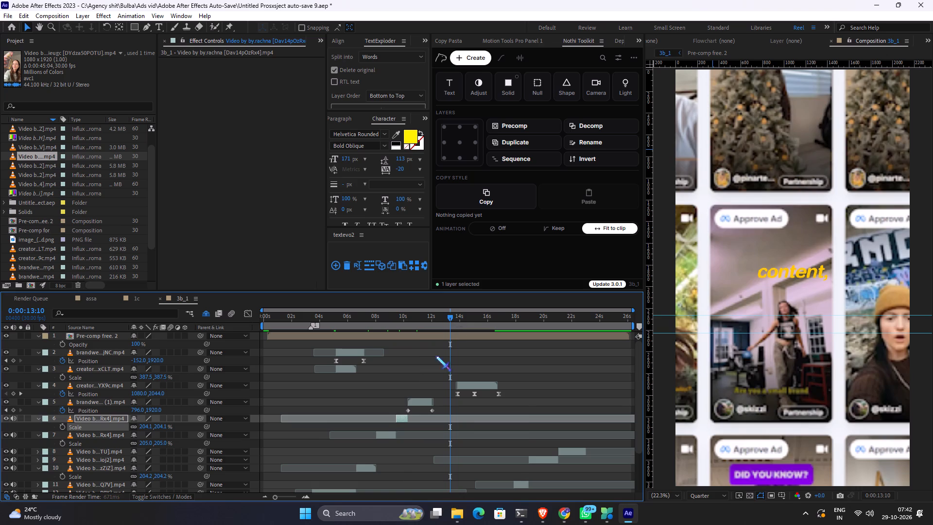
scroll(434, 418, down, 1)
scroll(472, 355, up, 1)
click(475, 321)
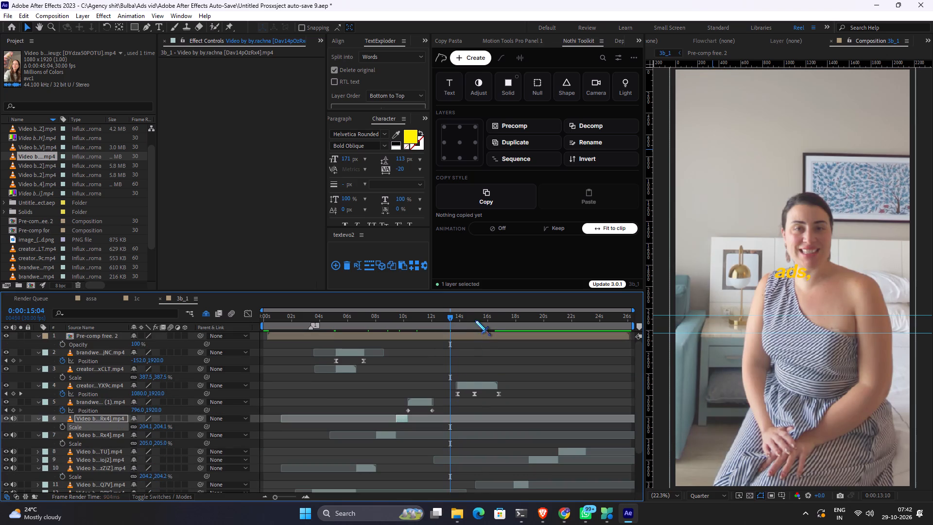
drag(499, 323, 518, 323)
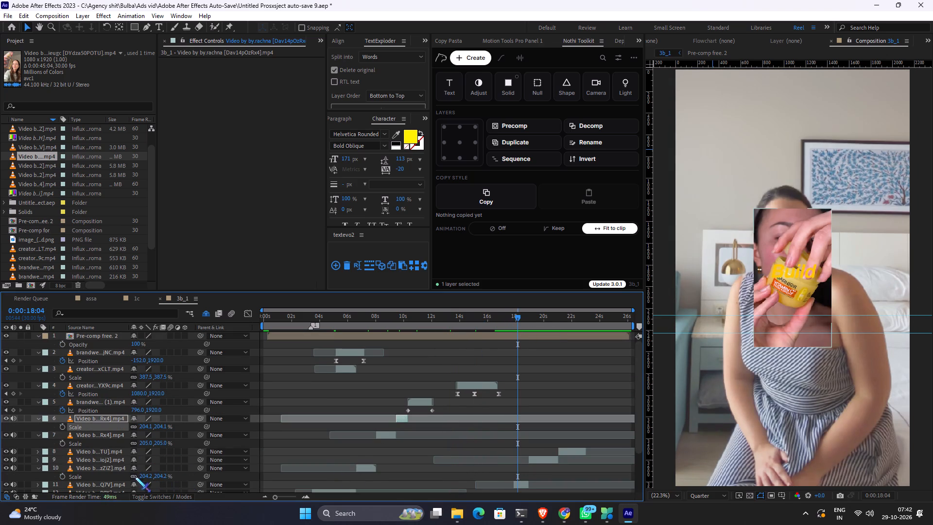
click(101, 486)
key(s)
scroll(108, 475, down, 1)
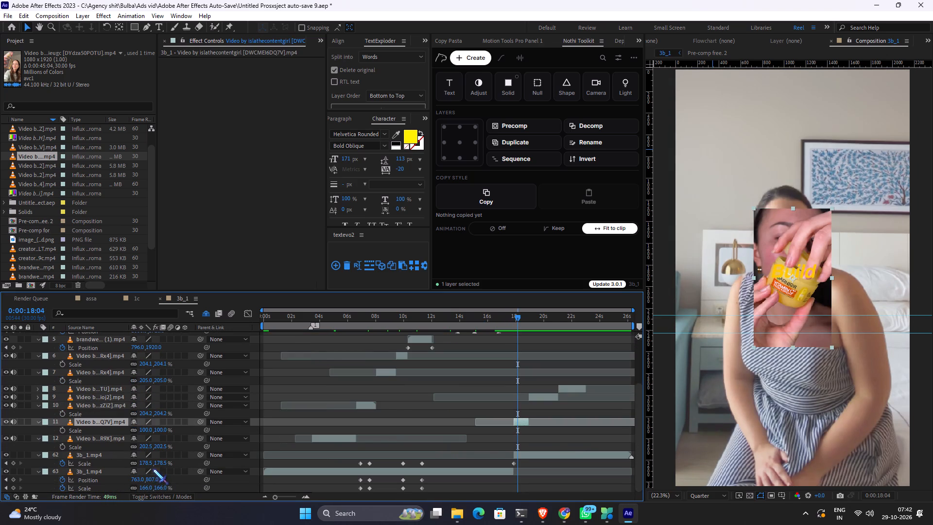
drag(146, 466, 175, 466)
key(ctrl+z)
drag(150, 432, 932, 411)
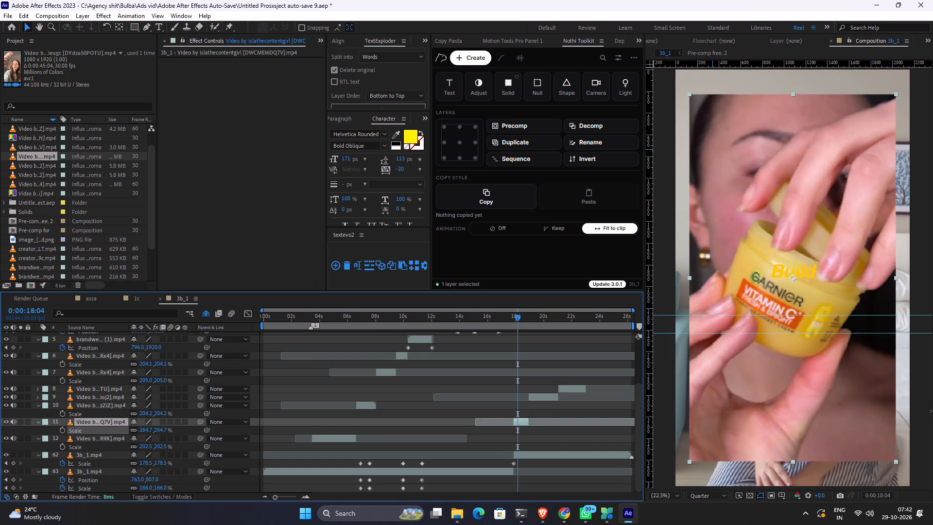
drag(932, 411, 928, 420)
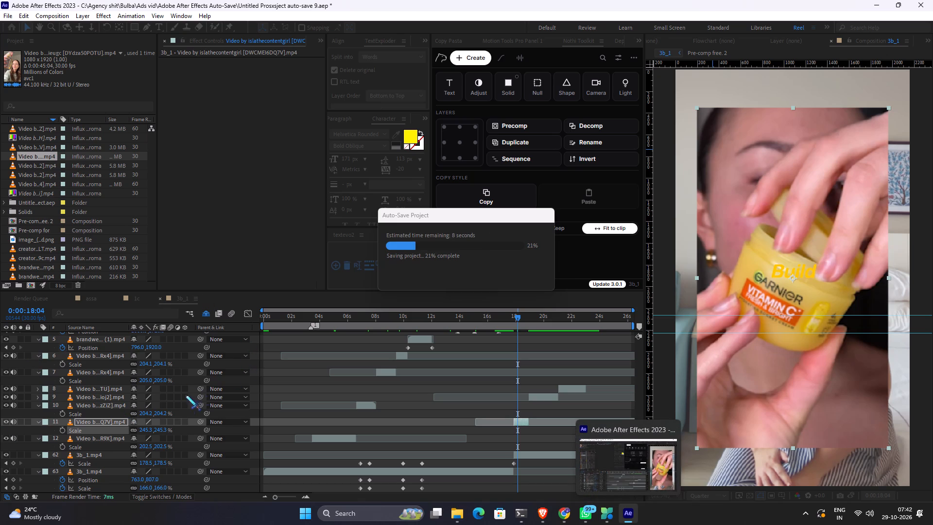
drag(145, 429, 163, 429)
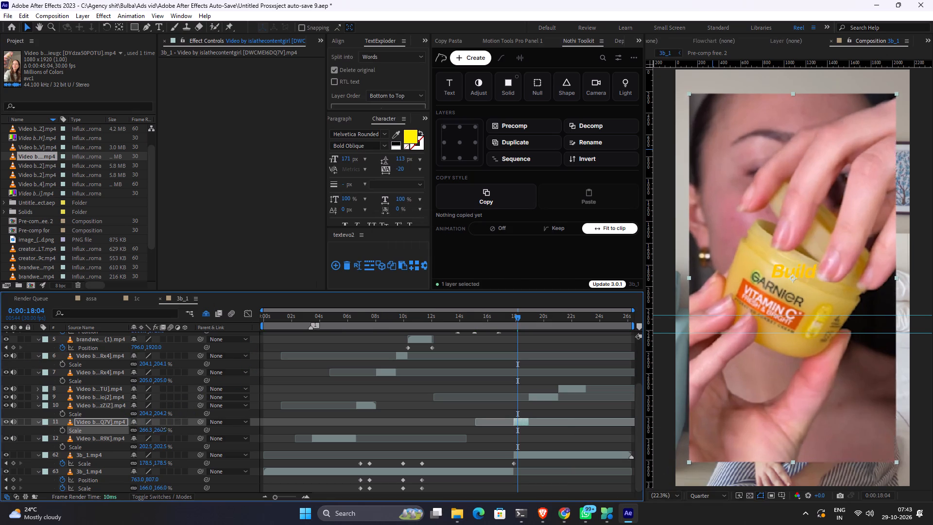
drag(163, 429, 175, 429)
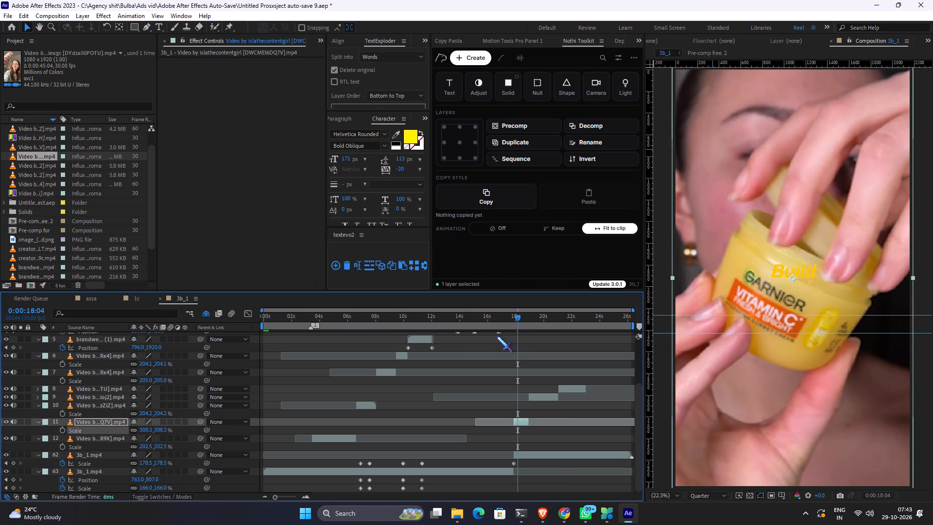
Scale the editedbyjoel clip of the box being unpacked at 0:00:19:18 to 205% so it fills the frame.
click(538, 315)
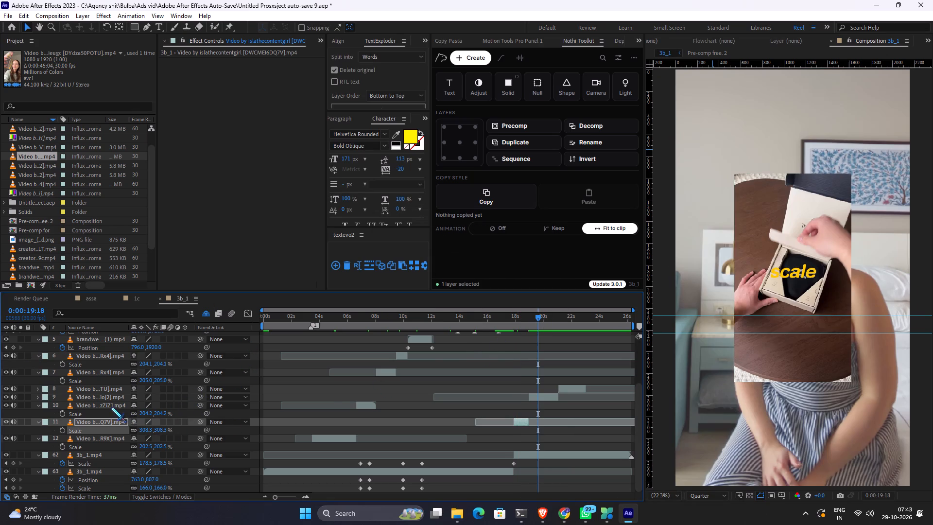
click(111, 407)
key(s)
key(s)
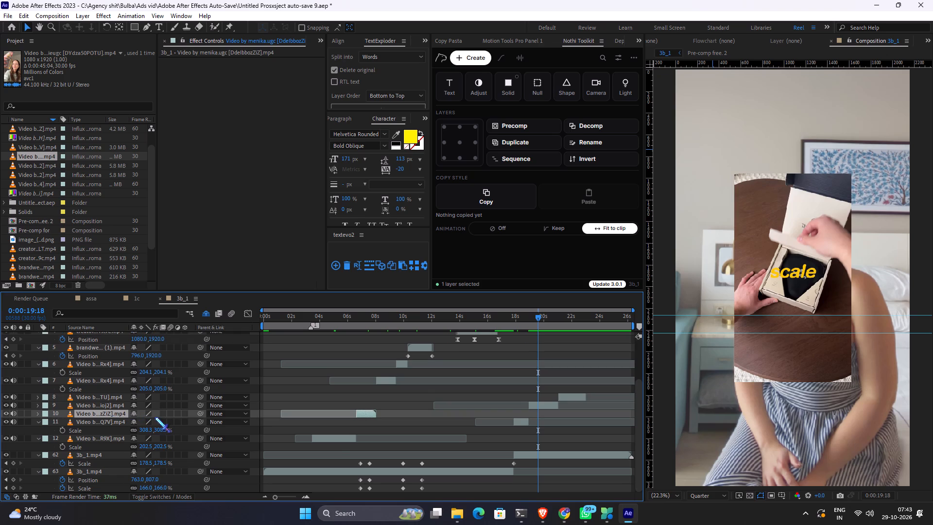
key(s)
click(112, 403)
key(s)
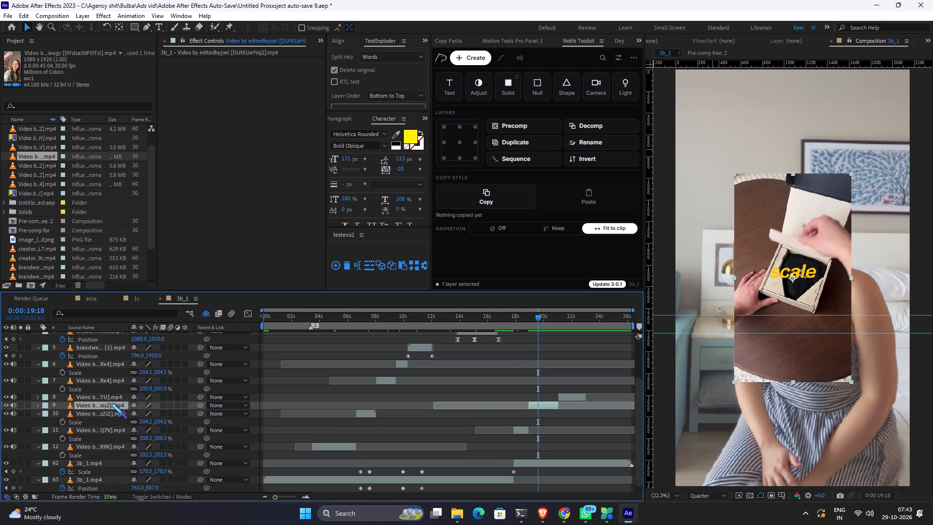
drag(146, 416, 198, 416)
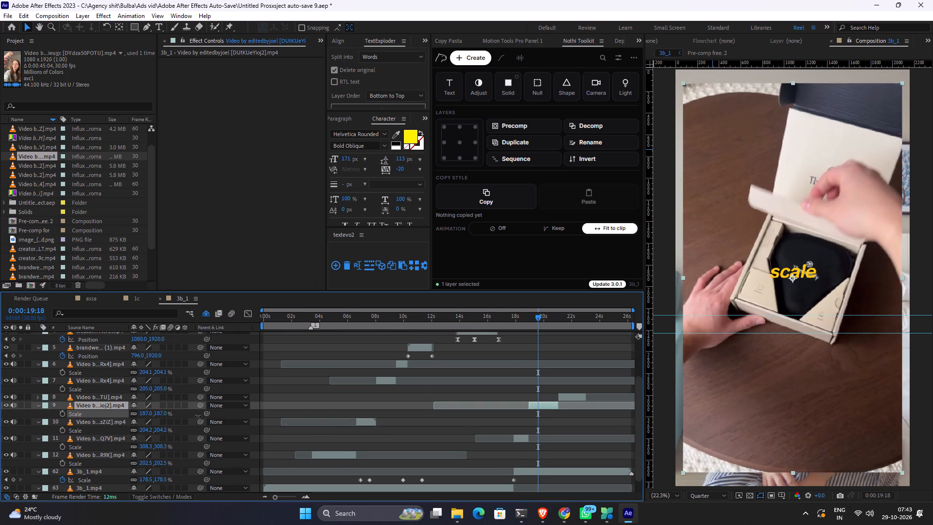
drag(198, 416, 198, 417)
Scale the creator clip of the woman in the striped sweater at 0:00:22:04 to 202.6% so it fills the frame.
click(573, 314)
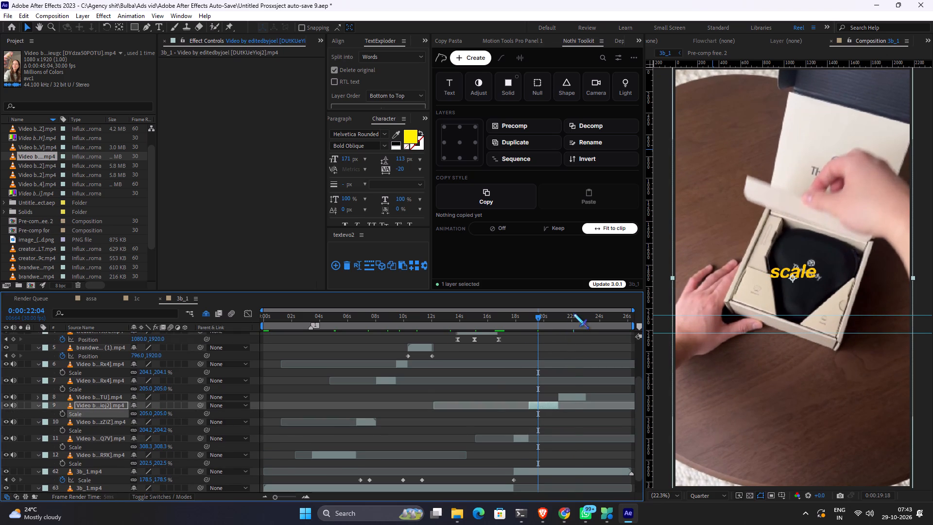
click(95, 395)
key(s)
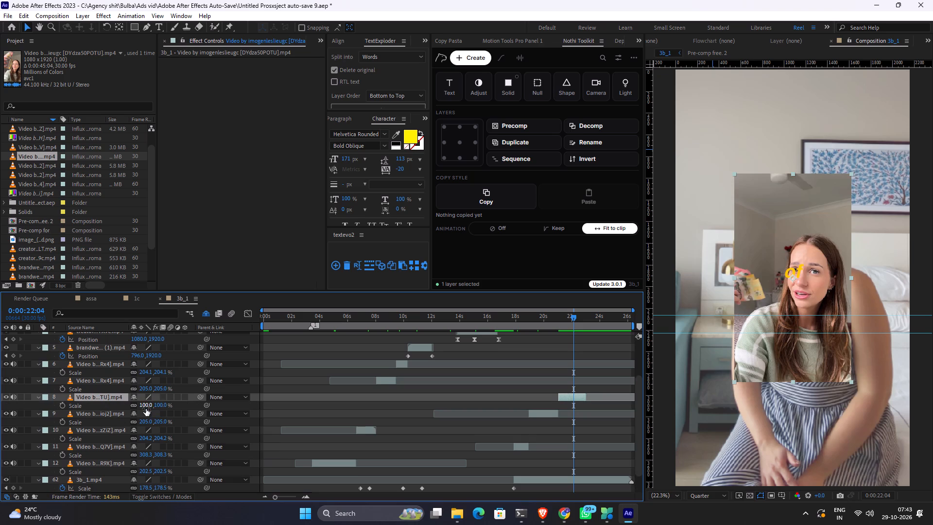
drag(146, 409, 248, 412)
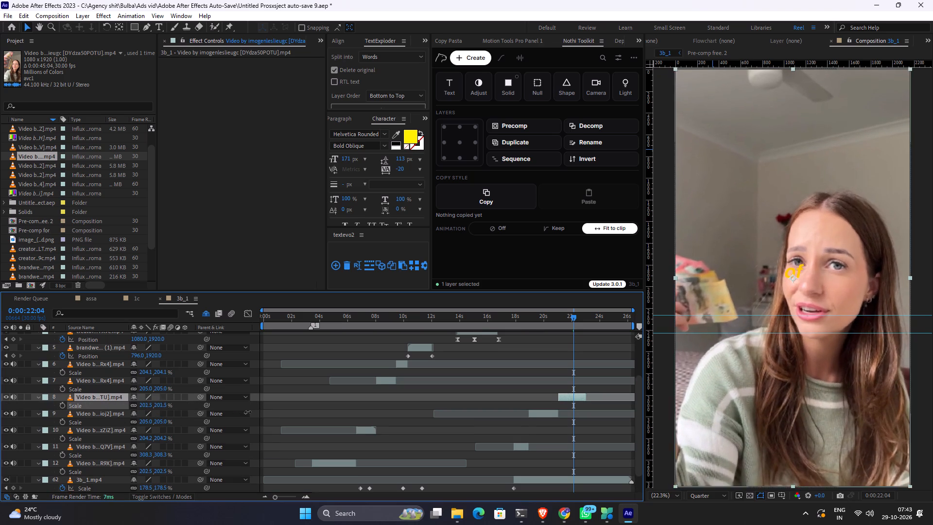
drag(248, 412, 249, 412)
Return to the start of the 3b_1 timeline and turn off the visibility of the Pre-comp free. 2 layer.
key(space)
key(space)
key(space)
key(space)
key(space)
key(space)
key(space)
key(space)
key(space)
key(space)
key(space)
key(space)
key(space)
key(space)
key(space)
key(space)
key(space)
key(space)
key(space)
key(space)
drag(605, 374, 478, 441)
drag(576, 321, 288, 341)
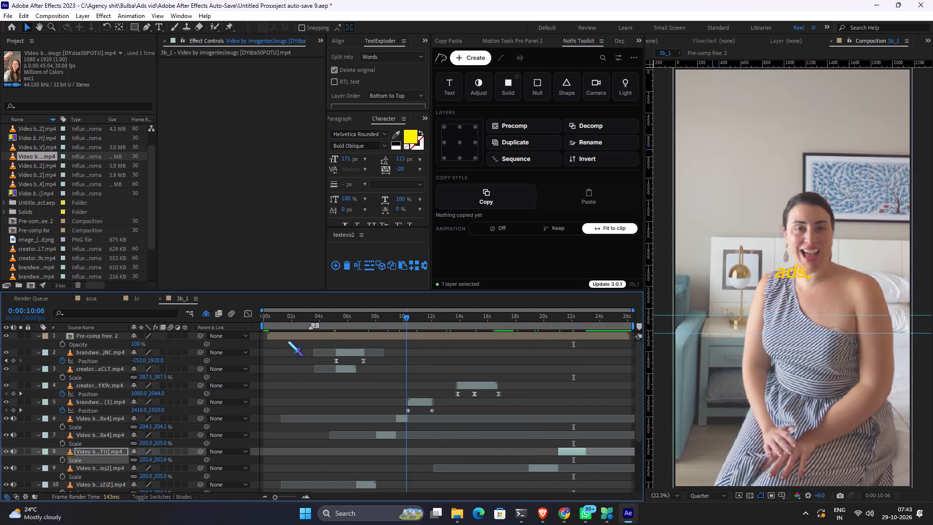
drag(288, 341, 0, 341)
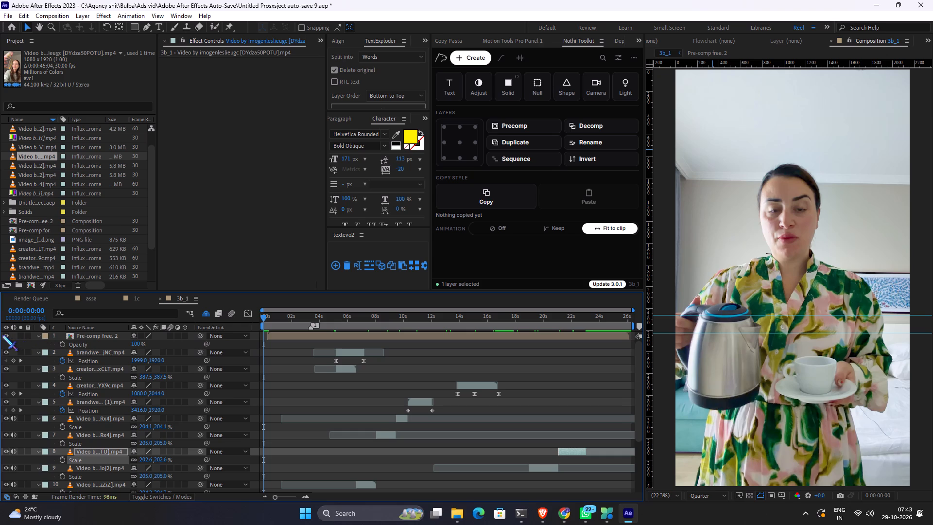
click(4, 335)
Reveal the shy layers and turn on the visibility of all the caption text layers, from "free." through "Did".
click(201, 318)
scroll(164, 377, down, 2)
click(107, 367)
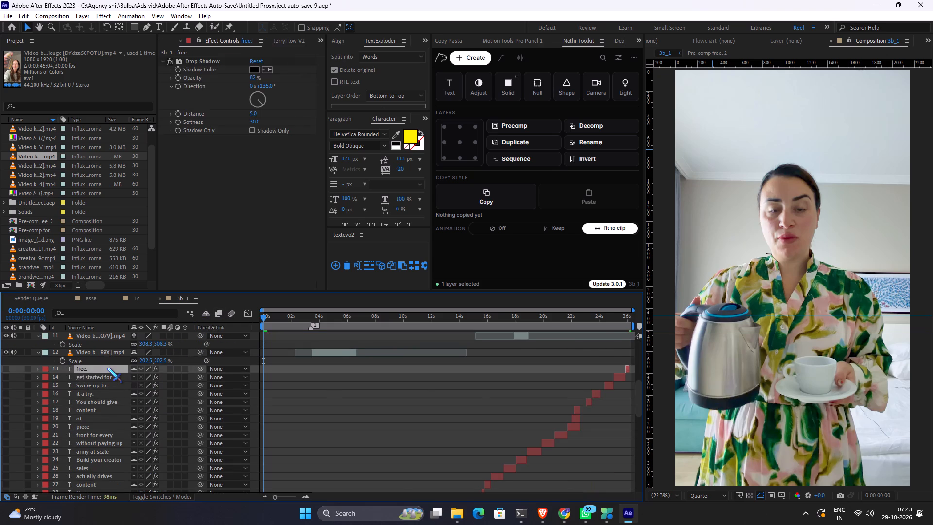
scroll(107, 367, down, 6)
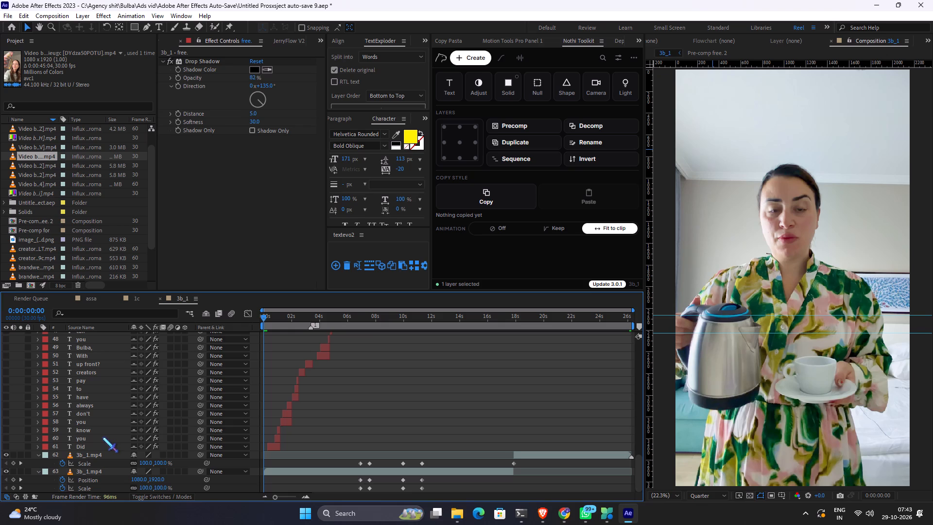
shift+click(88, 444)
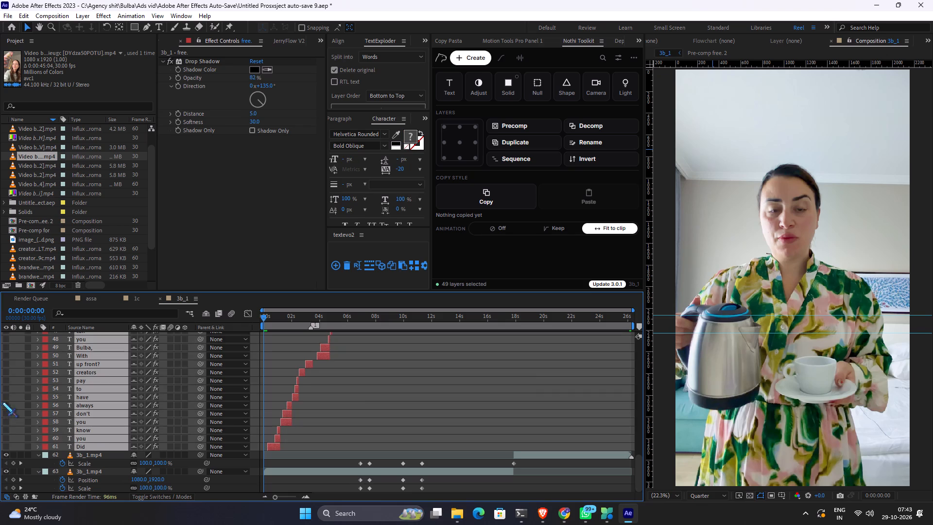
click(3, 398)
Move all the selected caption text layers above the B-roll and creator clips, directly below the Pre-comp free. 2 layer.
scroll(82, 399, up, 7)
scroll(102, 440, down, 2)
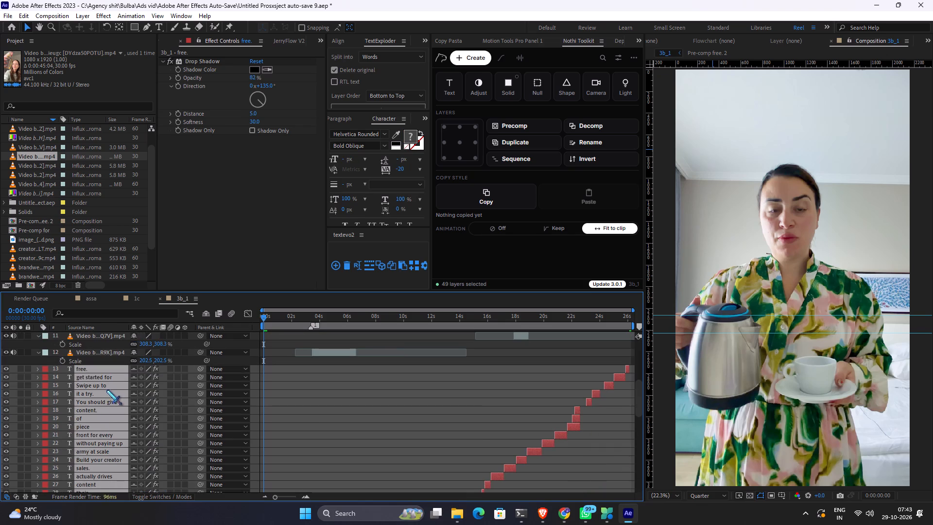
drag(105, 375, 103, 342)
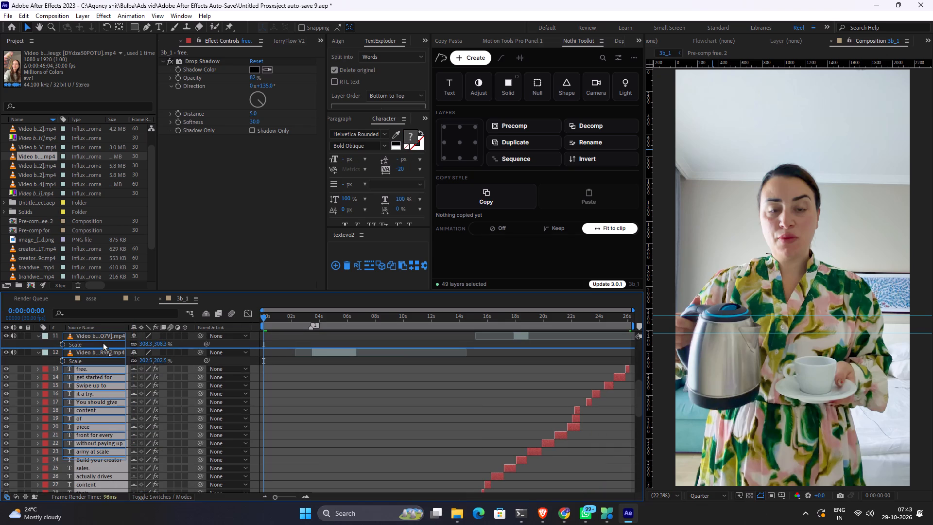
drag(103, 342, 98, 338)
click(318, 402)
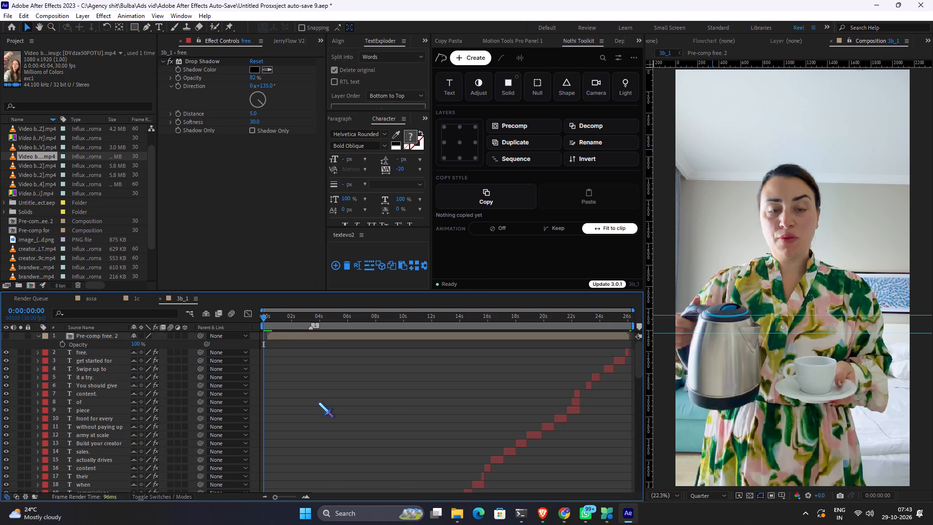
Play back 3b_1 from the start to check the captions over the clips.
scroll(318, 402, down, 6)
key(space)
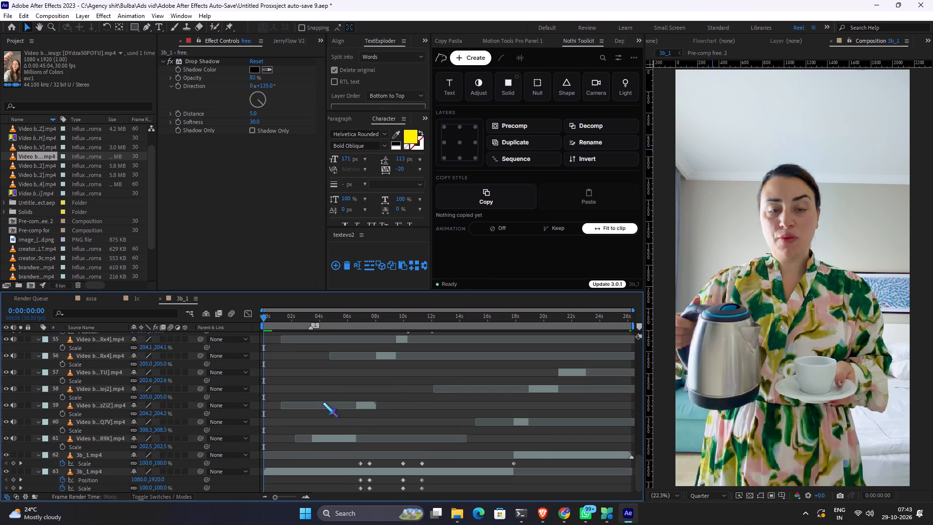
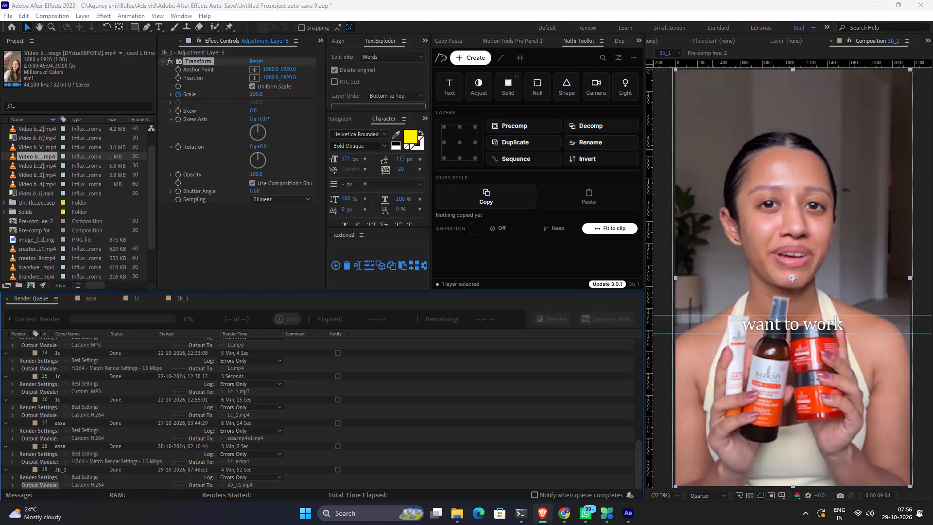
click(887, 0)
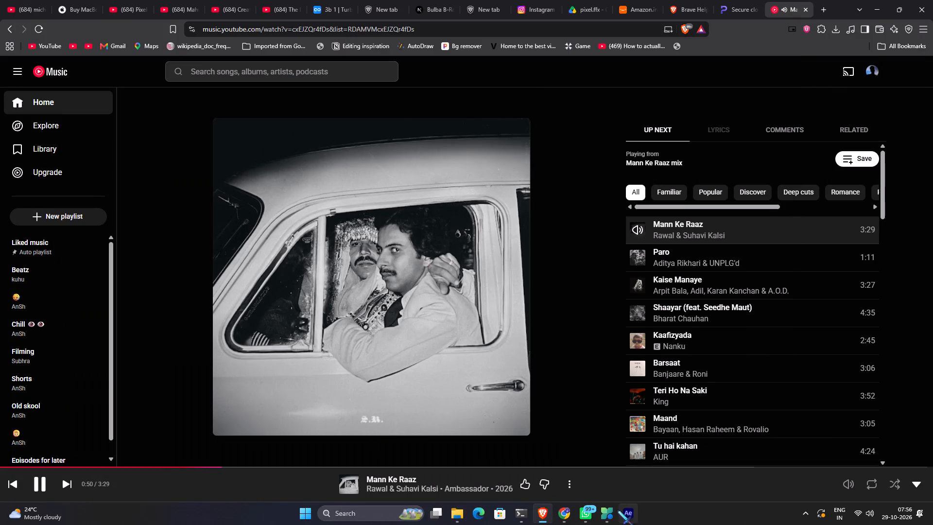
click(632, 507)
Preview the rendered video 3b_v1.mp4 from the Downloads folder in File Explorer, and close the preview once watched.
click(461, 509)
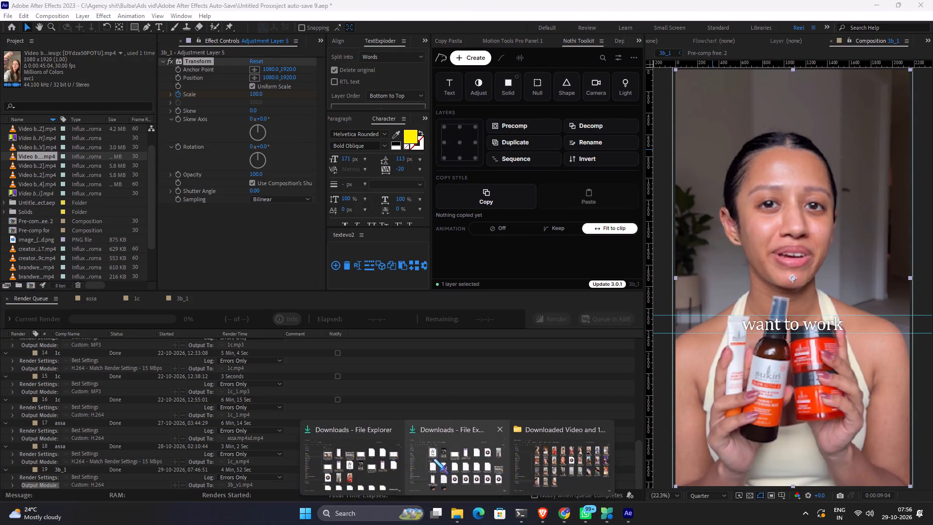
click(395, 471)
click(81, 174)
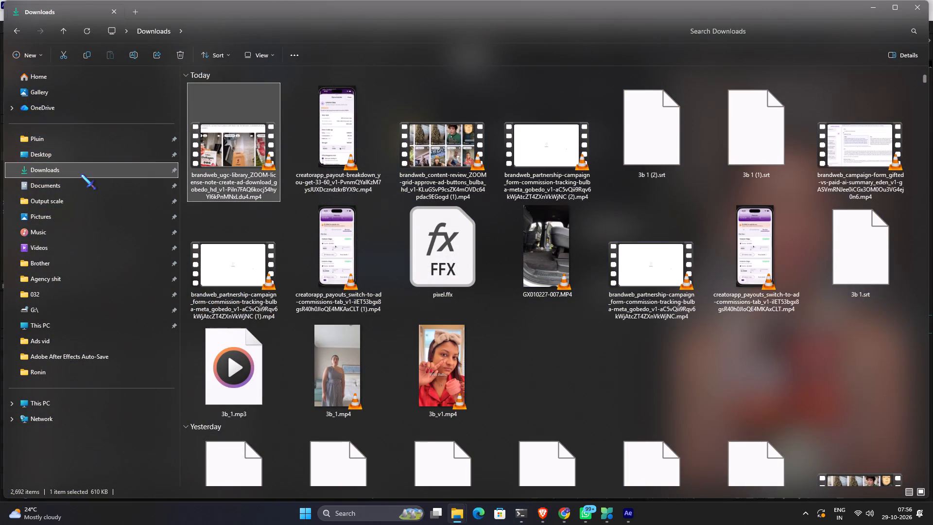
click(236, 155)
key(space)
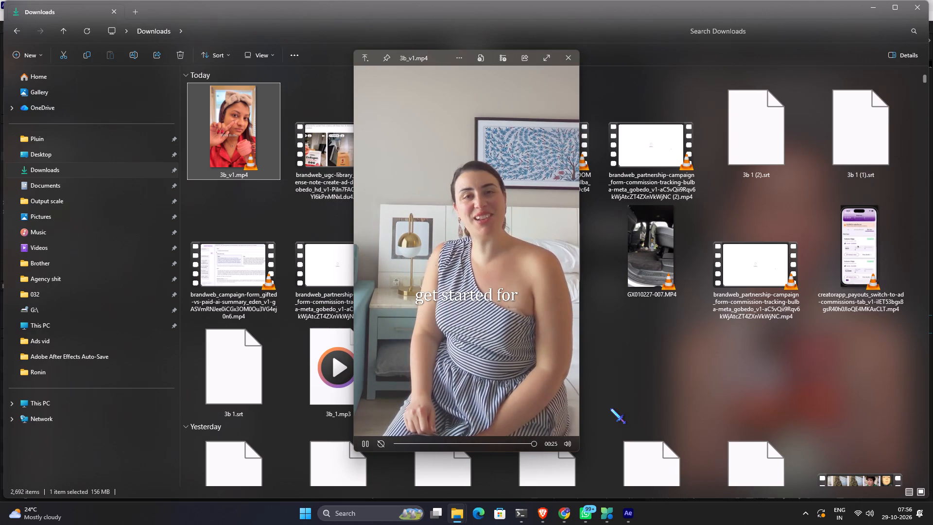
key(space)
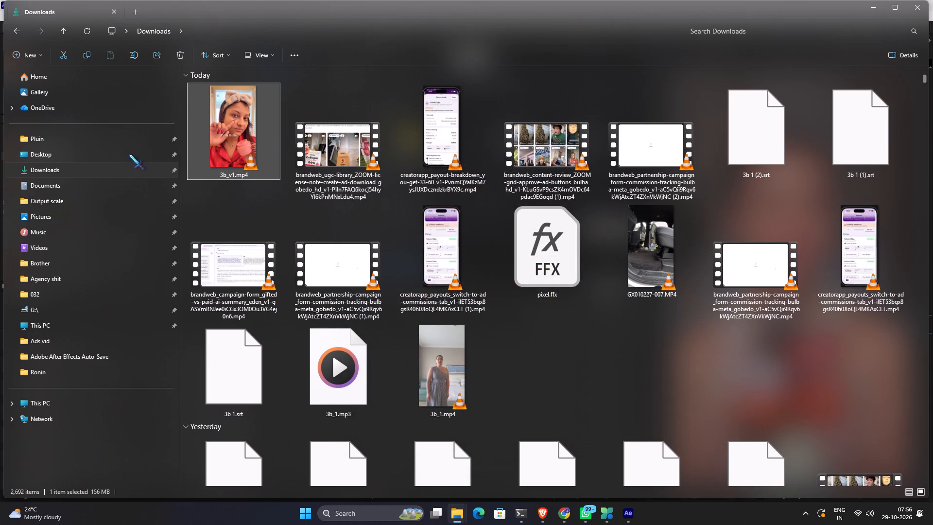
Check the free space on the computer's local drive.
click(107, 320)
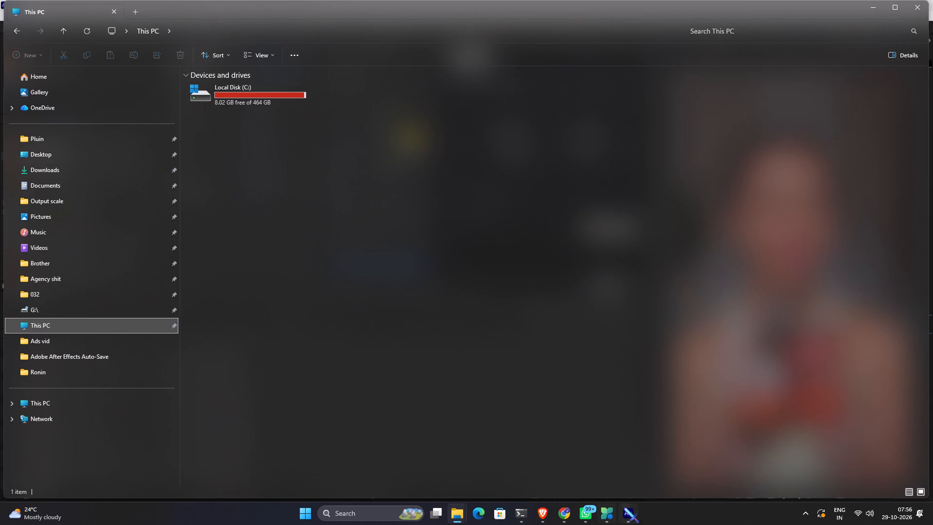
In After Effects, clear the disk cache, repeating it from the render queue and from the 3b_1 composition.
click(624, 507)
key(shift+x)
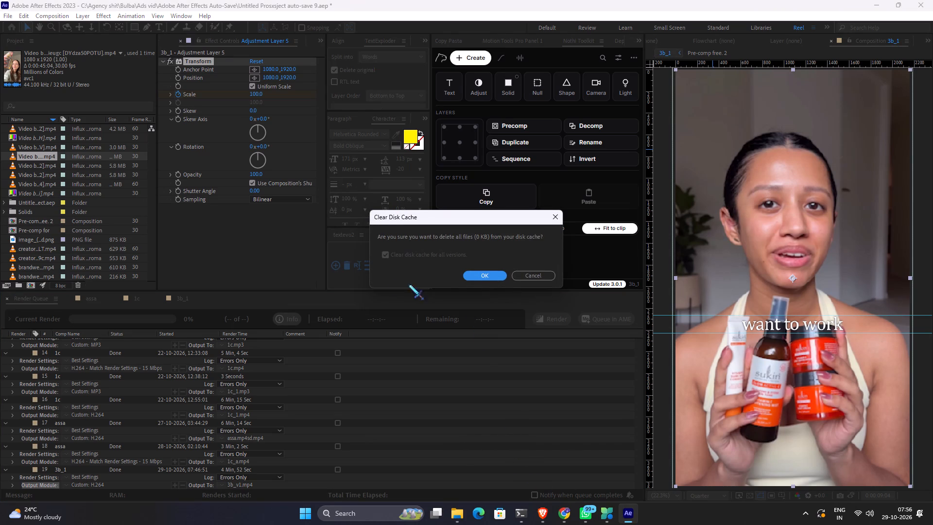
click(479, 276)
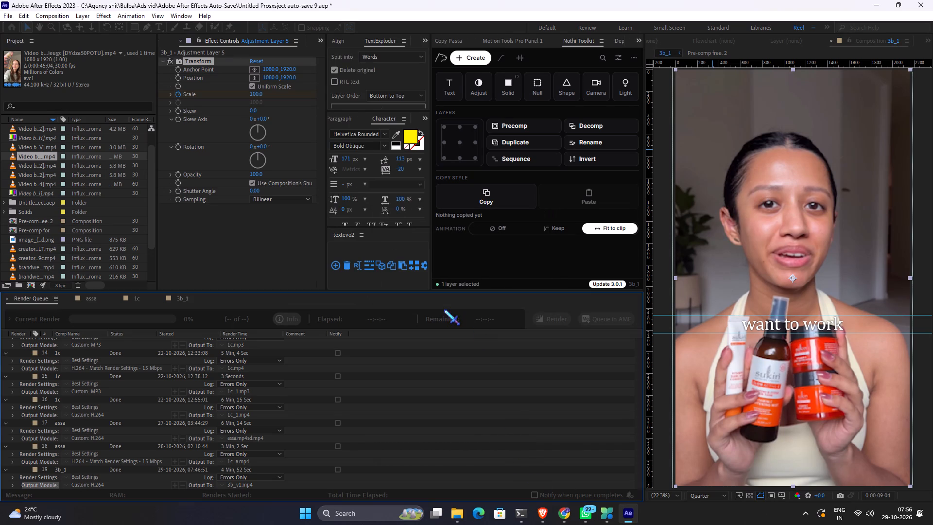
key(shift+x)
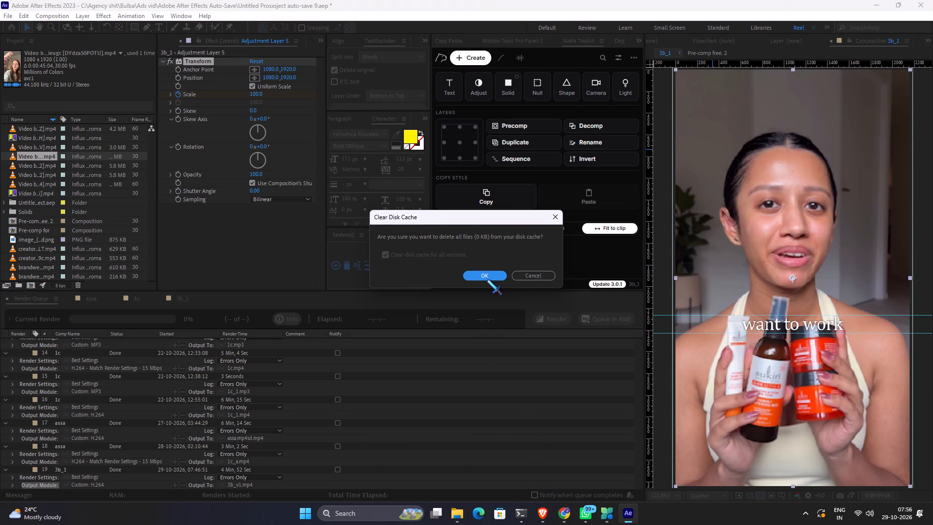
click(485, 272)
click(91, 297)
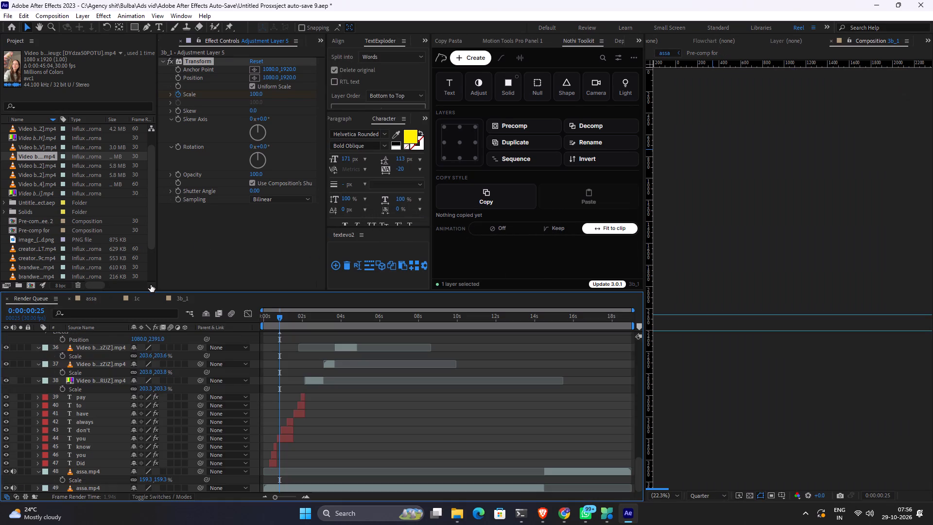
click(177, 297)
key(shift+x)
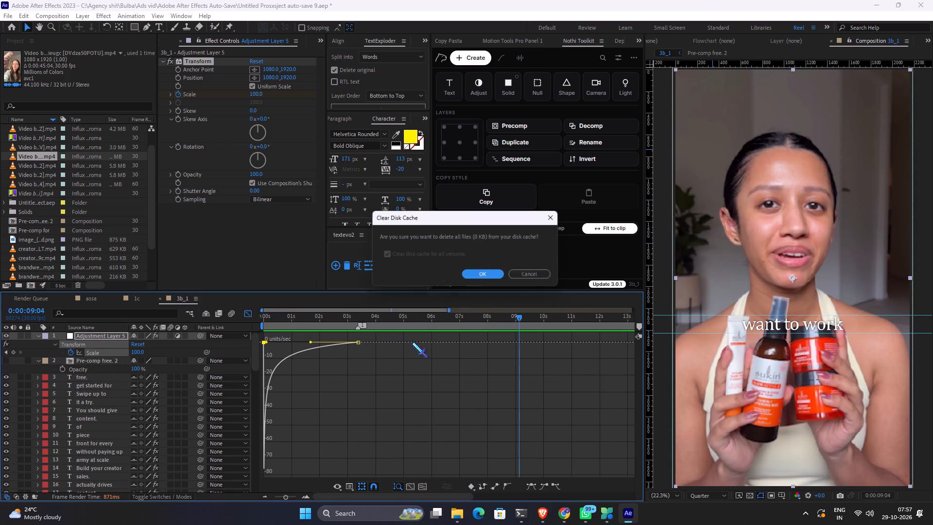
click(485, 270)
click(486, 268)
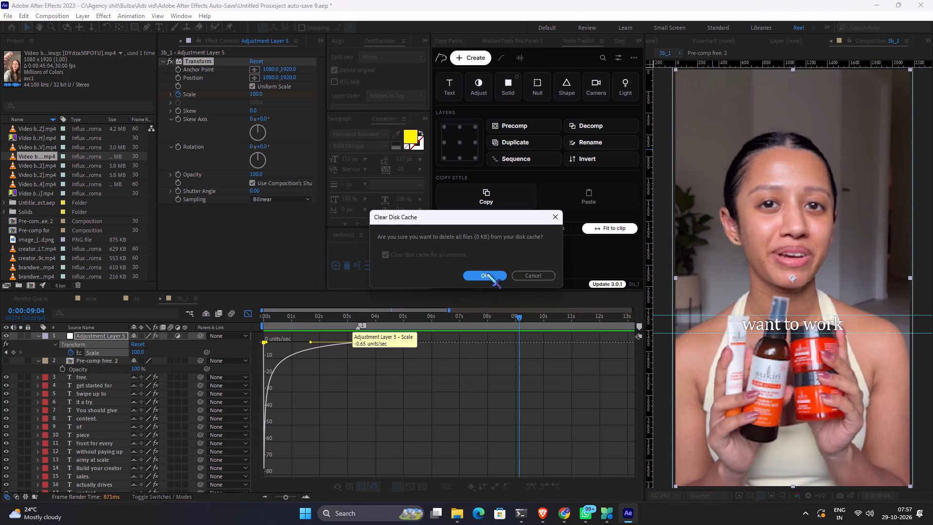
click(486, 273)
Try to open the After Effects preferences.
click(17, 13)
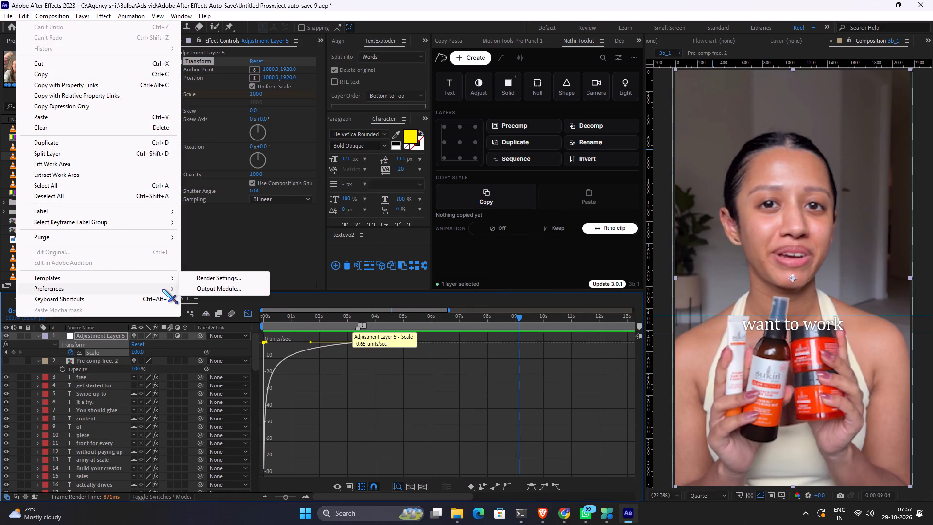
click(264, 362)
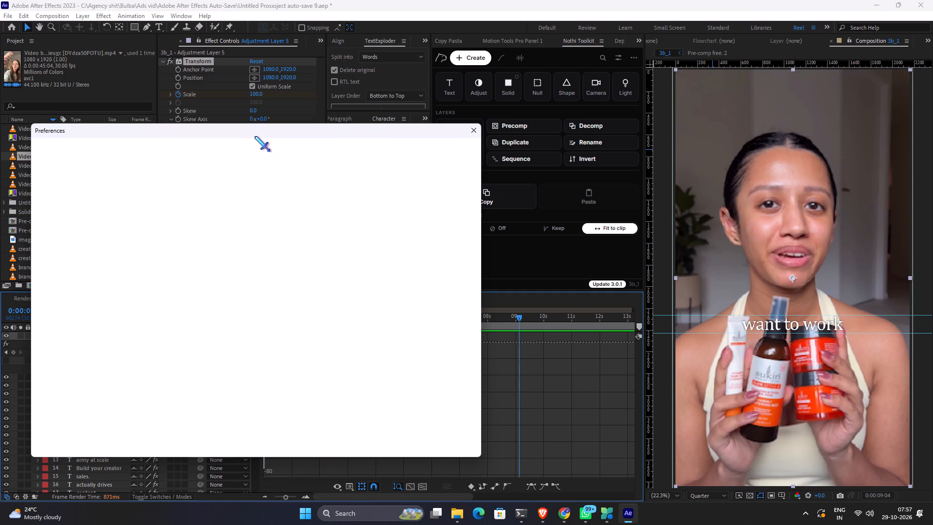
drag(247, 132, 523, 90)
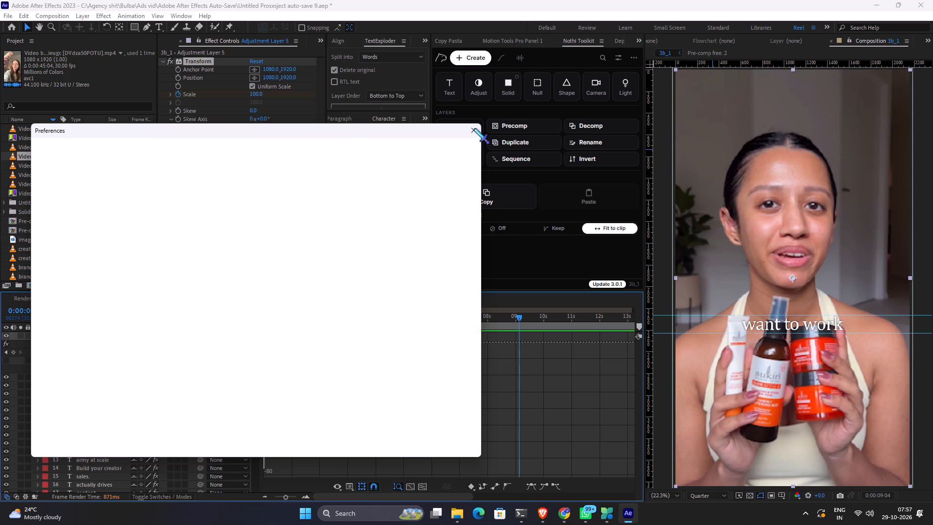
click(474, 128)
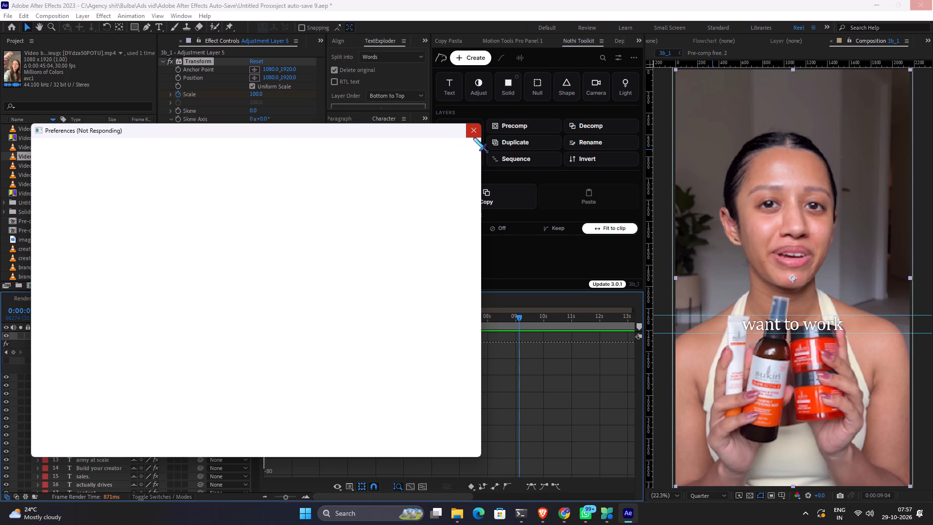
In File Explorer, delete all the B-roll and drive-download ZIP archives from the 24th folder inside Agency shit > Ronin.
click(460, 506)
click(378, 447)
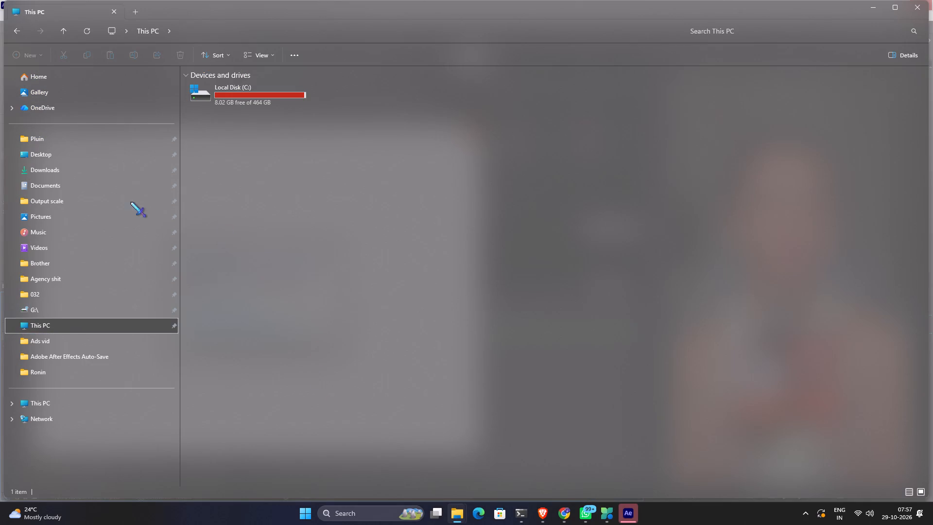
click(114, 280)
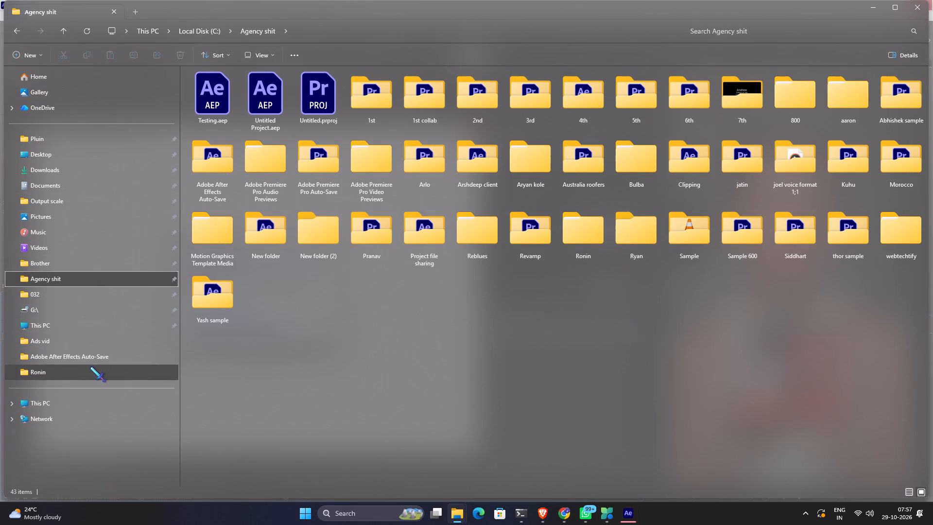
click(90, 367)
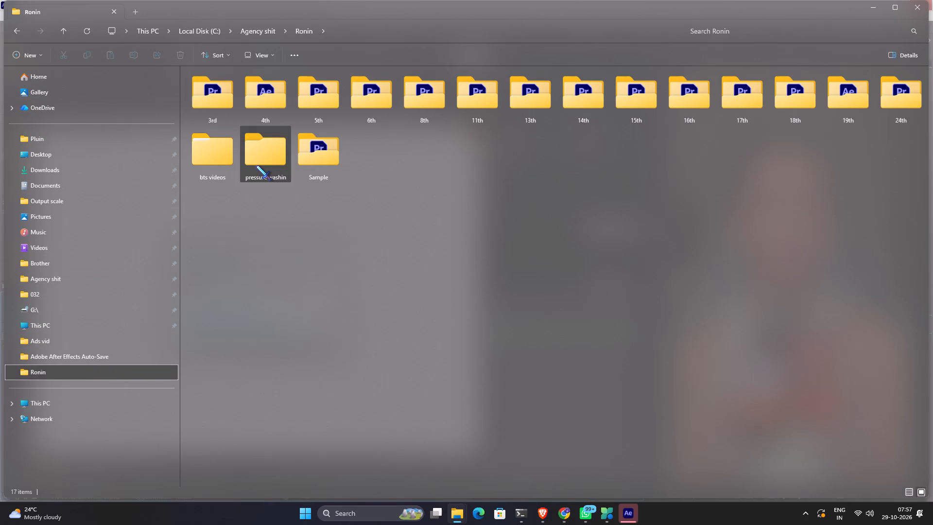
double_click(256, 165)
drag(384, 219, 408, 224)
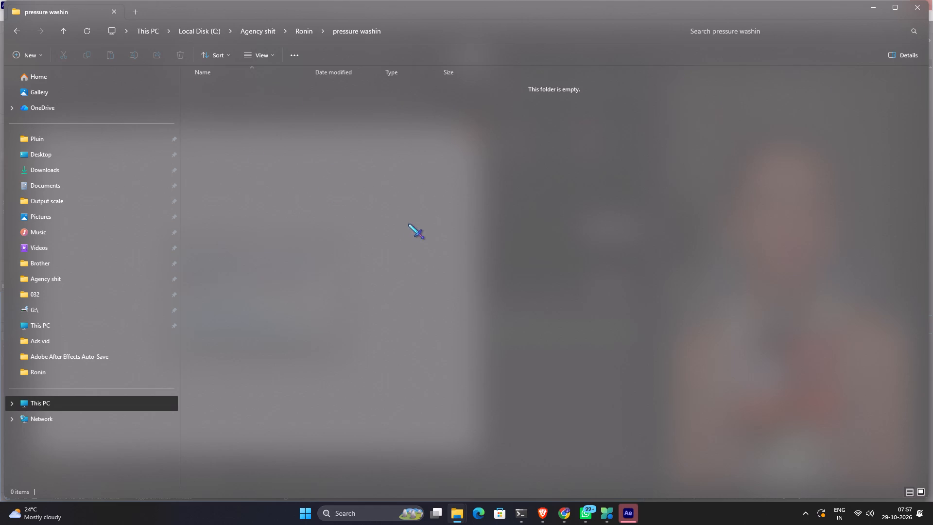
drag(408, 224, 411, 223)
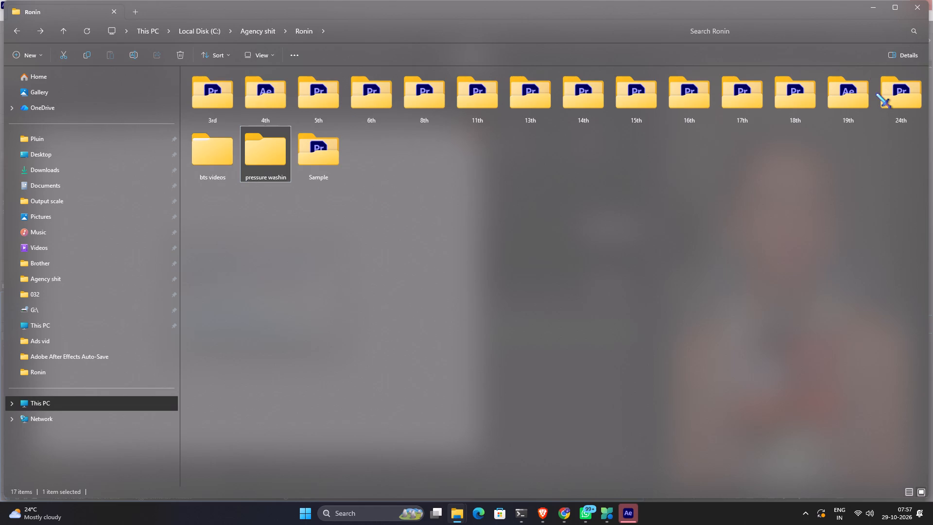
double_click(876, 93)
click(320, 114)
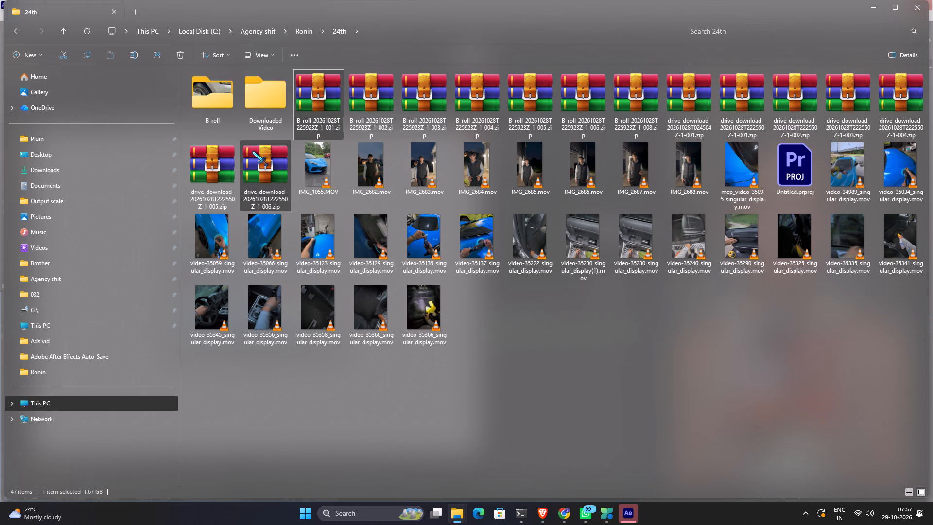
shift+click(251, 153)
key(Delete)
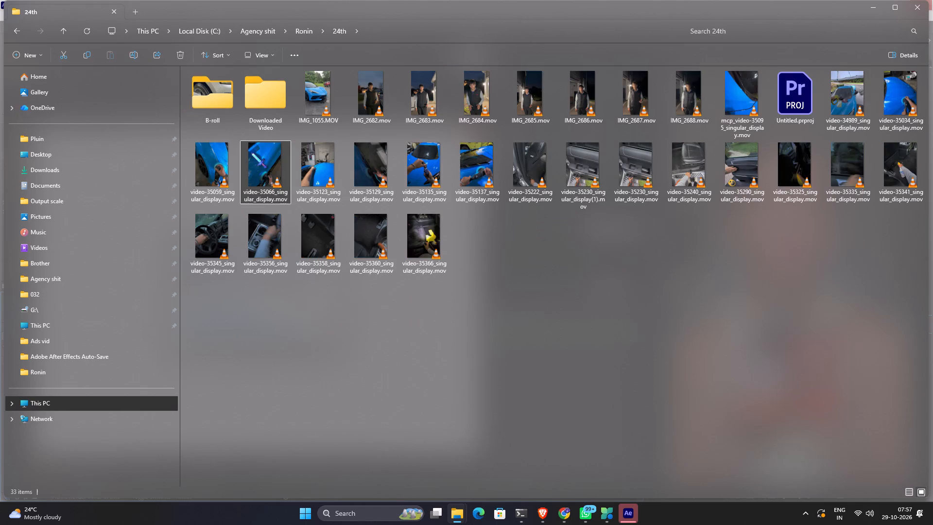
Open the Recycle Bin and permanently delete everything in it, including the ZIP archives and the 25th folder.
key(r)
key(e)
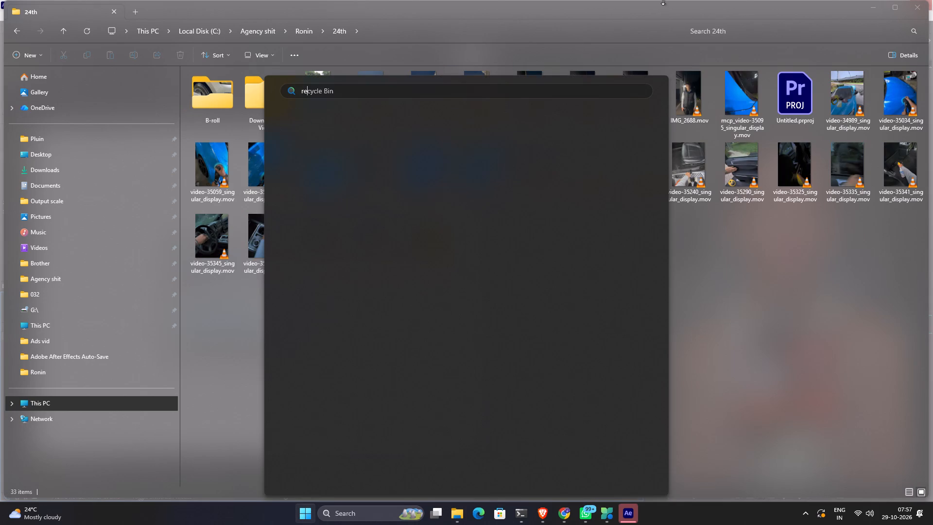
click(371, 174)
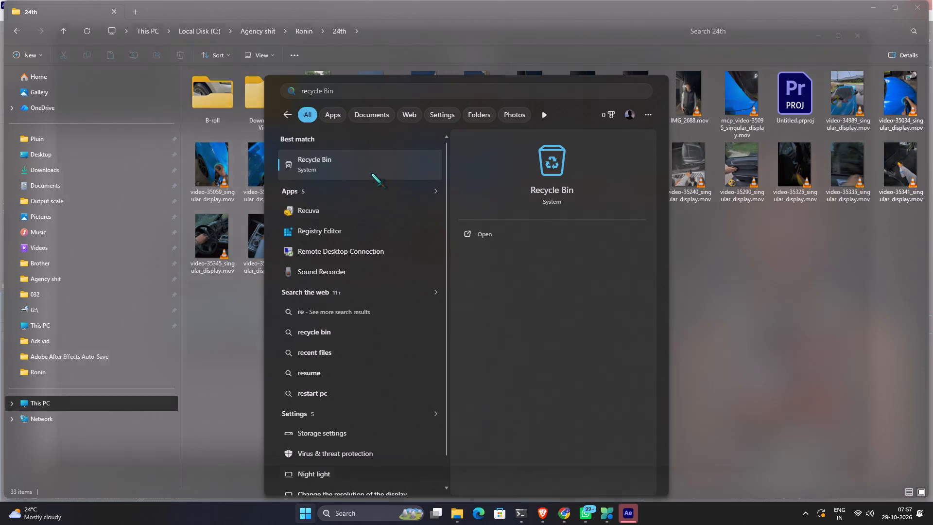
drag(483, 473, 370, 0)
key(Delete)
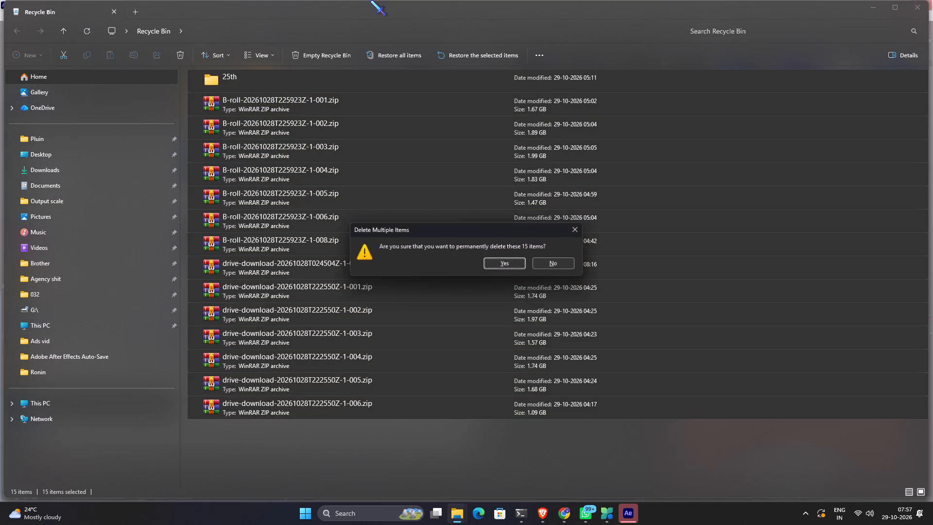
key(Return)
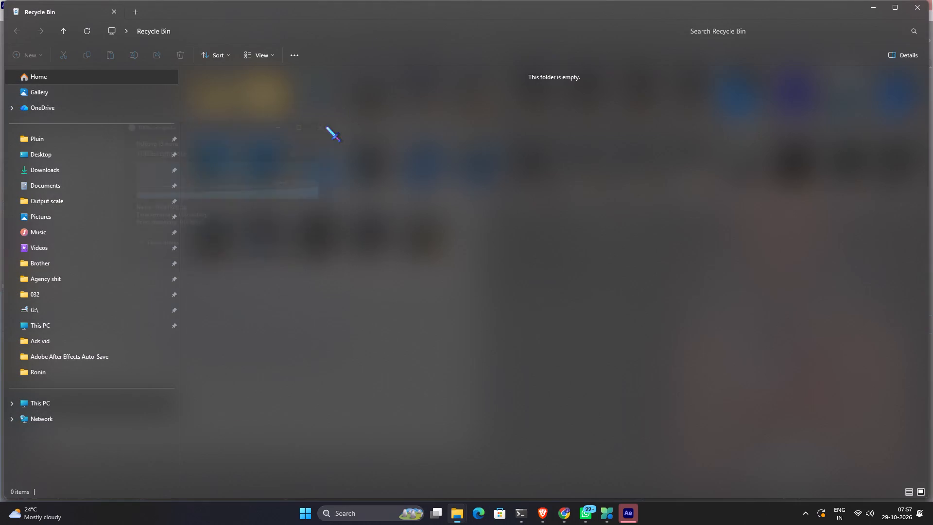
Return to the 24th folder, open its B-roll subfolder and sort the files by size.
key(alt+Tab)
click(519, 236)
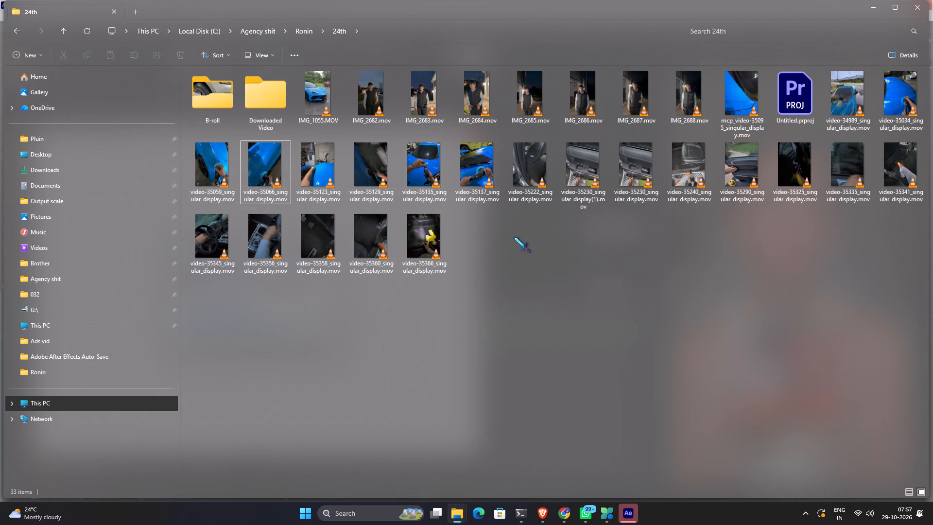
double_click(207, 108)
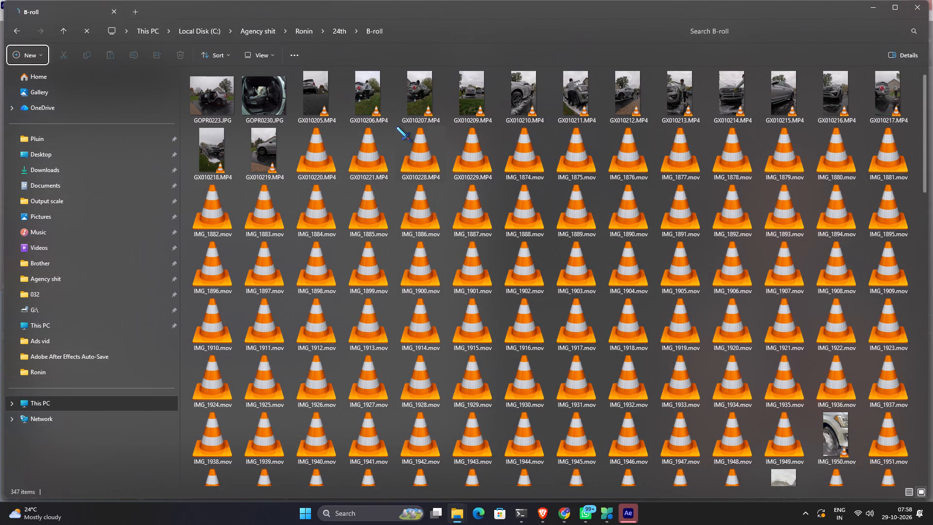
click(396, 126)
click(402, 59)
right_click(402, 59)
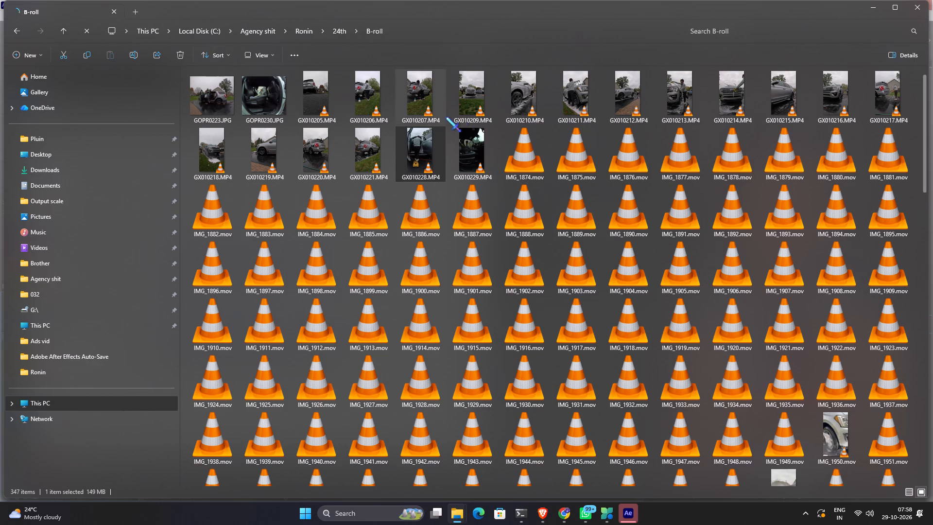
click(211, 52)
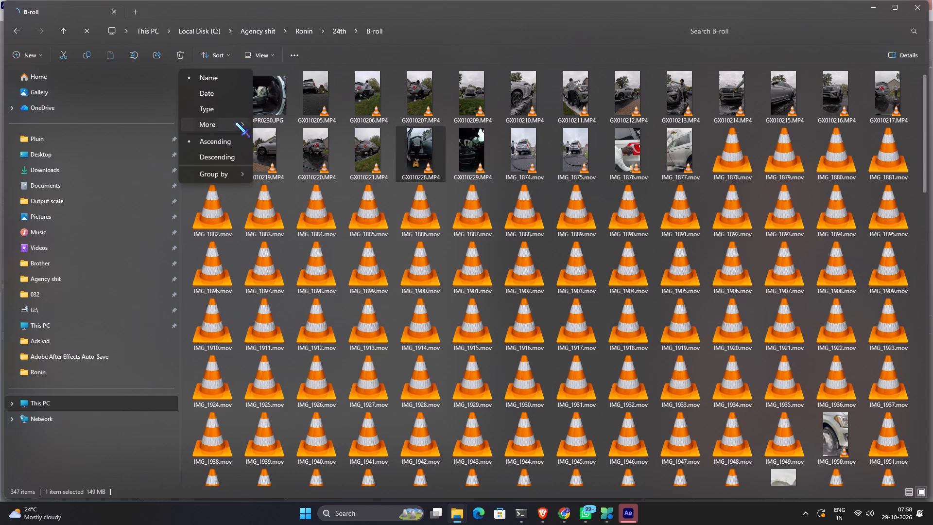
click(302, 126)
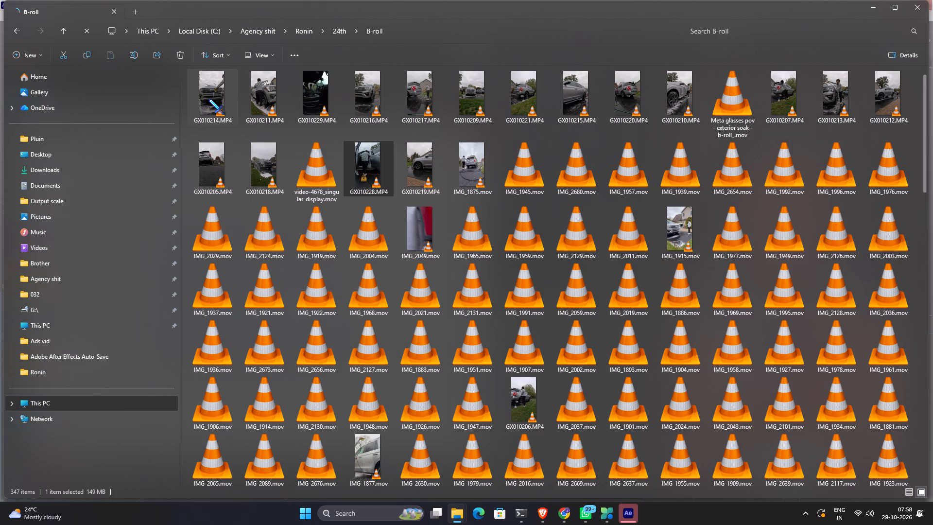
Delete the clips GX010214.MP4, GX010211.MP4 and GX010229.MP4 from the B-roll folder.
click(209, 99)
key(Delete)
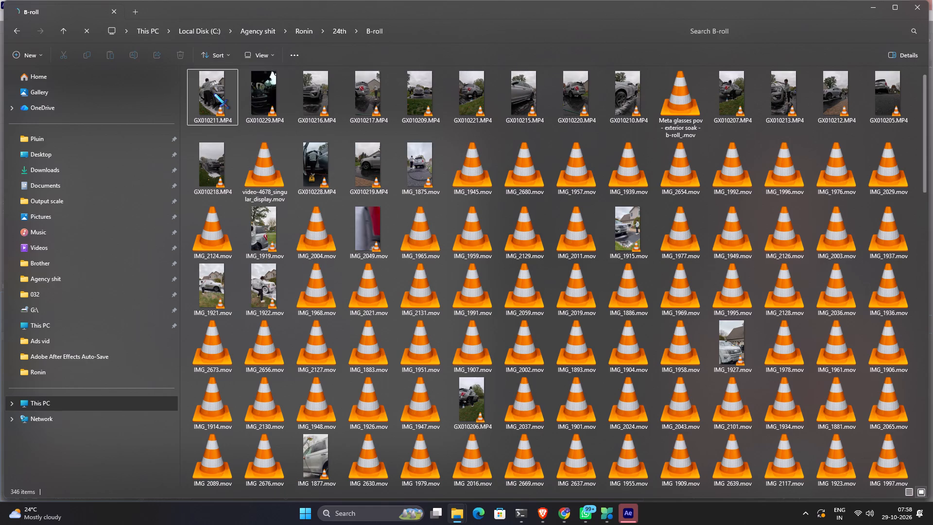
click(214, 93)
key(Delete)
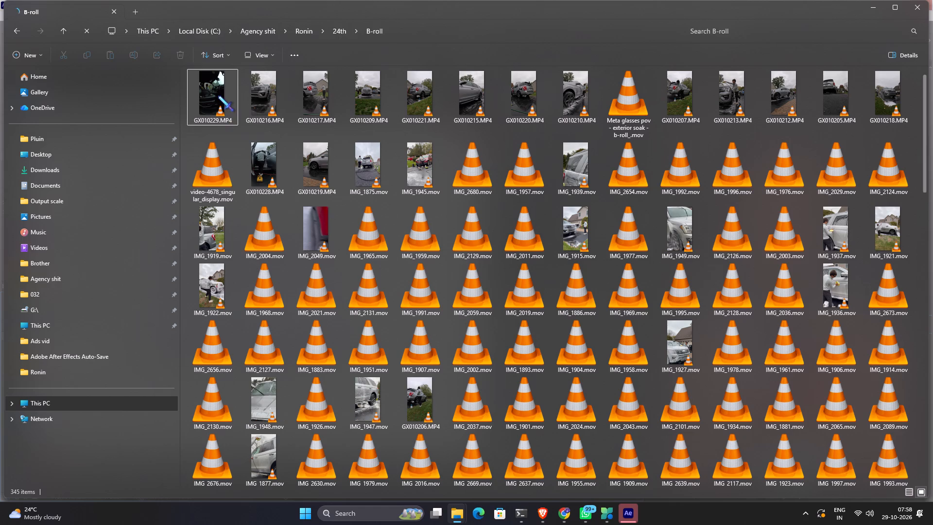
click(218, 96)
key(Delete)
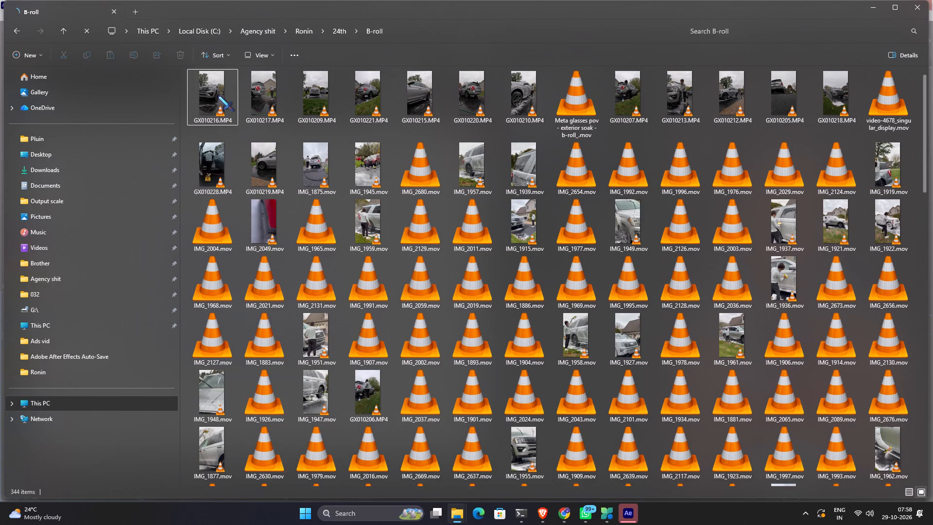
Check the file properties of GX010216.MP4 in the B-roll folder.
click(218, 96)
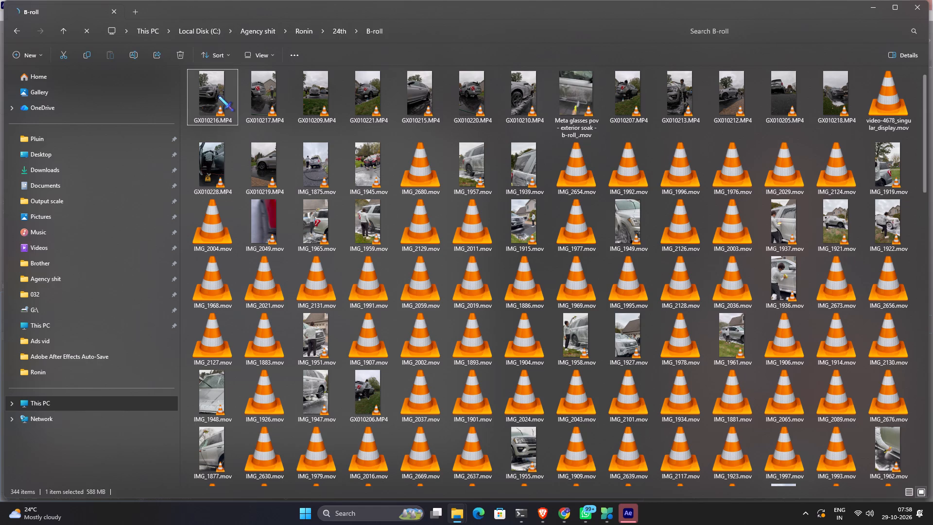
key(ctrl+alt+Return)
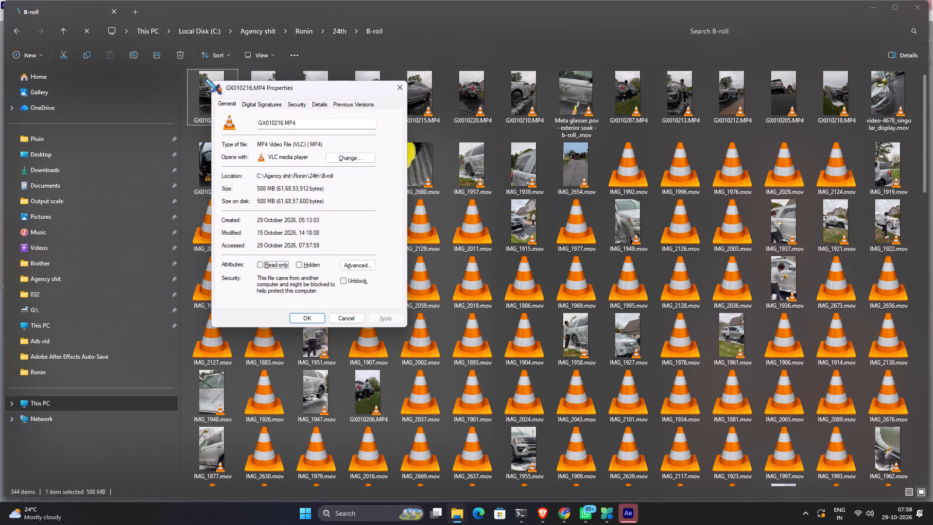
click(399, 87)
Return to the 24th folder, sort it by size with the largest first, and delete video-35135_singular_display.mov.
drag(434, 148, 441, 161)
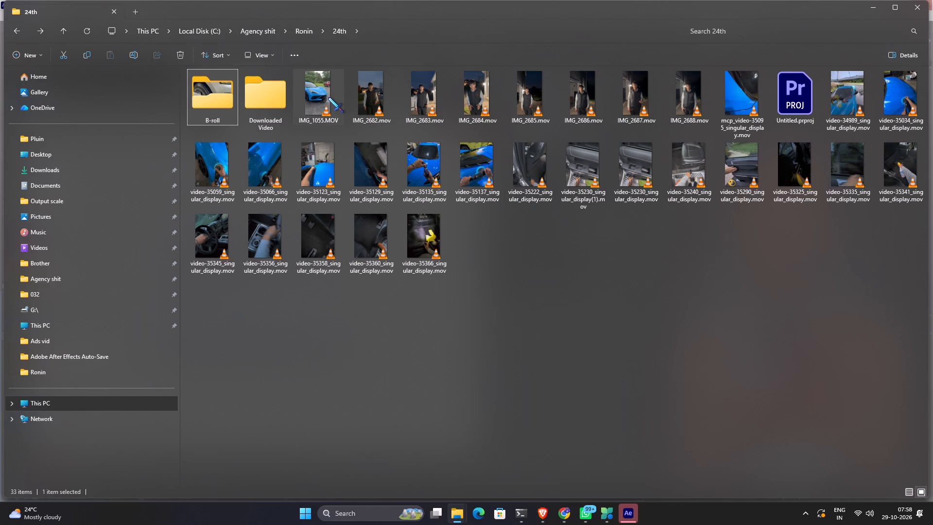
click(408, 331)
right_click(406, 326)
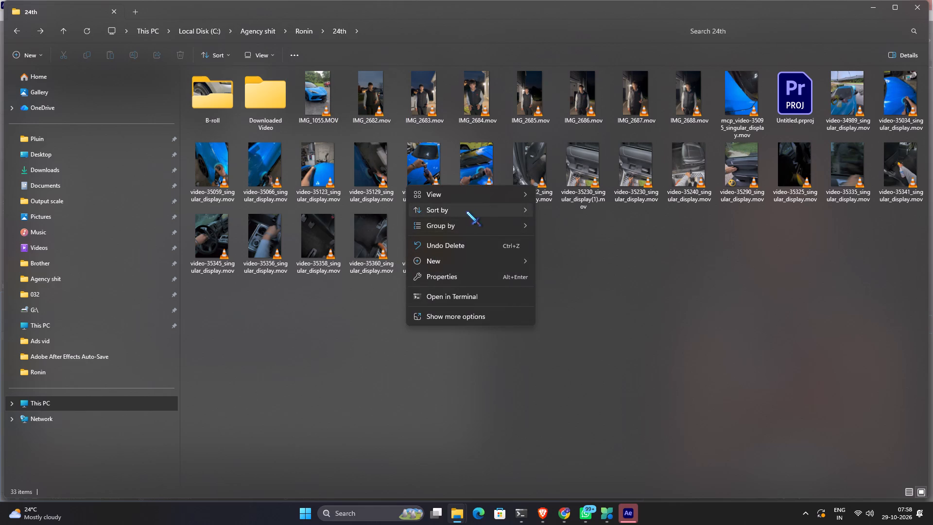
drag(580, 266, 603, 276)
click(570, 262)
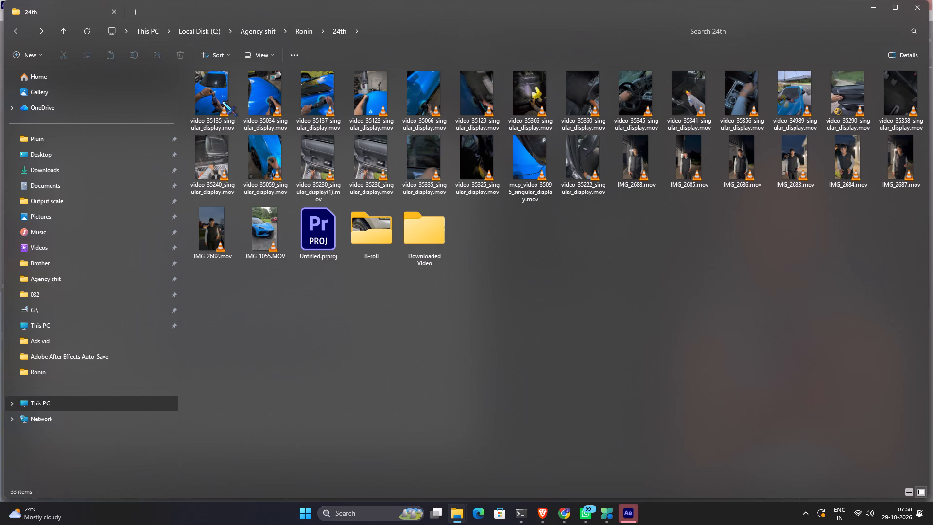
click(222, 101)
key(Delete)
click(524, 387)
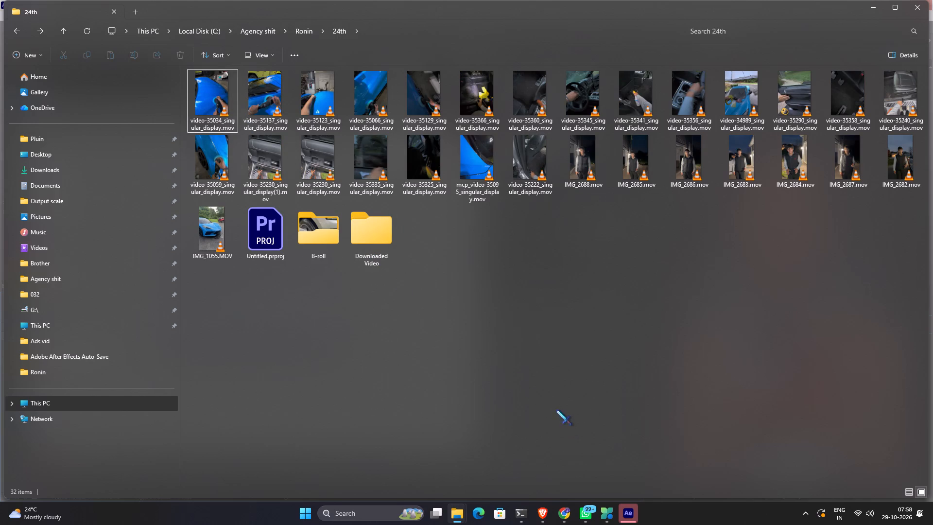
Search Windows for the Recycle Bin and open it.
key(r)
key(e)
click(342, 166)
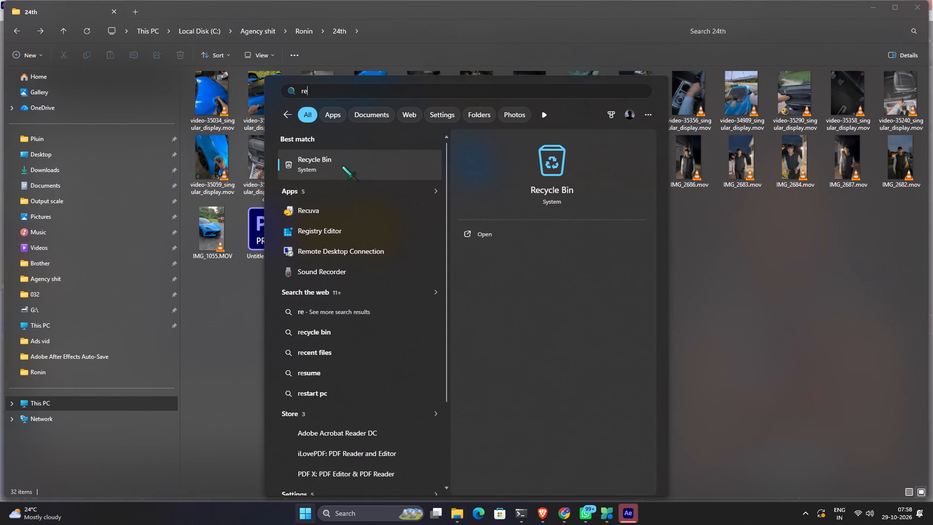
click(342, 166)
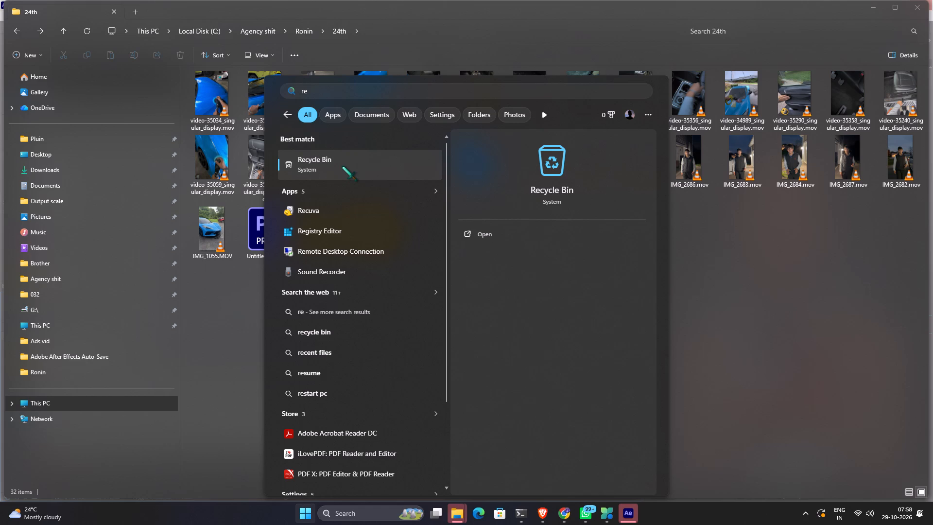
click(342, 166)
Switch to After Effects and choose to close the unresponsive program.
click(626, 507)
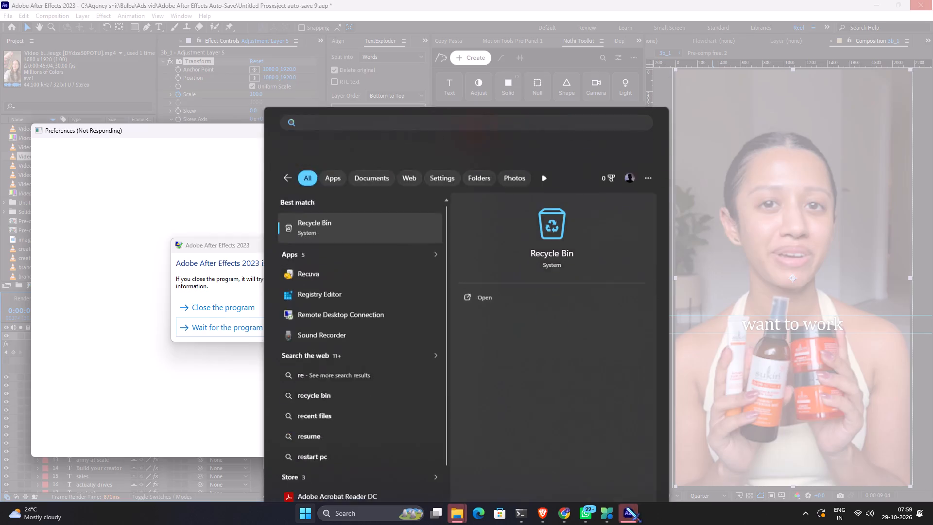
click(286, 306)
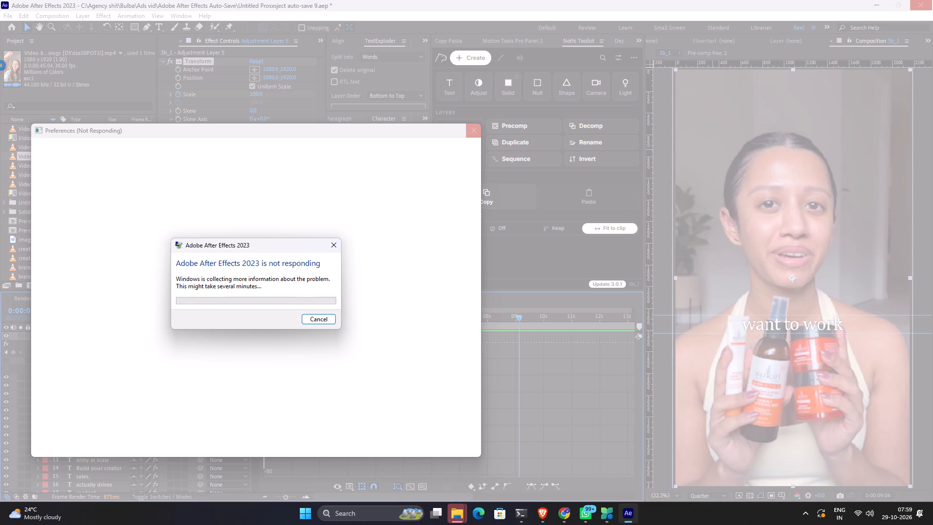
Return to the Recycle Bin window and permanently delete all the clips in it.
click(455, 524)
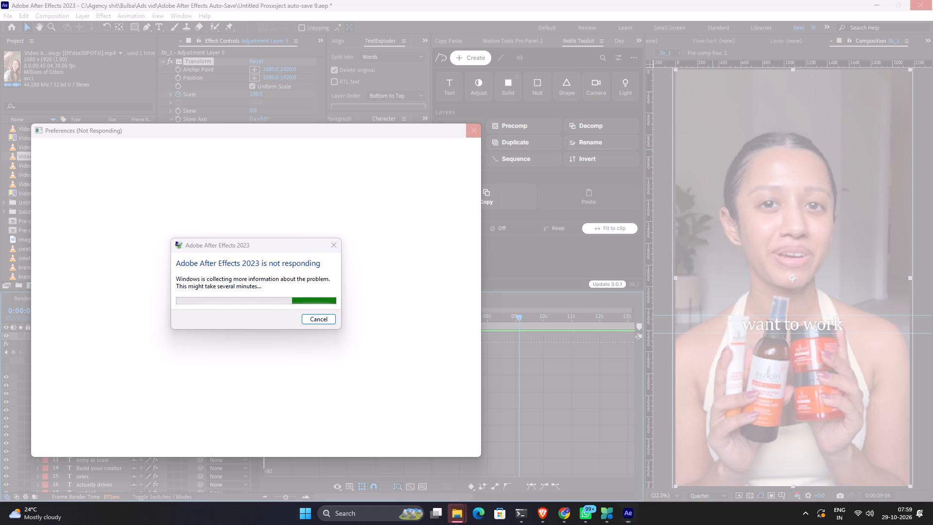
click(631, 466)
drag(471, 293, 322, 0)
key(Delete)
key(Return)
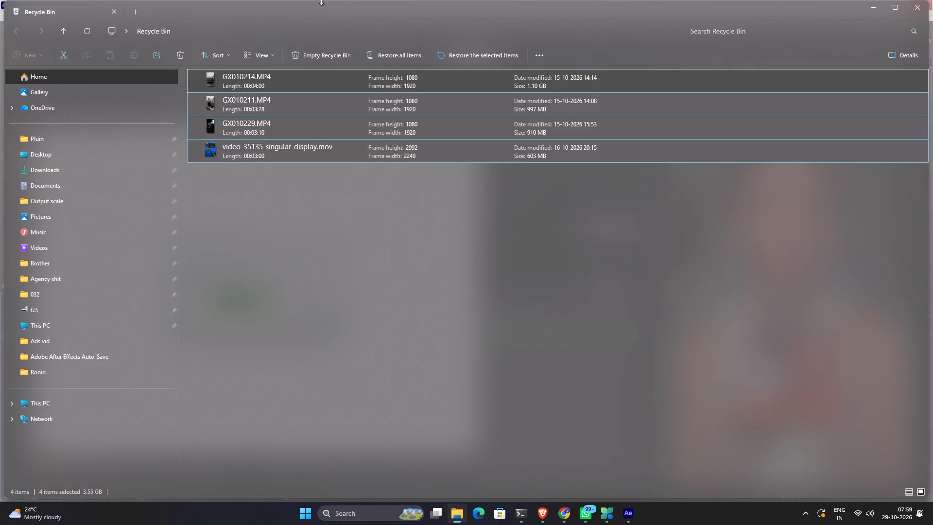
Check the free space on Local Disk (C:) in This PC.
click(100, 400)
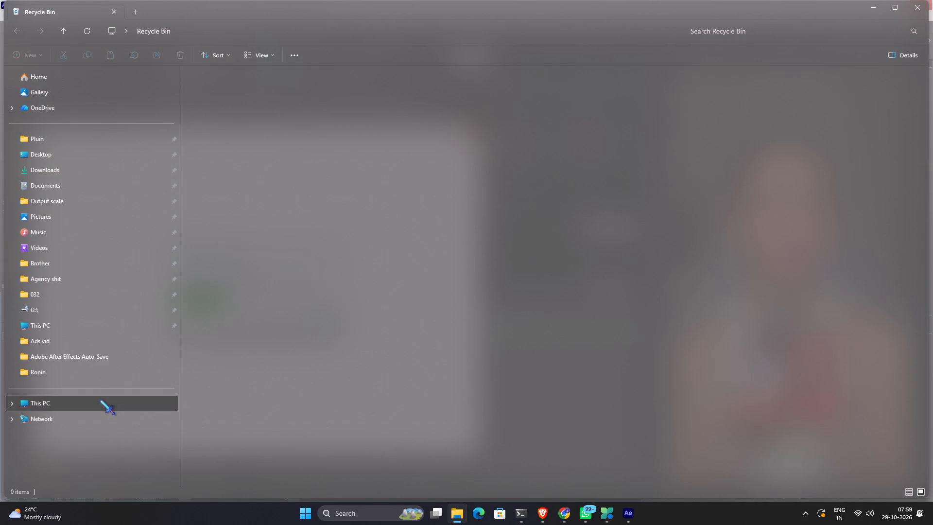
click(231, 167)
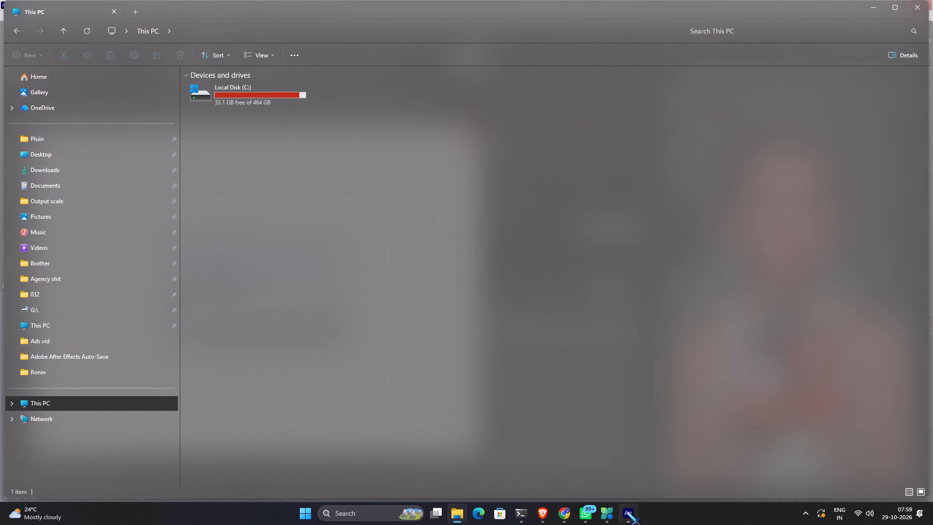
End the hung Adobe After Effects 2023 process in Task Manager, then close Task Manager.
click(626, 511)
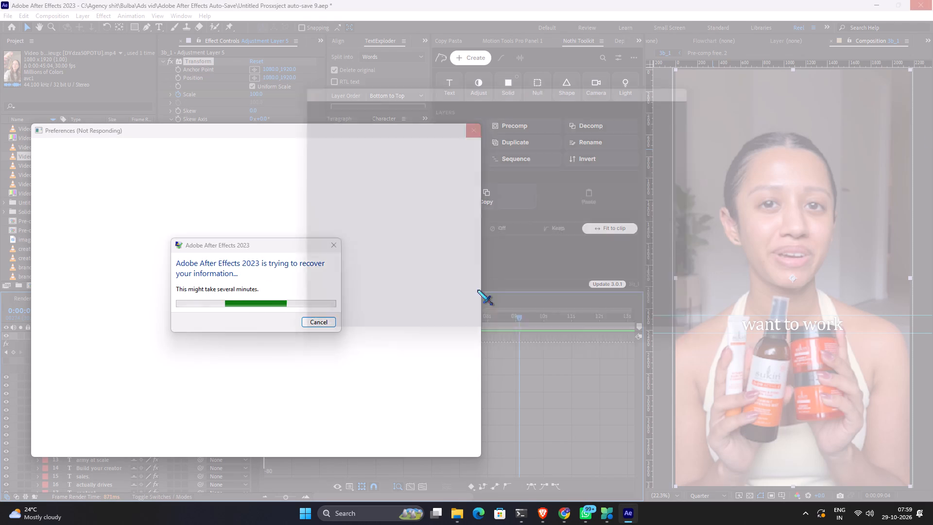
right_click(370, 154)
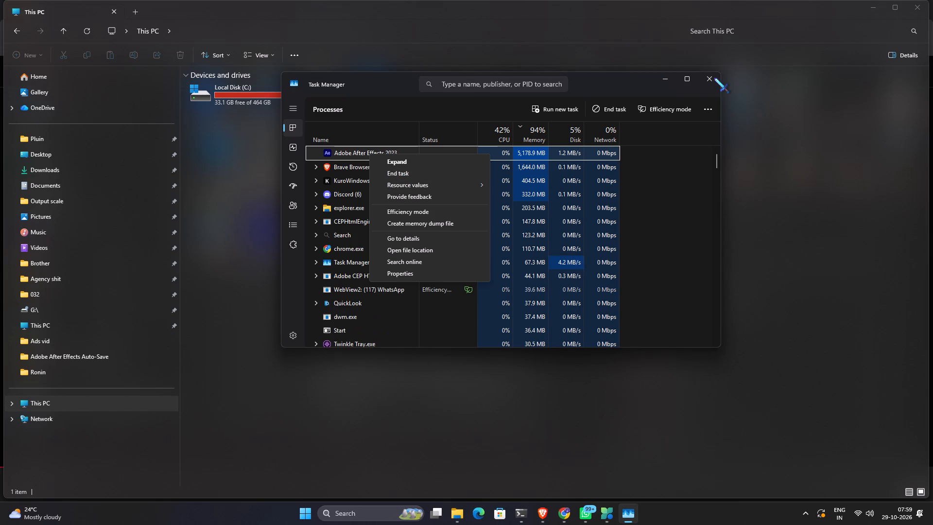
click(712, 80)
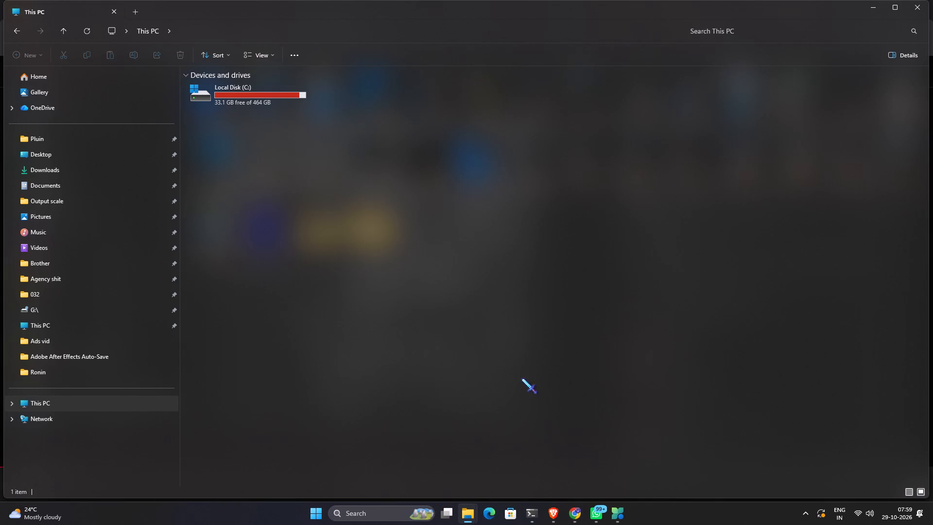
Open Microsoft PC Manager and run a PC boost to free up memory.
click(620, 512)
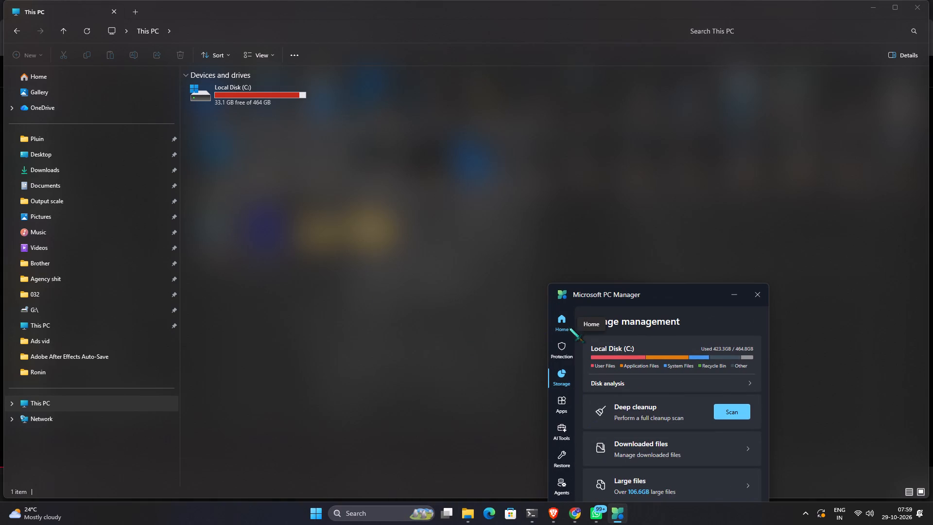
click(570, 328)
scroll(681, 385, down, 1)
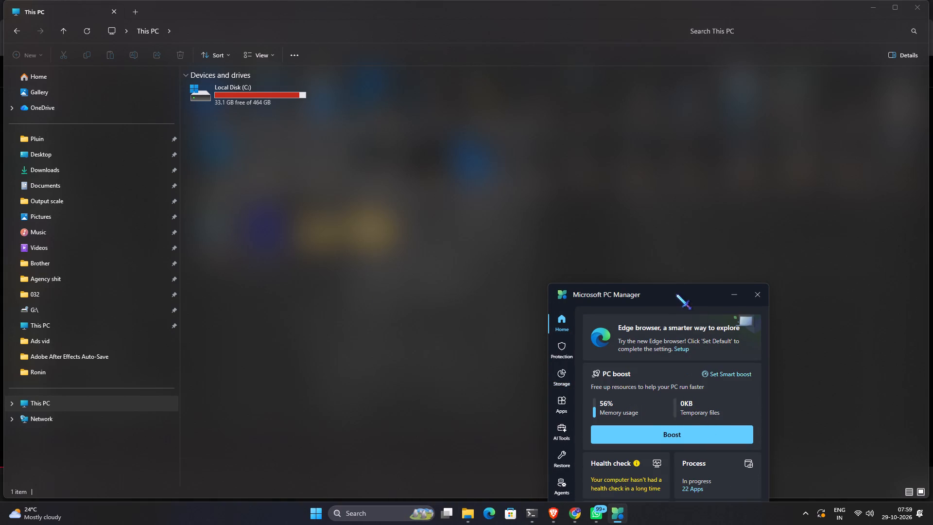
drag(676, 294, 717, 120)
drag(722, 255, 717, 257)
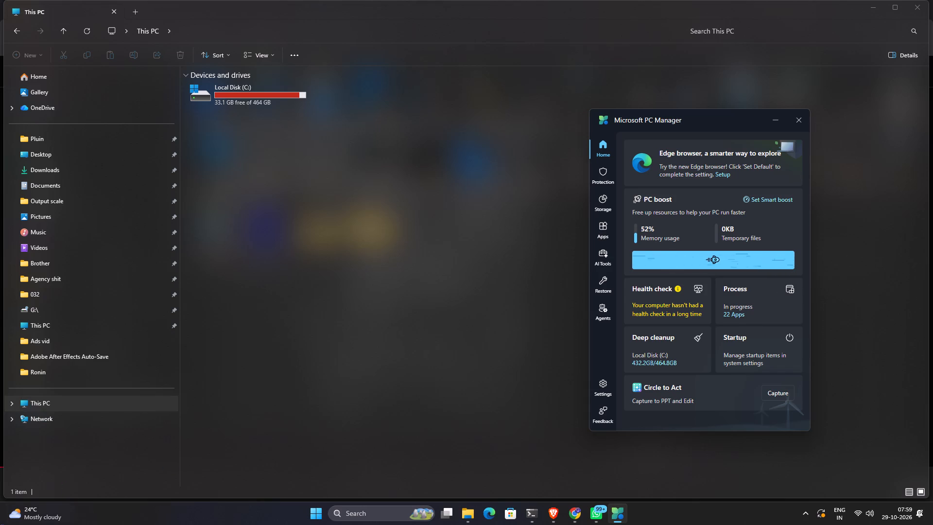
Start a PC Manager health check and let the scan continue running.
click(662, 287)
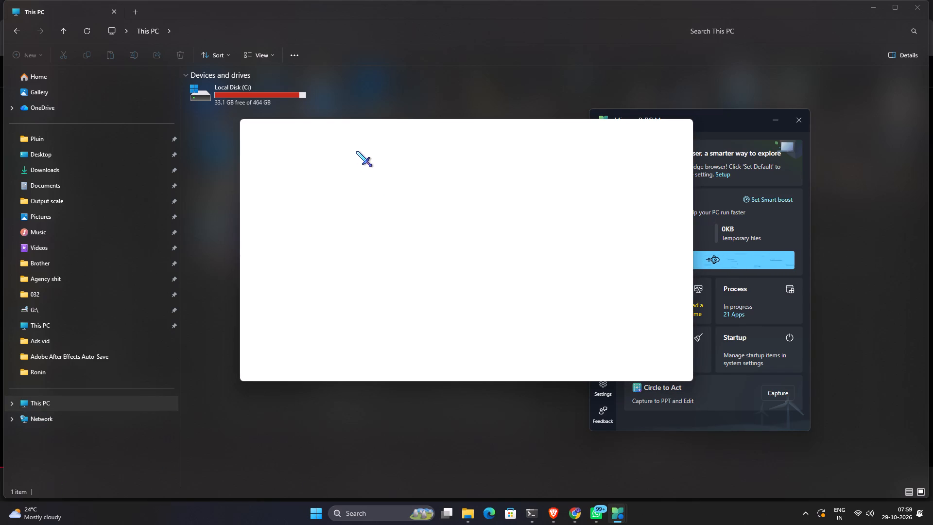
drag(432, 139, 481, 127)
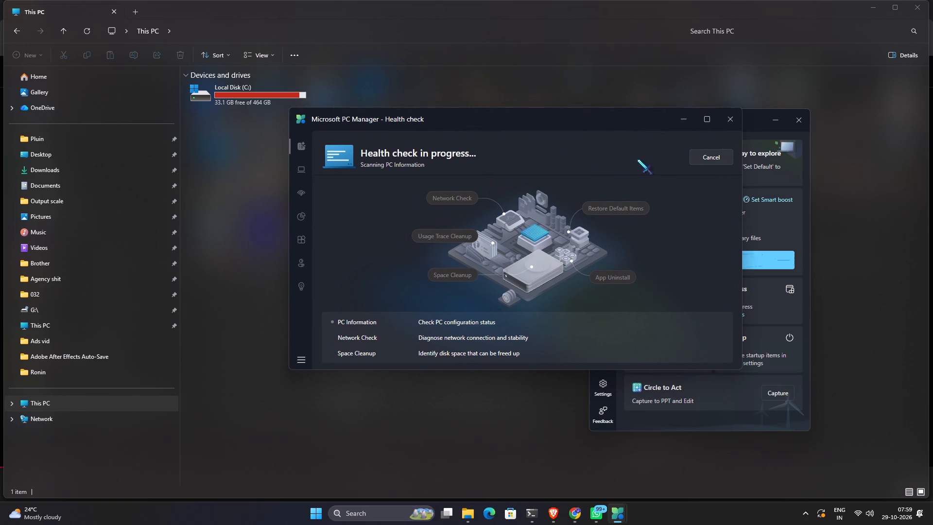
click(733, 119)
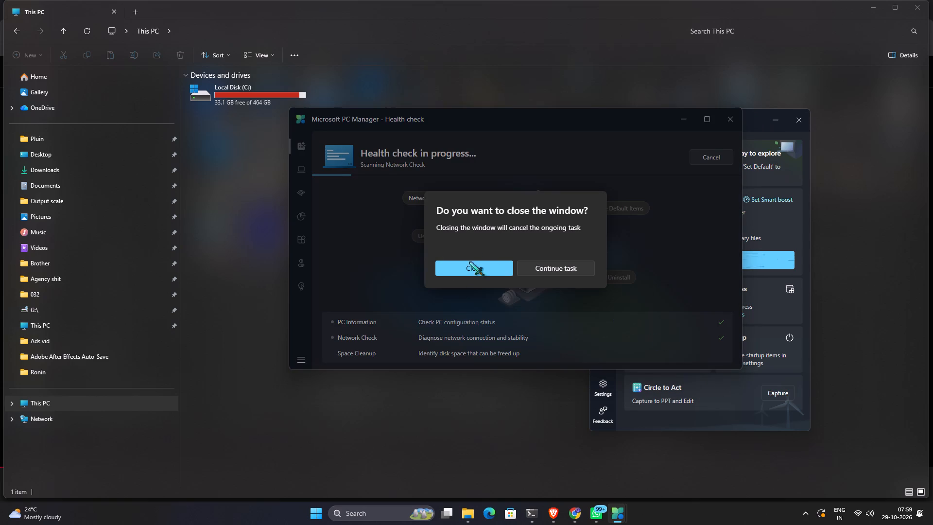
click(566, 268)
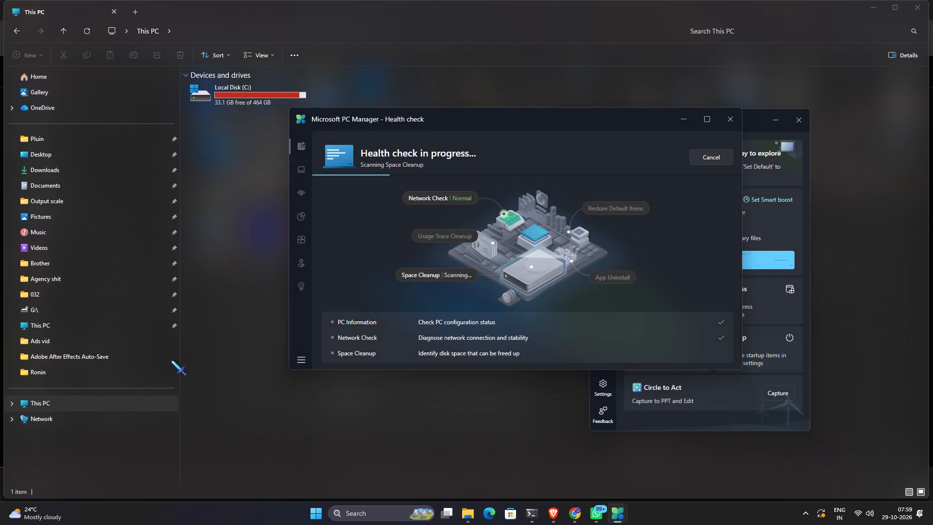
In File Explorer, go to Agency shit > Bulba > Ads vid and open Untitled.prproj in Premiere Pro.
click(268, 242)
click(111, 276)
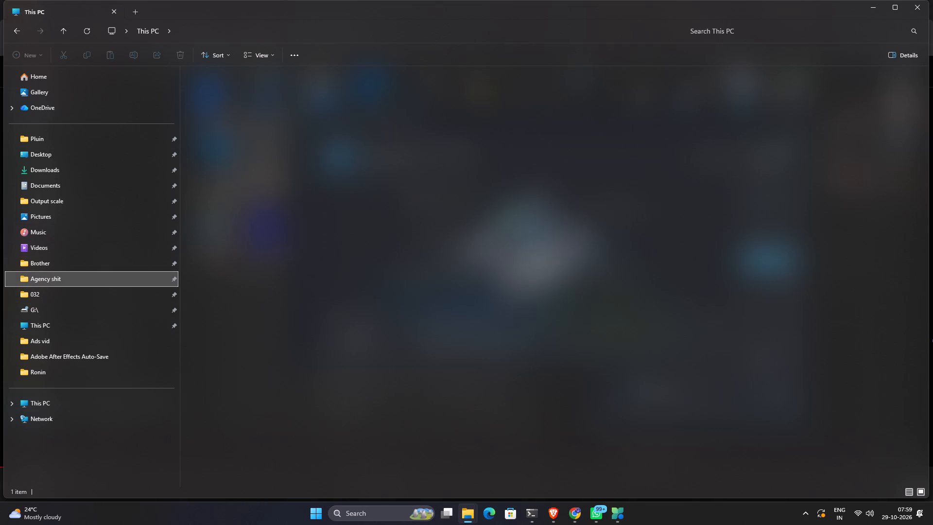
double_click(658, 163)
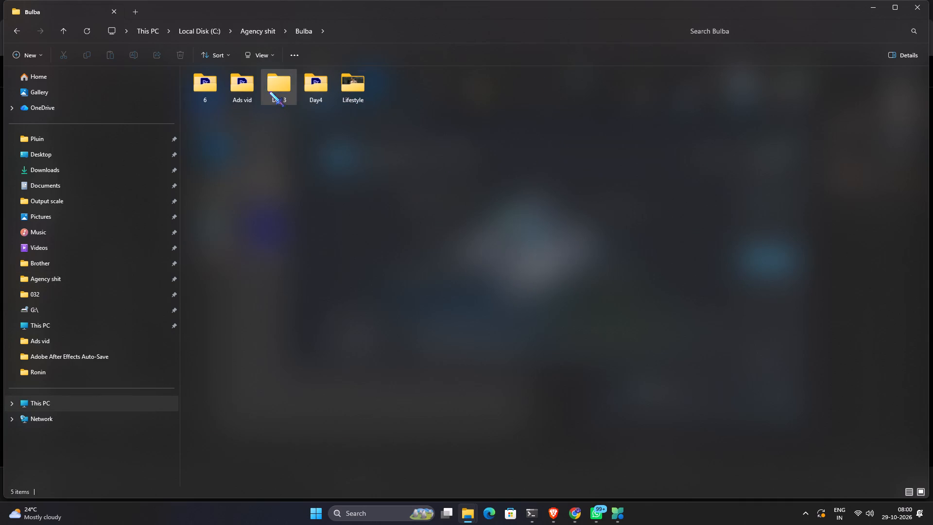
double_click(242, 86)
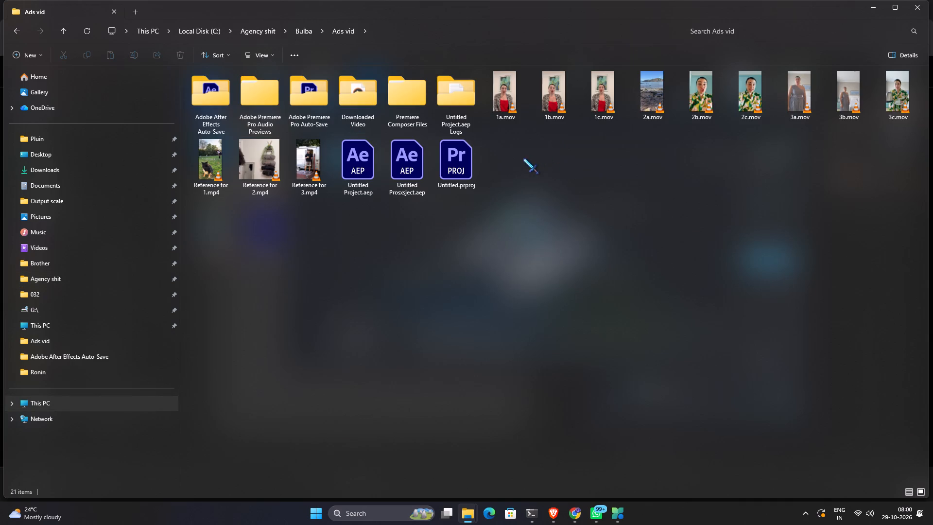
double_click(455, 178)
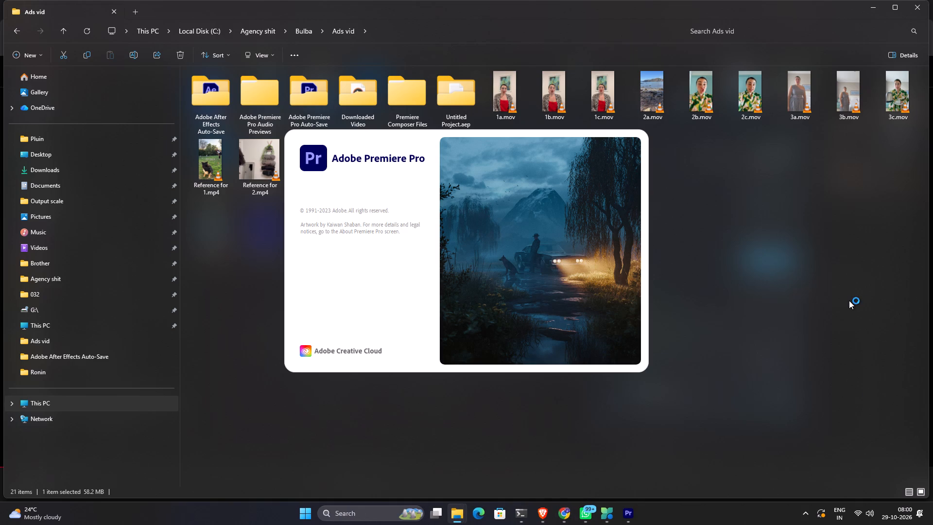
click(849, 300)
click(626, 513)
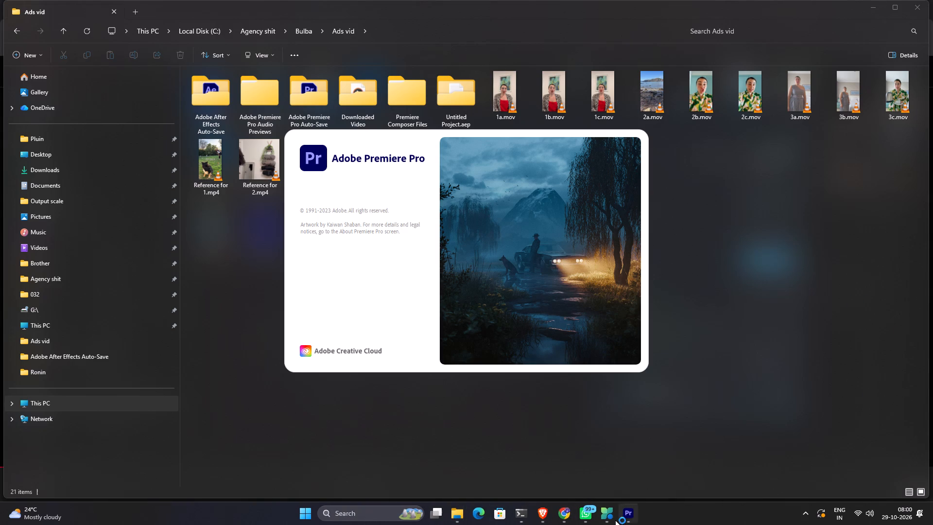
click(607, 453)
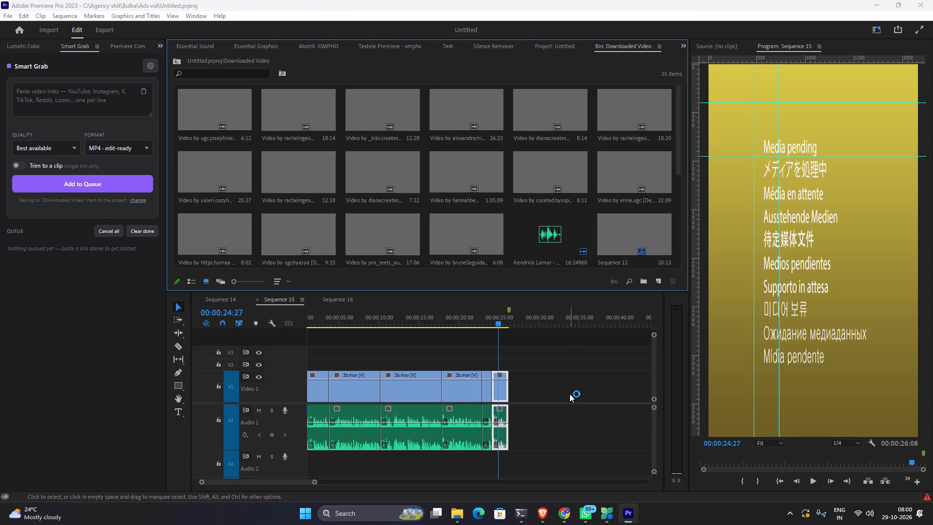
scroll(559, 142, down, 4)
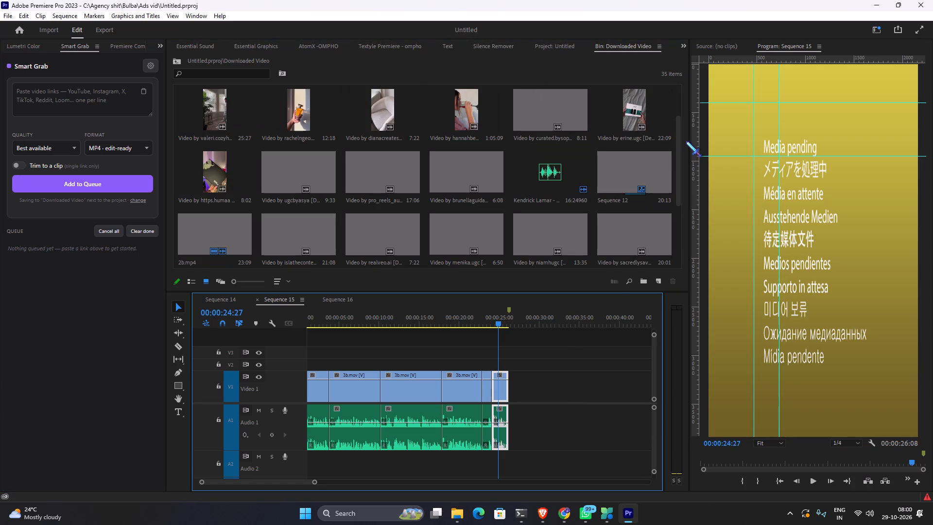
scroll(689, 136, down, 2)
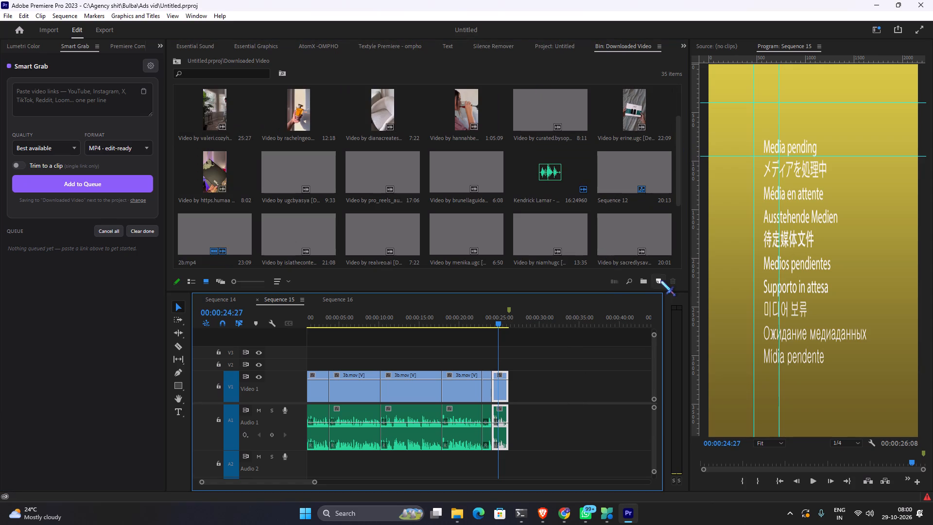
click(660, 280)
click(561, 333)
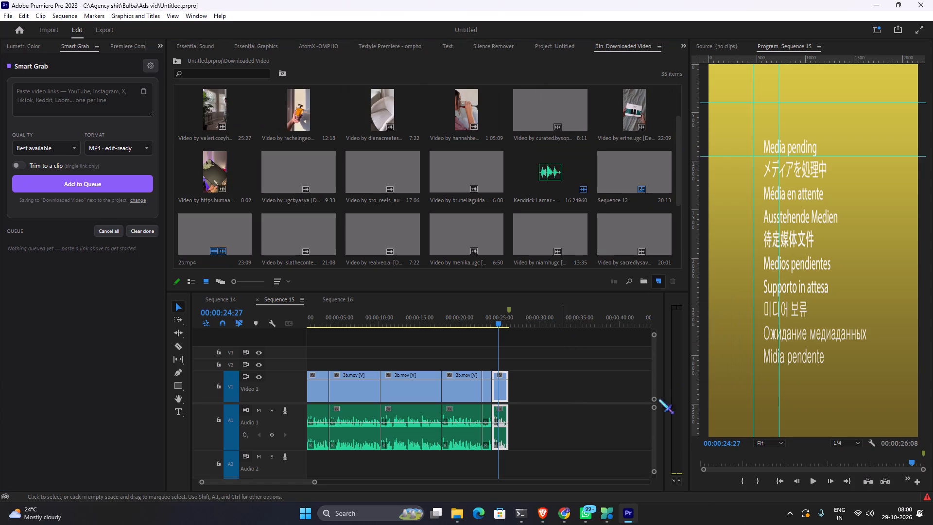
Add 3b_v1.mp4 from the Downloads folder to Sequence 15 on V1 and A1, starting at about 00:00:36 after the existing clips.
click(605, 396)
scroll(580, 351, down, 3)
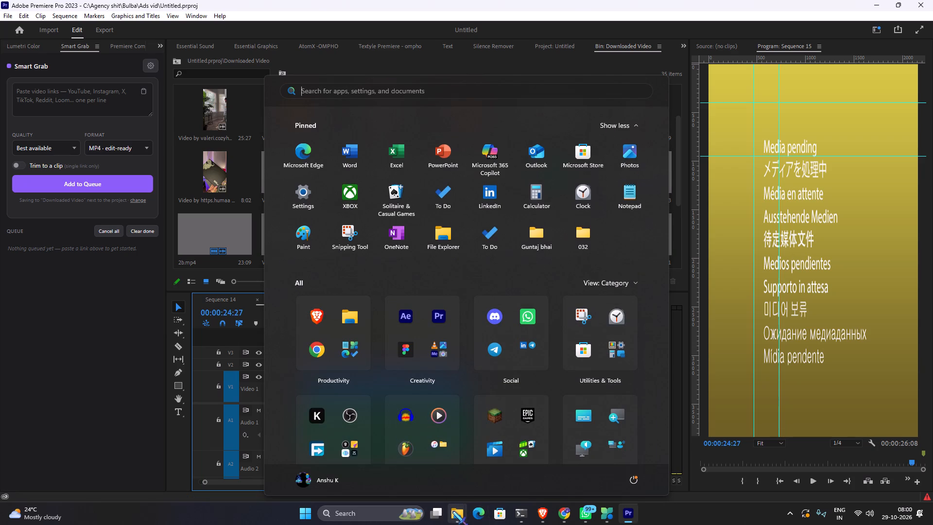
click(452, 511)
click(392, 474)
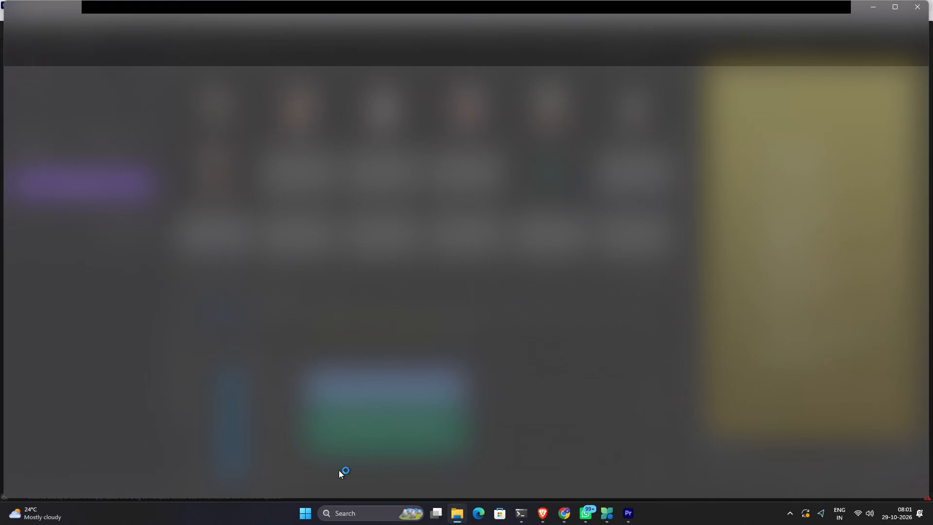
click(67, 173)
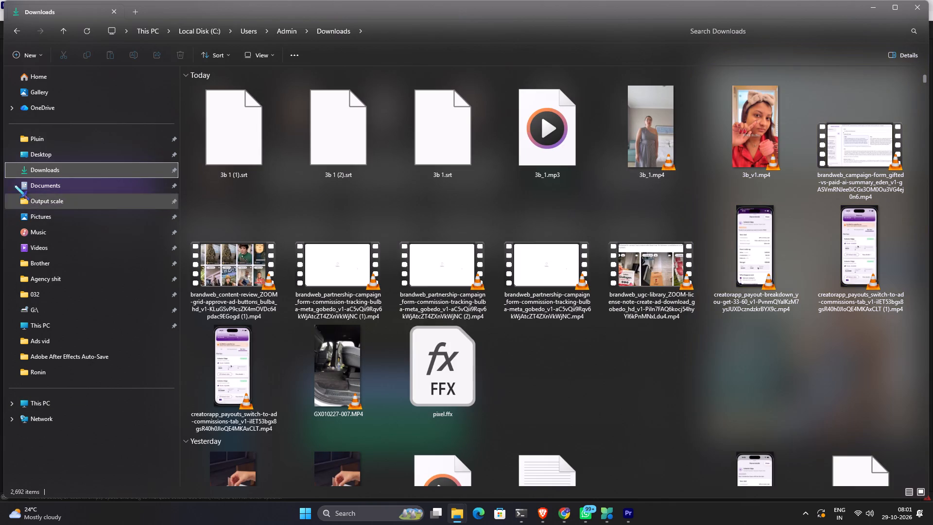
click(38, 169)
drag(211, 139, 199, 278)
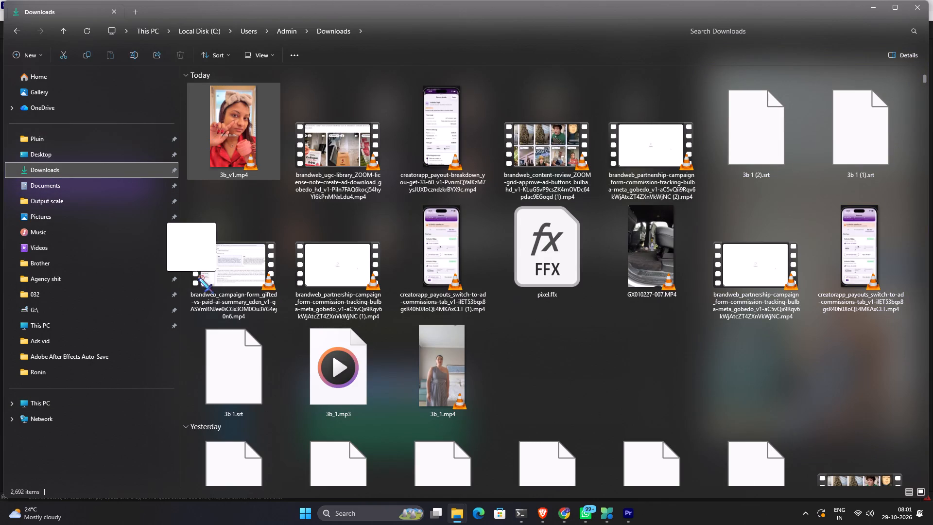
drag(199, 278, 497, 352)
key(alt+Tab)
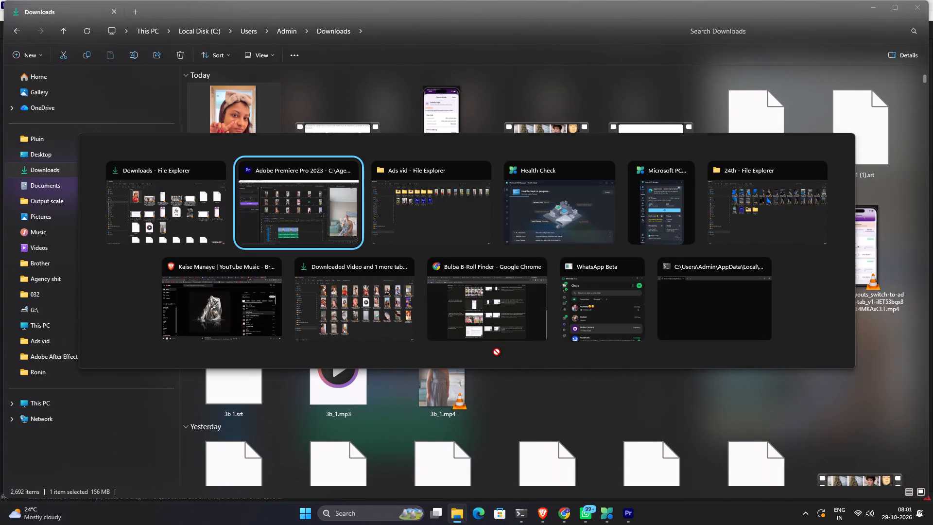
drag(497, 352, 344, 230)
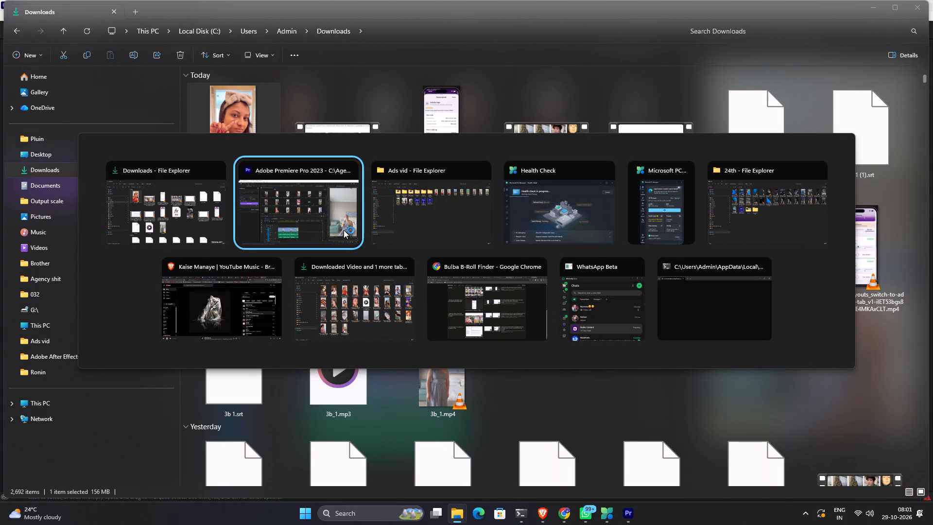
click(344, 230)
key(alt+Tab)
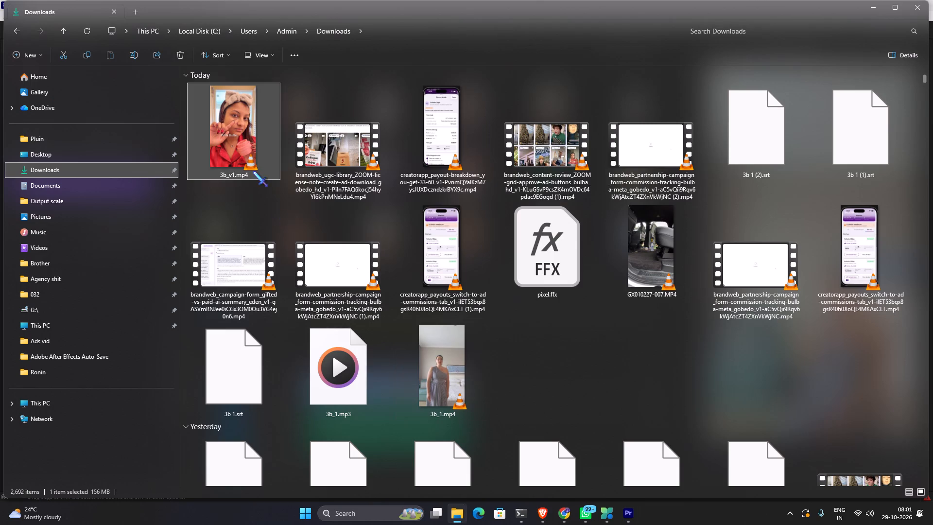
drag(241, 150, 522, 402)
key(alt+Tab)
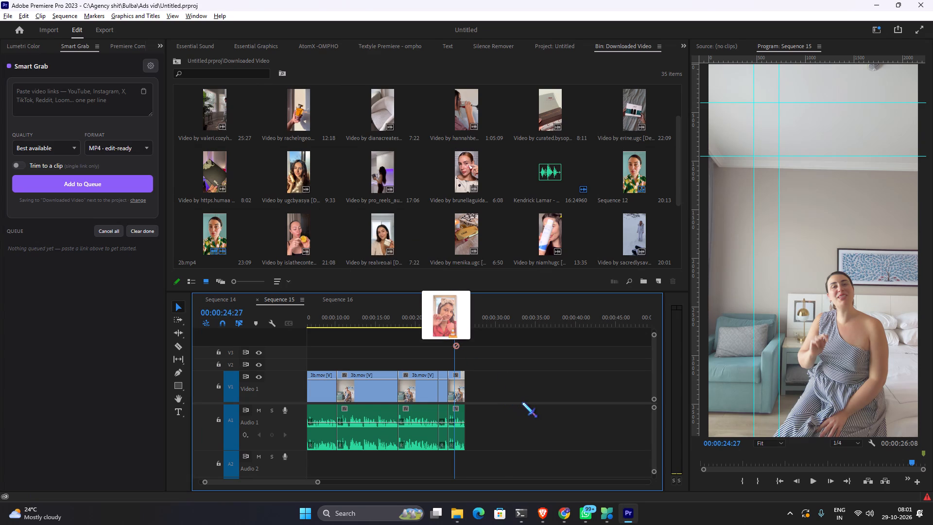
drag(522, 402, 544, 391)
Play the 3b_v1.mp4 clip in Sequence 15 from its beginning to review its opening lines.
alt+scroll(541, 389, down, 4)
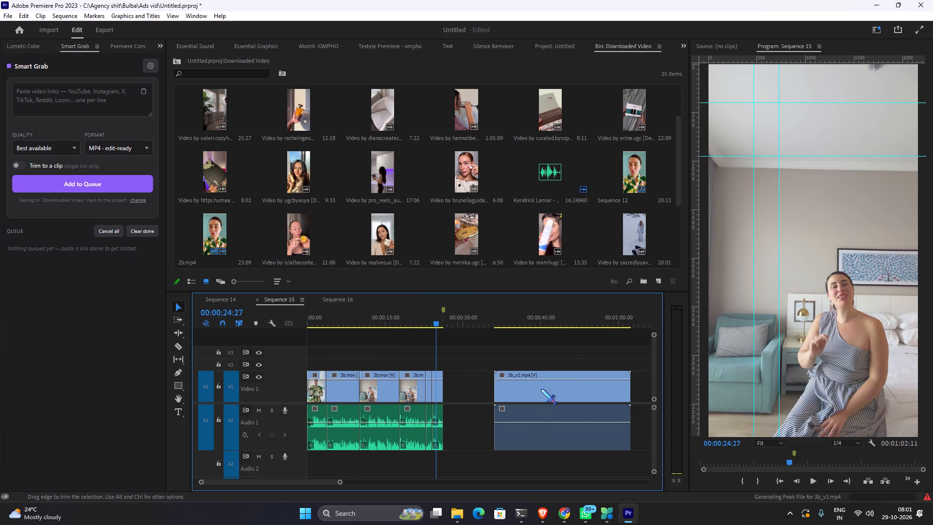
scroll(540, 389, down, 3)
alt+scroll(453, 380, up, 11)
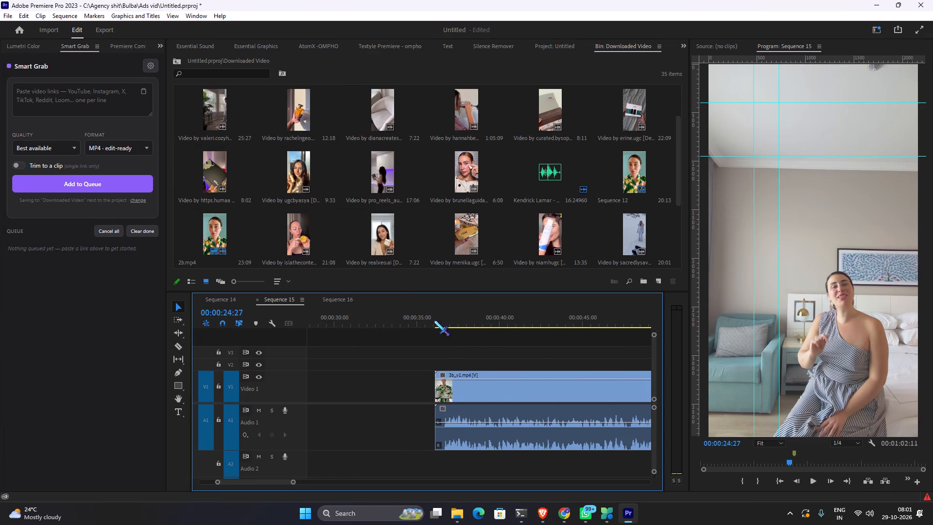
click(434, 319)
click(434, 318)
click(442, 319)
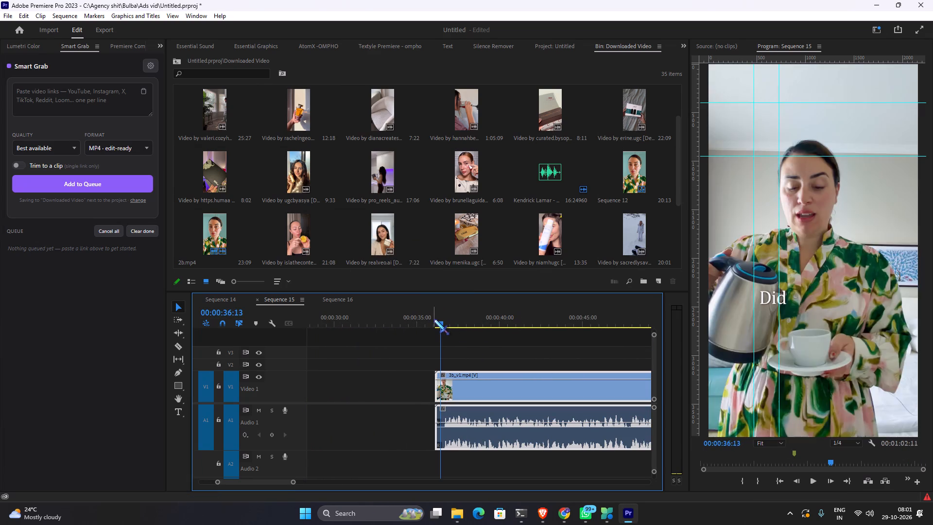
click(434, 319)
click(439, 320)
key(space)
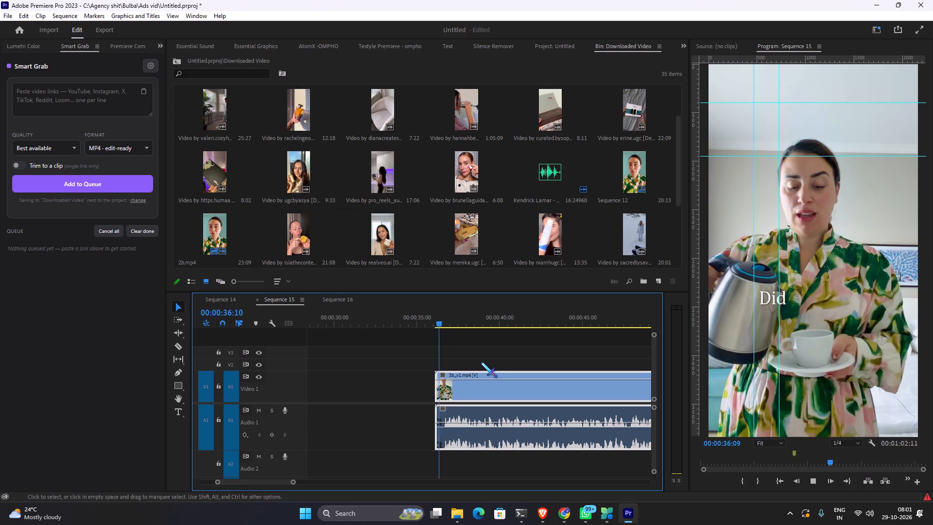
alt+scroll(481, 362, down, 2)
scroll(481, 362, down, 4)
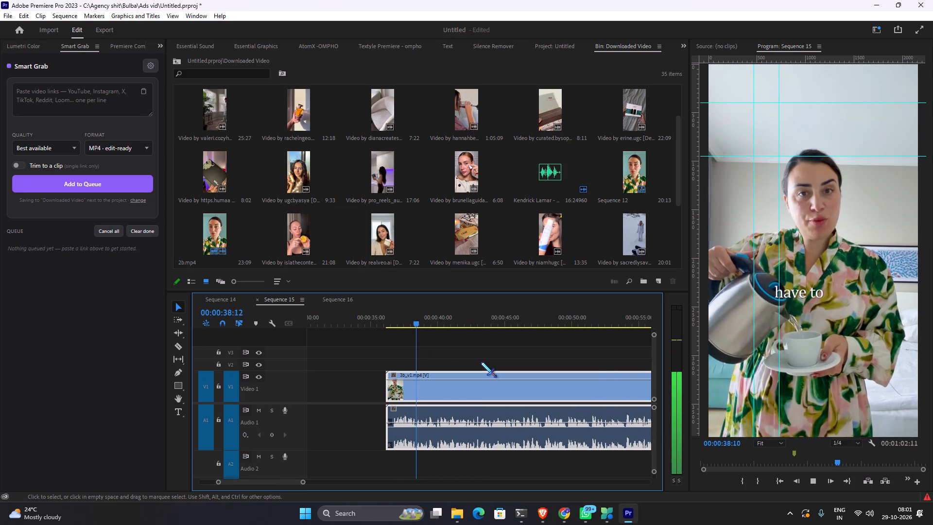
key(space)
Raise the 3b_v1.mp4 clip's audio level on A1 to about 4.8 dB and play it to check the loudness.
drag(492, 422, 481, 417)
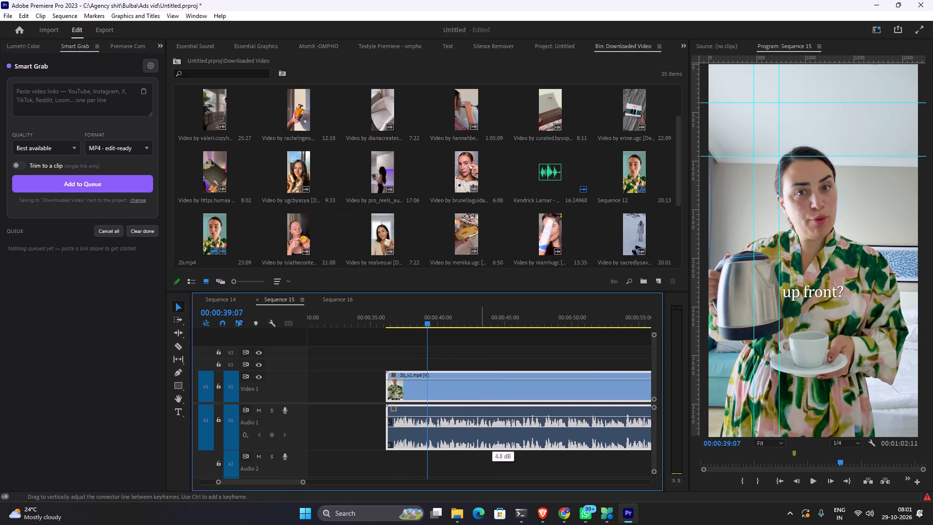
drag(481, 417, 462, 416)
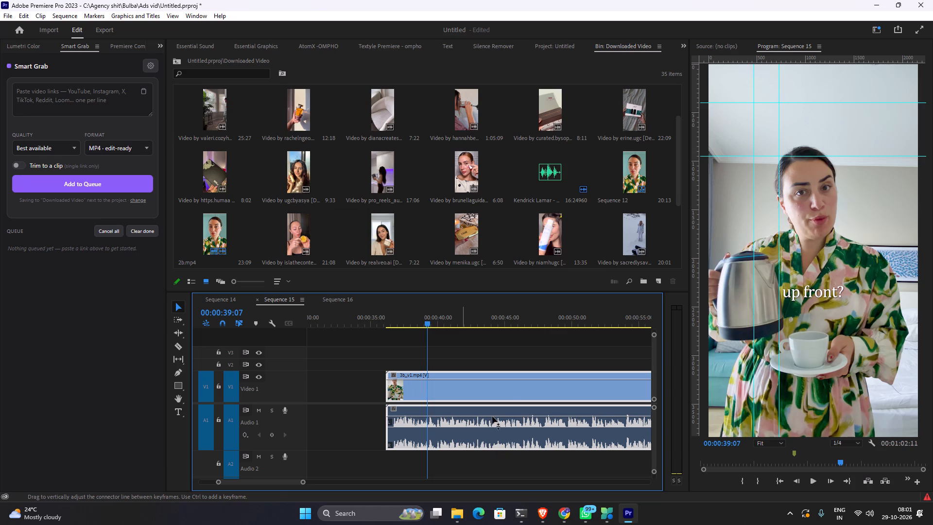
key(space)
alt+scroll(512, 342, down, 3)
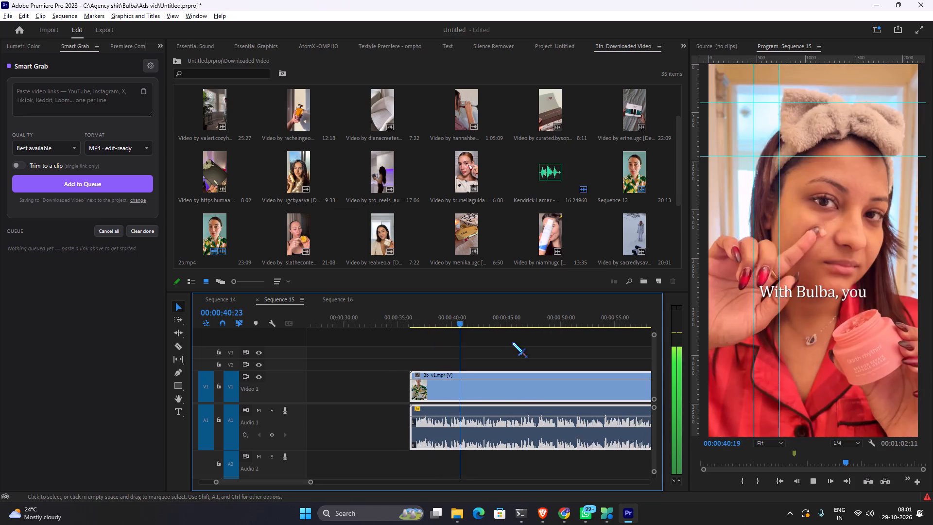
key(space)
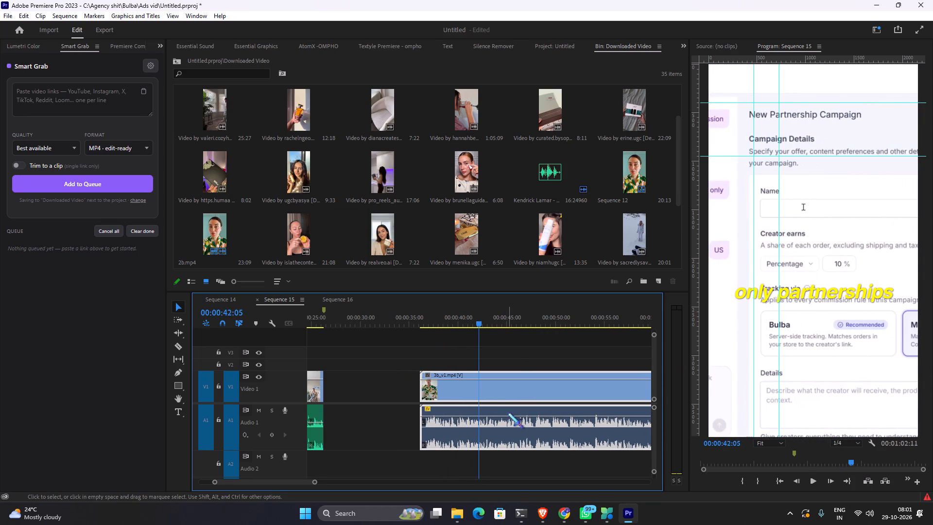
Search Windows for "without me" and open the file location of the Eminem - Without Me (Instrumental) MP3.
text(withour m)
key(BackSpace)
key(BackSpace)
key(BackSpace)
key(r)
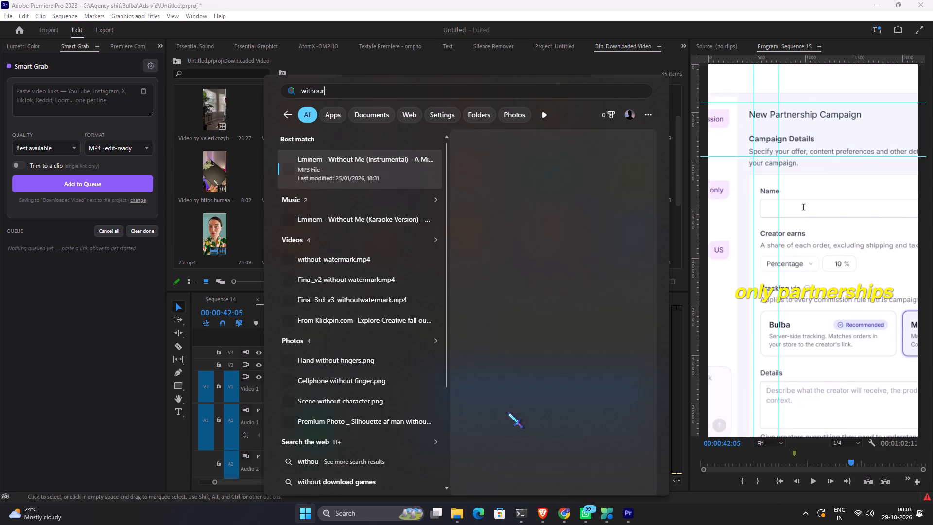
key(BackSpace)
text(t me)
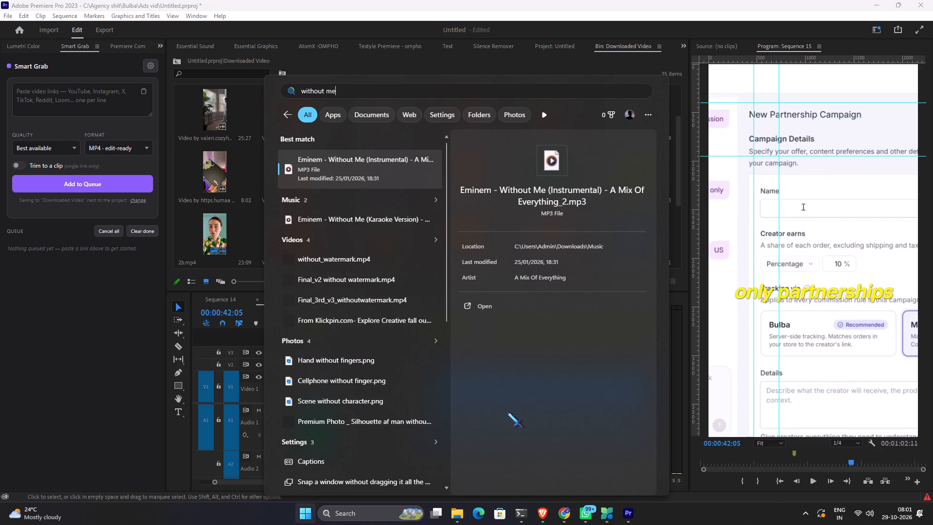
click(519, 326)
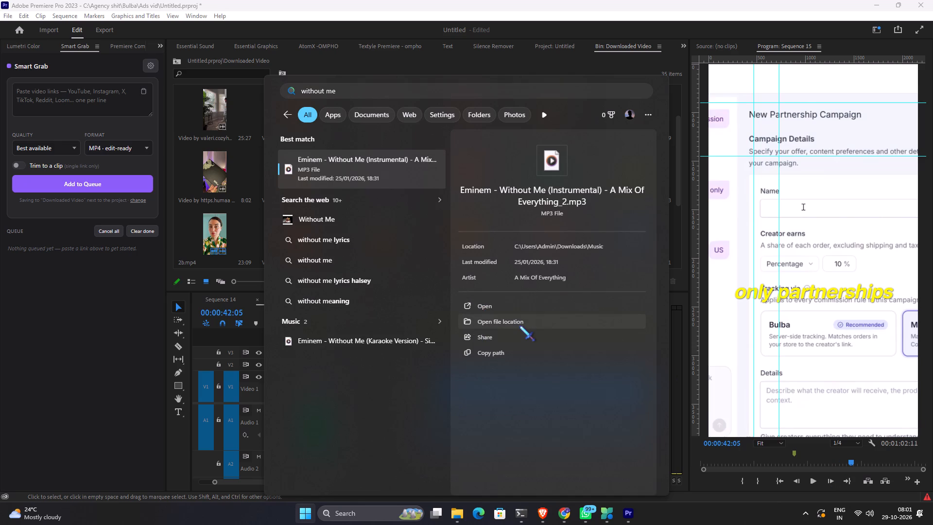
click(504, 319)
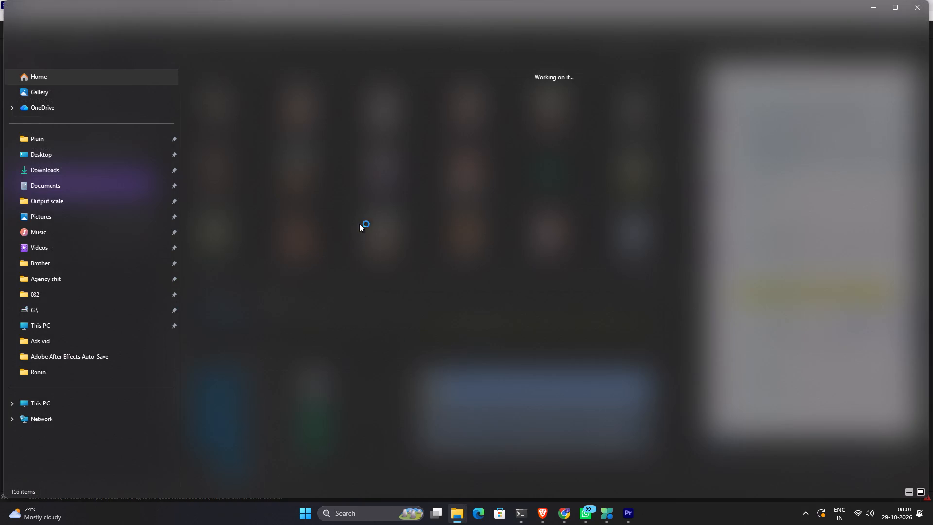
Import the Eminem - Without Me (Instrumental) MP3 from the Music folder into Premiere Pro's Downloaded Video bin.
drag(556, 415, 587, 524)
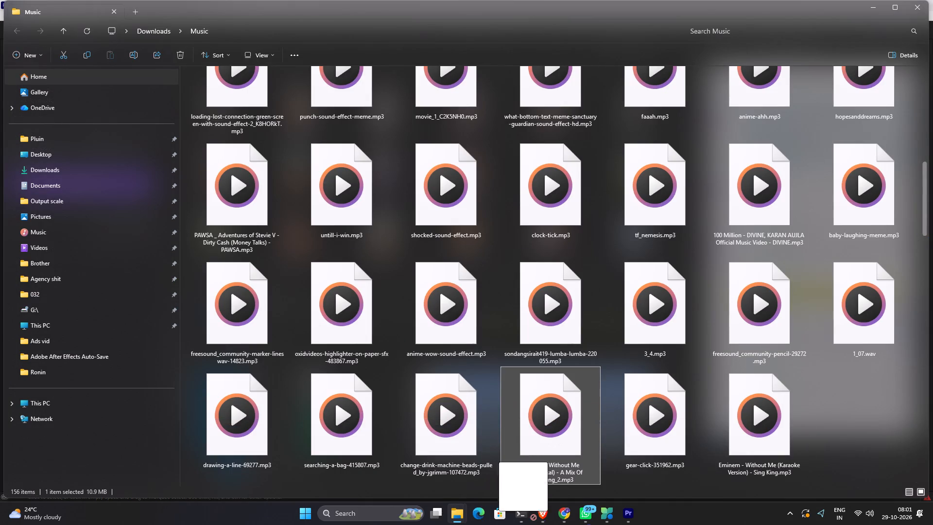
drag(587, 524, 501, 228)
key(alt+Tab)
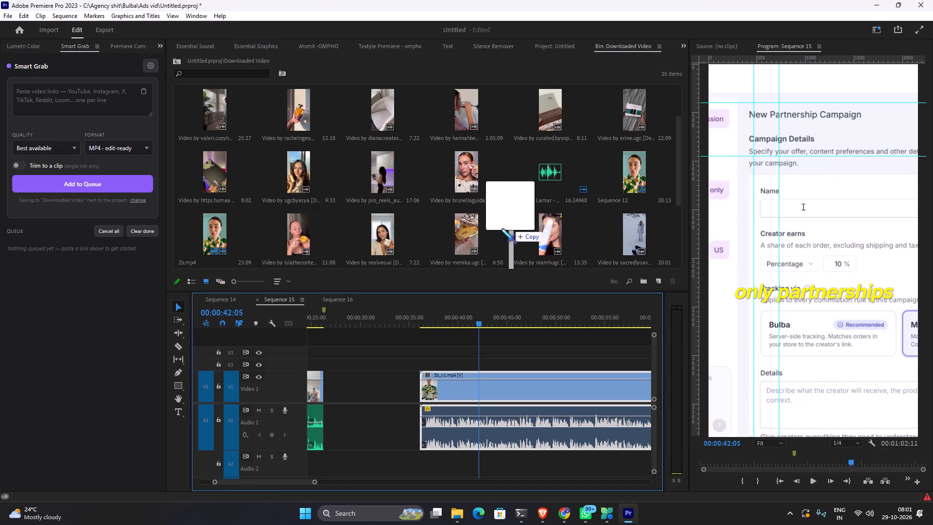
drag(501, 228, 500, 228)
Open the Eminem instrumental in the Source monitor and mark its In point at 00:00:04:03 and Out point at 00:00:40:23.
double_click(537, 233)
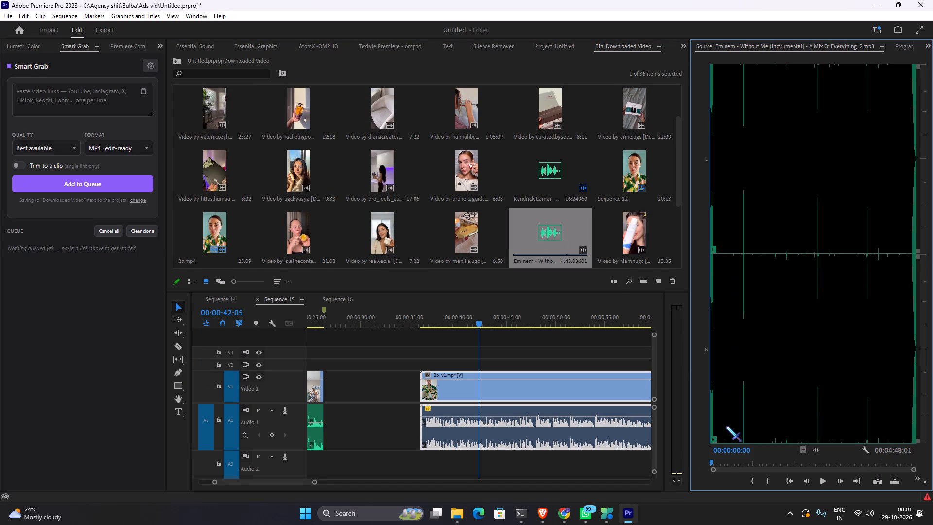
key(space)
click(720, 463)
click(718, 463)
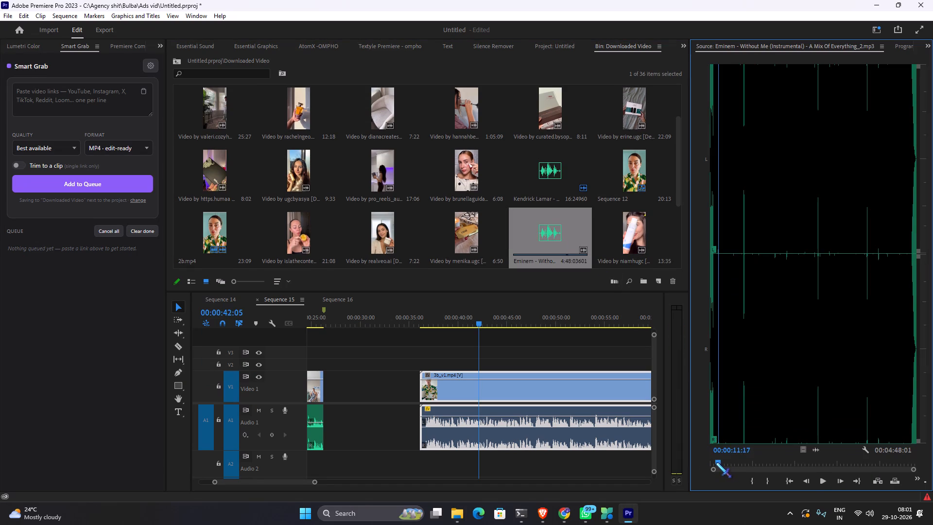
click(714, 462)
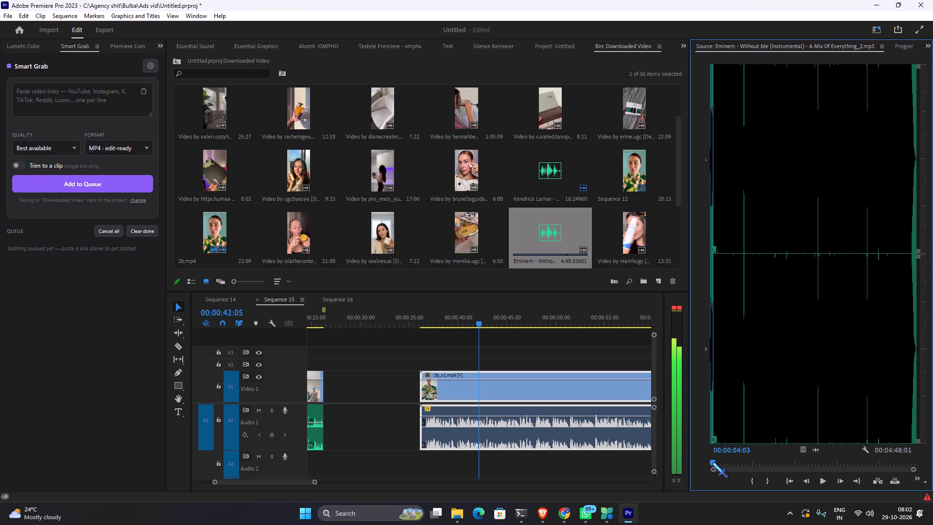
text(i)
key(space)
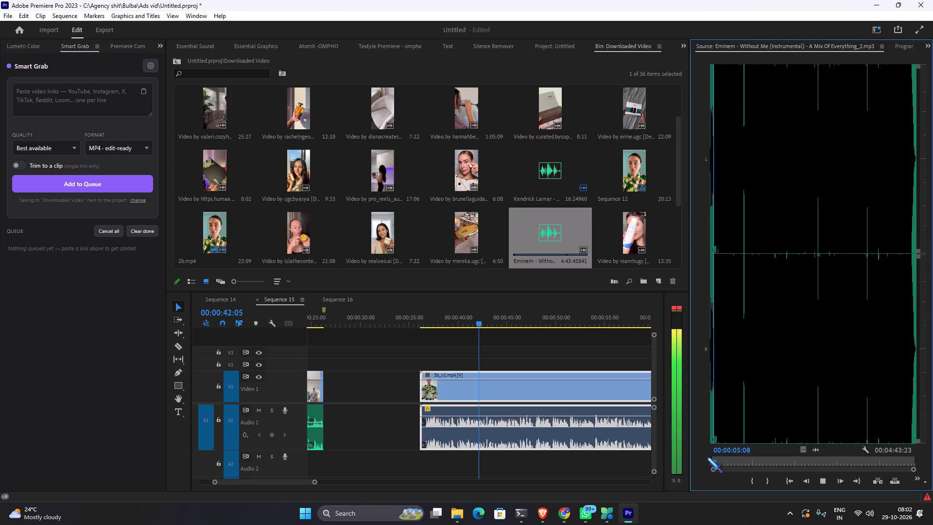
click(740, 456)
key(space)
key(space)
text(o)
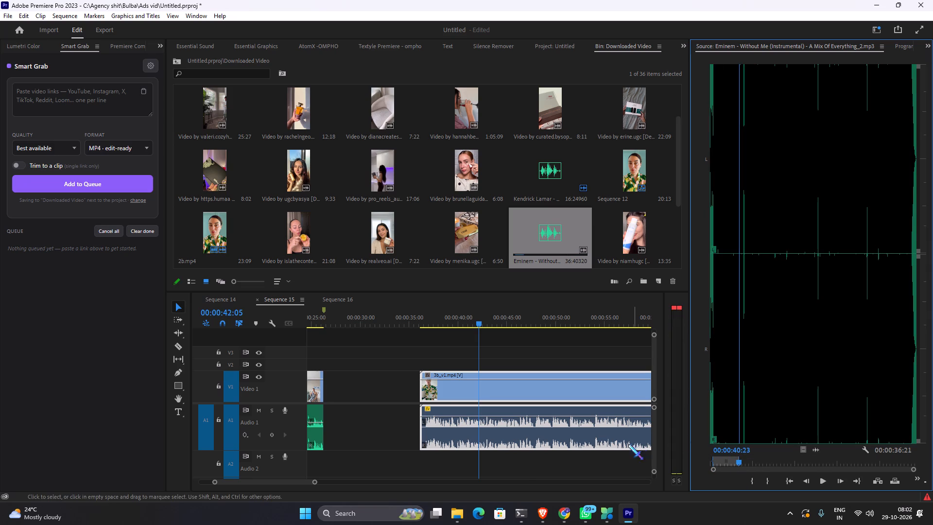
Place the marked Eminem instrumental on A2 beneath 3b_v1.mp4, aligned with the start of that clip.
alt+scroll(606, 444, down, 5)
scroll(628, 456, down, 4)
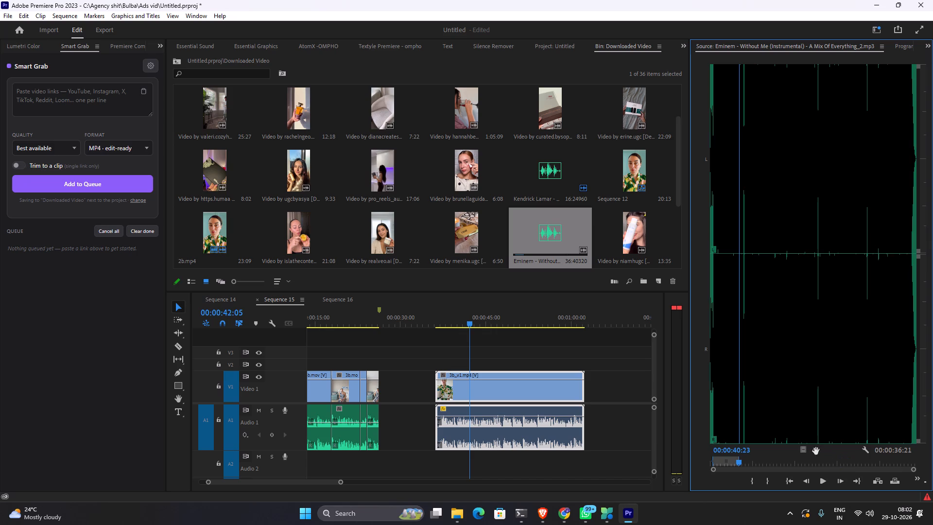
drag(816, 451, 415, 460)
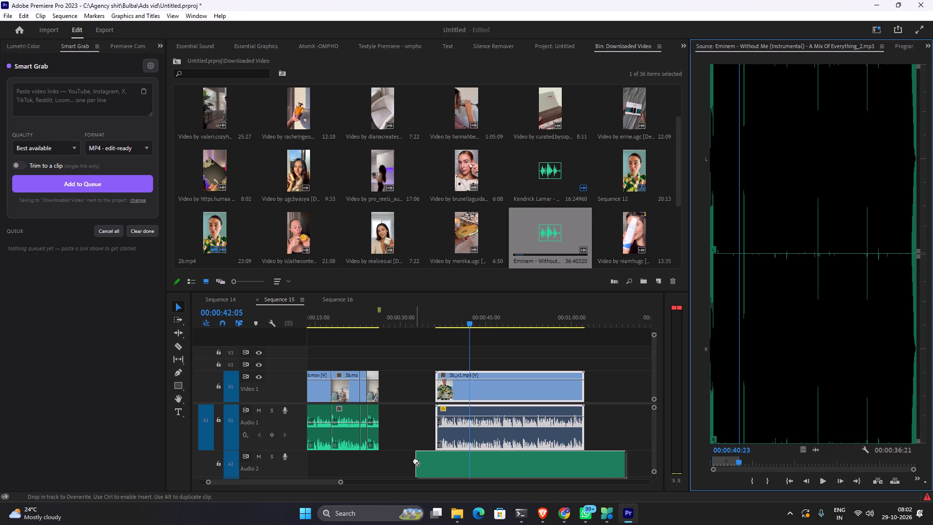
drag(415, 460, 436, 460)
key(ctrl+z)
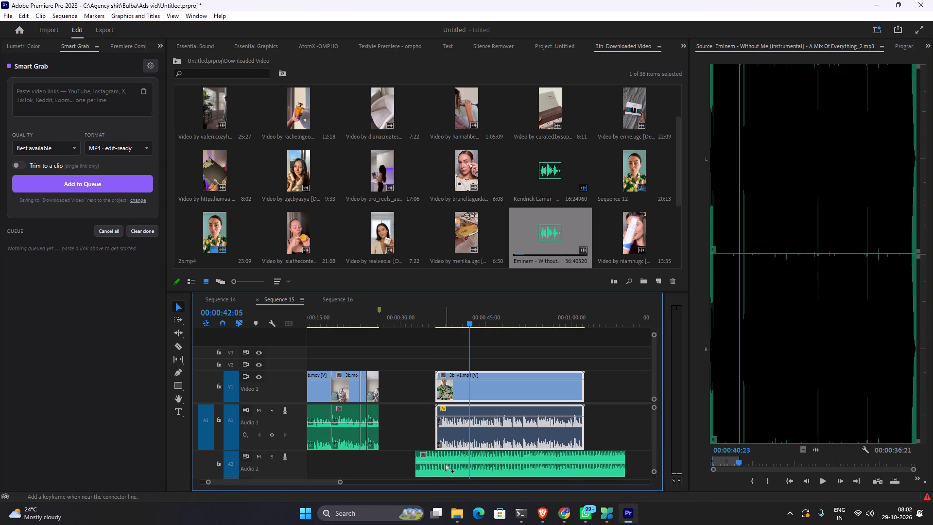
drag(475, 453, 494, 459)
Cut the Eminem music on A2 at the end of 3b_v1.mp4 and delete the excess part.
key(c)
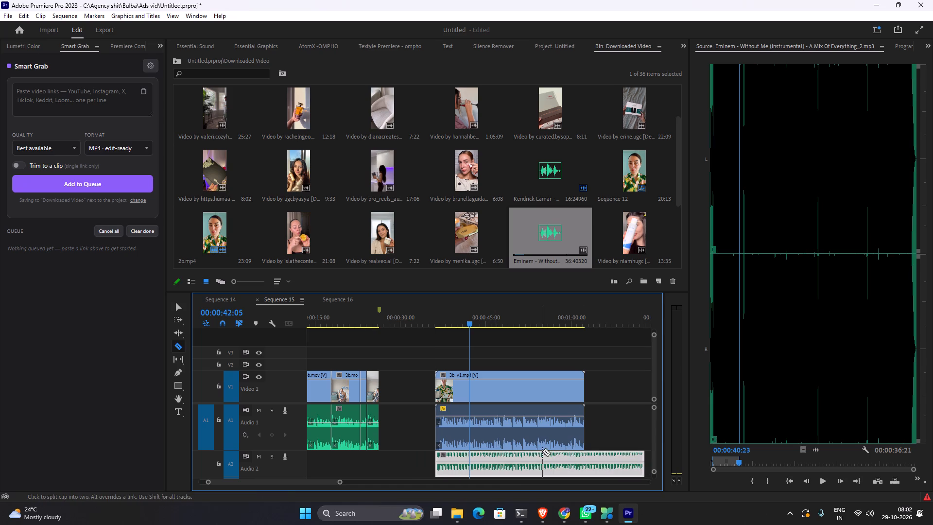
click(583, 457)
key(v)
click(607, 459)
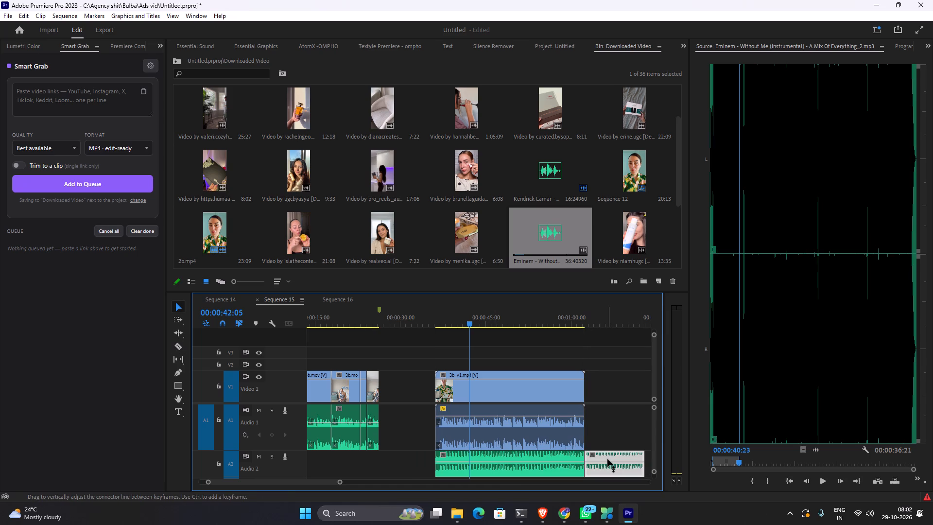
key(Delete)
Lower the gain of the Eminem music on A2 by 18 dB.
click(435, 315)
key(space)
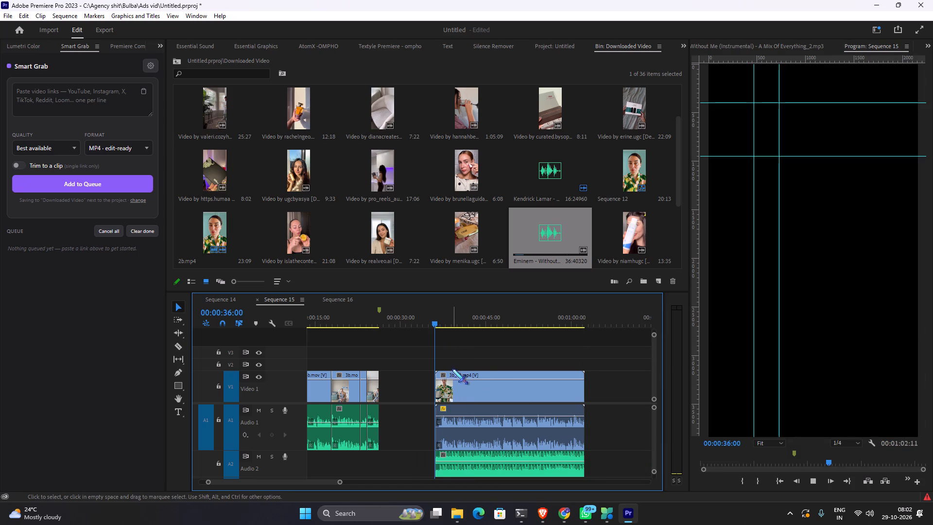
alt+scroll(453, 369, up, 6)
scroll(456, 376, down, 3)
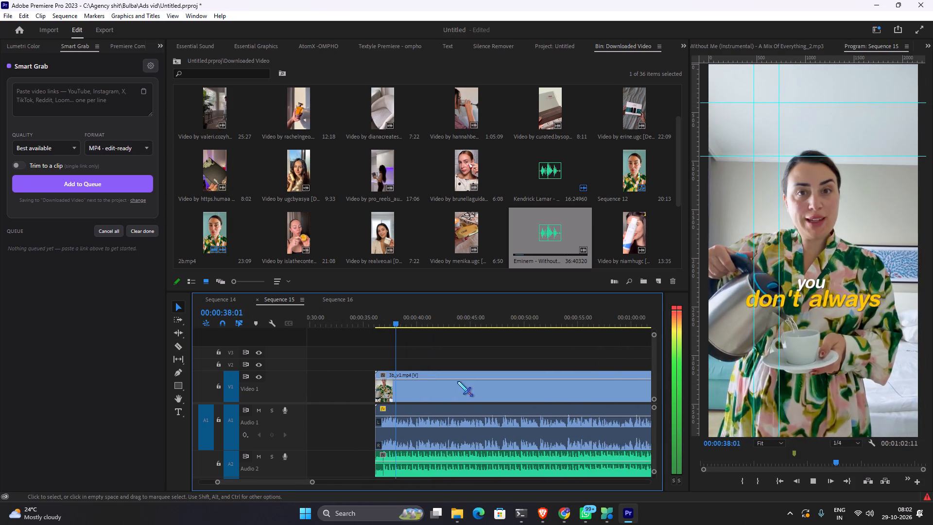
scroll(457, 384, down, 5)
key(space)
click(448, 457)
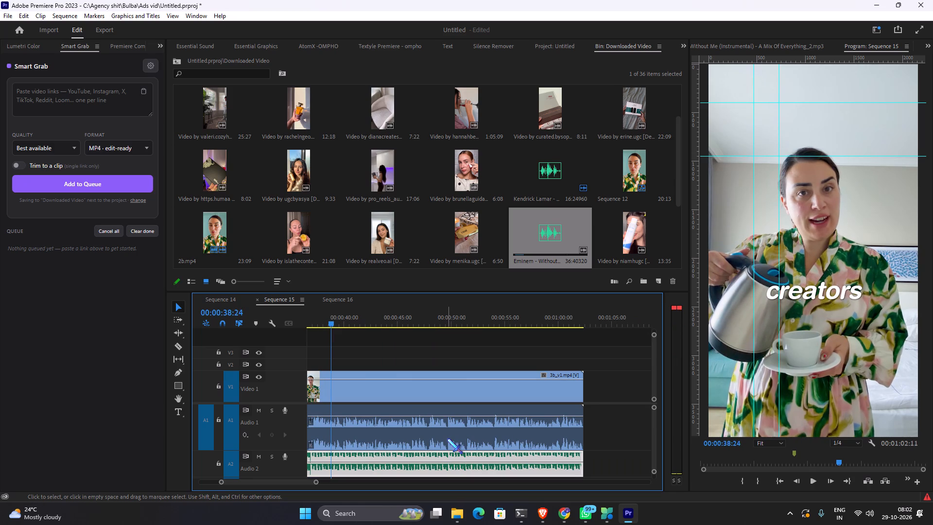
text(g-18)
key(Return)
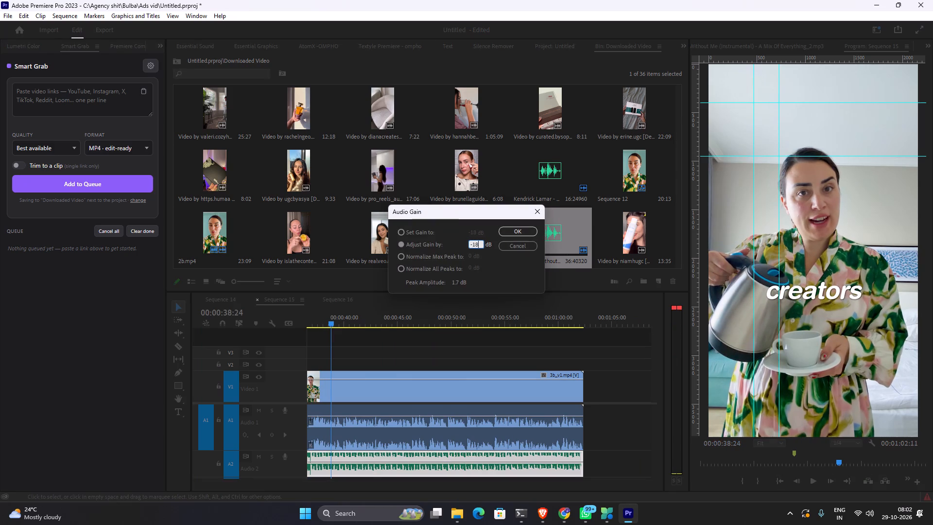
Play through the rest of 3b_v1.mp4 to check the music level against the voice.
key(space)
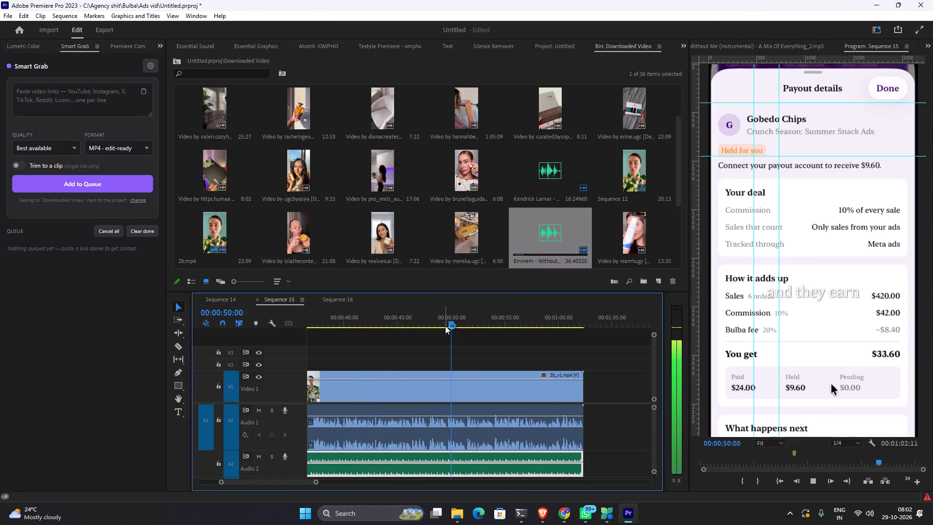
key(space)
click(436, 320)
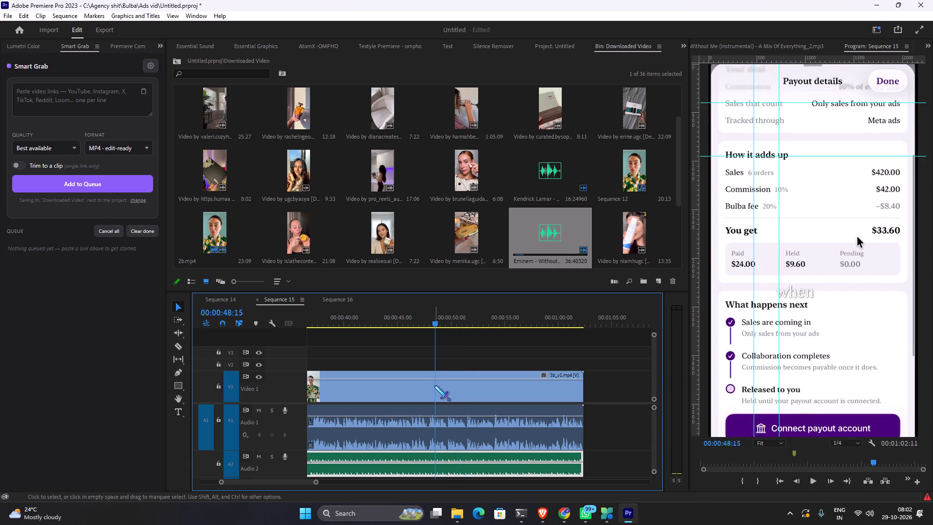
alt+scroll(435, 385, up, 5)
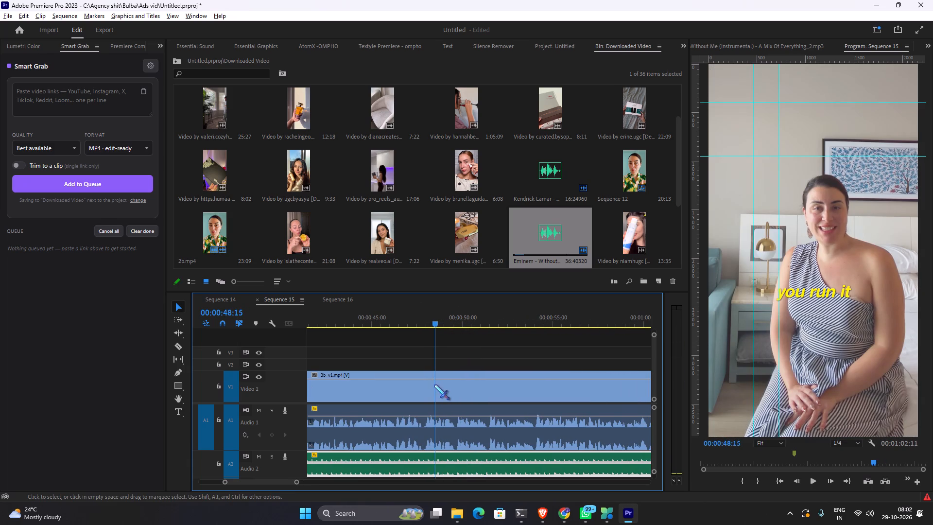
key(space)
key(space)
key(space)
scroll(460, 379, down, 4)
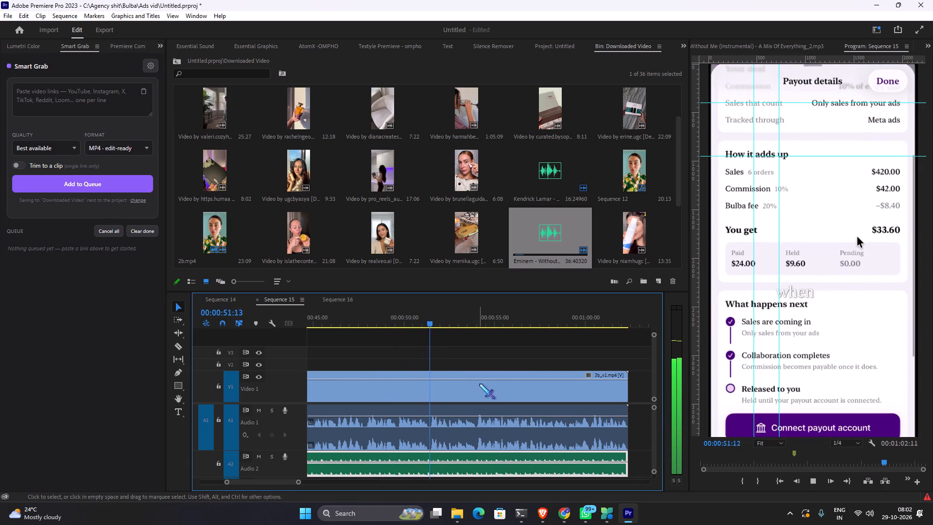
scroll(482, 384, down, 4)
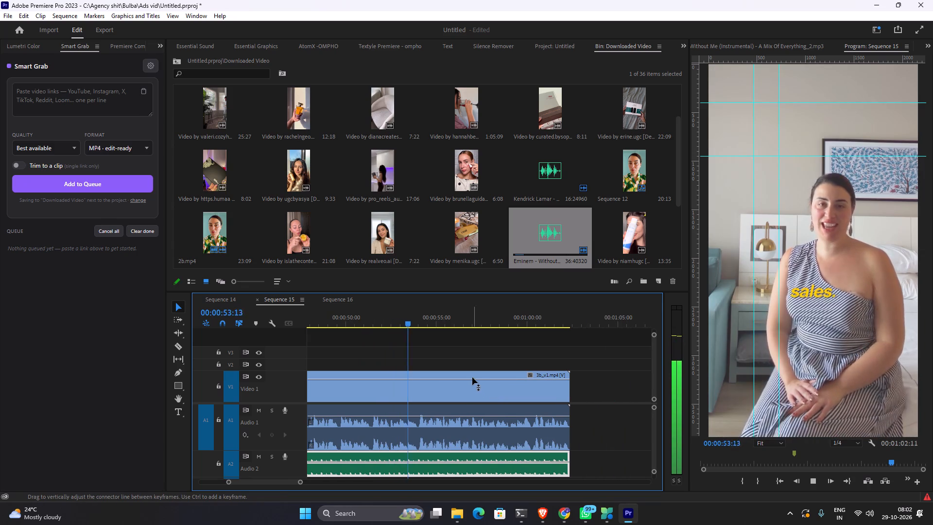
key(space)
key(space)
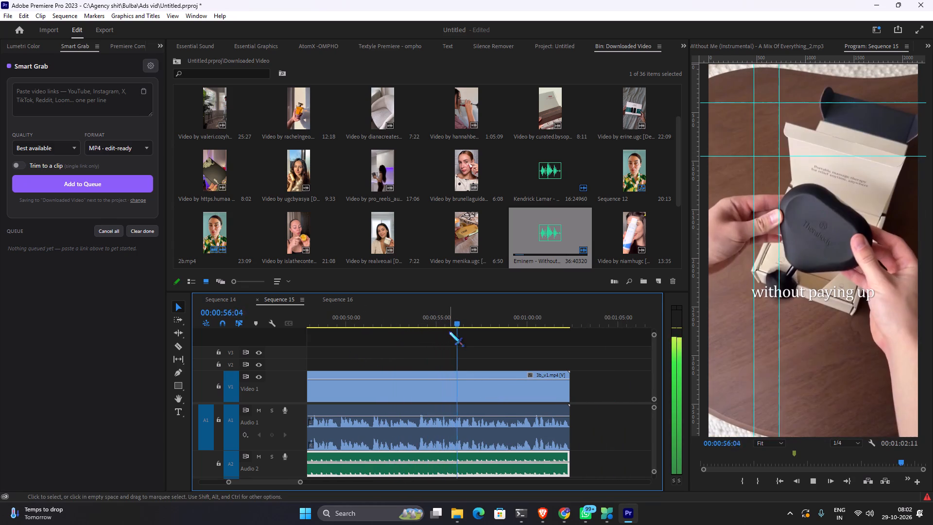
scroll(449, 332, down, 2)
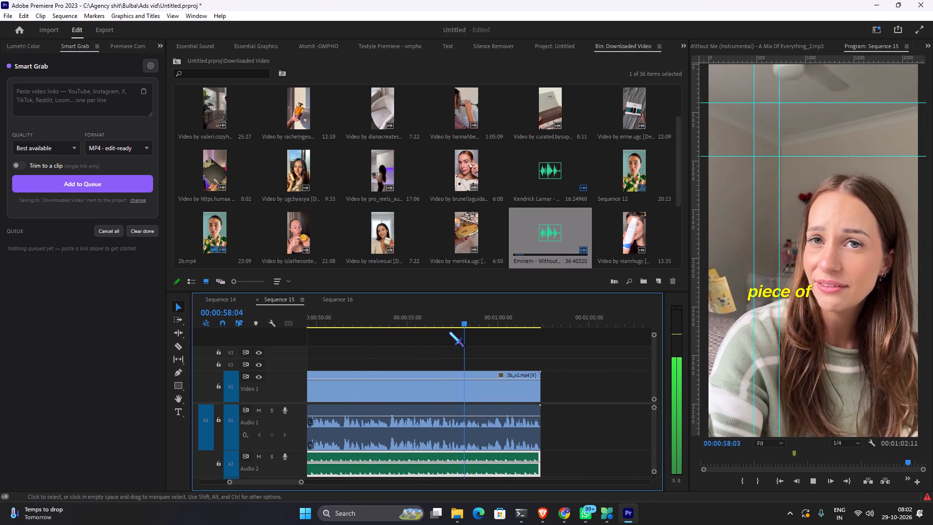
key(space)
key(space)
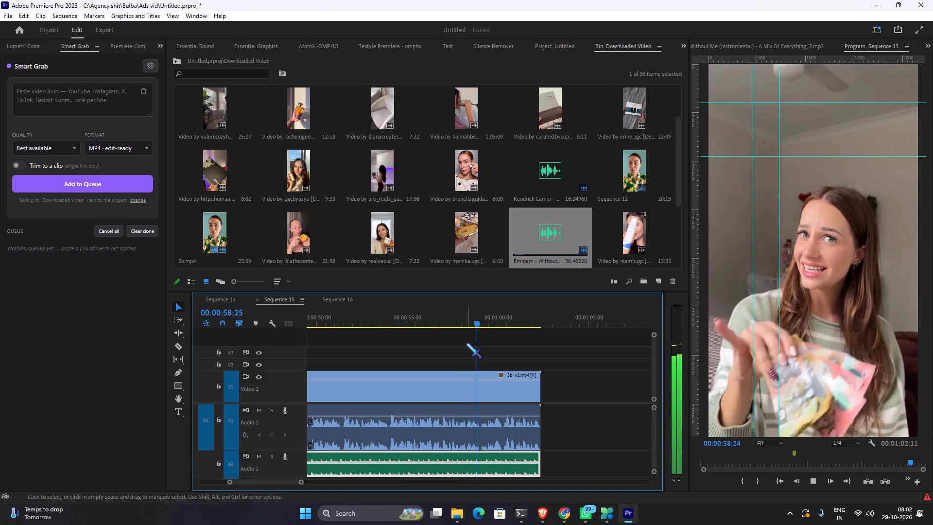
key(space)
key(space)
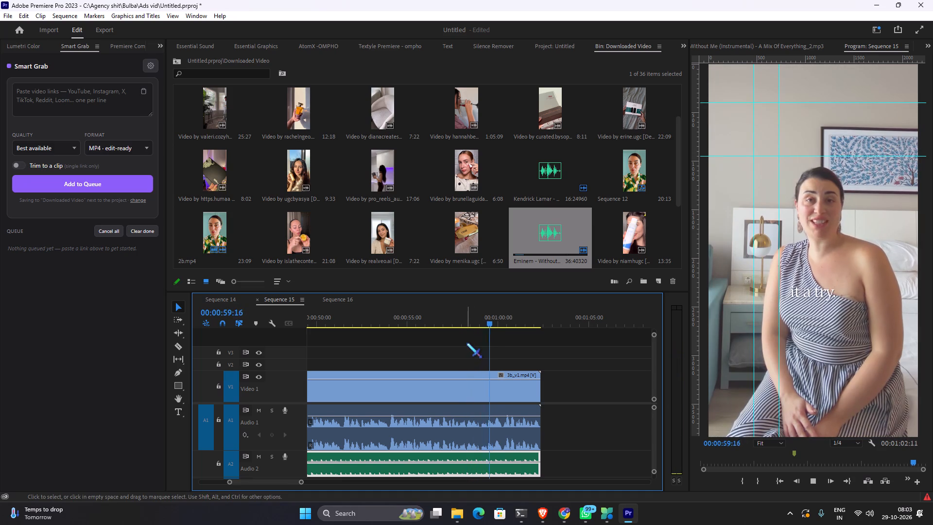
Cut 3b_v1.mp4 and its linked audio at 00:01:00:07, where the closing call to action begins.
key(space)
key(Right)
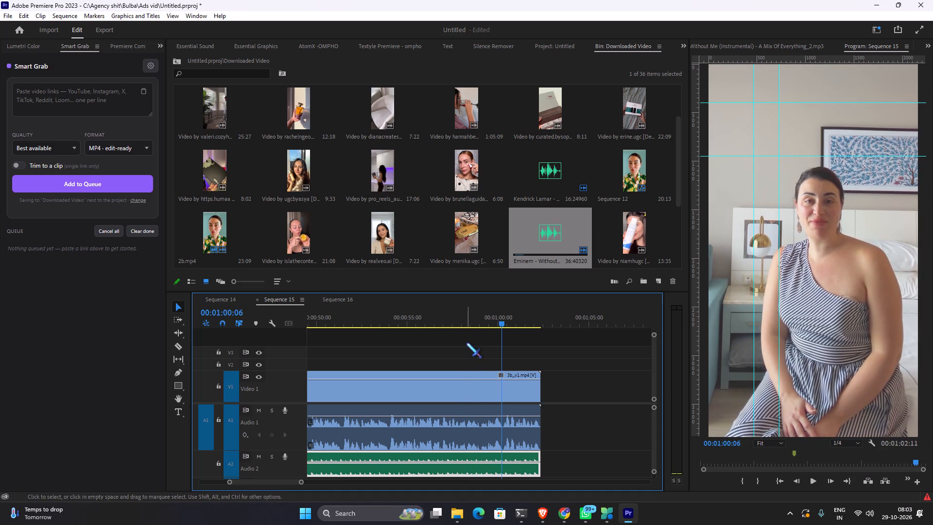
key(Right)
key(Left)
key(Right)
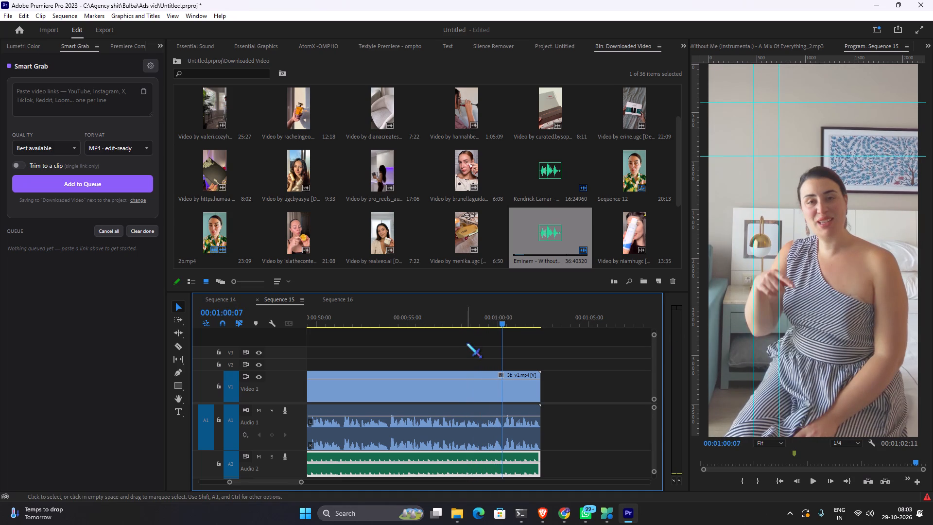
click(473, 409)
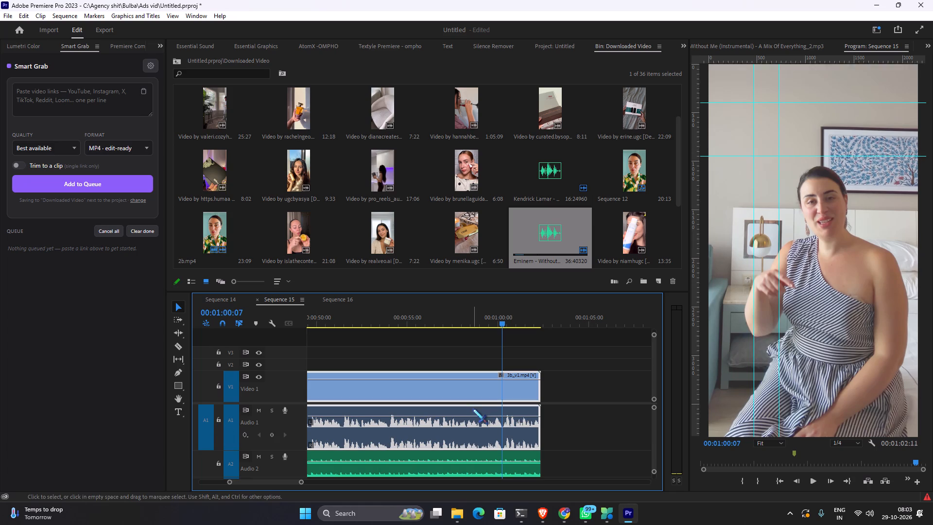
key(ctrl+k)
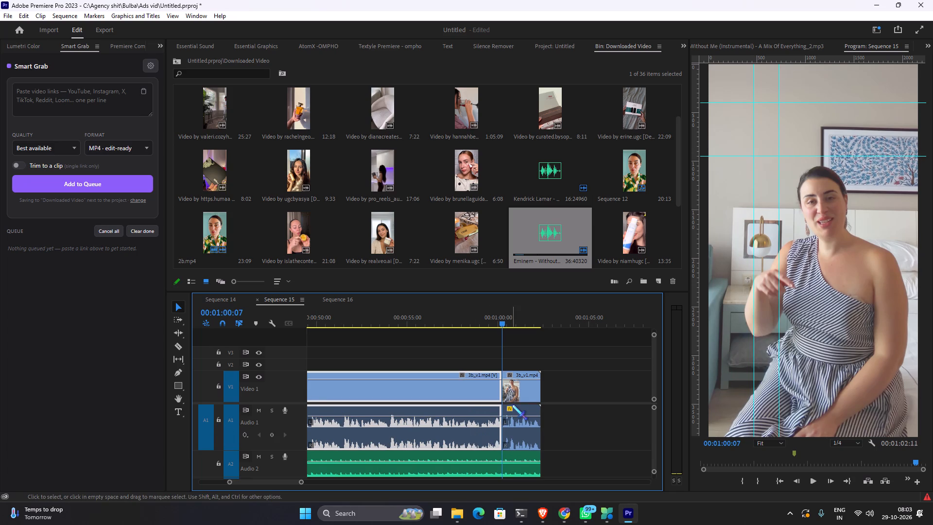
Scale the final piece of 3b_v1.mp4 after the cut to 109.
click(512, 403)
click(520, 379)
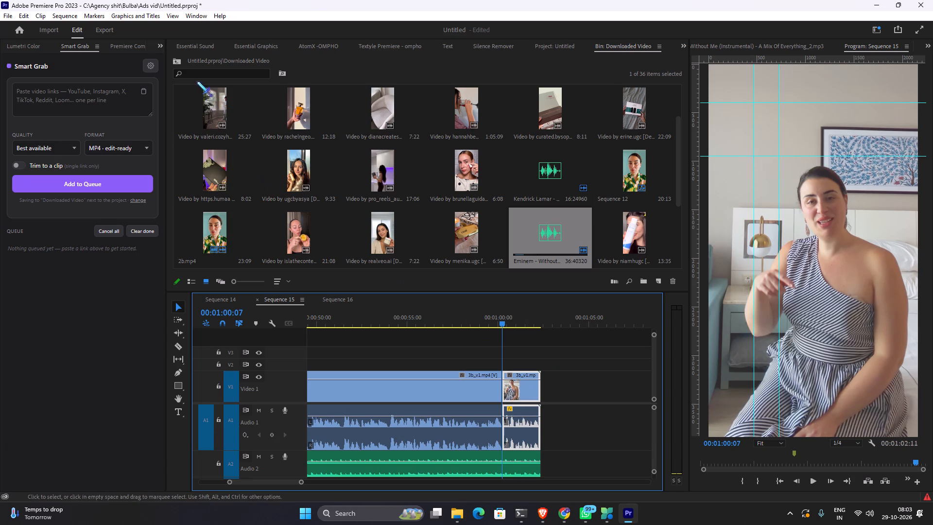
click(185, 50)
scroll(185, 49, up, 1)
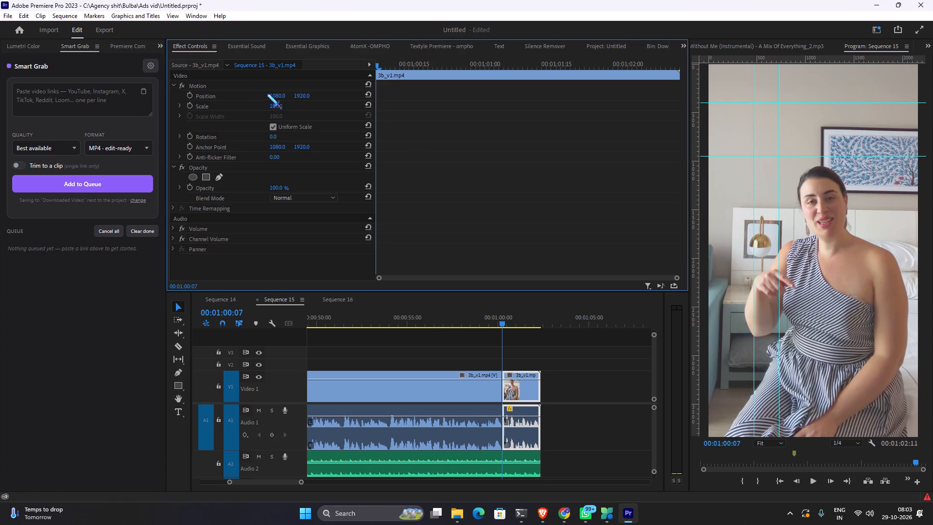
drag(281, 107, 286, 107)
Play back the transition into the enlarged closing piece, and review the opening of 3b_v1.mp4 with music.
click(471, 316)
key(space)
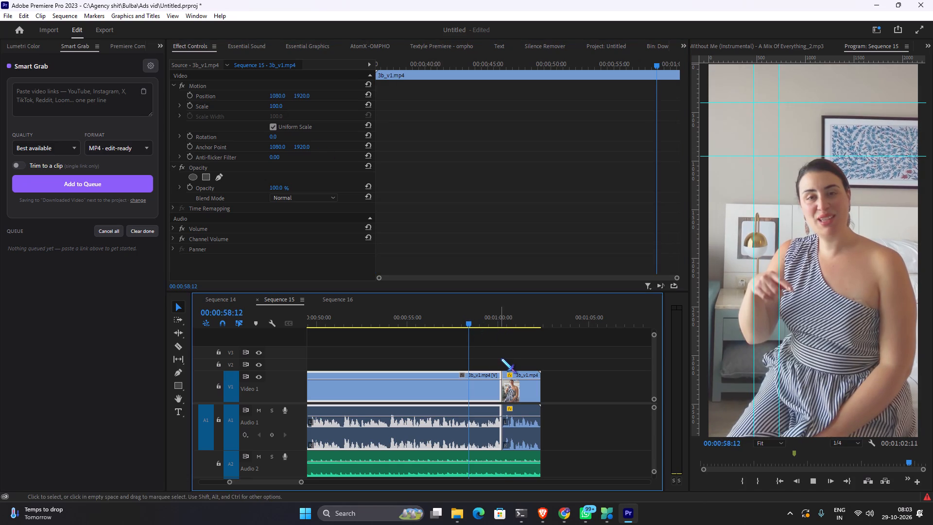
click(501, 358)
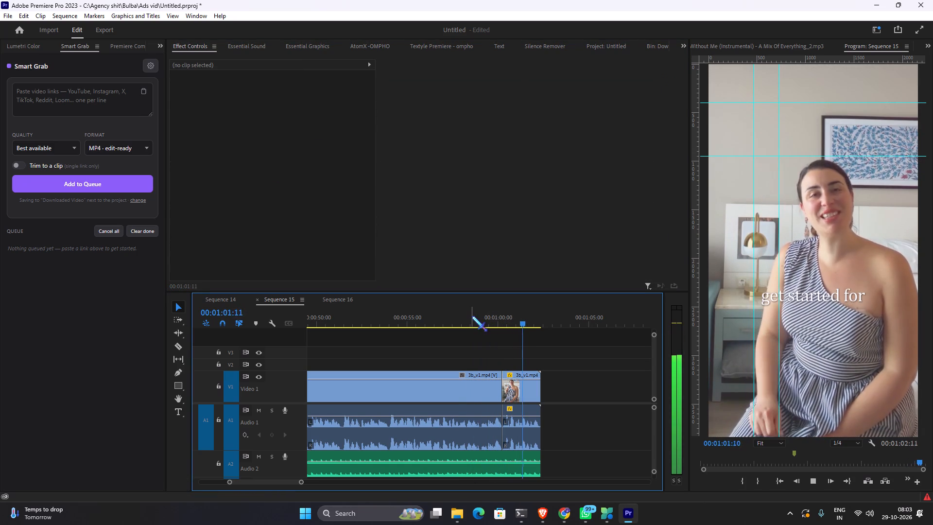
key(space)
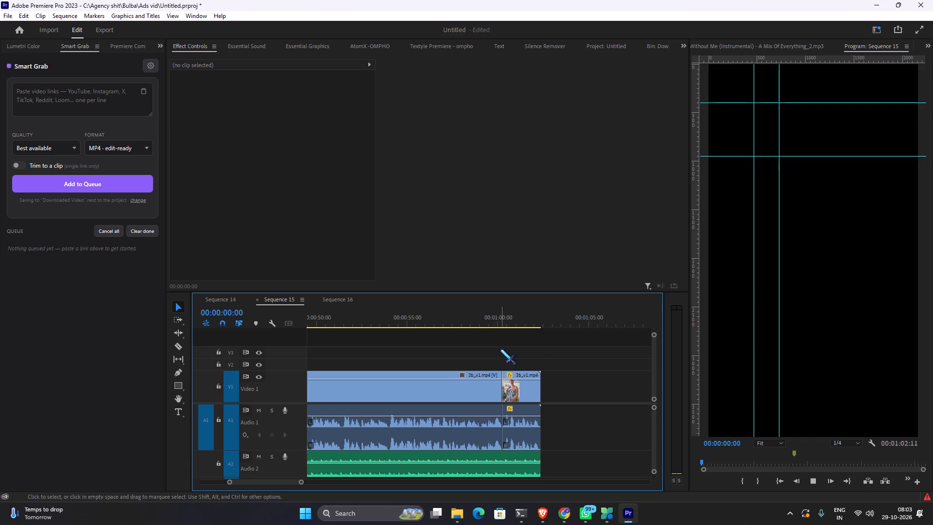
alt+scroll(496, 345, down, 10)
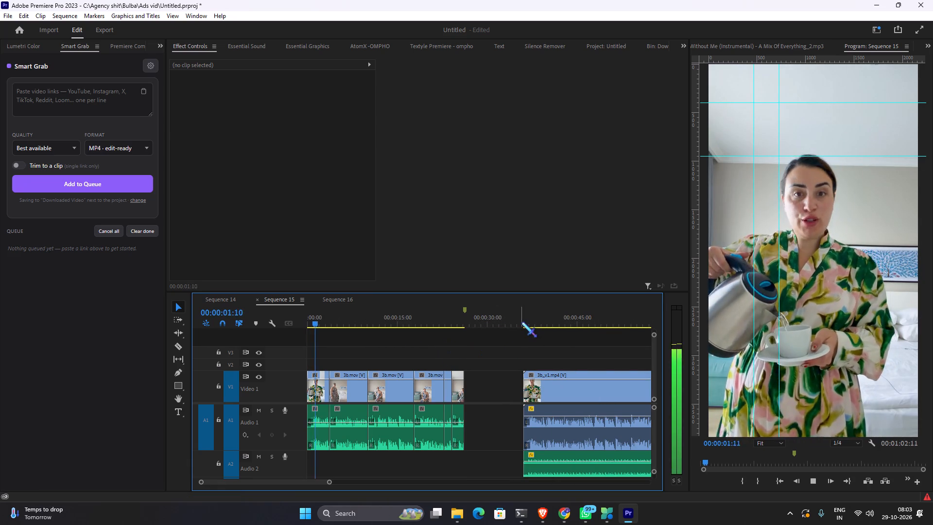
click(521, 322)
key(space)
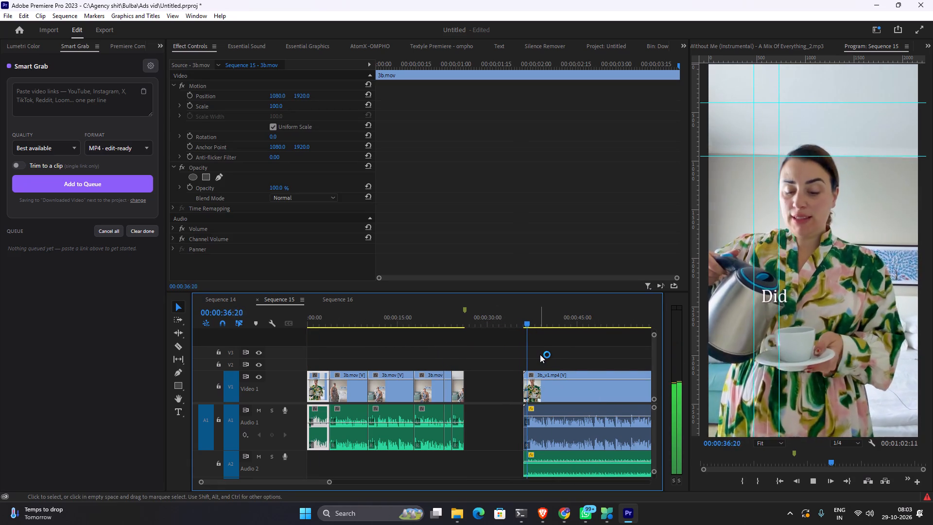
scroll(540, 354, down, 3)
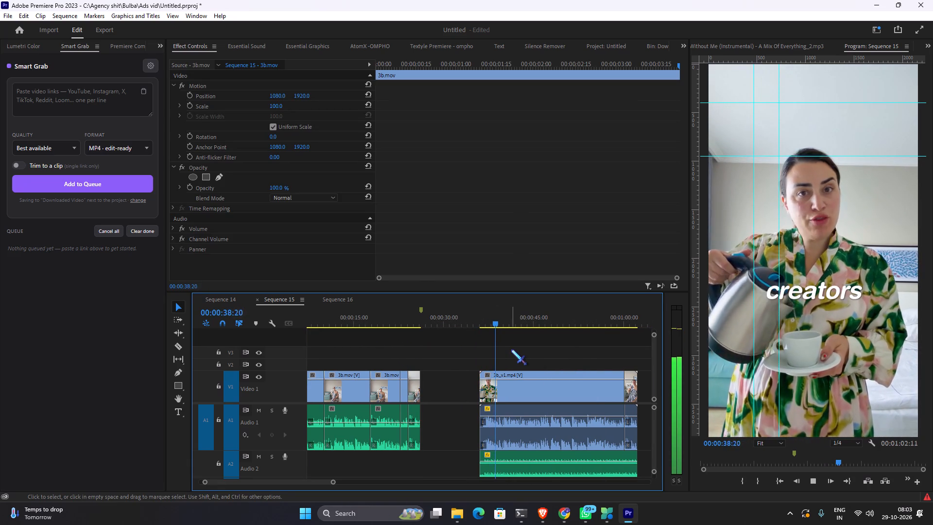
alt+scroll(493, 344, up, 2)
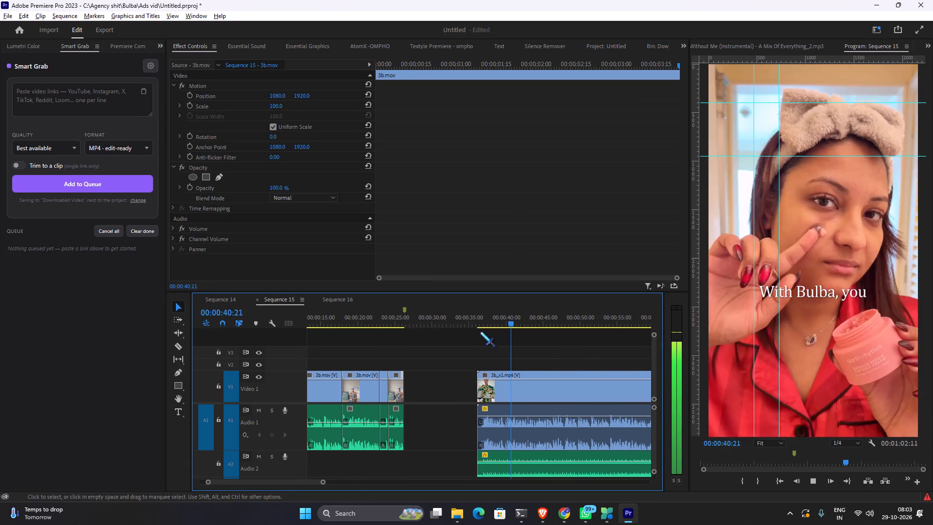
Mark the sequence In point at the start of 3b_v1.mp4 and the Out point at the end of its final piece.
click(476, 321)
click(476, 321)
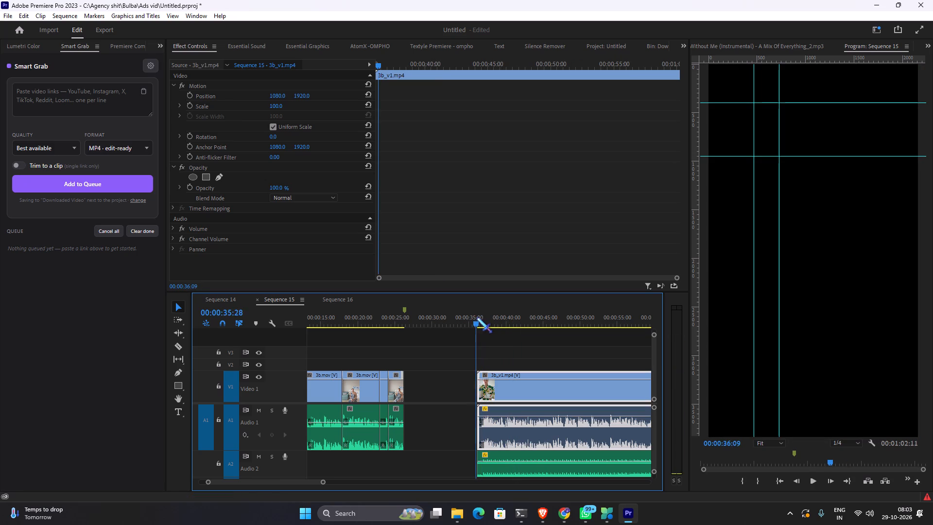
key(i)
key(space)
scroll(480, 316, down, 5)
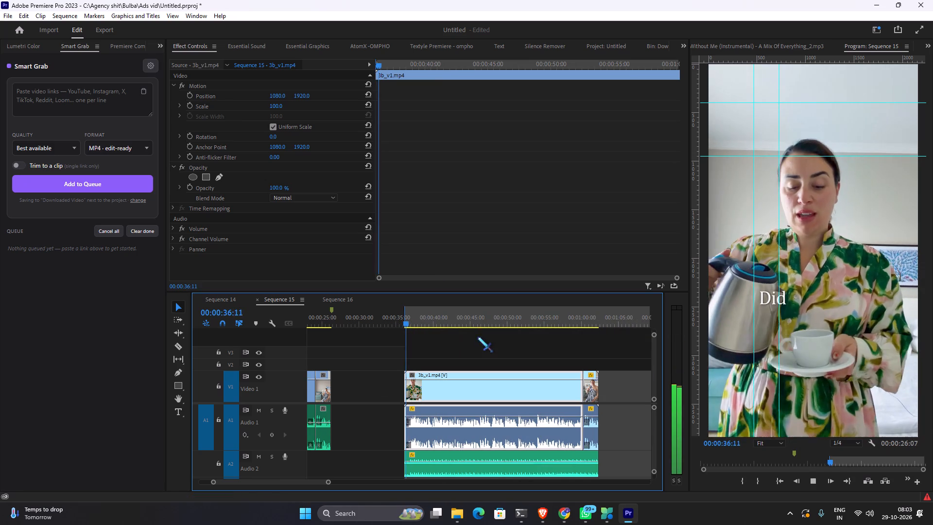
scroll(478, 337, down, 5)
click(532, 322)
alt+scroll(538, 345, up, 6)
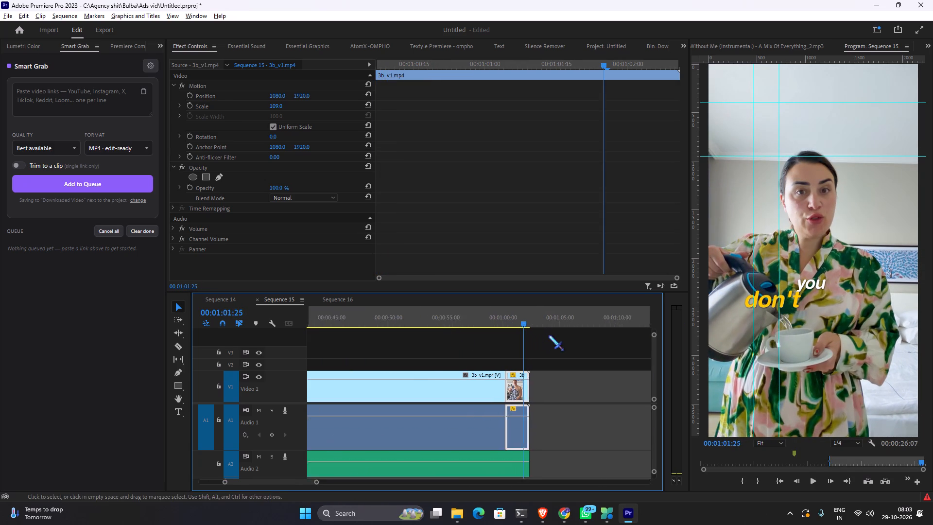
alt+scroll(549, 335, up, 6)
drag(504, 317, 515, 317)
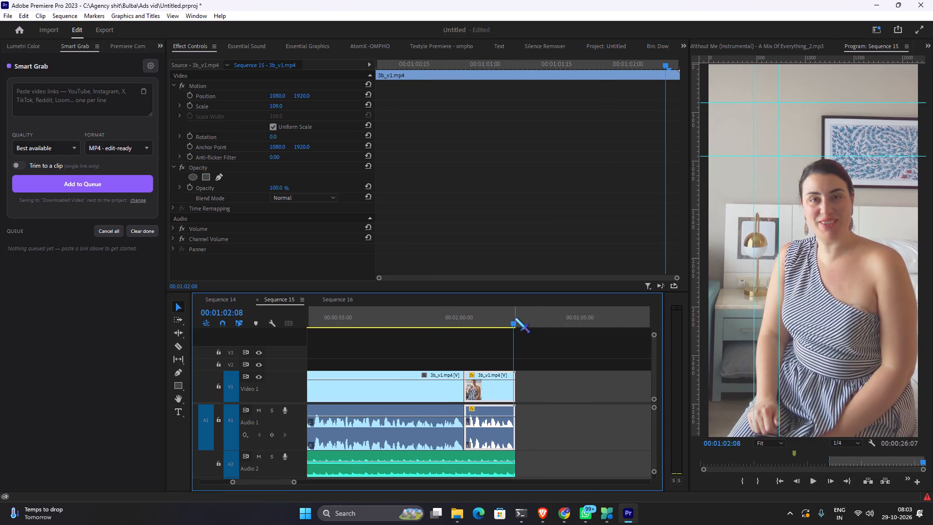
key(o)
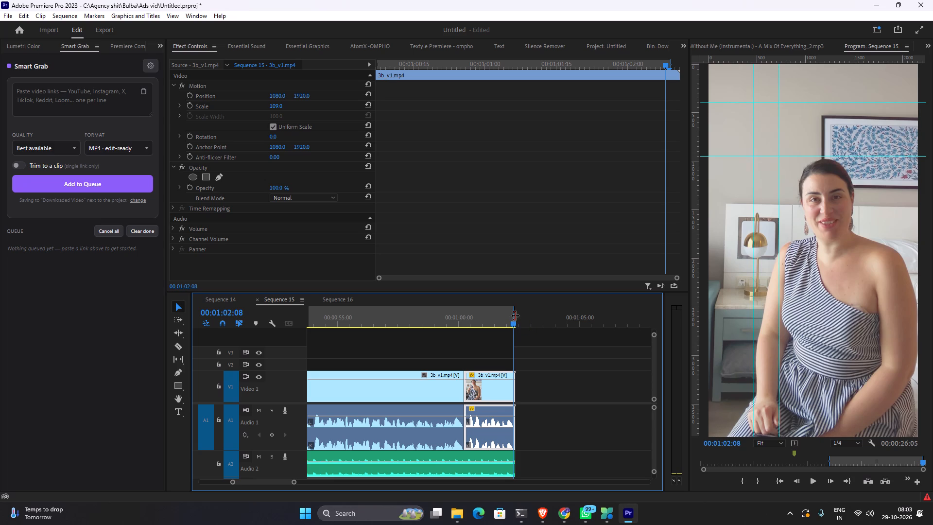
drag(515, 315, 520, 315)
Play back the closing section, the opening and several middle passages of 3b_v1.mp4 to review the picture and music.
click(442, 319)
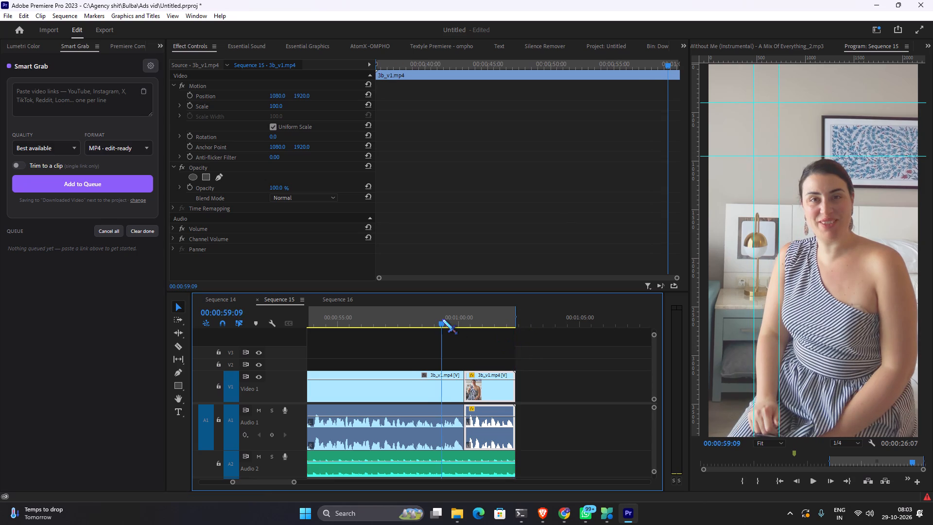
scroll(442, 319, down, 5)
key(space)
scroll(442, 317, down, 1)
alt+scroll(498, 341, down, 5)
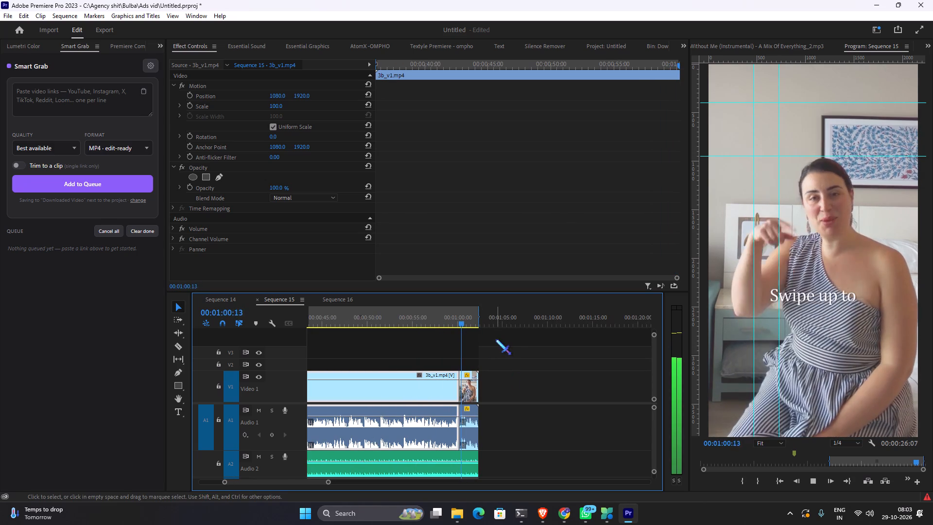
key(space)
drag(420, 322, 353, 323)
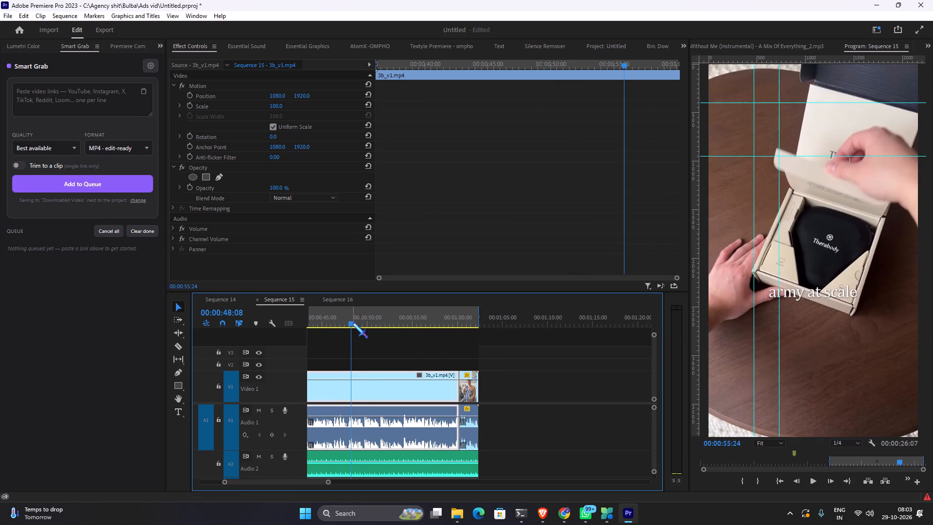
scroll(366, 327, up, 3)
key(space)
scroll(452, 332, up, 3)
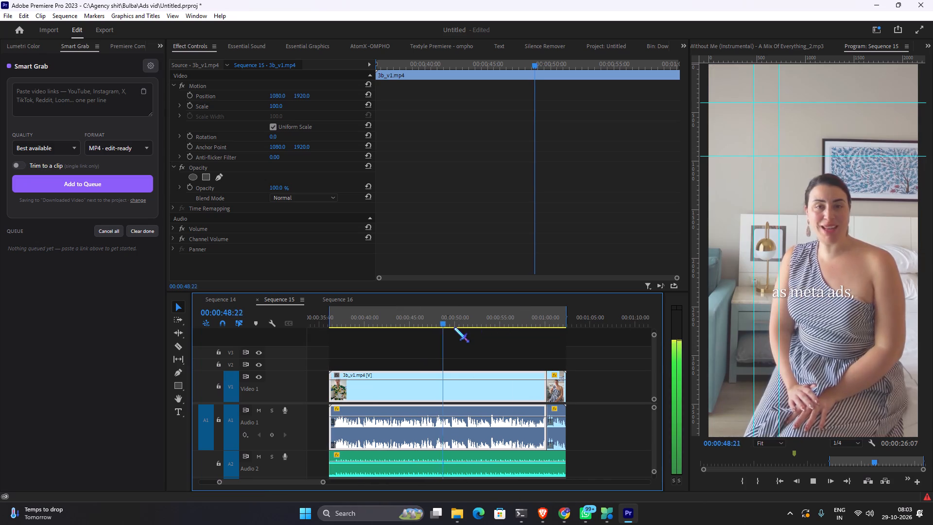
key(space)
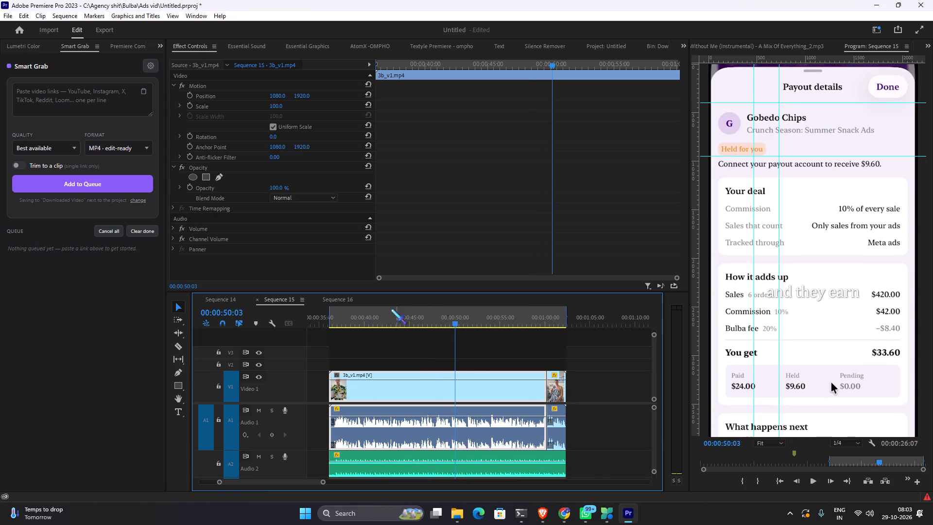
click(354, 329)
click(340, 316)
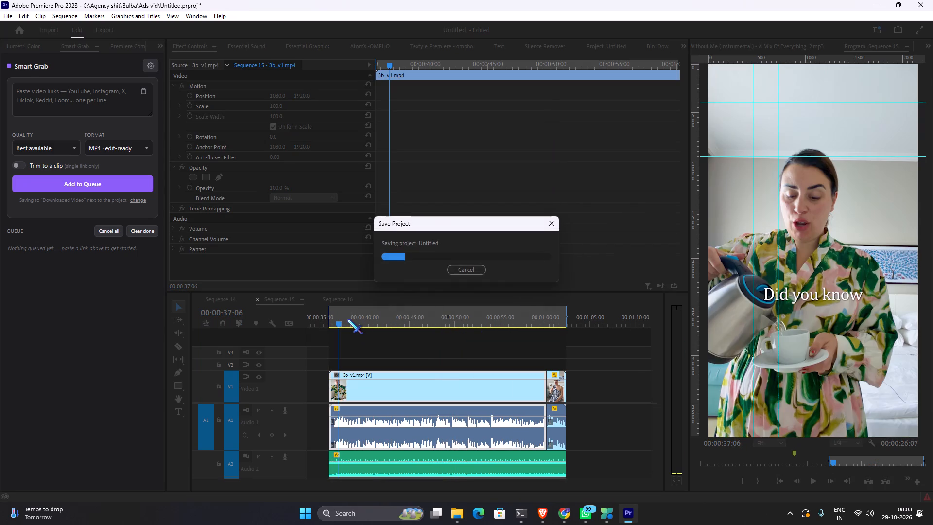
key(space)
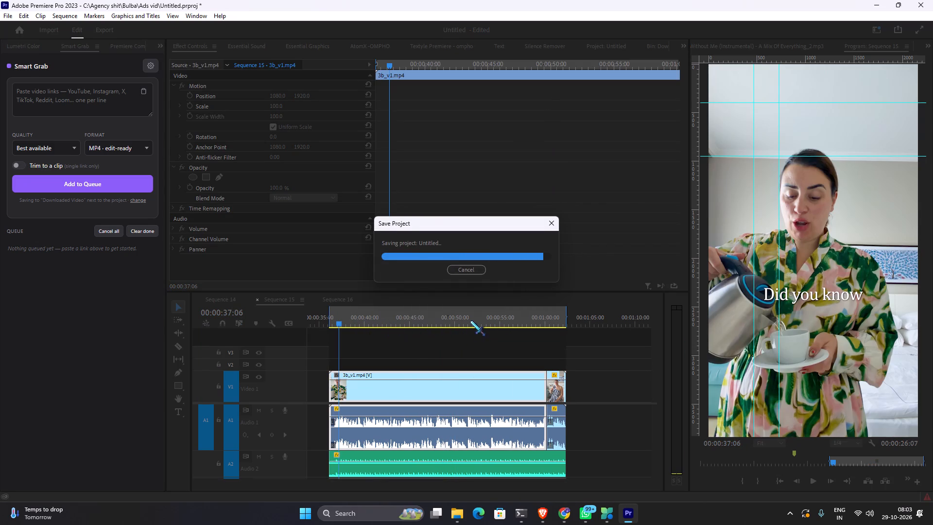
click(504, 316)
click(511, 320)
drag(508, 320, 500, 322)
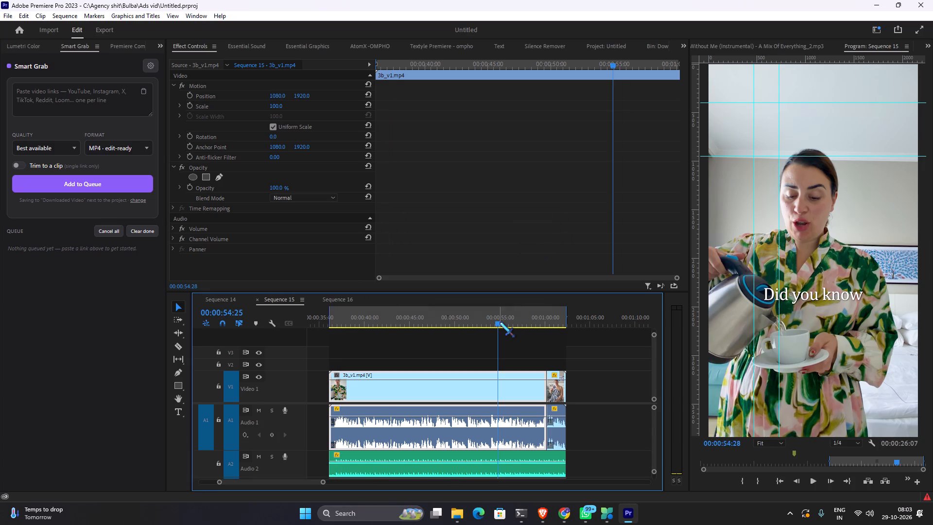
click(510, 322)
drag(516, 319, 463, 322)
key(space)
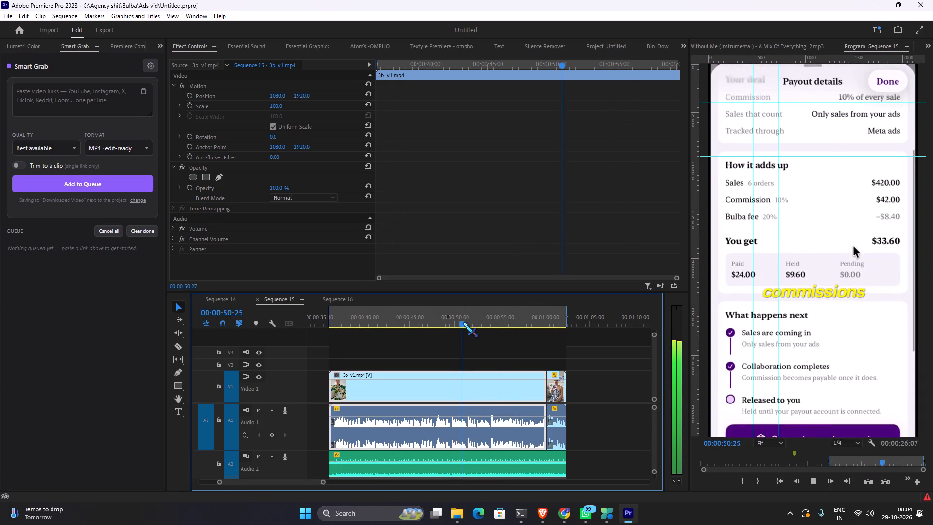
Cut 3b_v1.mp4 and its linked audio at 00:00:48:04, where the striped-dress talking shot begins.
drag(453, 320, 440, 320)
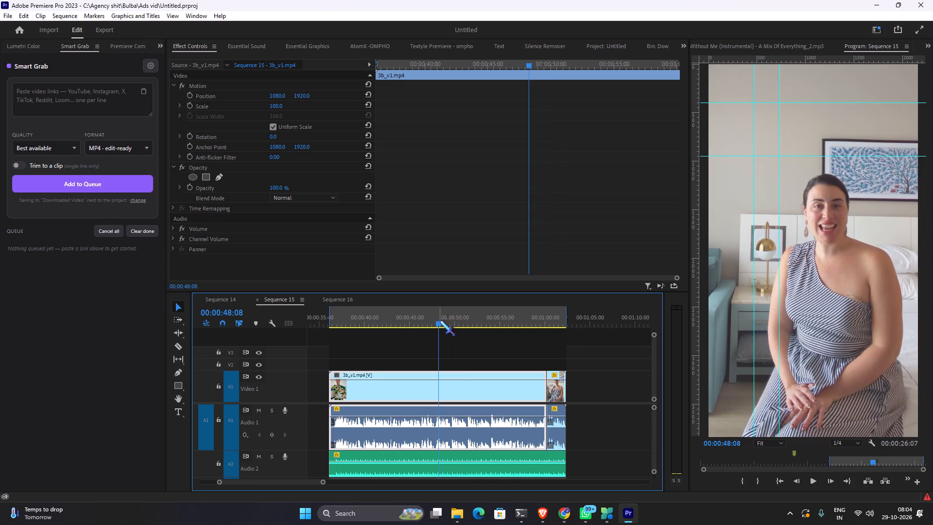
drag(440, 320, 435, 320)
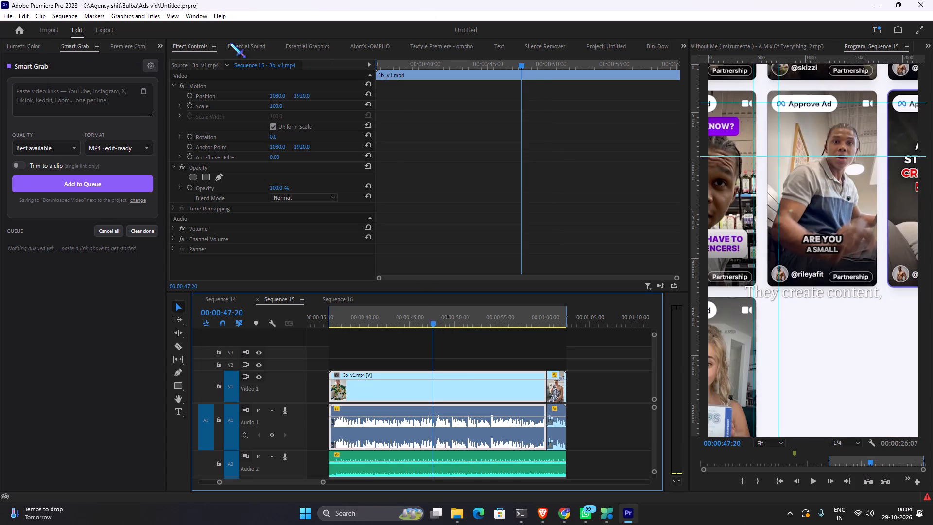
alt+scroll(453, 409, up, 2)
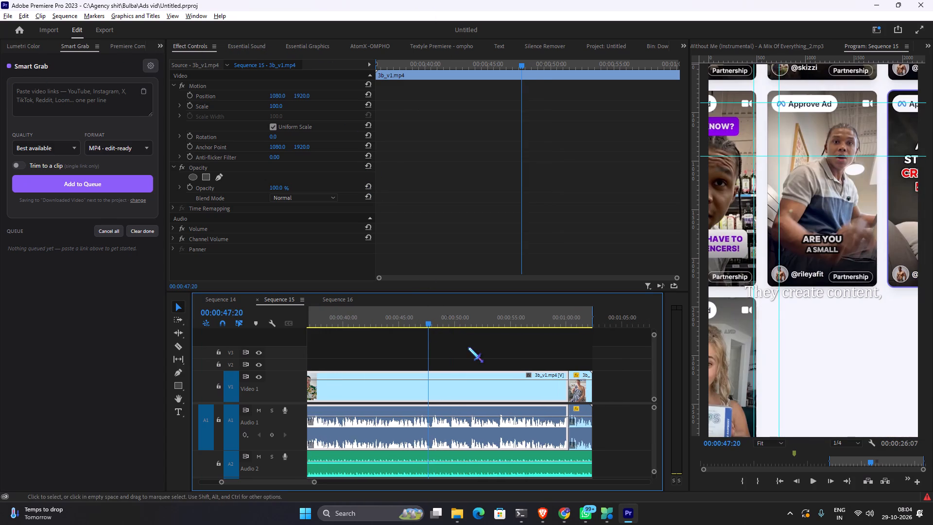
alt+scroll(468, 347, up, 3)
scroll(394, 334, up, 1)
key(space)
key(space)
key(space)
key(space)
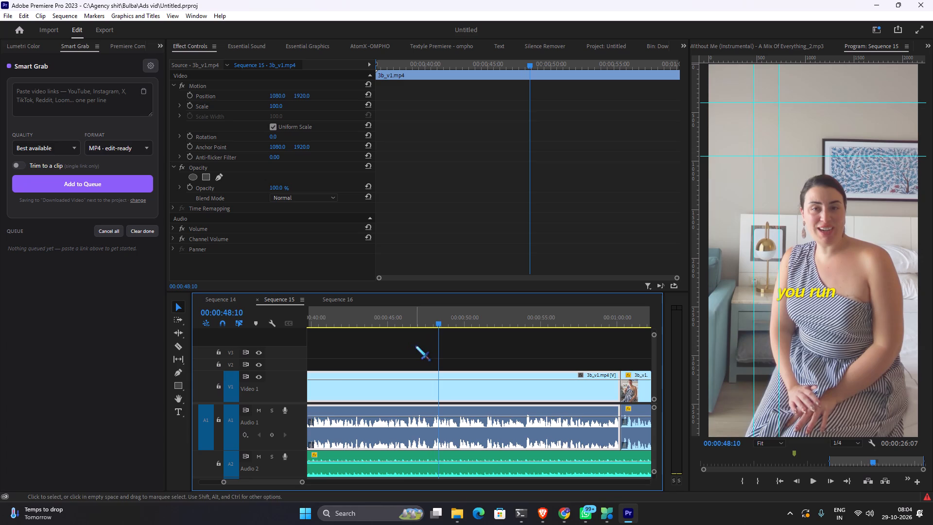
alt+scroll(450, 350, up, 5)
key(Left)
key(Left)
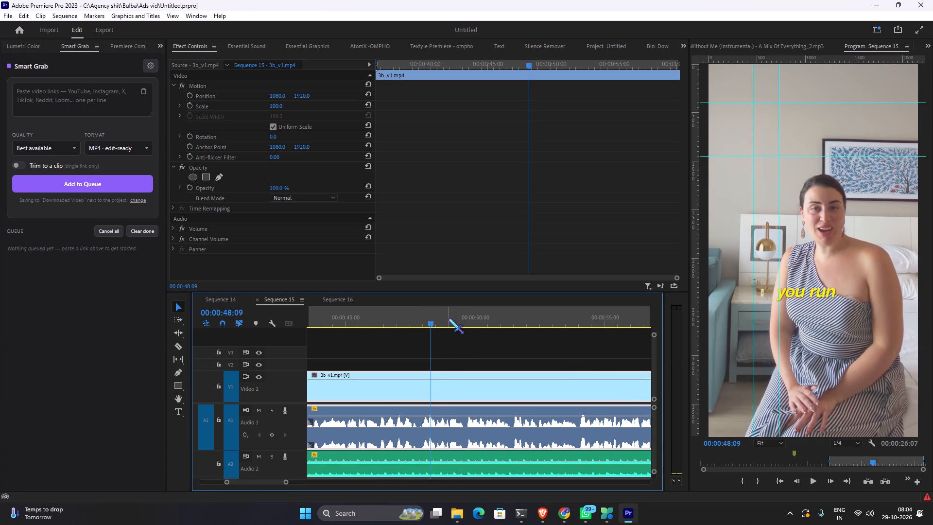
key(Left)
key(Left)
key(Left)
key(Left)
key(Left)
key(Right)
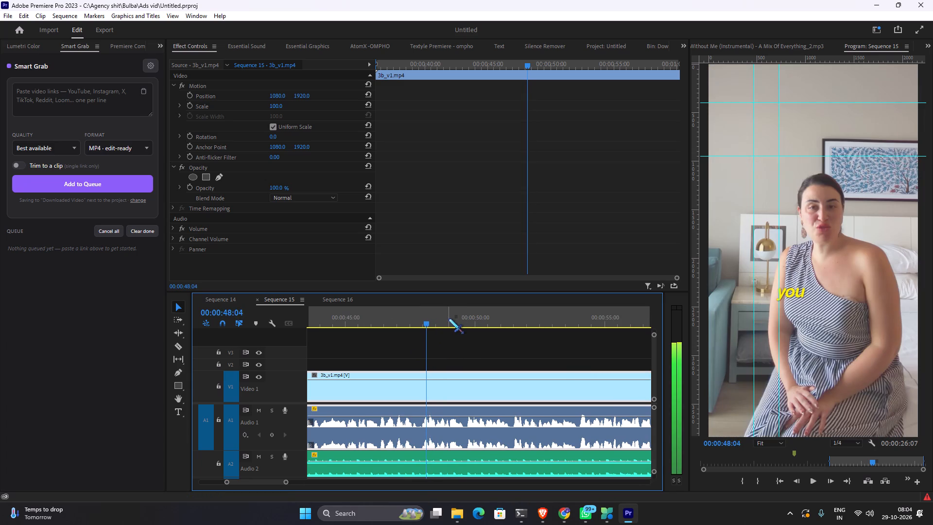
key(Left)
key(Right)
key(ctrl+k)
Cut 3b_v1.mp4 and its linked audio at 00:00:49:28, where the Payout details screen first appears.
key(space)
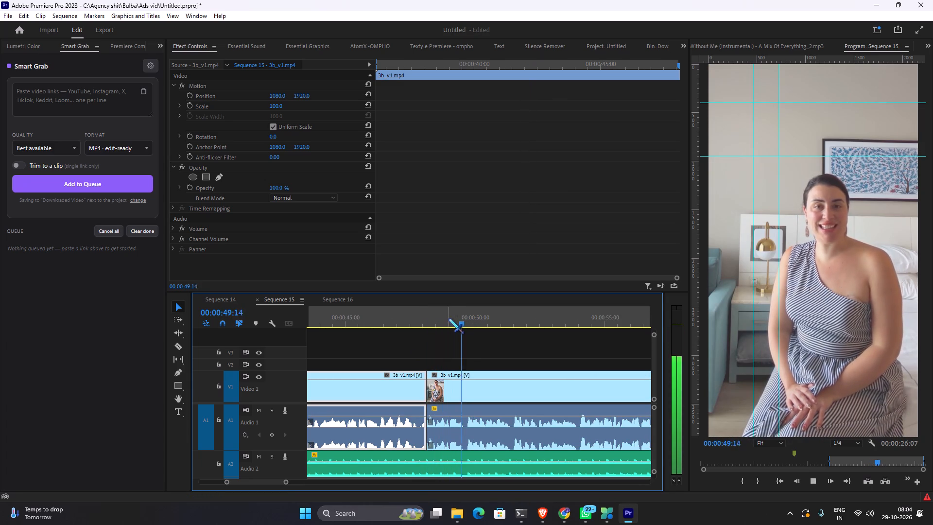
key(space)
key(space)
key(space)
key(Left)
key(Left)
key(Left)
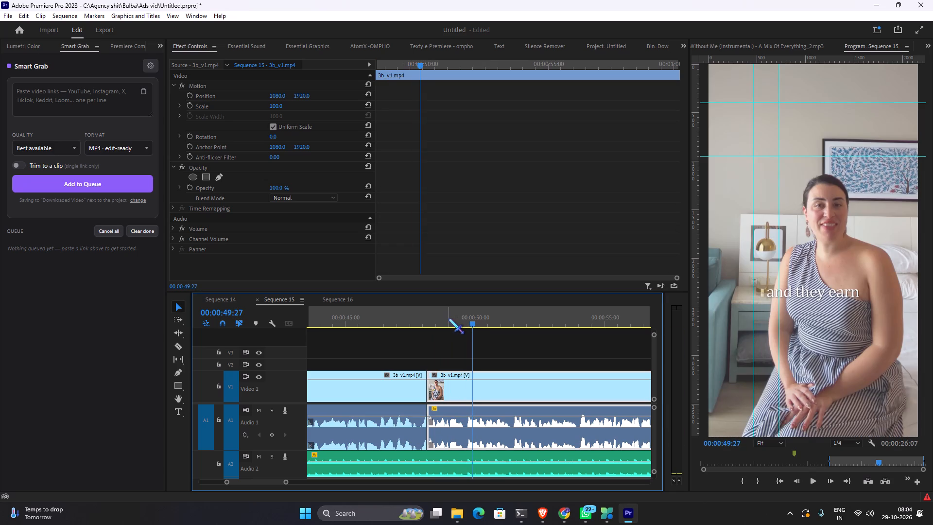
key(Right)
key(Left)
key(Right)
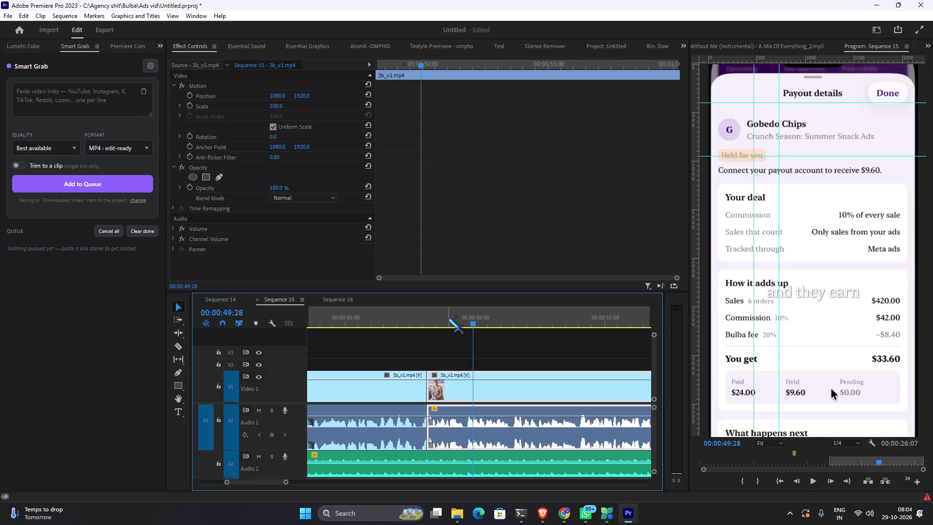
key(ctrl+k)
Colour-correct the short talking piece between the two new cuts with Lumetri Color: Temperature -24.6 and Saturation 132.9.
click(483, 313)
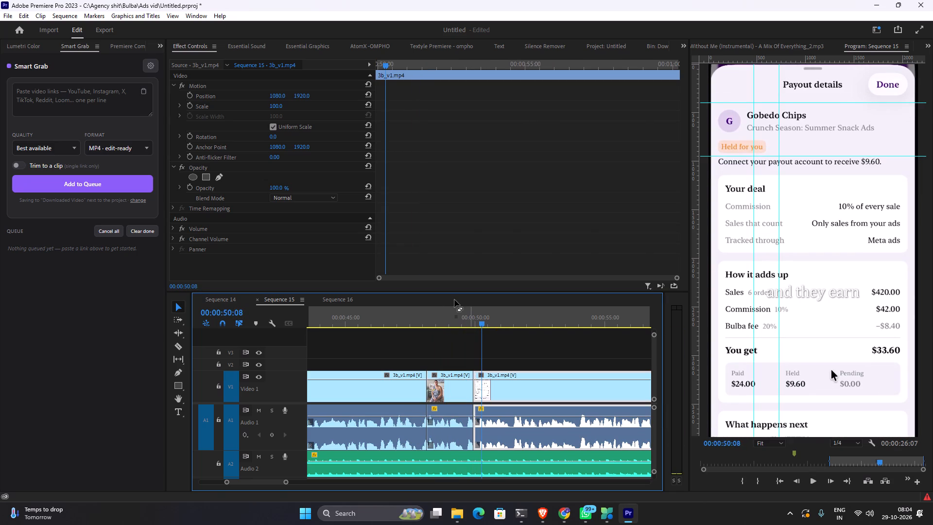
click(446, 323)
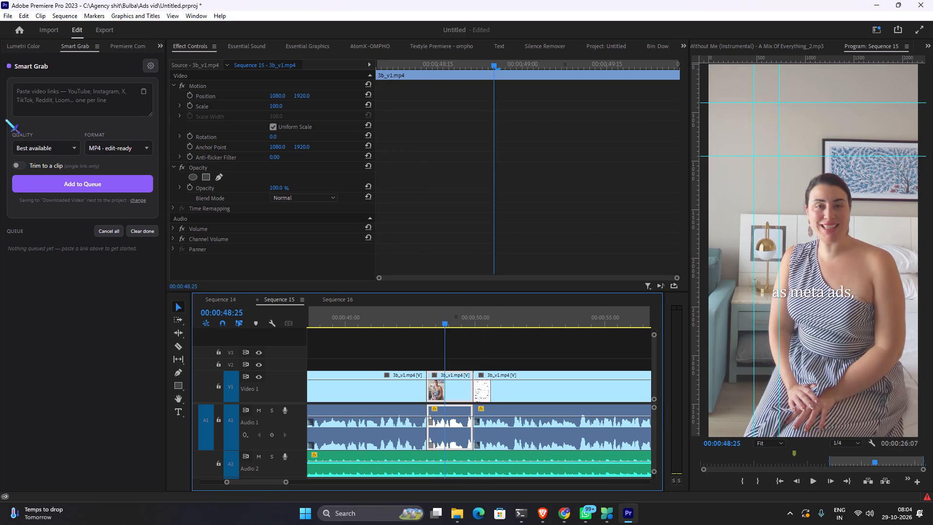
click(21, 39)
click(36, 49)
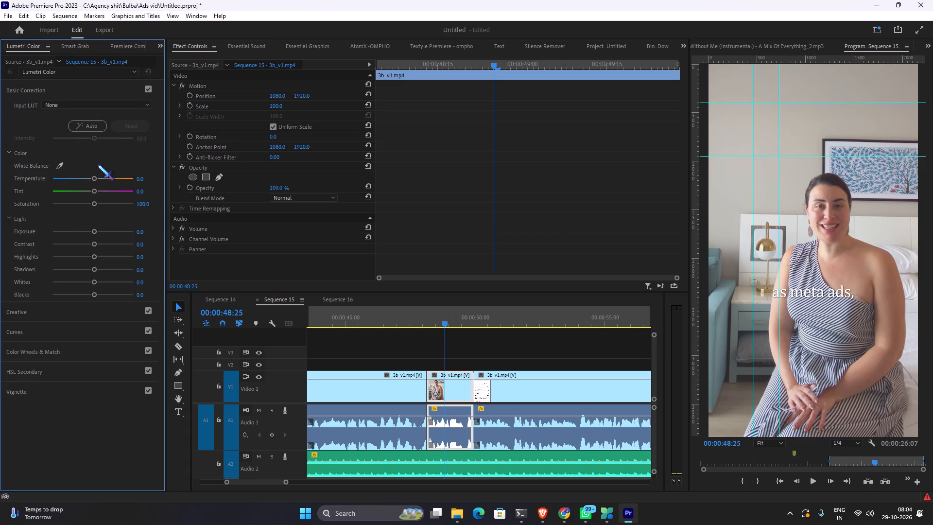
drag(95, 177, 79, 177)
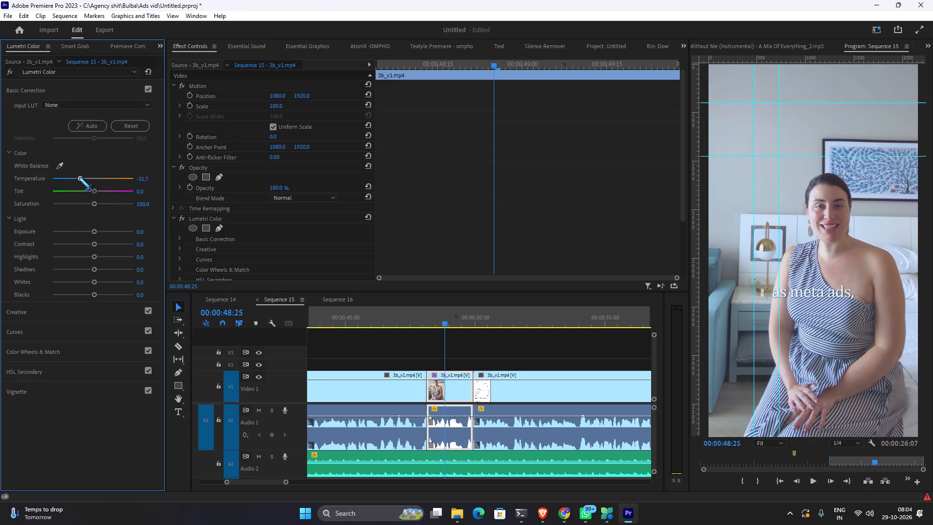
drag(79, 177, 82, 177)
drag(97, 201, 105, 202)
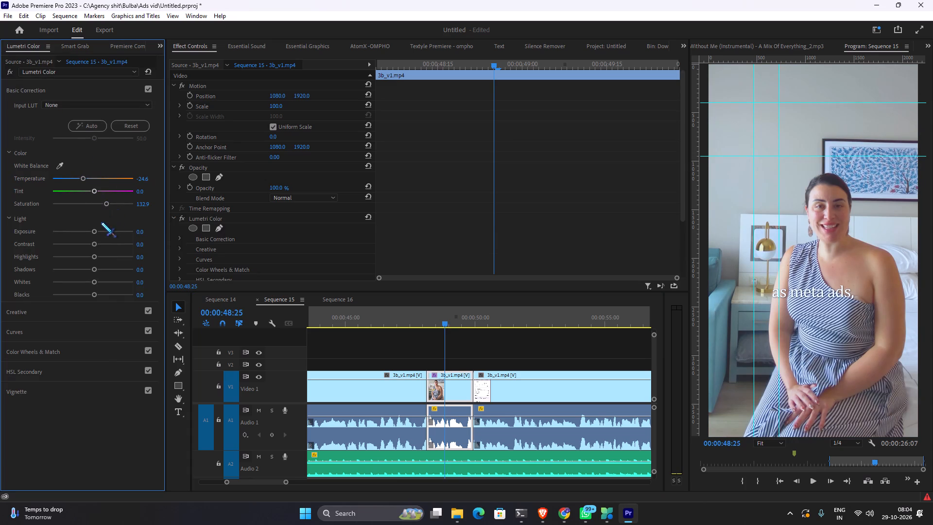
Set the short talking piece's Lumetri Exposure to -0.1 and Contrast to 18.6.
click(93, 229)
drag(89, 244, 107, 256)
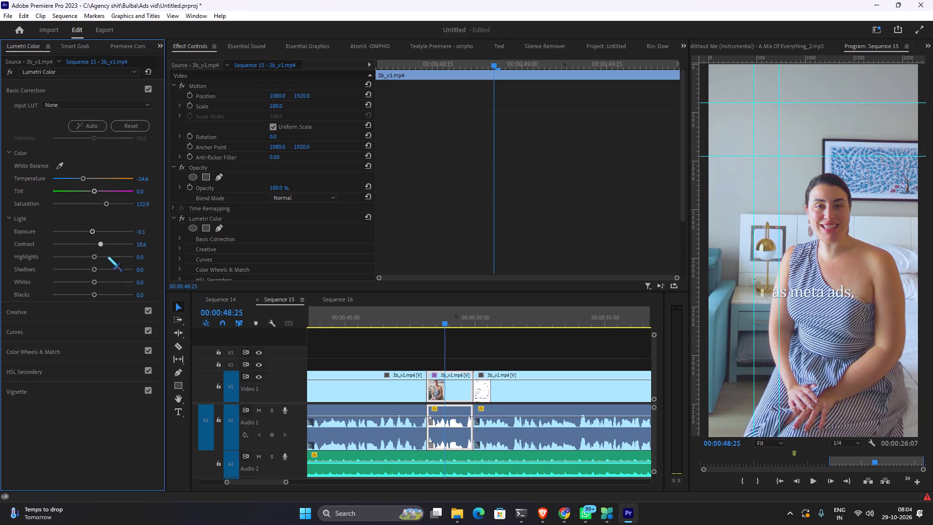
drag(107, 256, 100, 252)
Warm the short talking piece's Lumetri Temperature to -12.4.
ctrl+drag(143, 179, 222, 192)
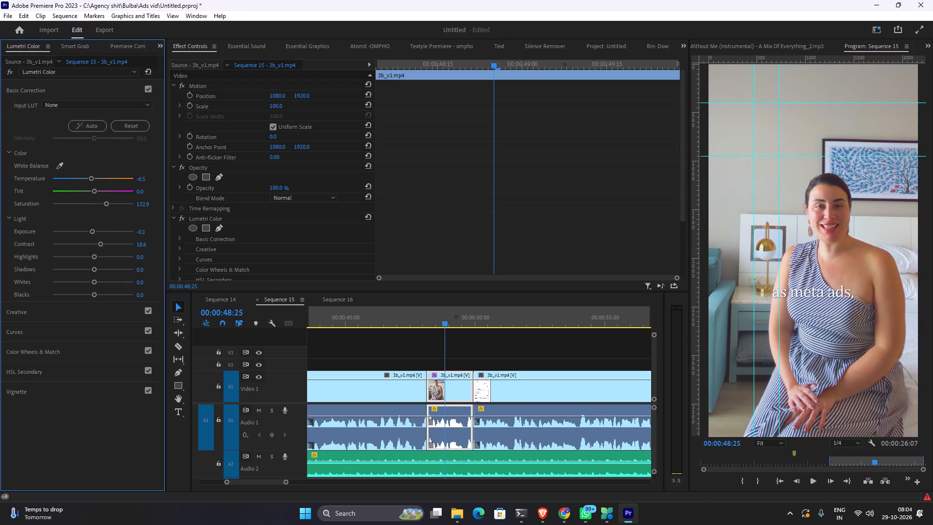
ctrl+drag(222, 192, 210, 205)
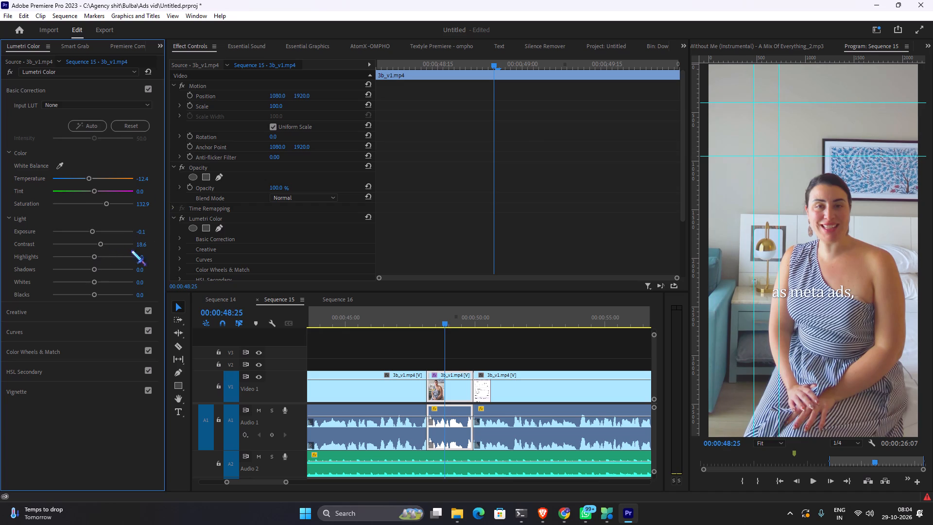
Set the short talking piece's Lumetri Highlights to 12.8 and Shadows to -4.7.
ctrl+drag(138, 253, 206, 255)
ctrl+drag(206, 255, 204, 258)
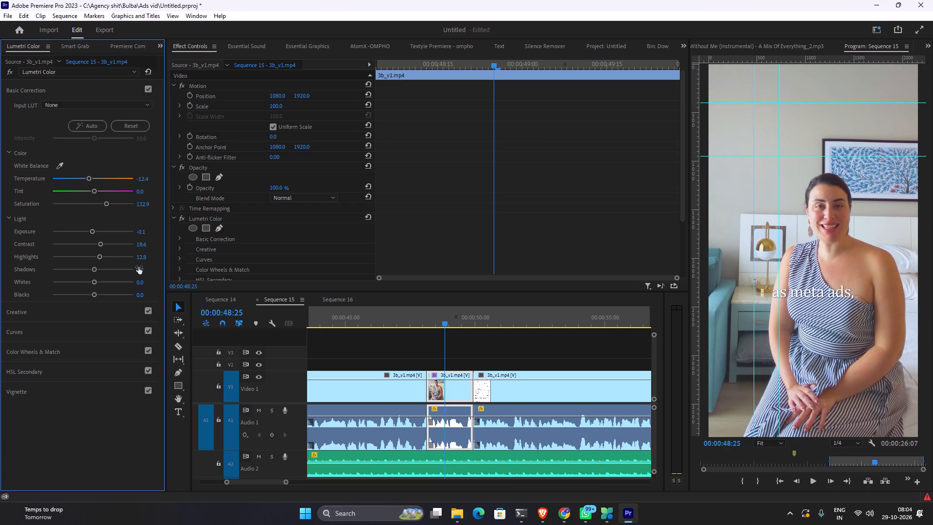
ctrl+drag(139, 267, 113, 293)
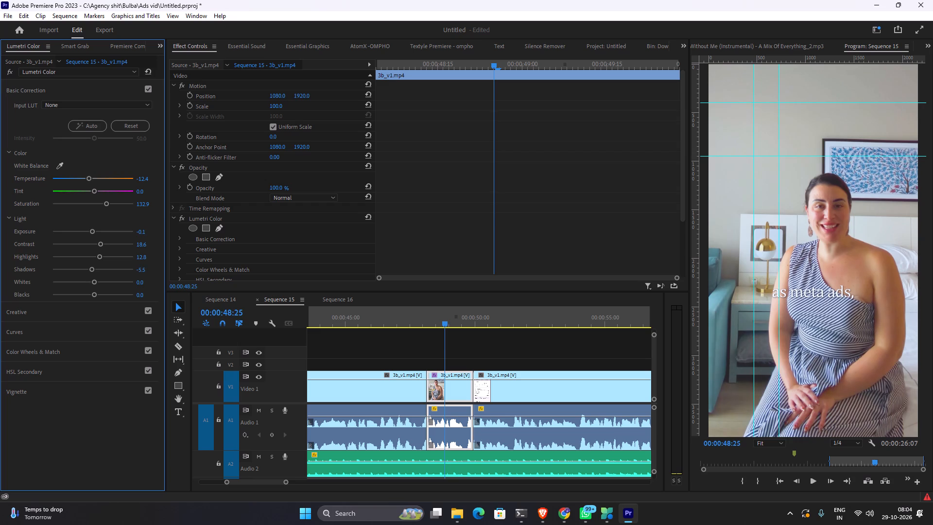
ctrl+drag(113, 293, 117, 295)
Set the short talking piece's Lumetri Whites to -25.7 and Blacks to 10.7, comparing the shot with and without Basic Correction.
ctrl+drag(139, 280, 13, 309)
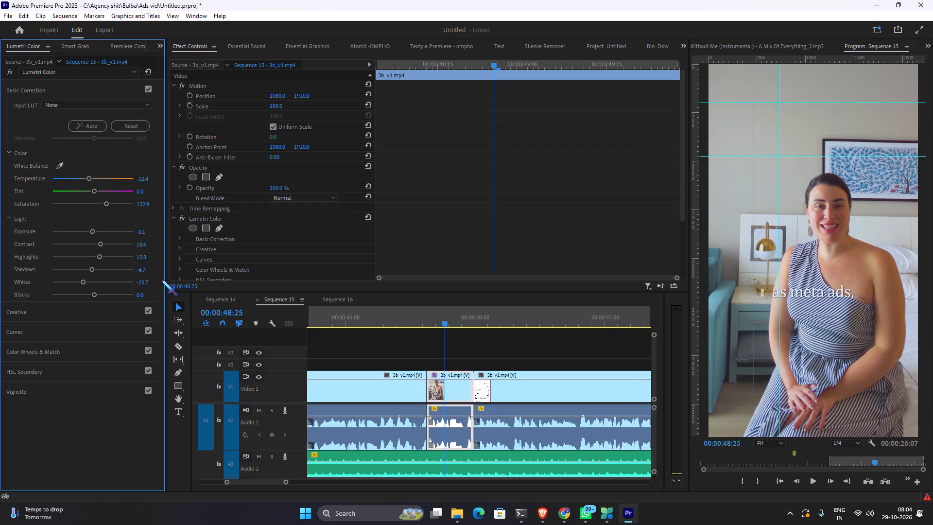
ctrl+drag(143, 296, 225, 297)
ctrl+drag(225, 297, 196, 303)
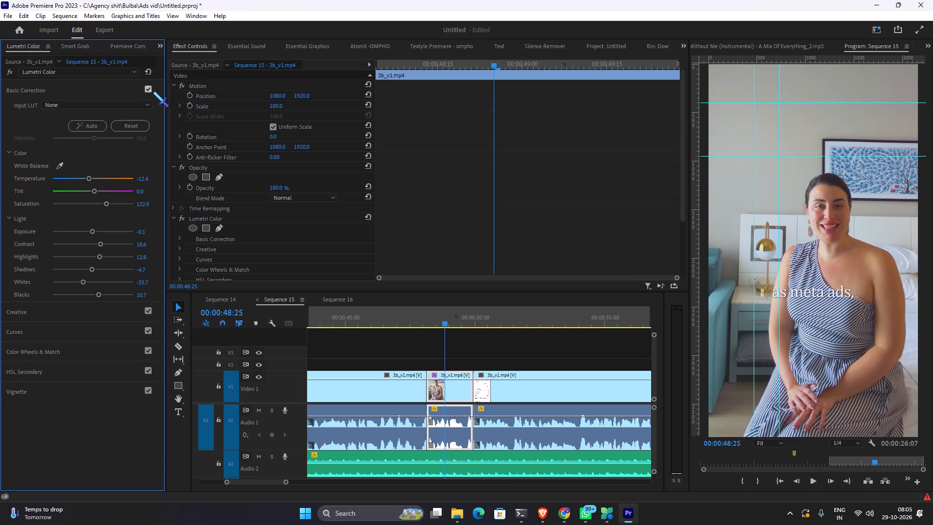
click(148, 90)
click(148, 90)
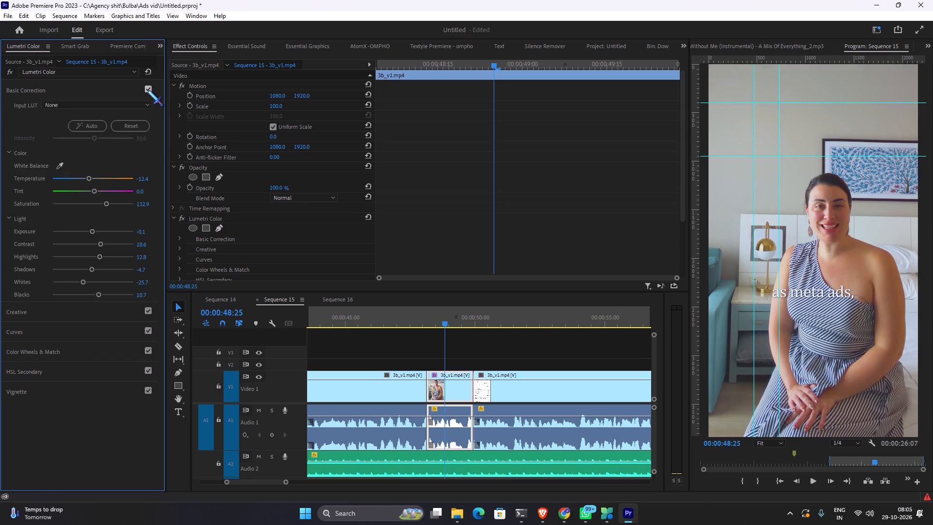
click(148, 90)
click(148, 90)
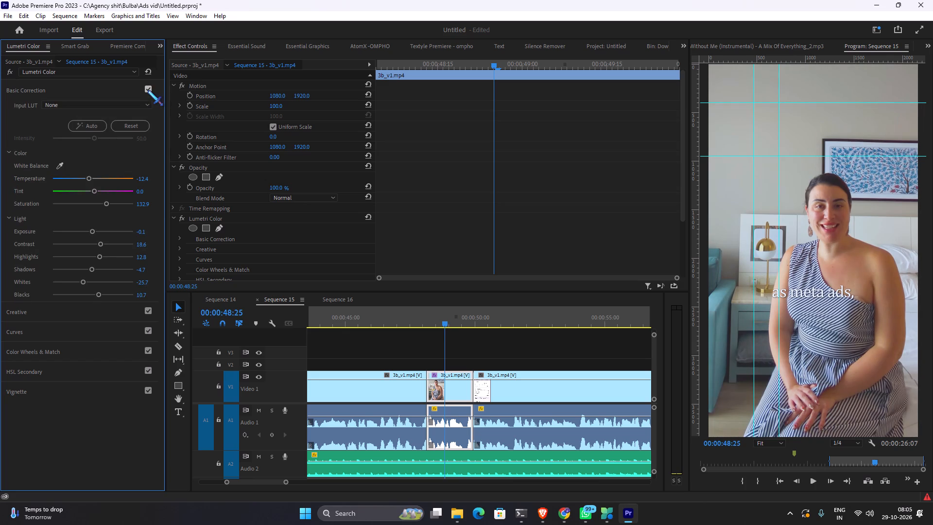
Copy the Lumetri Color effect from the corrected short talking piece.
click(211, 217)
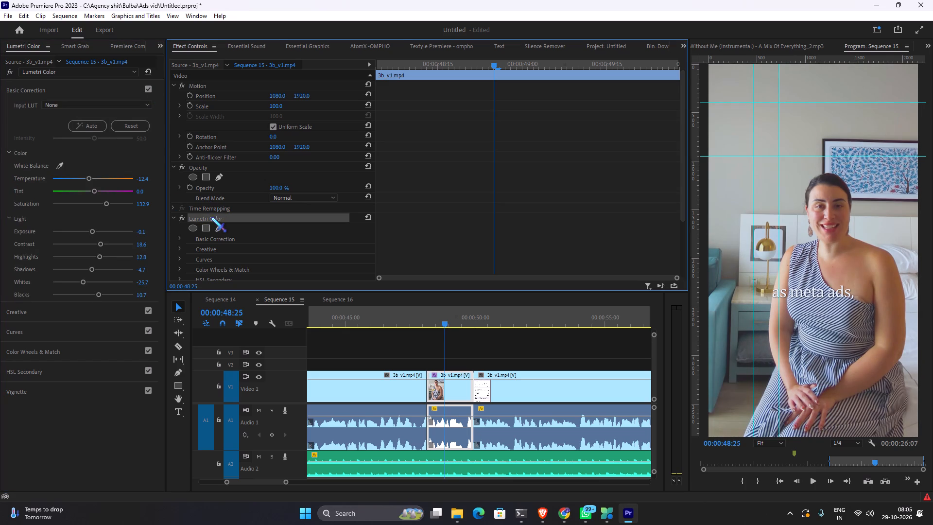
key(ctrl+c)
Play Sequence 15 from about 00:00:47:13 to review the corrected piece and look for the next talking shot.
click(410, 326)
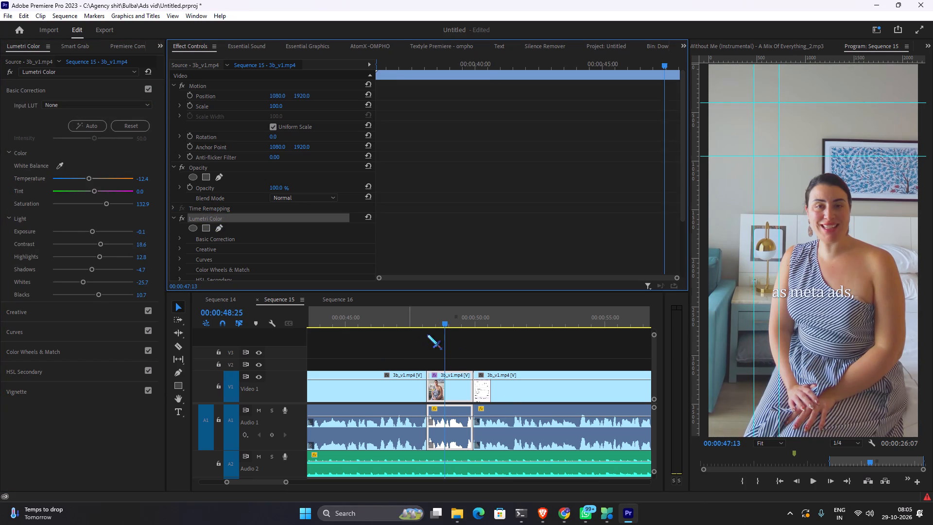
key(space)
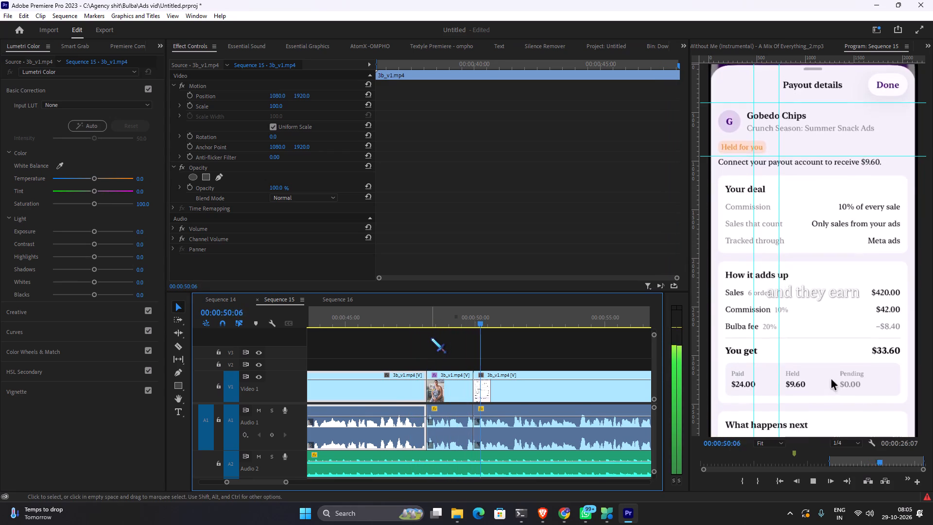
scroll(431, 338, down, 14)
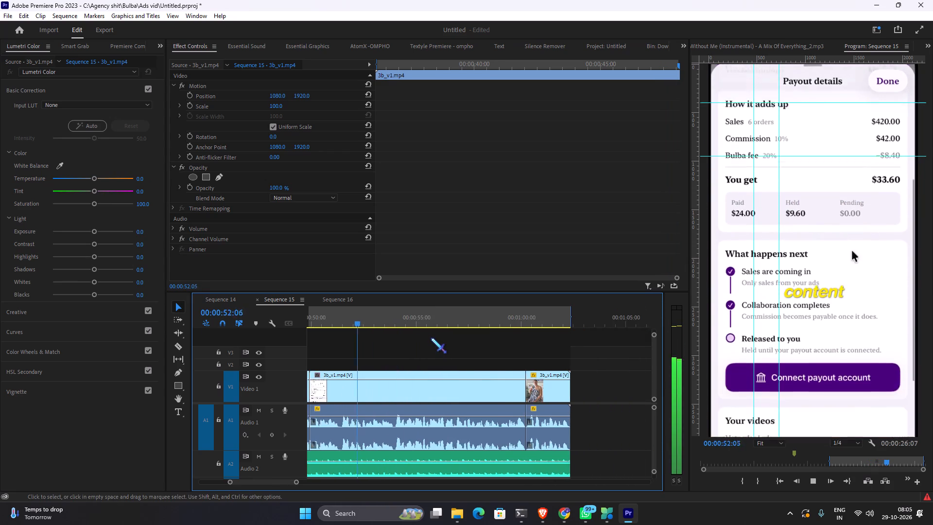
scroll(431, 338, down, 9)
key(space)
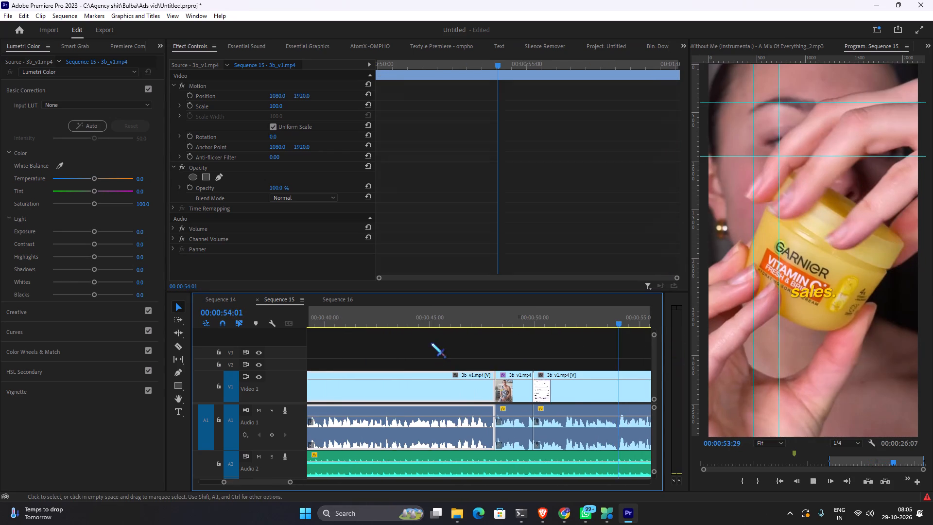
scroll(485, 362, down, 4)
alt+scroll(484, 362, up, 4)
Cut the clip at 00:00:52:25, where the payout details screen changes to the talking shot.
click(508, 315)
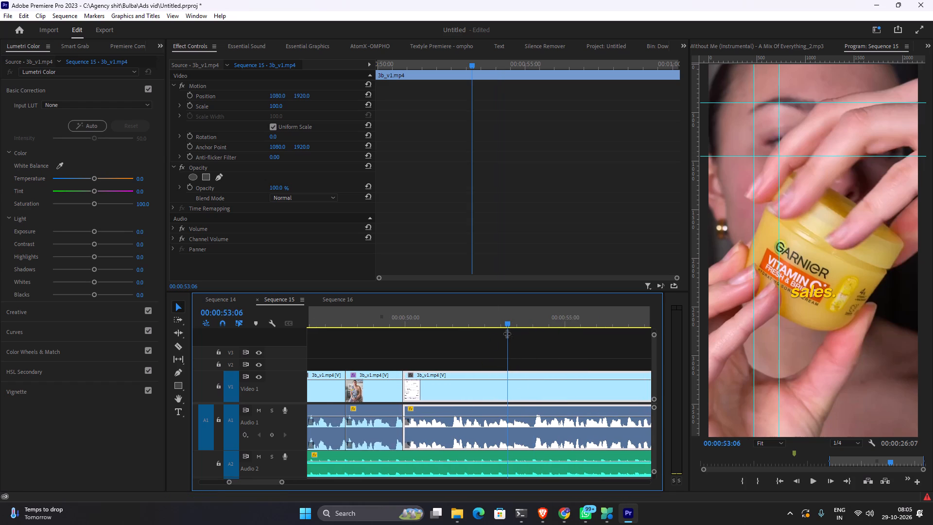
alt+scroll(515, 370, up, 3)
key(Left)
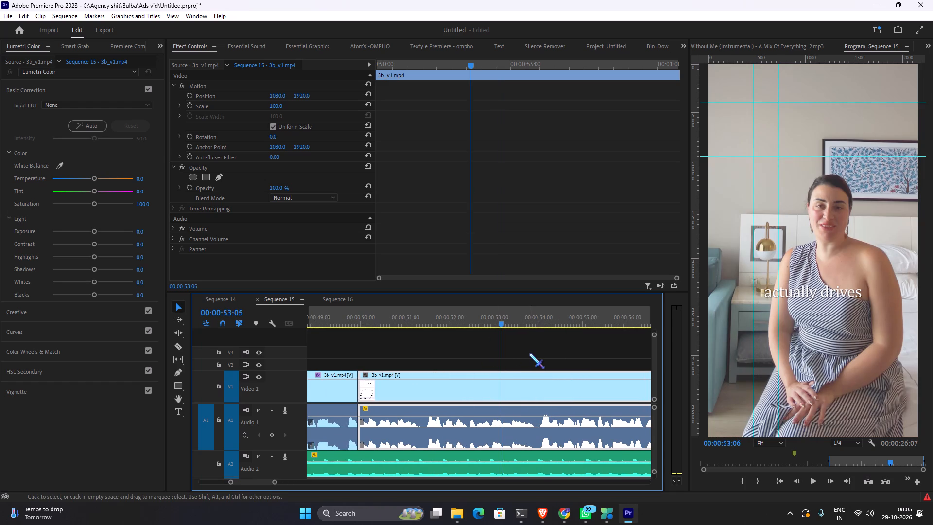
key(Left)
key(Left)
key(Left)
key(Left)
key(Left)
key(Left)
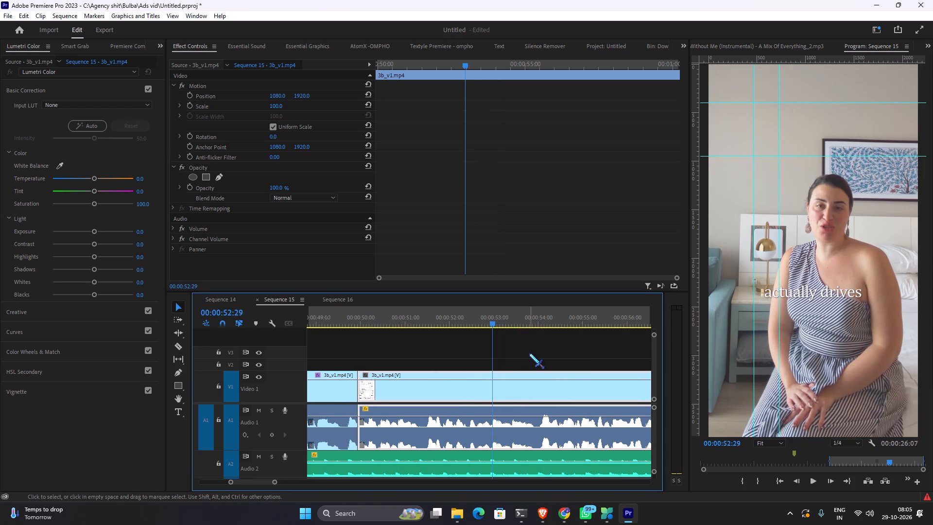
key(Left)
key(Left)
key(Left)
key(Left)
key(Left)
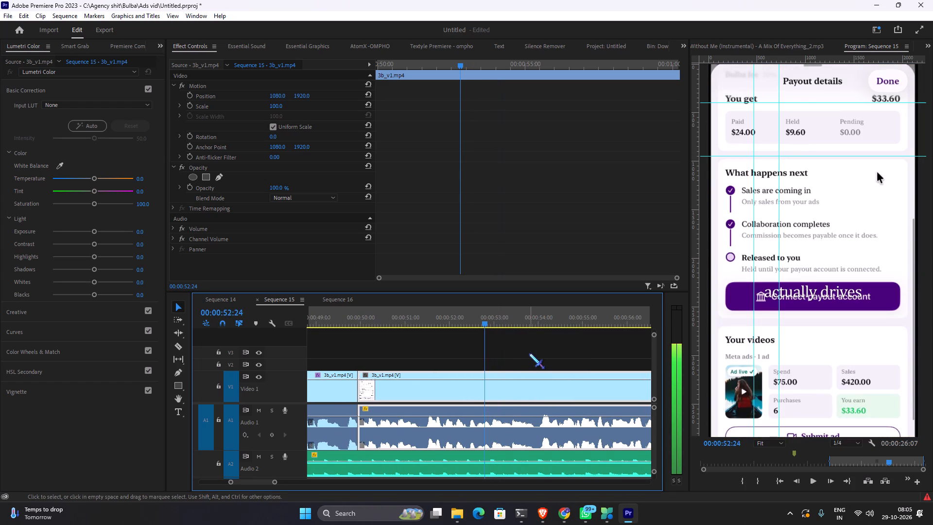
key(Right)
key(ctrl+k)
Cut the clip at 00:00:53:29, where the talking shot changes to the yellow Garnier jar close-up.
key(space)
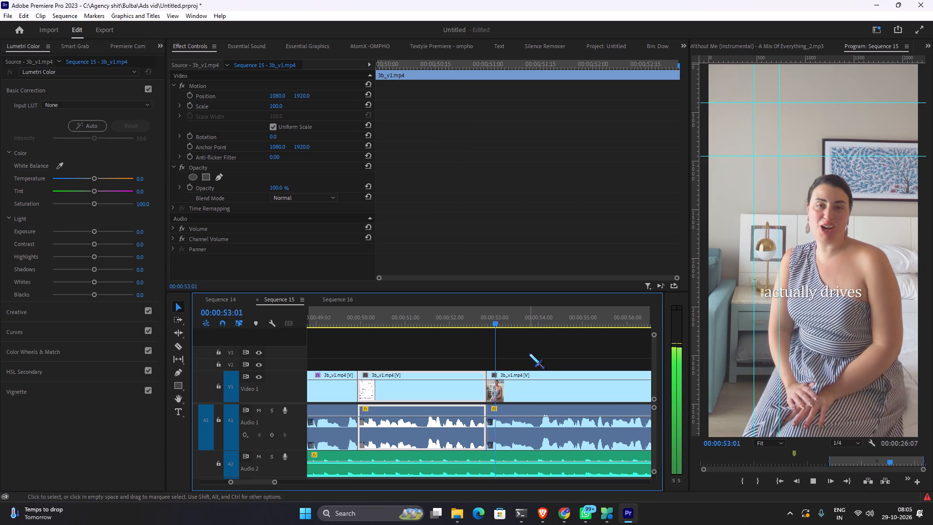
key(space)
key(space)
key(space)
key(Left)
key(Left)
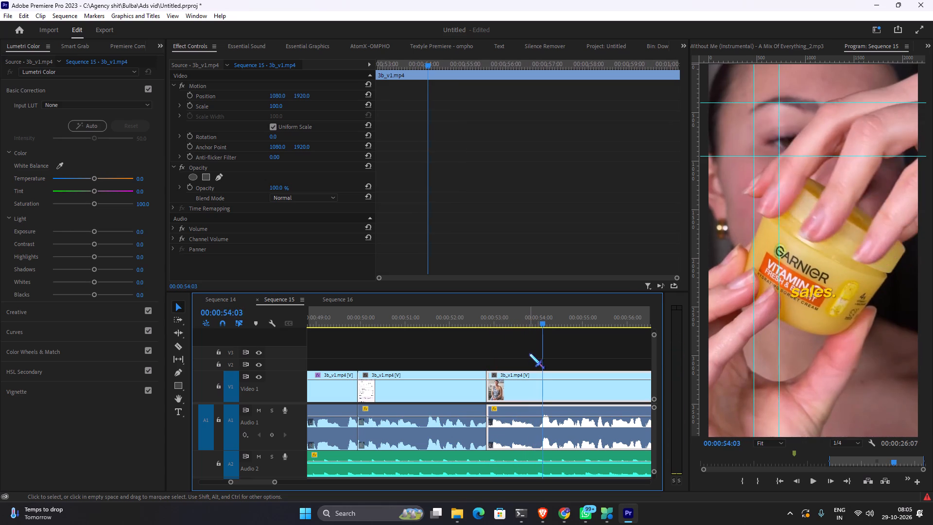
key(Left)
key(Left)
key(Left)
key(Left)
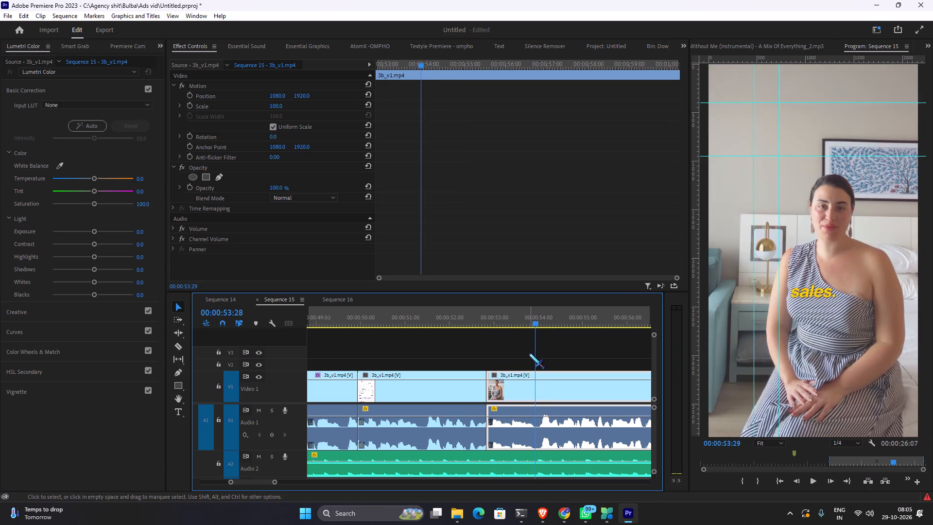
key(Right)
key(ctrl+k)
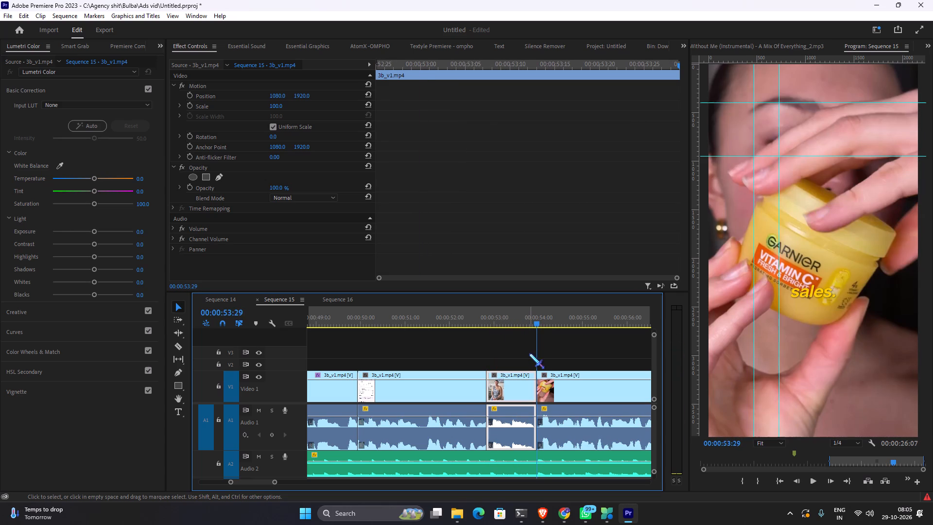
Paste the copied Lumetri Color effect onto the talking piece between 00:00:52:25 and 00:00:53:29.
click(518, 317)
key(ctrl+v)
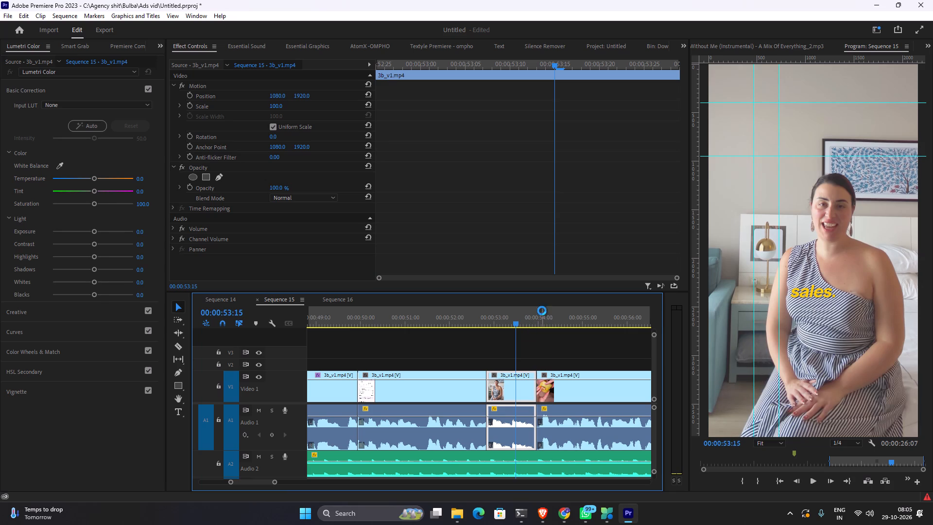
Cut the clip at 00:00:59:04, where the woman holding banknotes changes to the "You should give" talking shot.
key(space)
scroll(564, 335, down, 5)
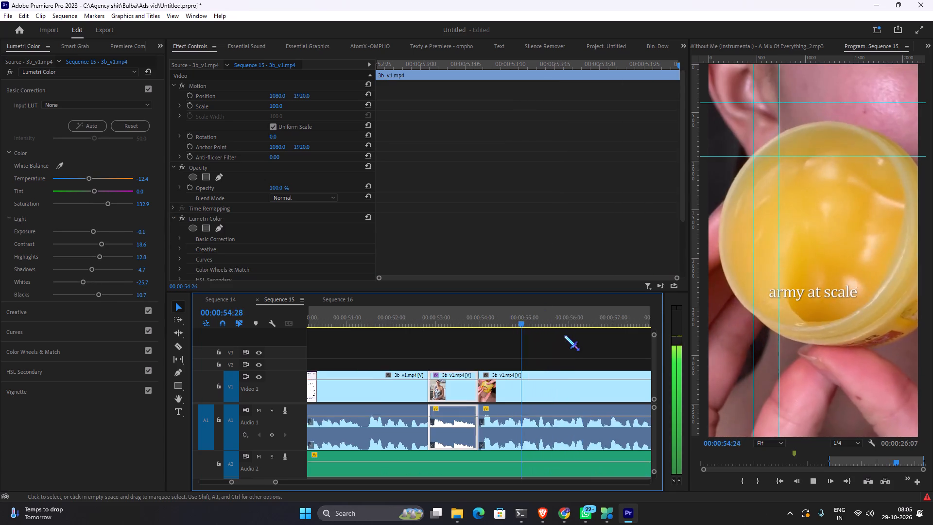
scroll(564, 335, down, 13)
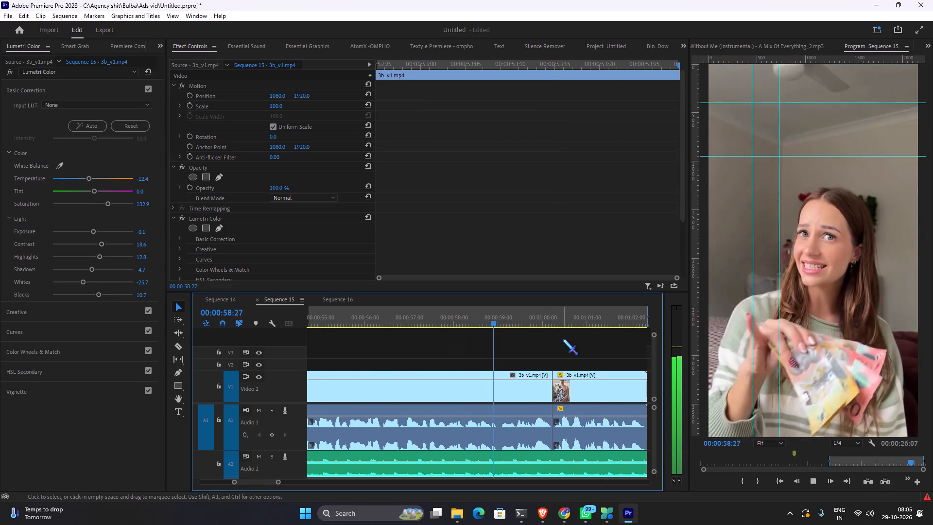
scroll(563, 339, down, 3)
key(space)
click(444, 324)
key(space)
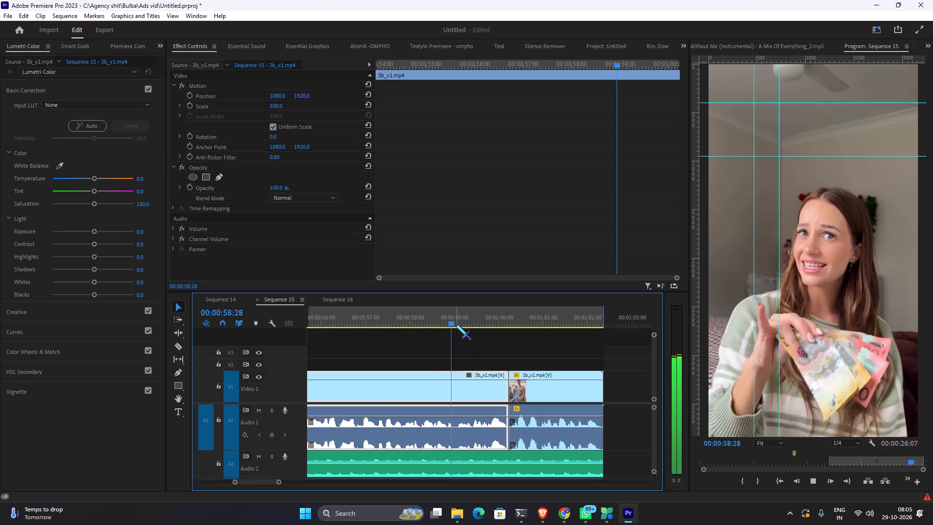
key(space)
key(ctrl+Right)
key(Right)
key(Right)
key(Right)
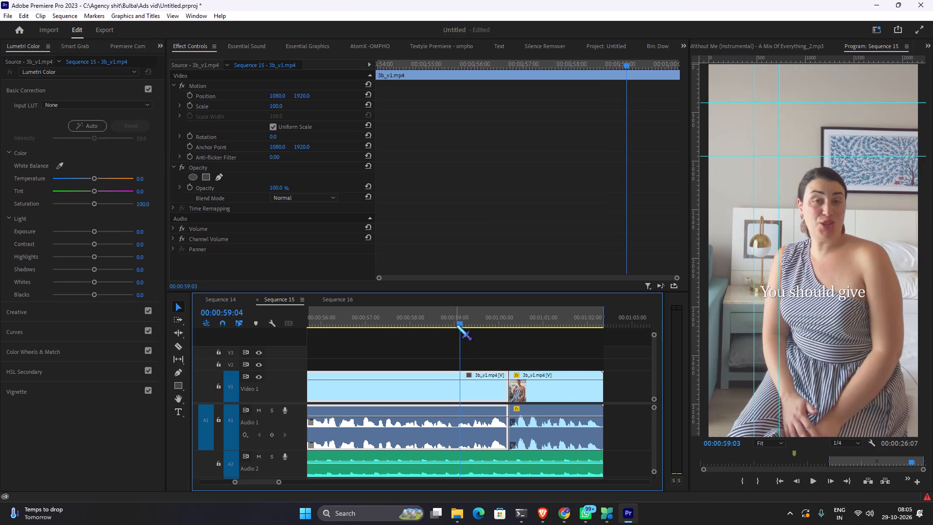
key(Left)
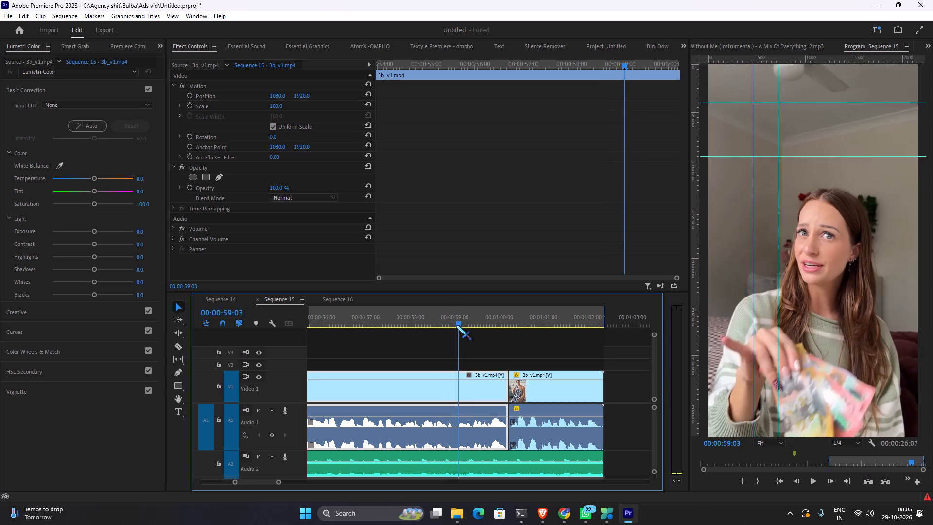
key(Right)
key(ctrl+shift+d)
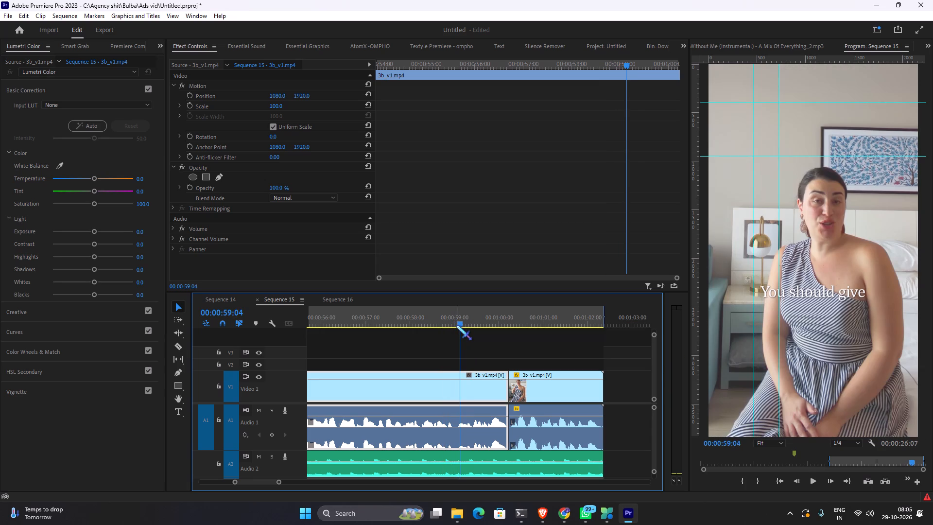
key(ctrl+k)
Paste the copied Lumetri Color effect onto the last two talking pieces and play the sequence through its ending.
drag(492, 356, 555, 394)
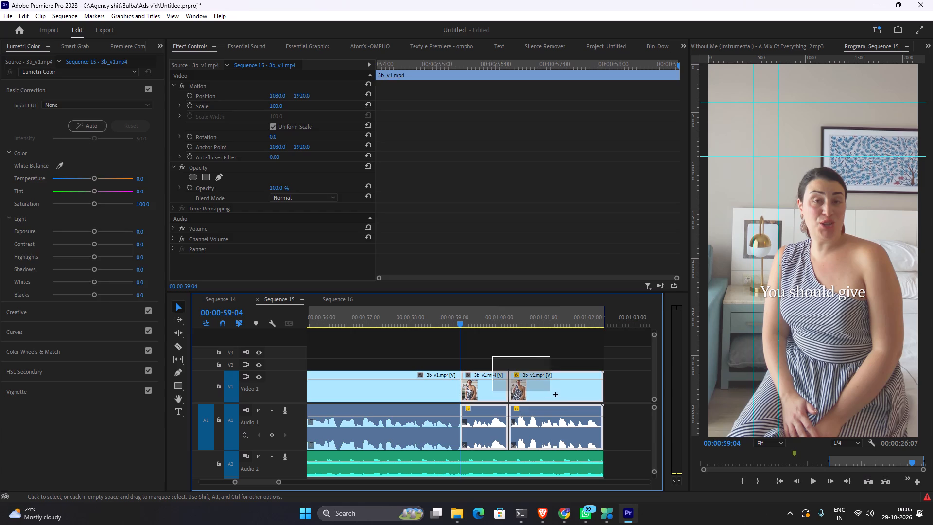
drag(555, 394, 557, 395)
key(ctrl+v)
key(space)
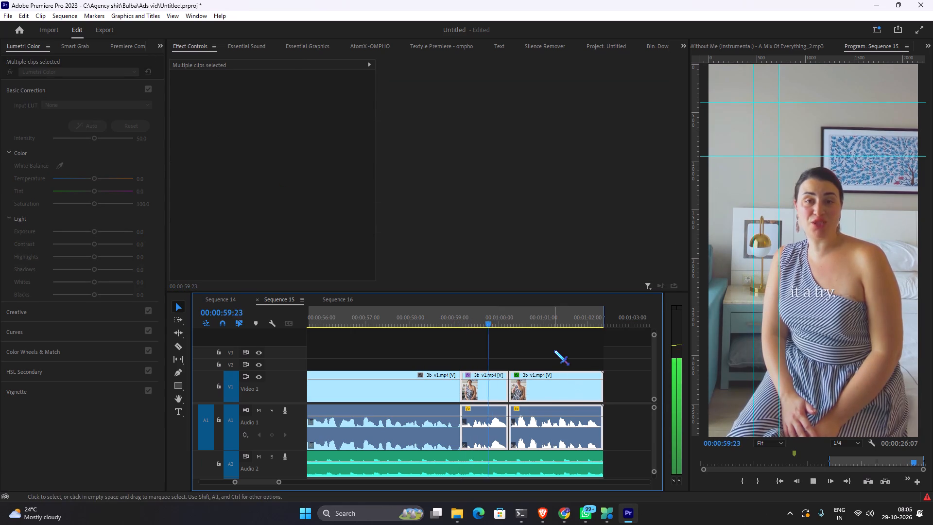
alt+scroll(555, 350, down, 3)
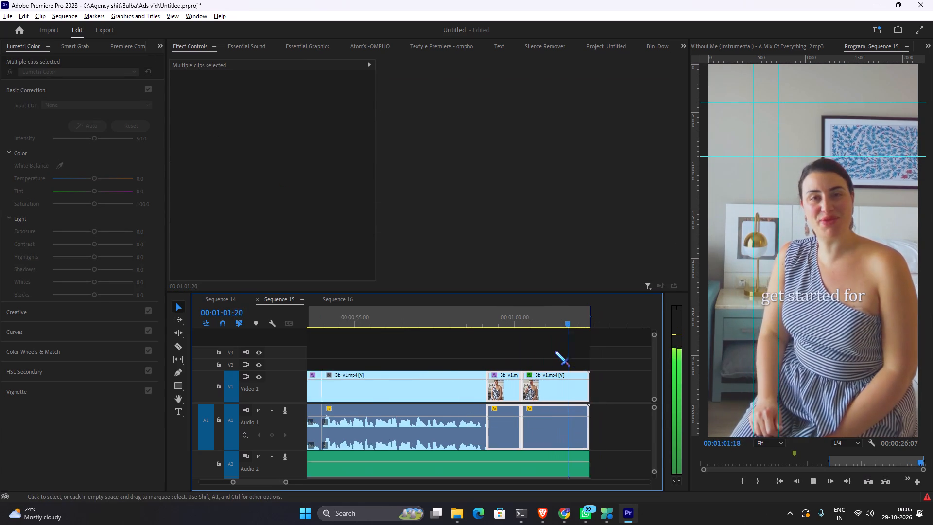
alt+scroll(555, 351, down, 3)
key(space)
key(space)
key(space)
Open the export settings for Sequence 15 and name the output file 3b_v2.
key(ctrl+m)
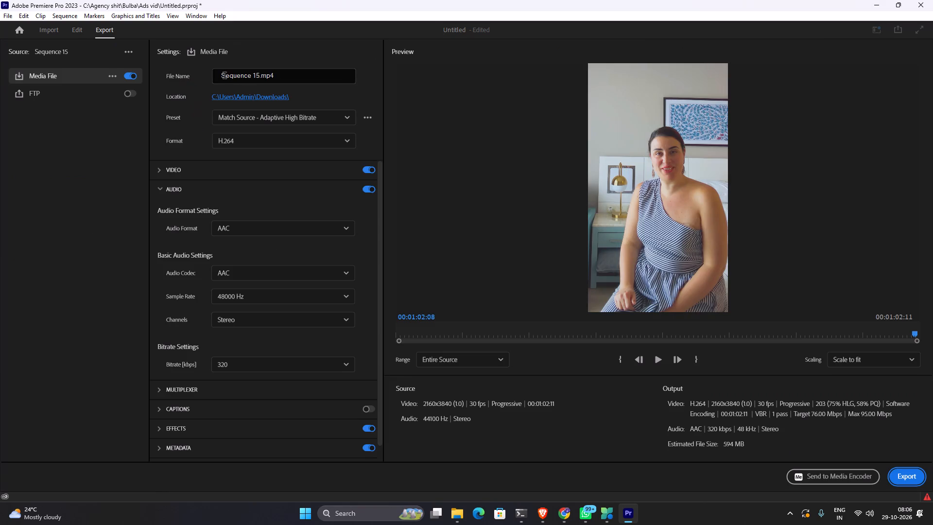
triple_click(225, 76)
text(3b_v)
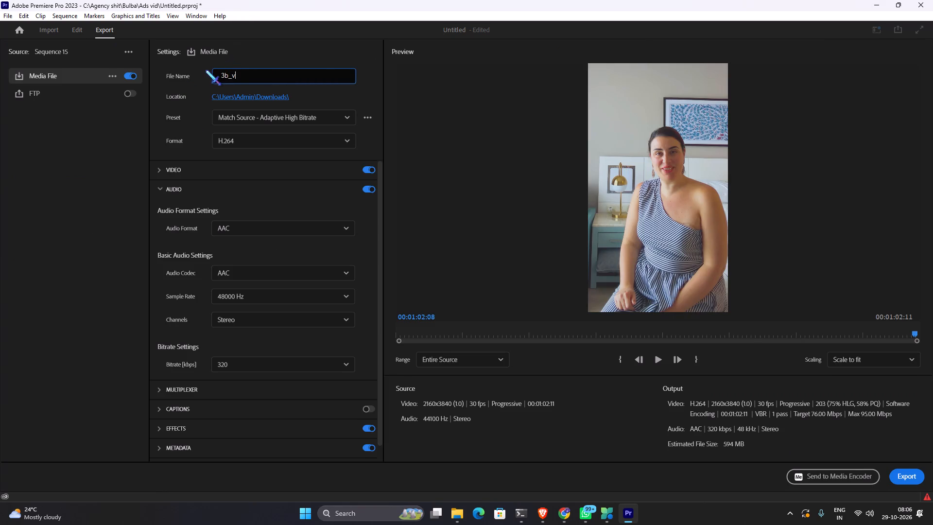
key(2)
click(313, 48)
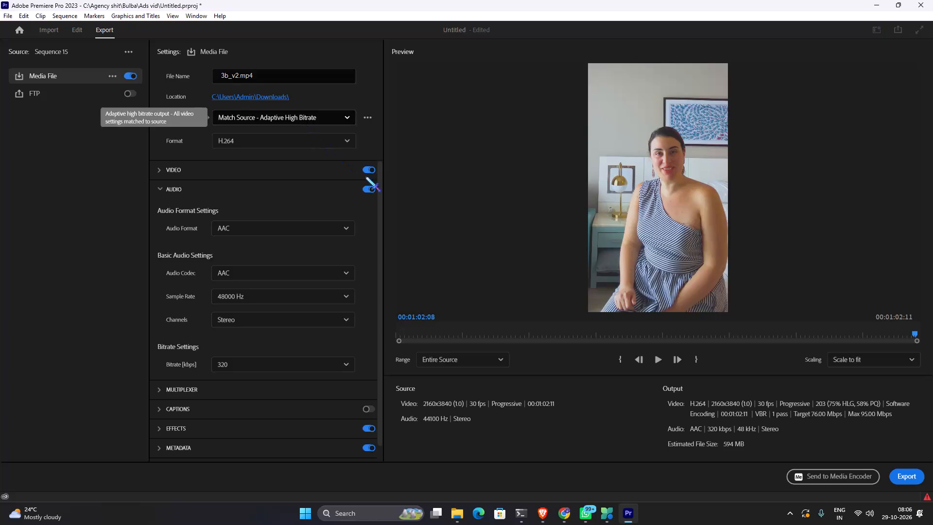
Set the export range to Source In/Out and export the video.
click(495, 355)
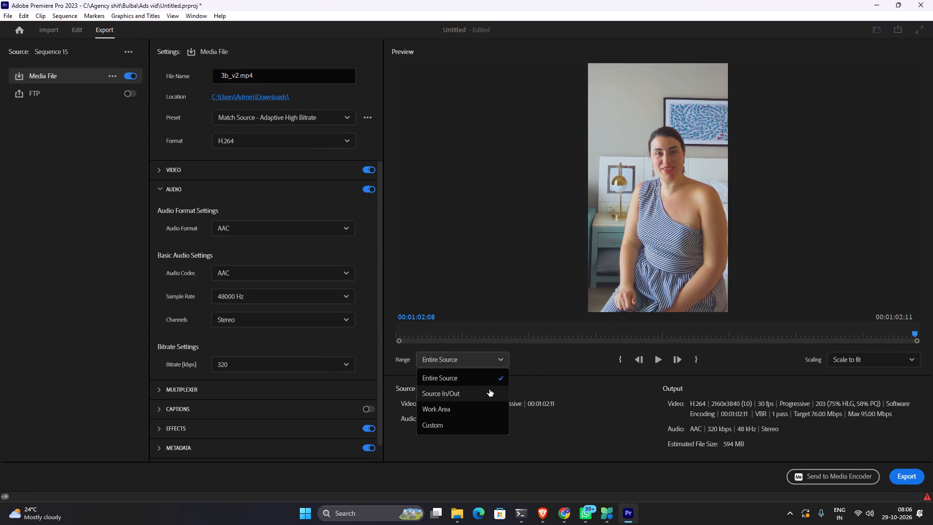
click(489, 389)
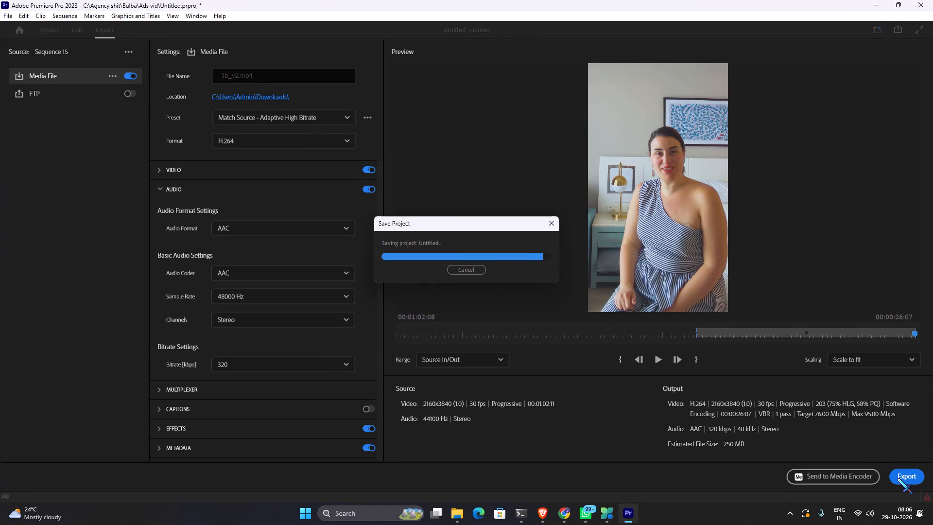
click(897, 477)
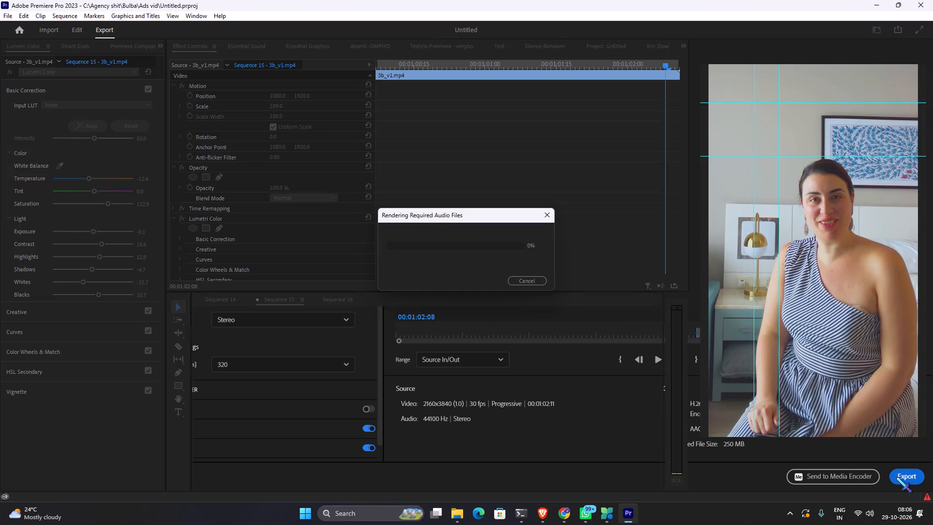
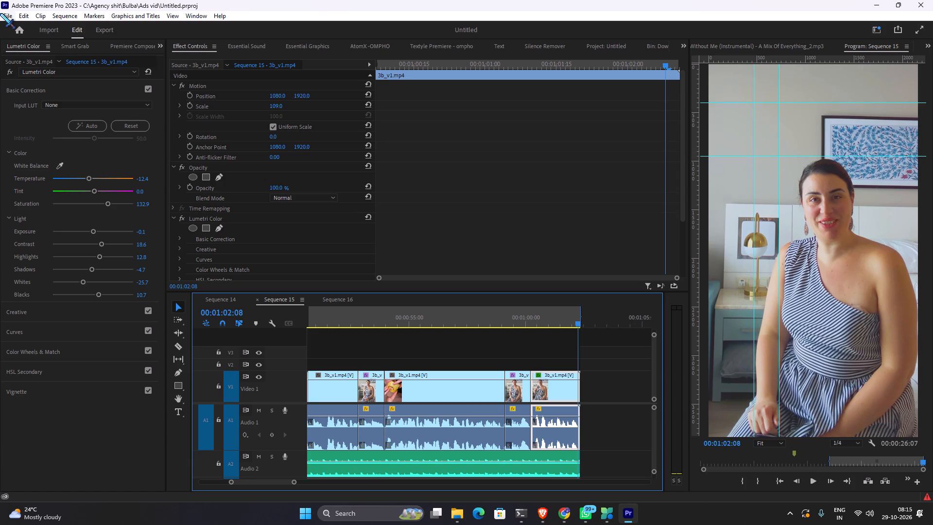
Switch to the Downloads folder in File Explorer and preview the exported 3b_v2.mp4 video.
key(Tab)
click(876, 0)
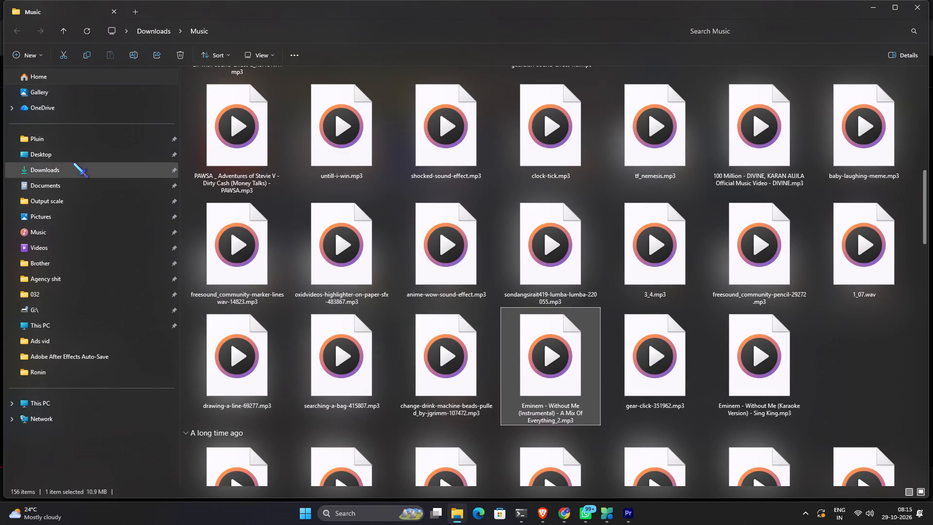
click(73, 162)
click(246, 133)
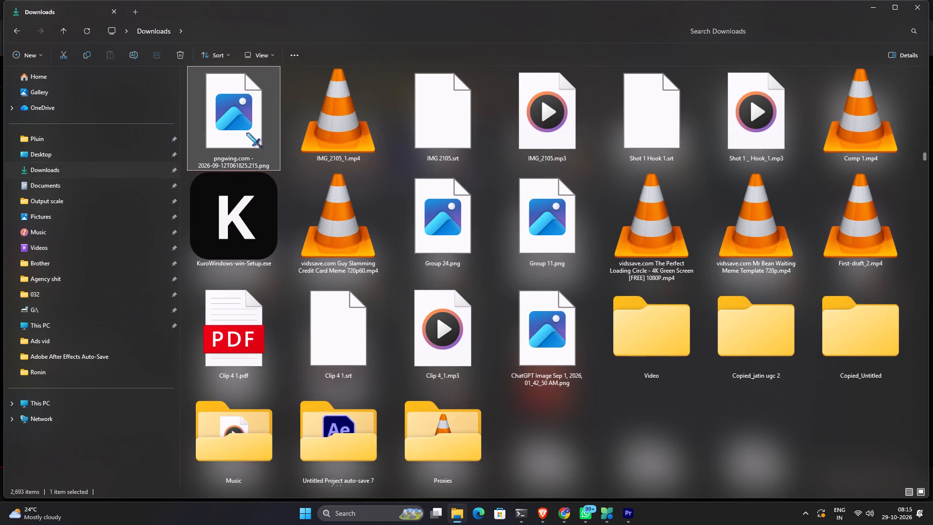
scroll(246, 133, up, 6)
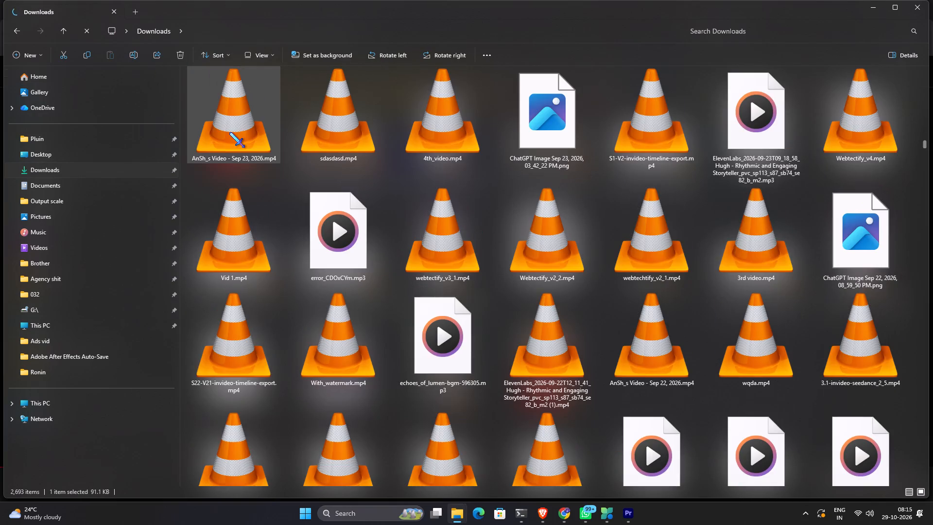
scroll(213, 132, down, 1)
scroll(213, 132, up, 11)
click(98, 167)
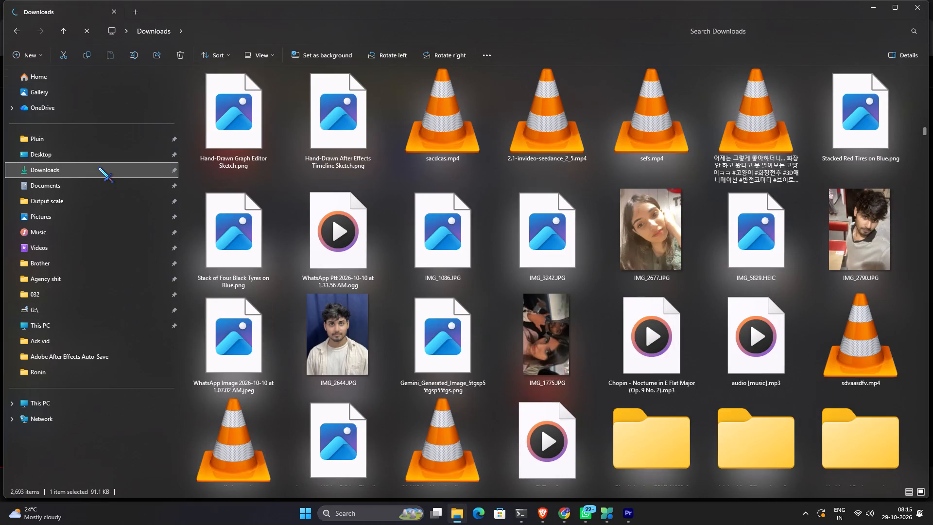
click(223, 131)
key(space)
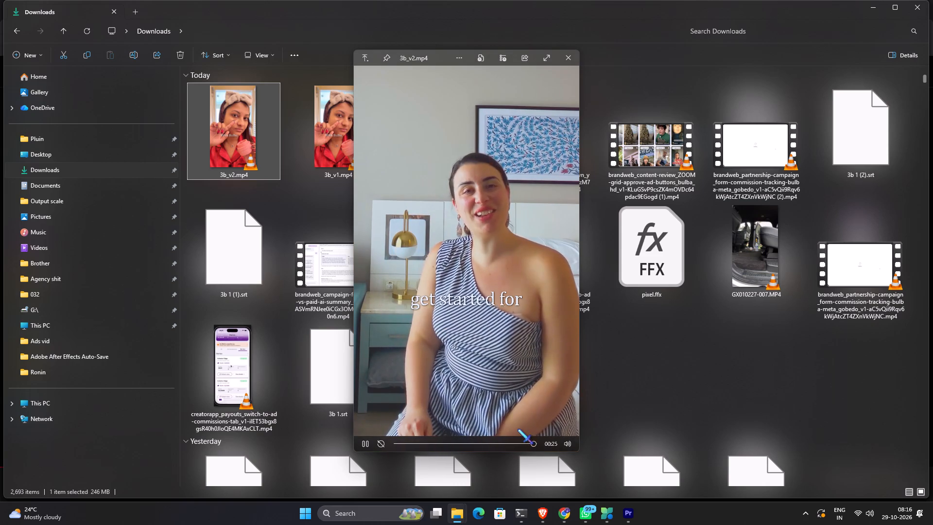
key(space)
Switch to the Brave browser, open Google Drive in a new tab, and open the starred "Ready to post Ansh" folder.
click(536, 512)
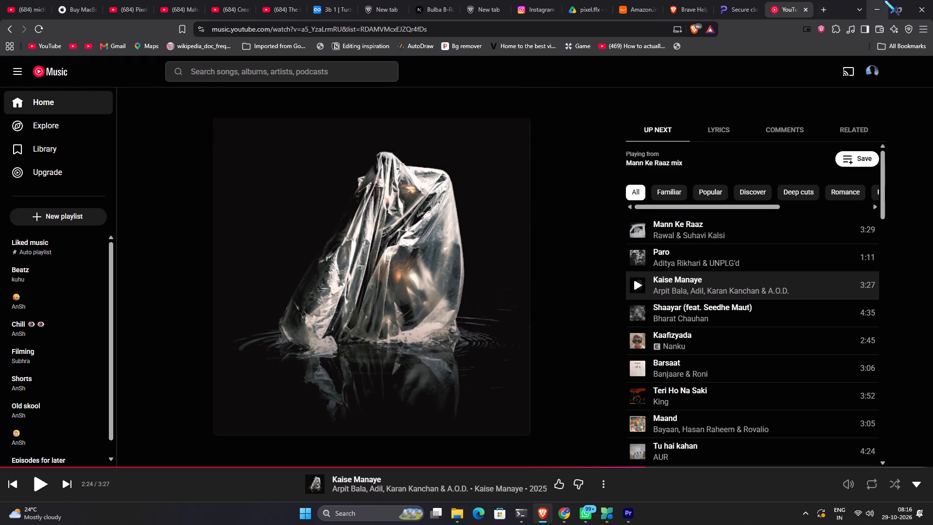
click(826, 6)
text(dr)
click(346, 41)
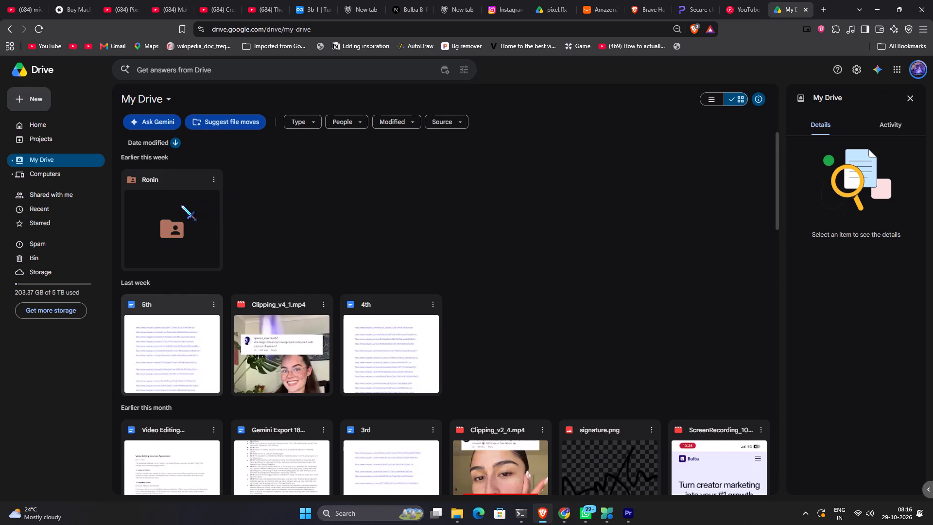
double_click(51, 222)
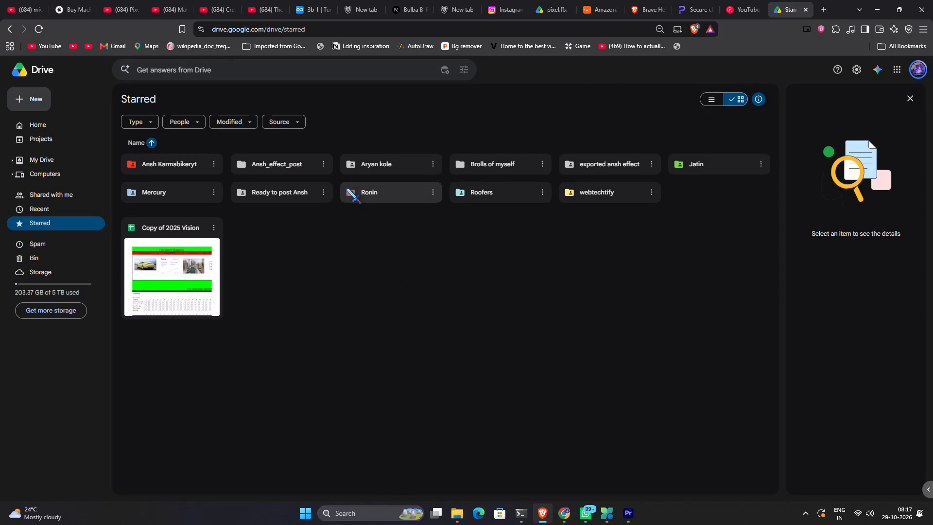
double_click(310, 192)
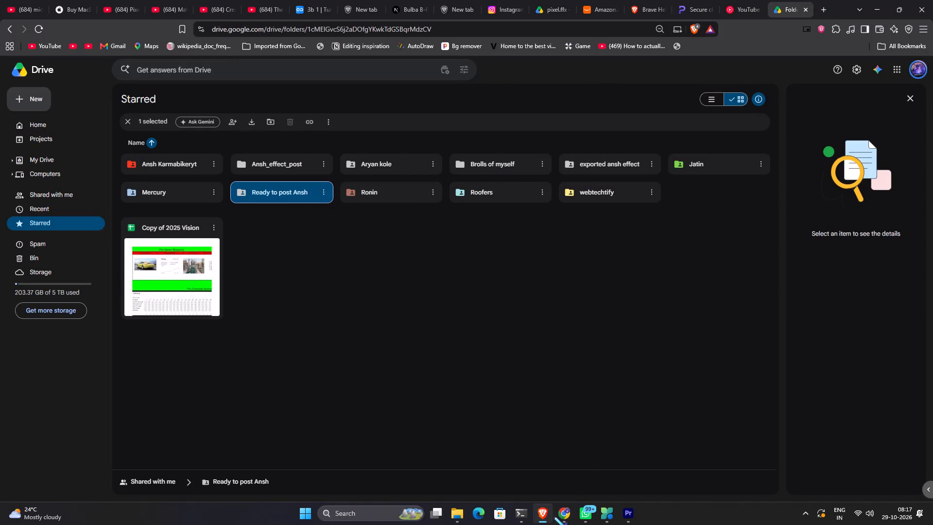
Switch to the File Explorer window showing the 24th folder and open Downloads in it.
click(454, 516)
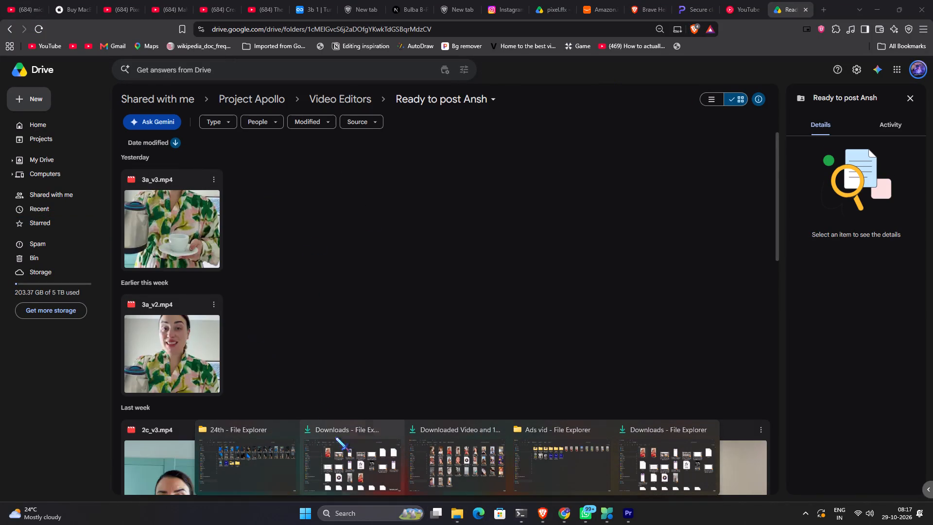
click(254, 466)
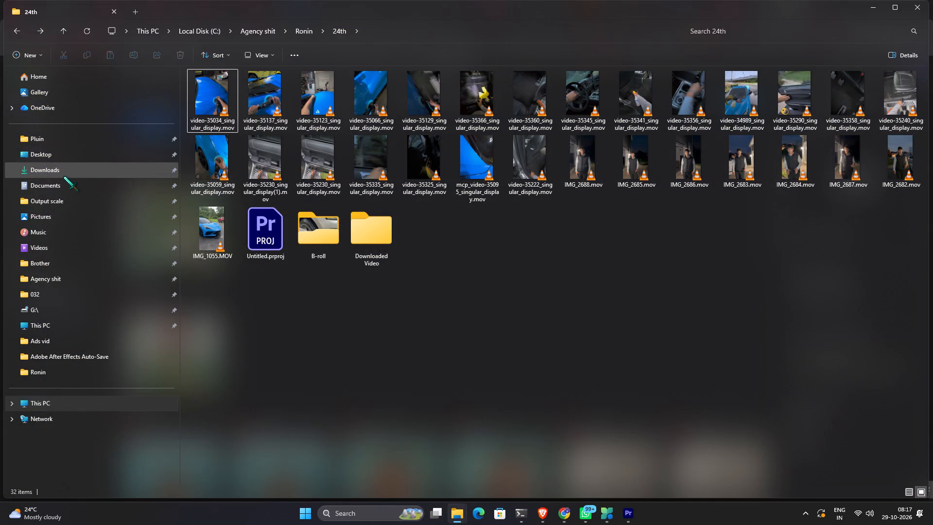
click(64, 175)
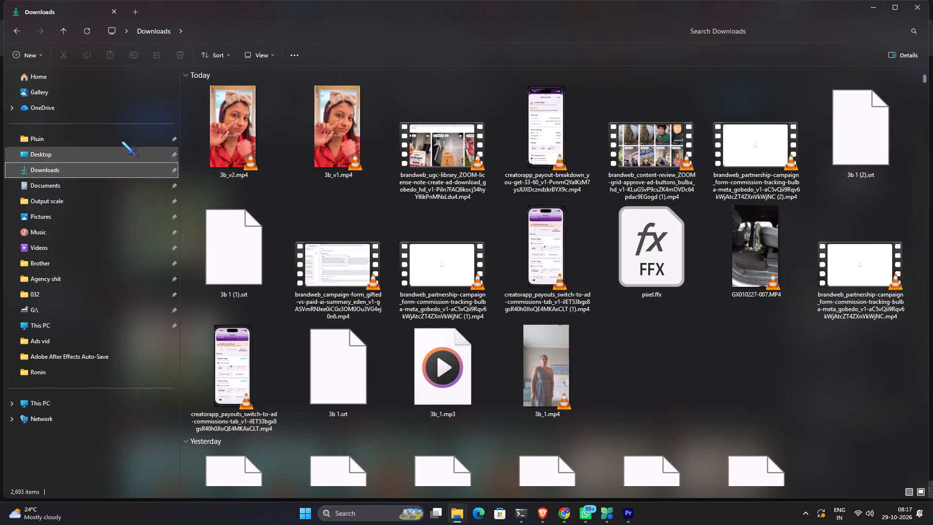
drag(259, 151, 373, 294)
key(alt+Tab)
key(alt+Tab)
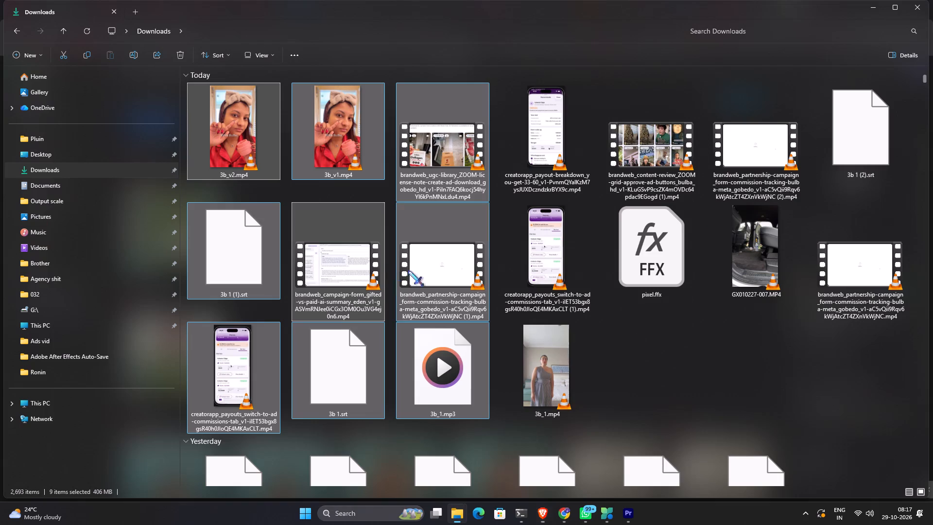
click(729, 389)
Upload 3b_v2.mp4 from Downloads into the "Ready to post Ansh" Drive folder.
drag(234, 125, 405, 214)
key(alt+Tab)
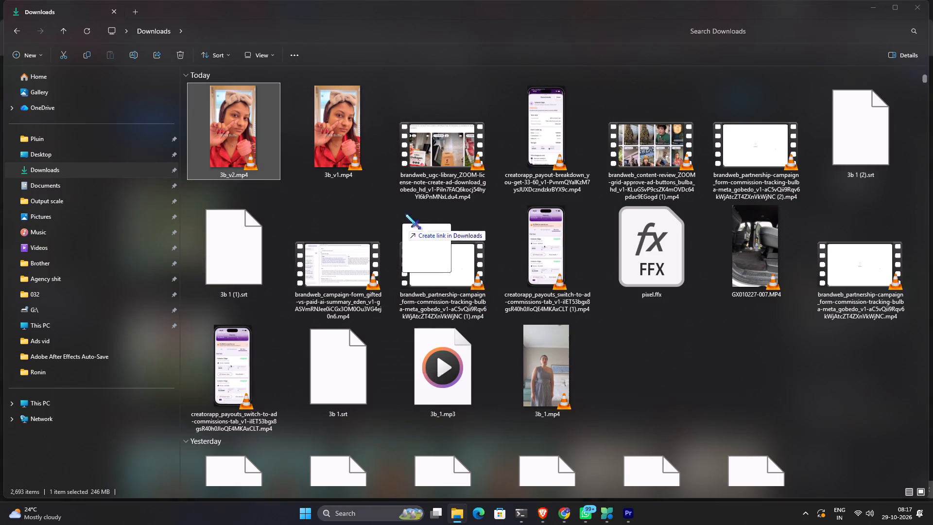
drag(405, 214, 406, 208)
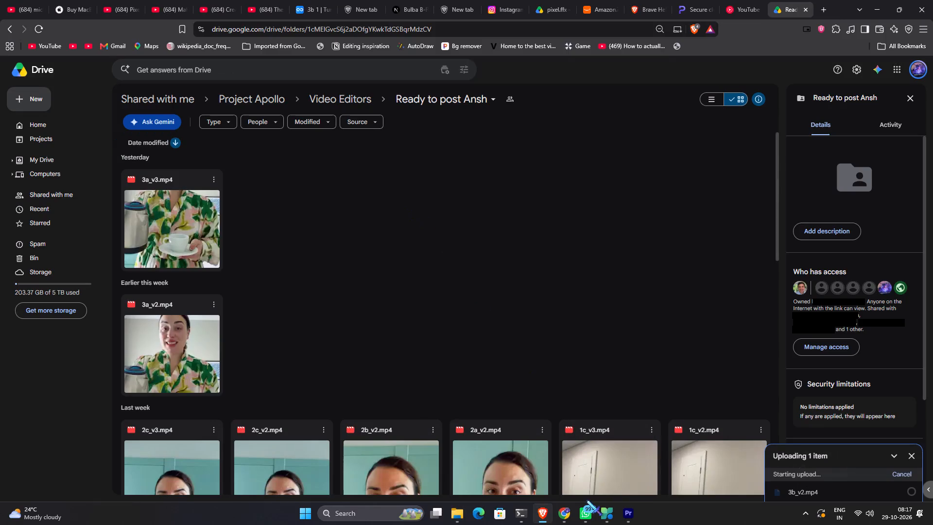
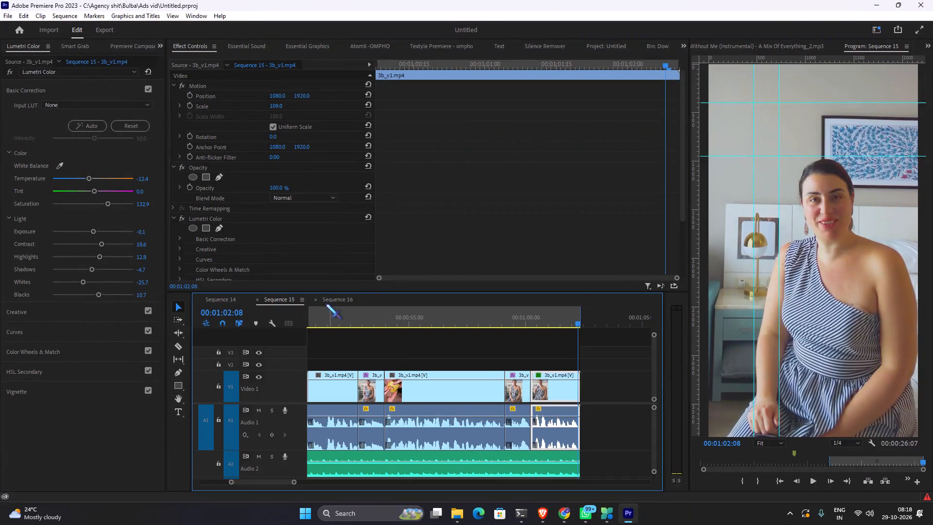
Open Sequence 16 and play through the 3c.mov cut from its start to review it.
drag(333, 302, 349, 303)
drag(394, 316, 0, 404)
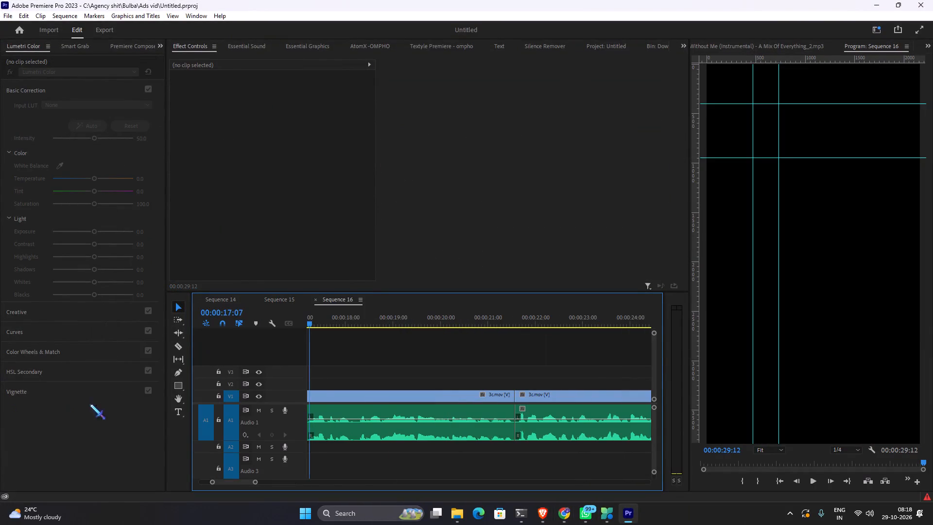
alt+scroll(419, 369, down, 10)
key(space)
drag(335, 325, 176, 340)
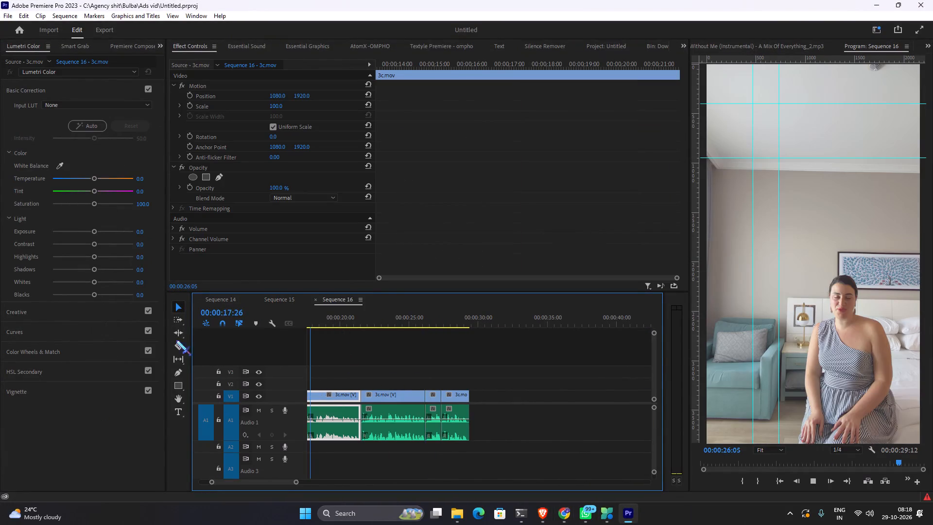
drag(176, 340, 0, 397)
key(space)
alt+scroll(393, 369, down, 3)
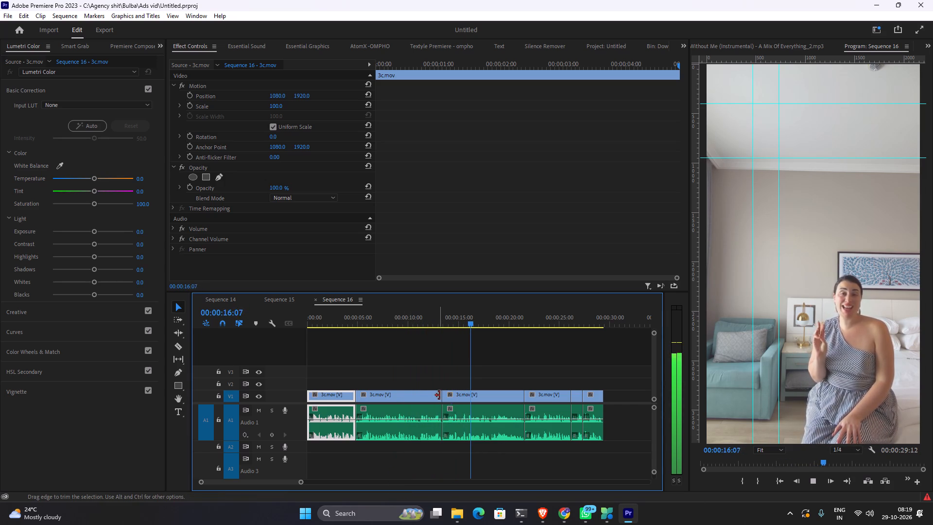
key(space)
click(378, 325)
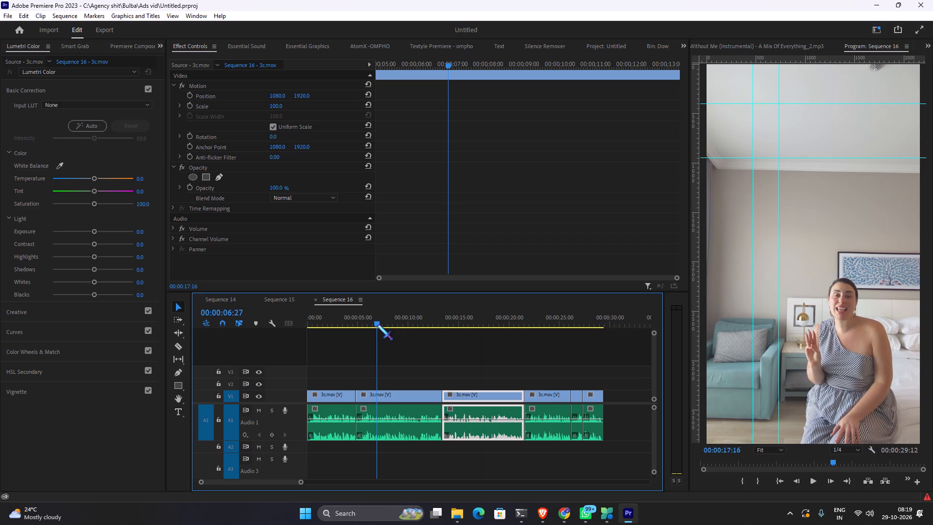
click(407, 340)
Export Sequence 16 to Downloads as 3c_v1.mp4 in H.264 with the Match Source - Adaptive High Bitrate preset.
key(ctrl+m)
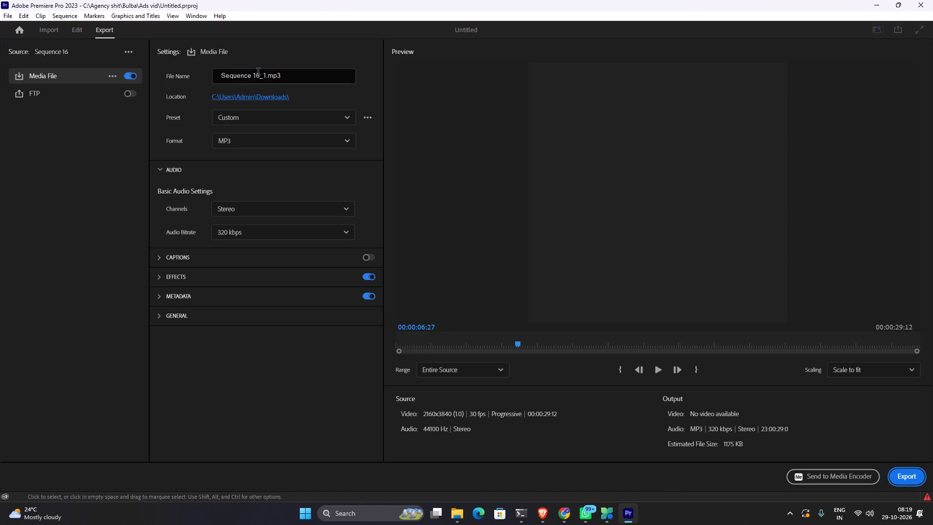
triple_click(258, 72)
triple_click(259, 73)
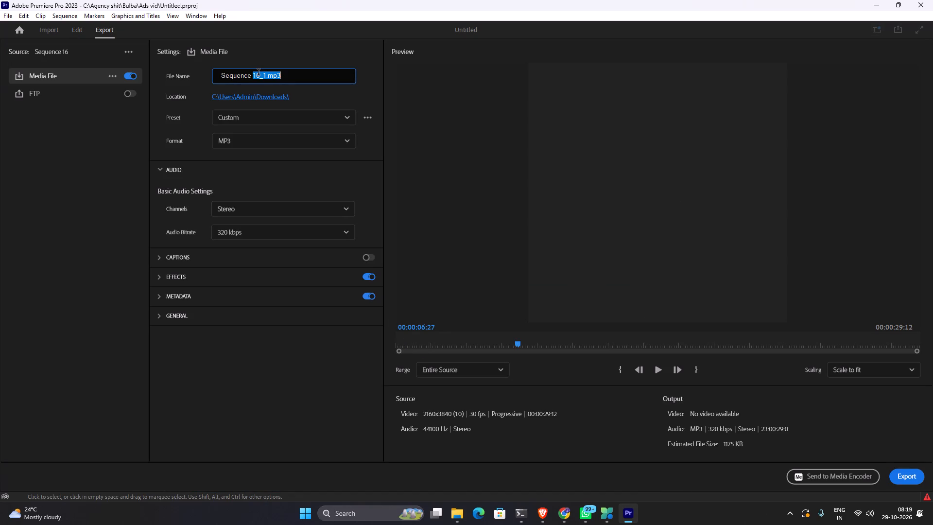
key(3)
key(c)
key(shift+underscore)
text(v1)
click(257, 390)
click(309, 115)
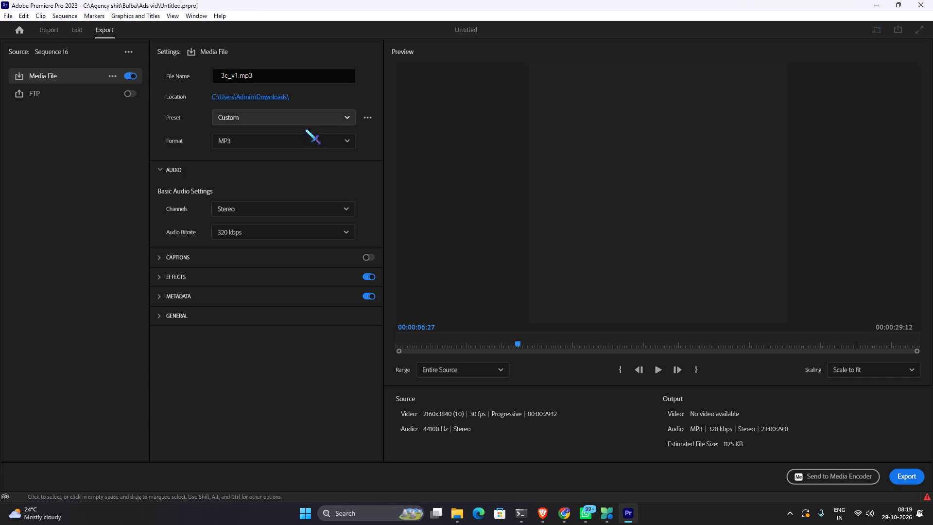
click(277, 170)
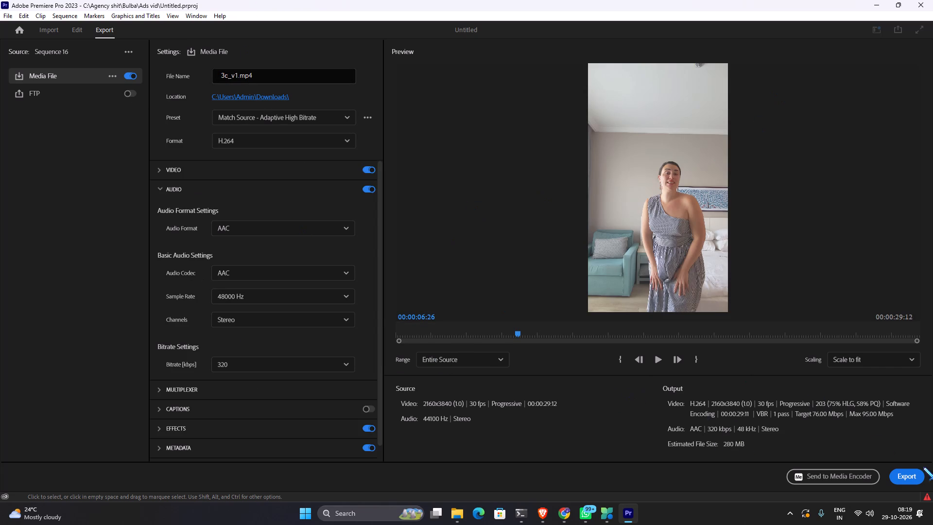
click(903, 480)
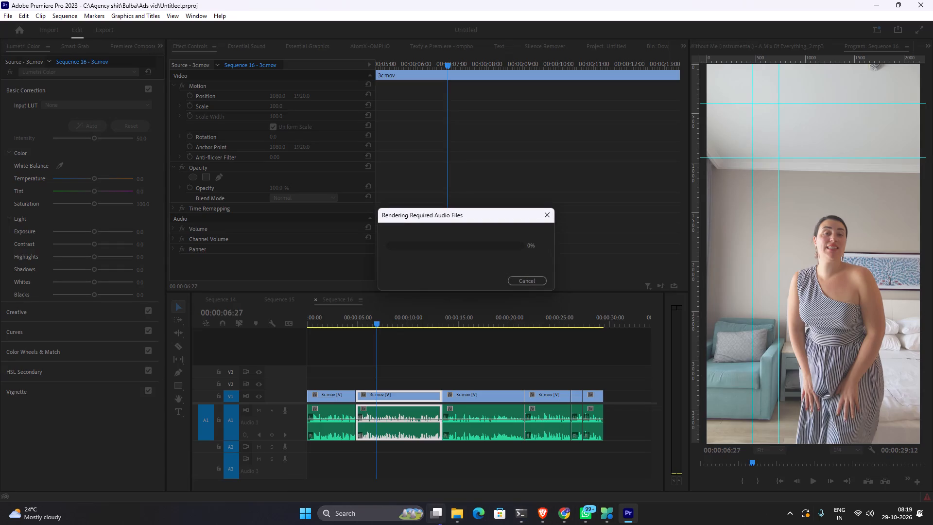
Switch to the Downloads folder in File Explorer and delete 3rd_ad.mp4 and IMG_2487_1_1.mp4 from earlier this week.
click(454, 518)
click(288, 455)
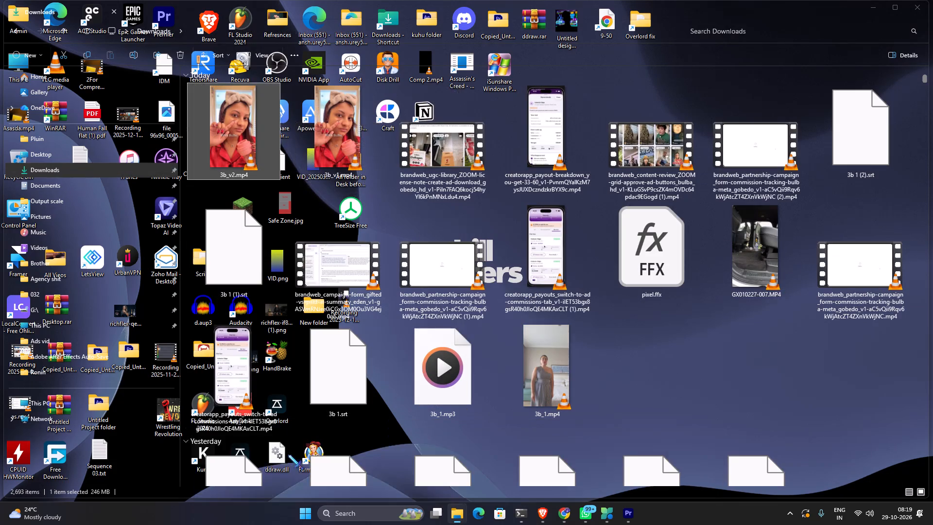
scroll(485, 198, down, 2)
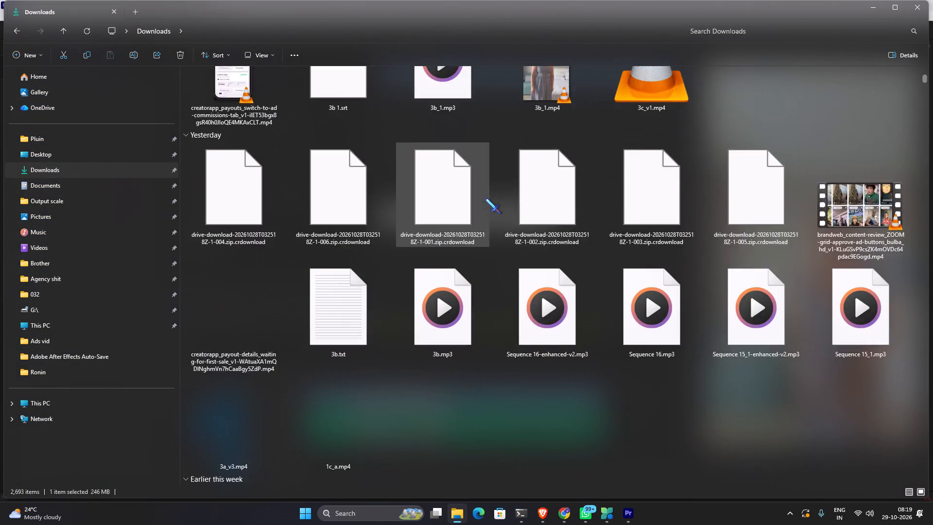
scroll(501, 182, up, 1)
scroll(354, 328, down, 1)
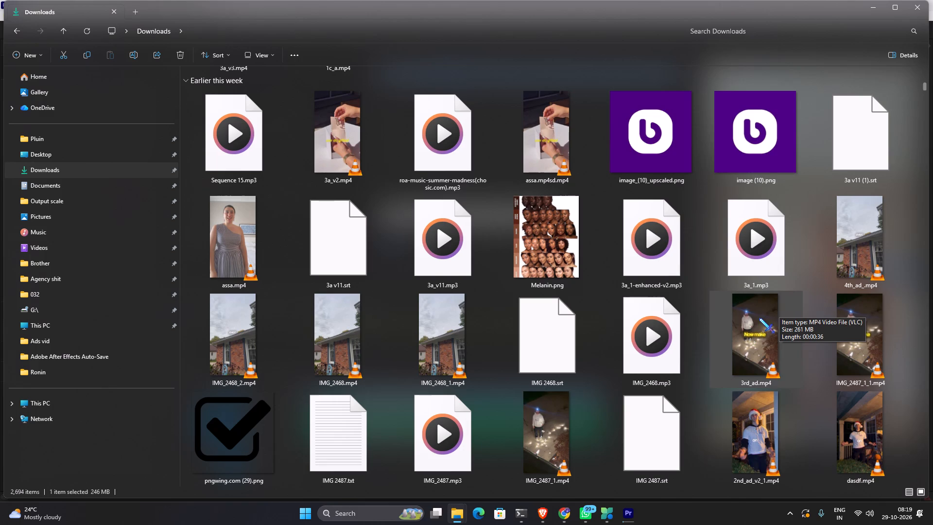
click(765, 342)
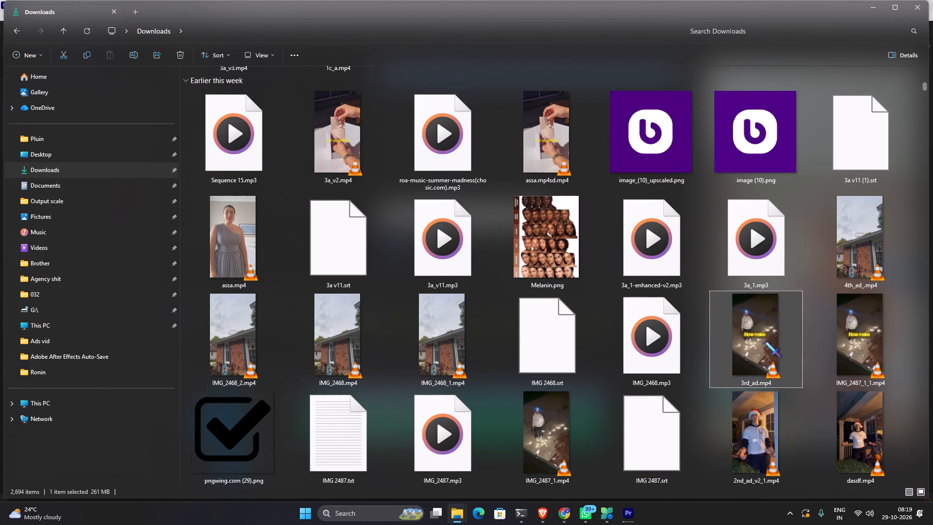
key(Delete)
click(760, 348)
key(Delete)
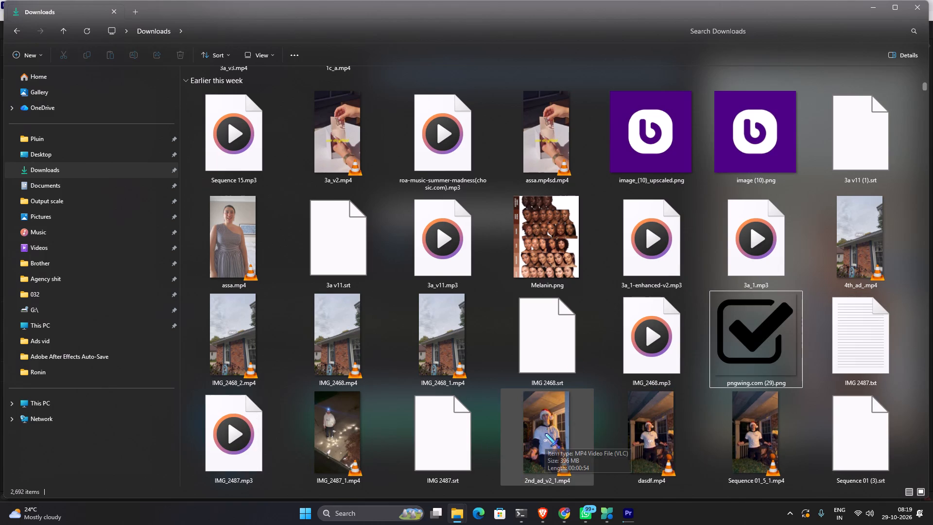
Delete the videos 2nd_ad_v2_1.mp4, dasdf.mp4, Sequence 01_5_1.mp4 and IMG_2487_1.mp4 from Downloads.
click(545, 433)
key(Delete)
click(560, 428)
key(Delete)
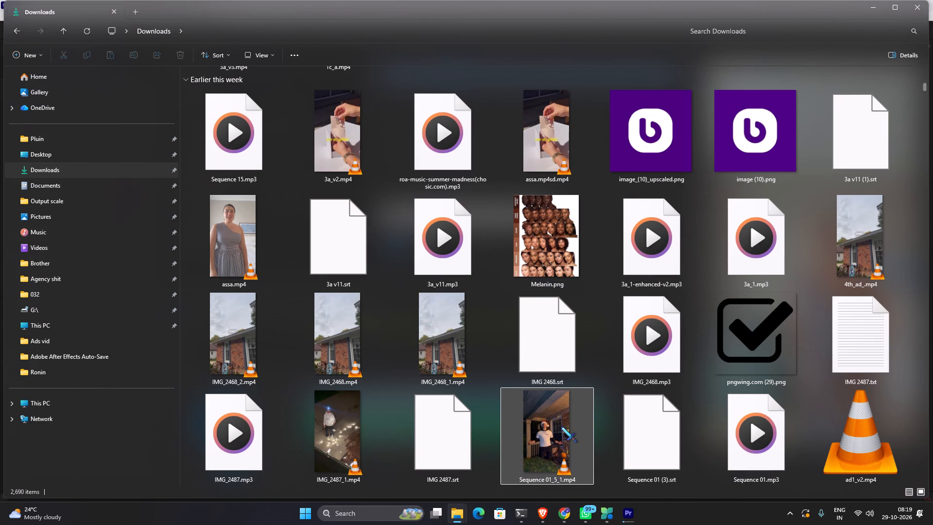
click(561, 427)
key(Delete)
click(330, 431)
key(Delete)
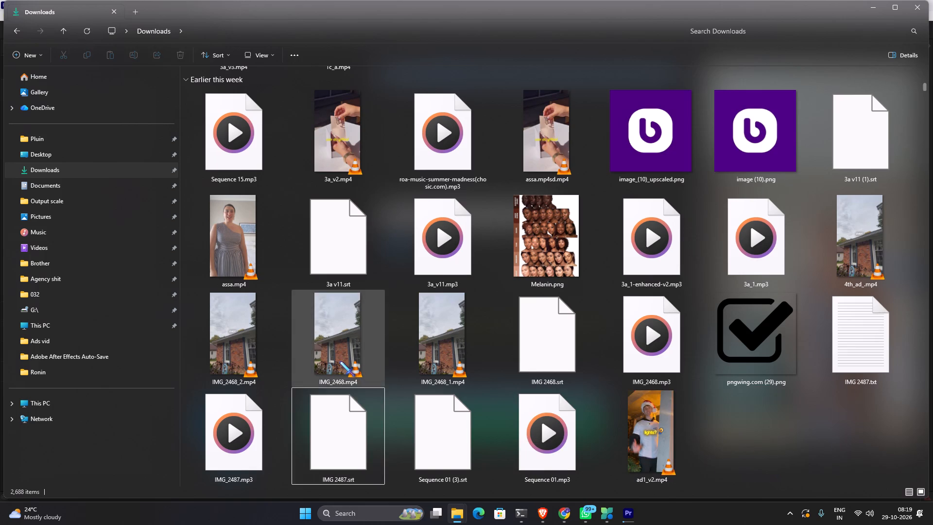
Delete the three house videos IMG_2468.mp4, IMG_2468_1.mp4 and IMG_2468_2.mp4 from Downloads.
click(340, 361)
key(Delete)
click(453, 350)
click(346, 357)
key(Delete)
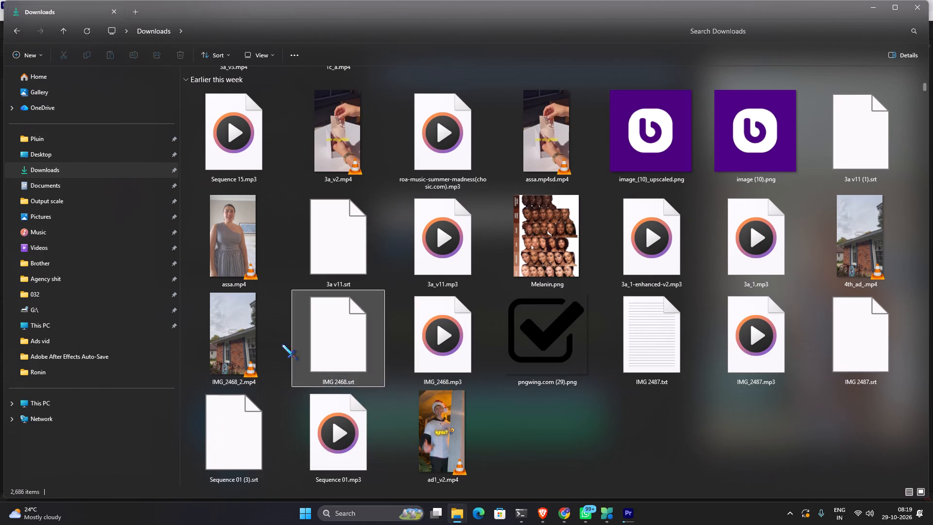
click(256, 344)
key(Delete)
Delete the old ad videos ad1_v2.mp4 and 4th_ad_.mp4 from Downloads.
click(337, 431)
key(Delete)
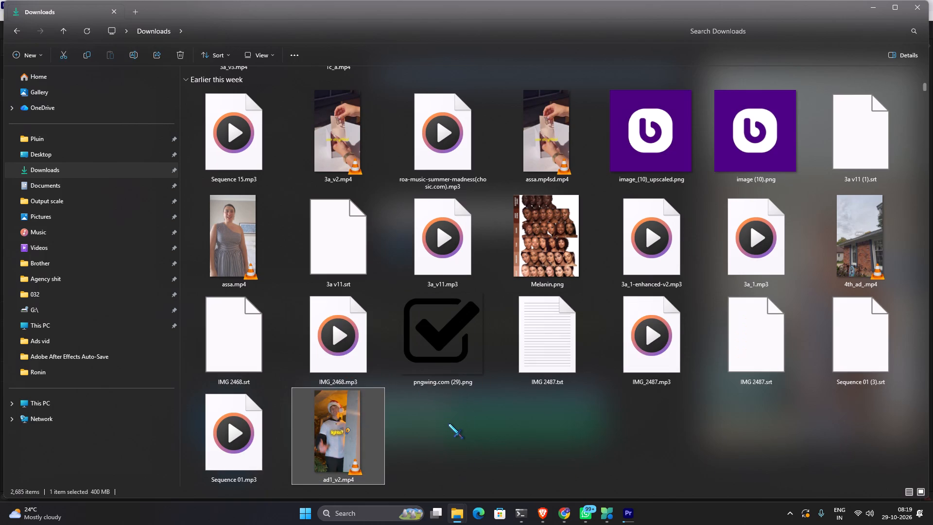
click(859, 238)
key(Delete)
Delete the file just before IMG_2520.MOV in the Last week group of Downloads.
scroll(528, 335, down, 1)
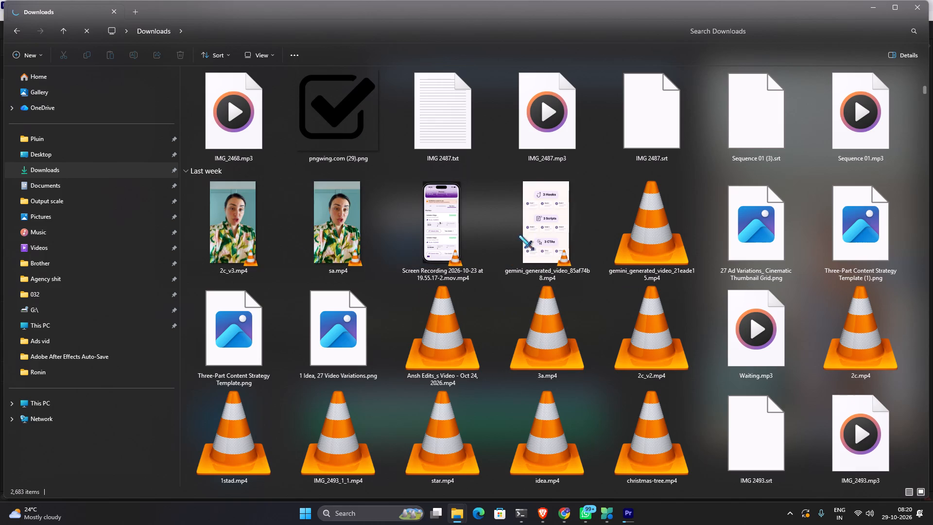
scroll(628, 230, down, 1)
click(254, 246)
key(Delete)
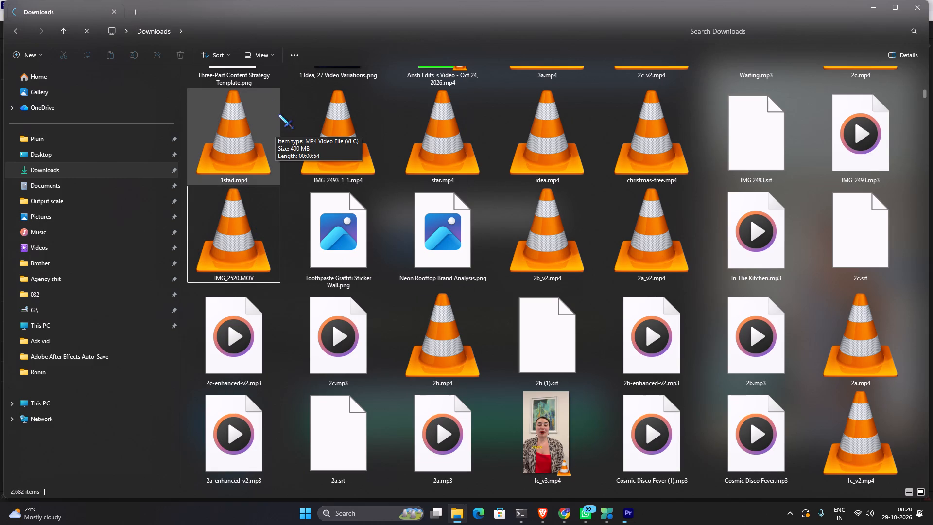
Preview 1stad.mp4 from last week, and delete it together with IMG_2493_1_1.mp4.
click(267, 118)
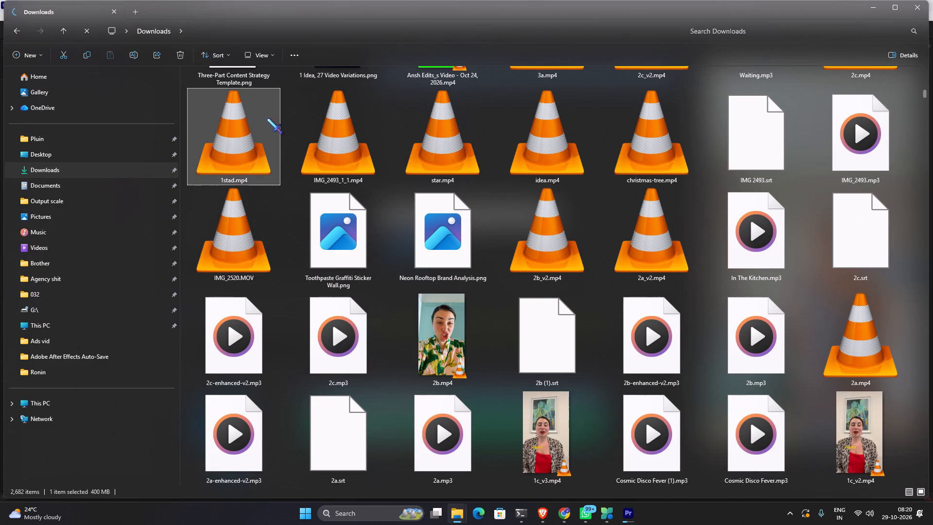
key(space)
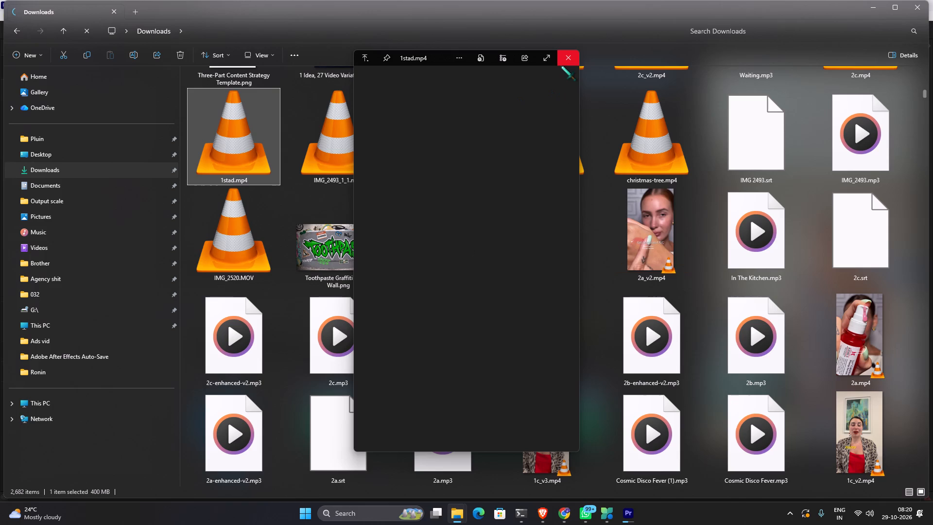
click(561, 66)
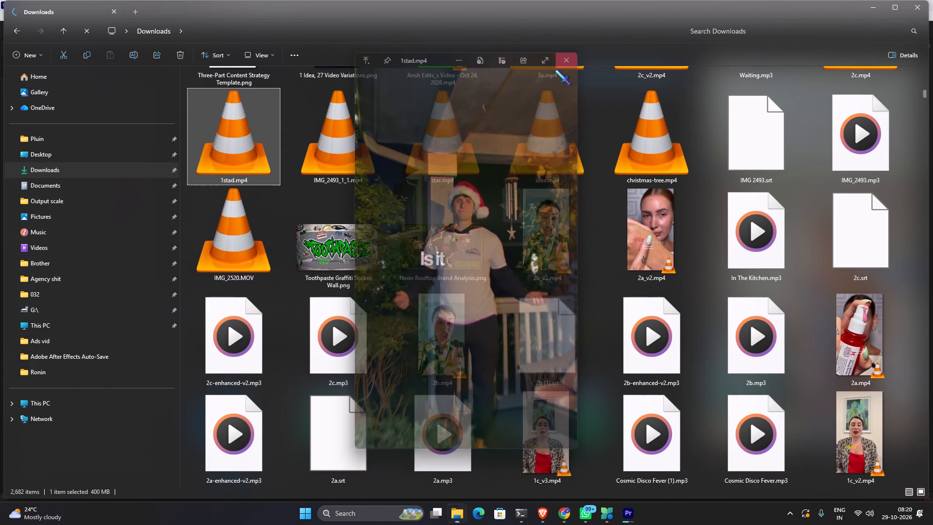
click(245, 127)
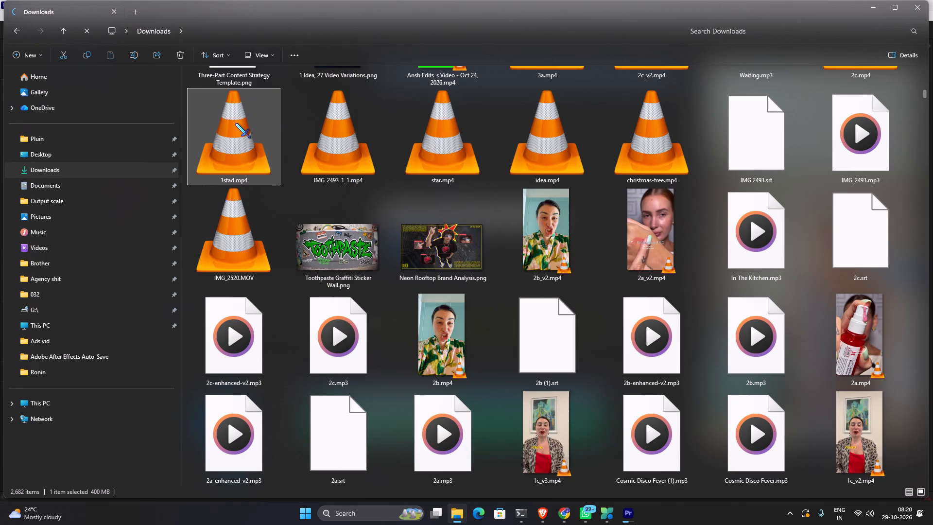
key(Delete)
click(252, 128)
key(Delete)
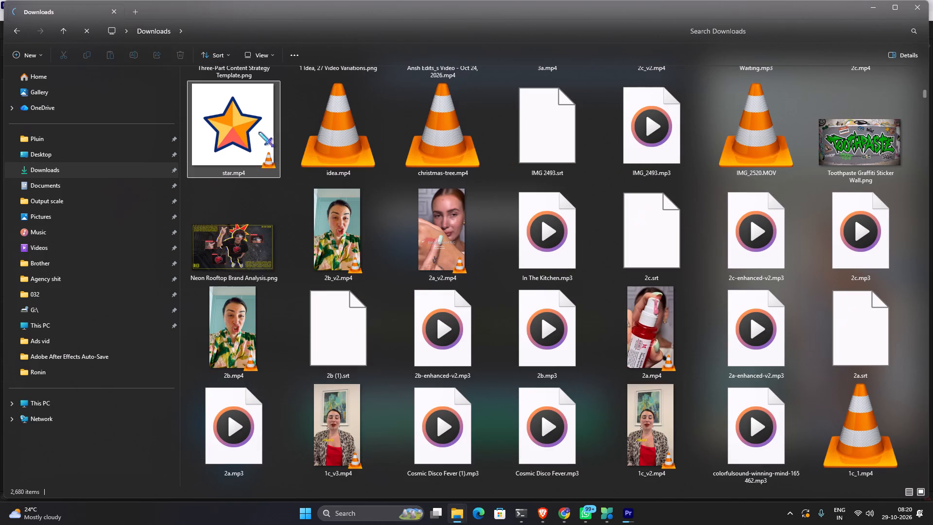
Preview idea.mp4 and look through the older Downloads files for more leftover videos.
click(352, 158)
key(space)
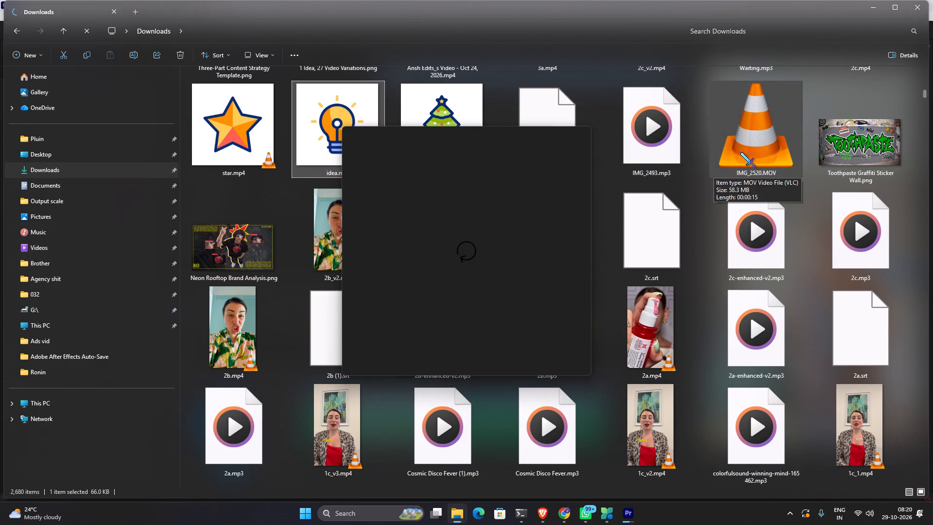
key(space)
scroll(709, 325, down, 1)
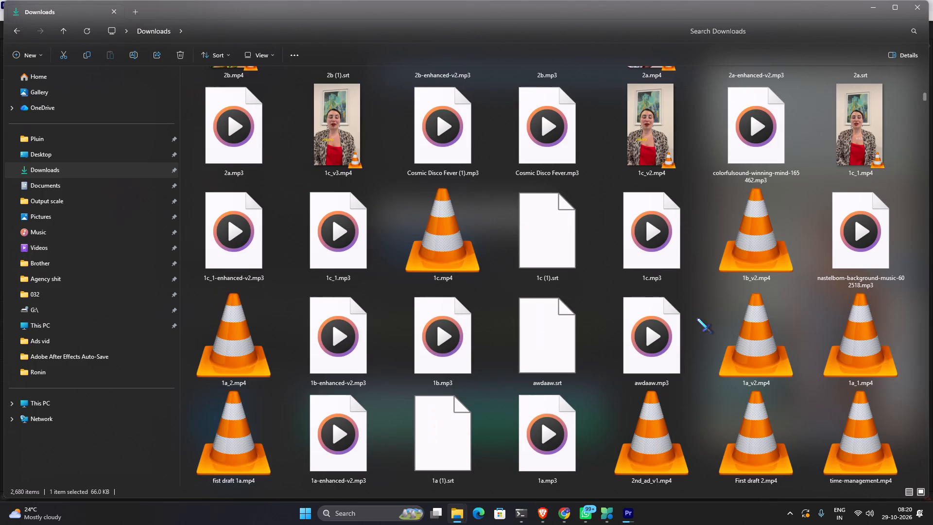
scroll(680, 298, down, 1)
scroll(675, 296, up, 1)
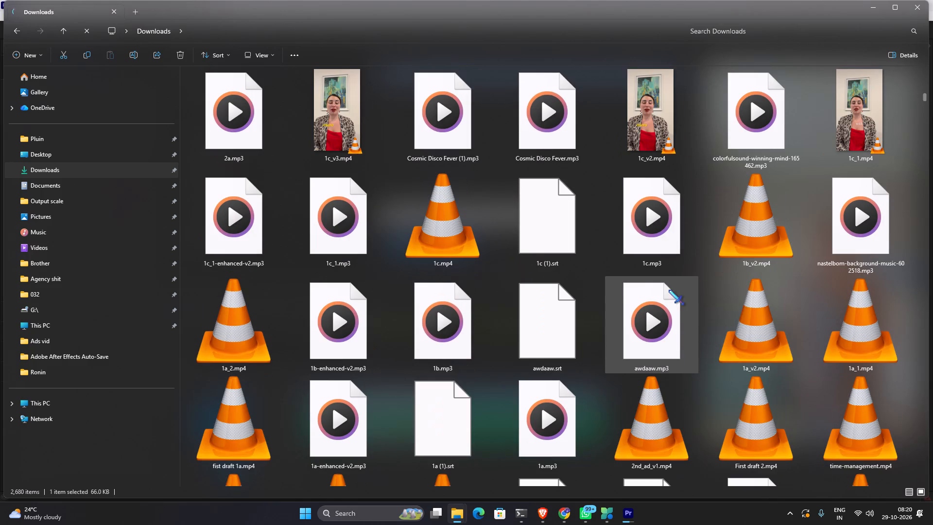
scroll(702, 309, down, 1)
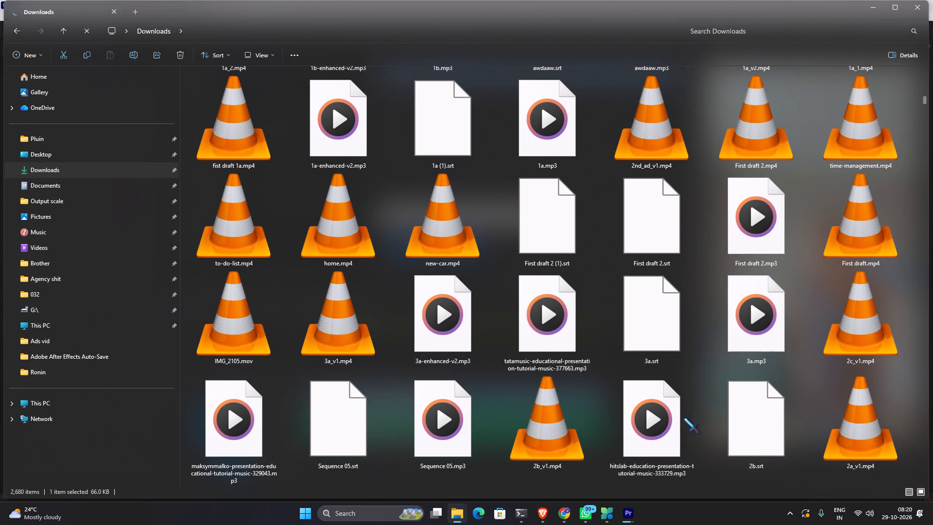
Check the Sequence 16 export progress in Premiere Pro and the 3b_v2.mp4 Drive upload in the Brave browser.
click(639, 523)
click(631, 520)
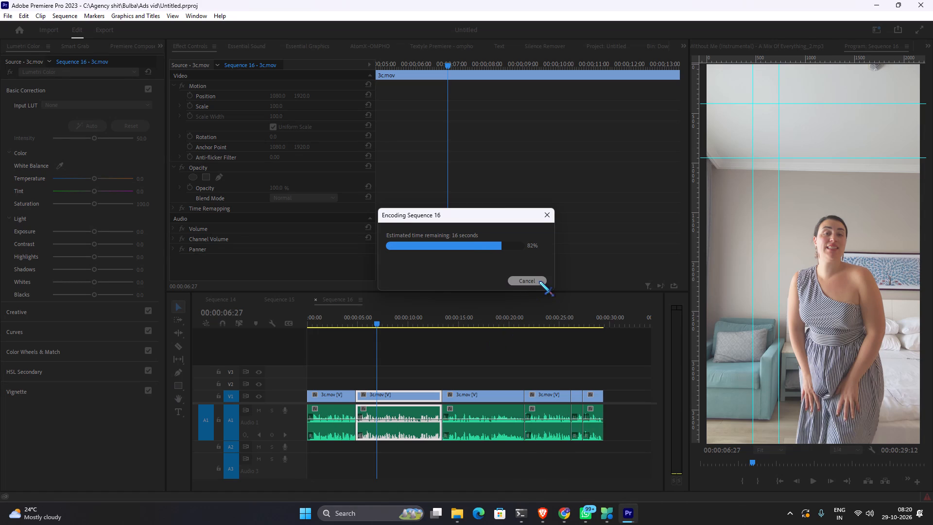
click(548, 515)
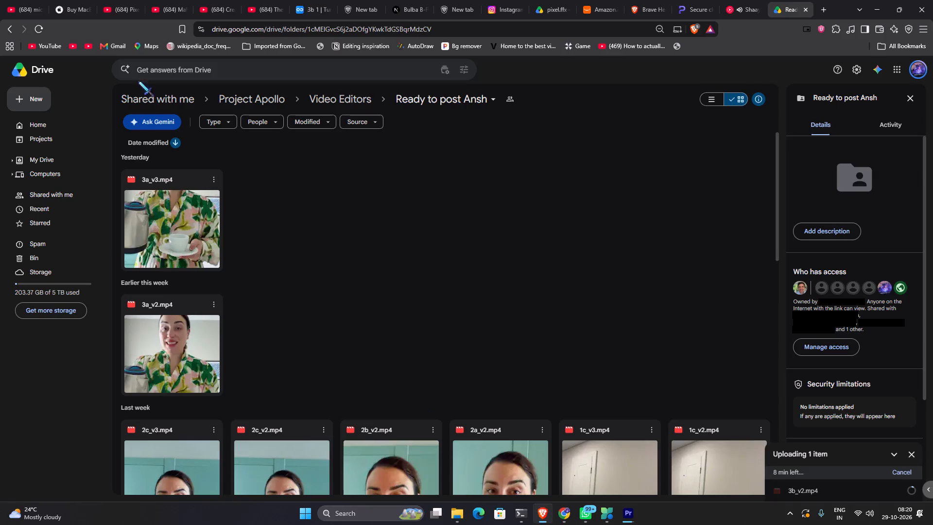
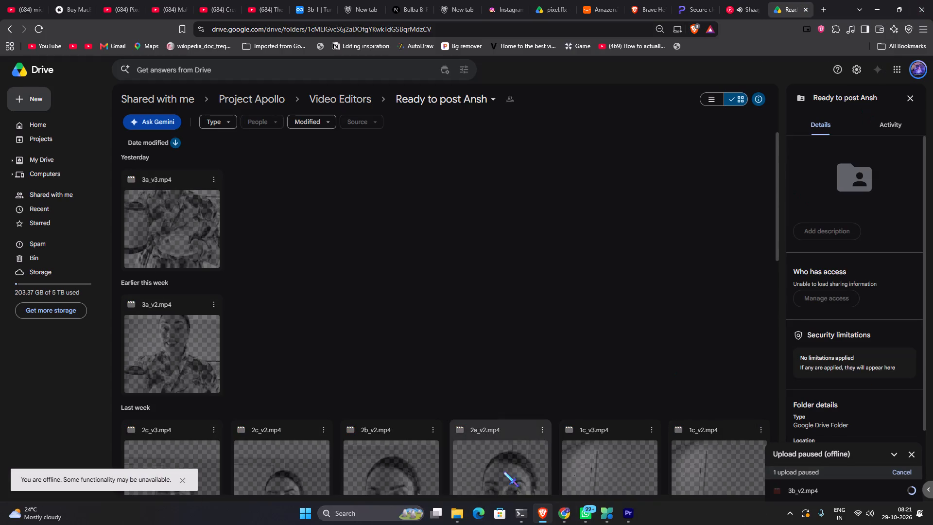
In Premiere Pro, export Sequence 16 to Downloads in MP3 format, named 3b, without replacing the existing file.
click(418, 302)
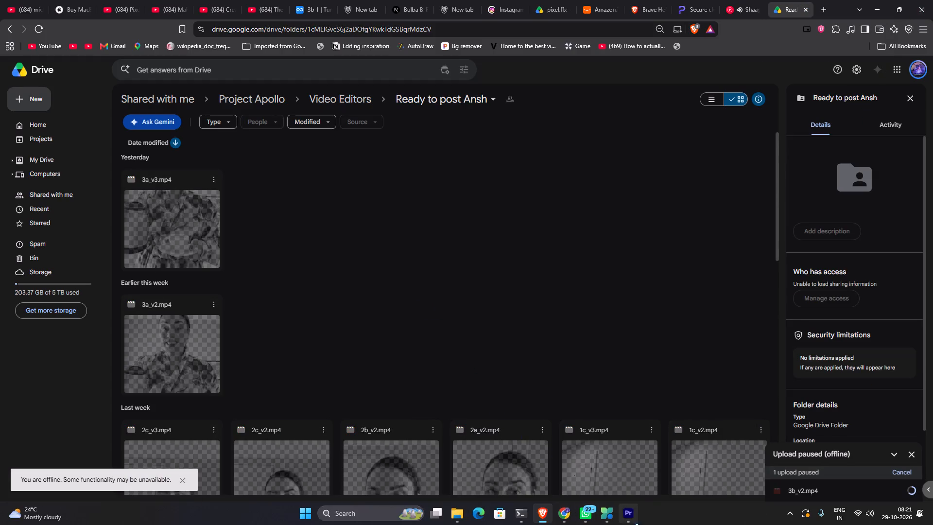
click(638, 521)
click(472, 375)
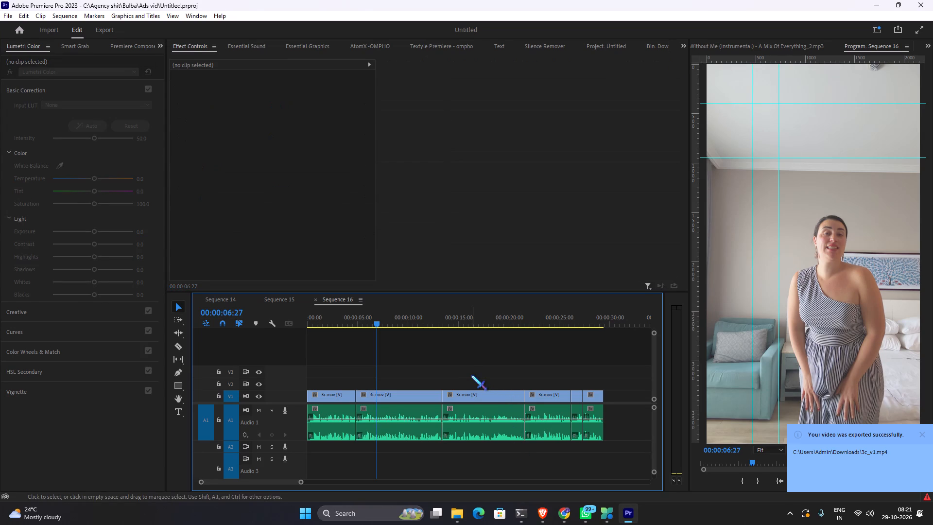
key(ctrl+m)
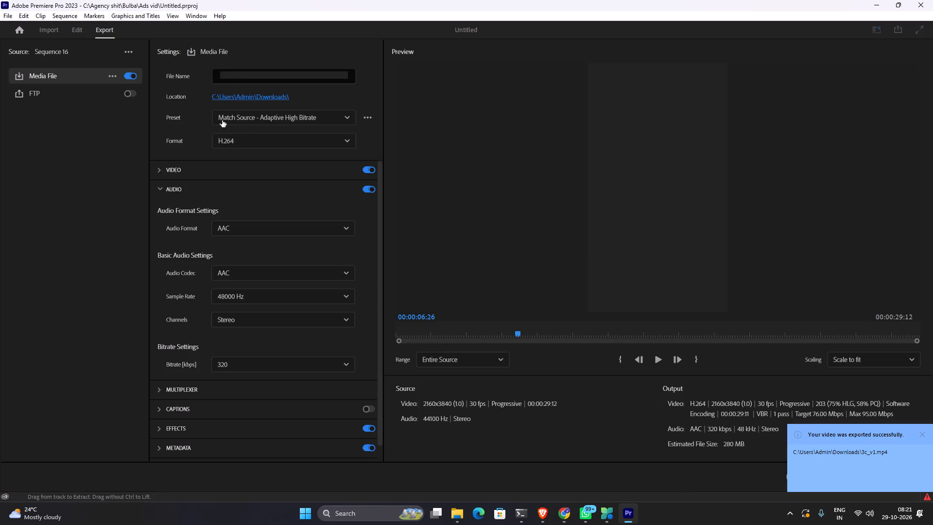
click(290, 140)
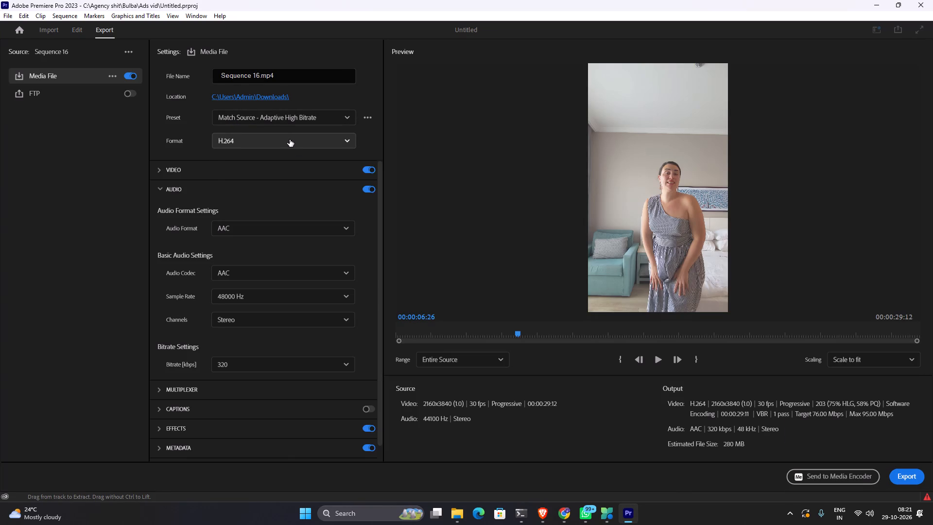
scroll(282, 248, down, 1)
click(235, 210)
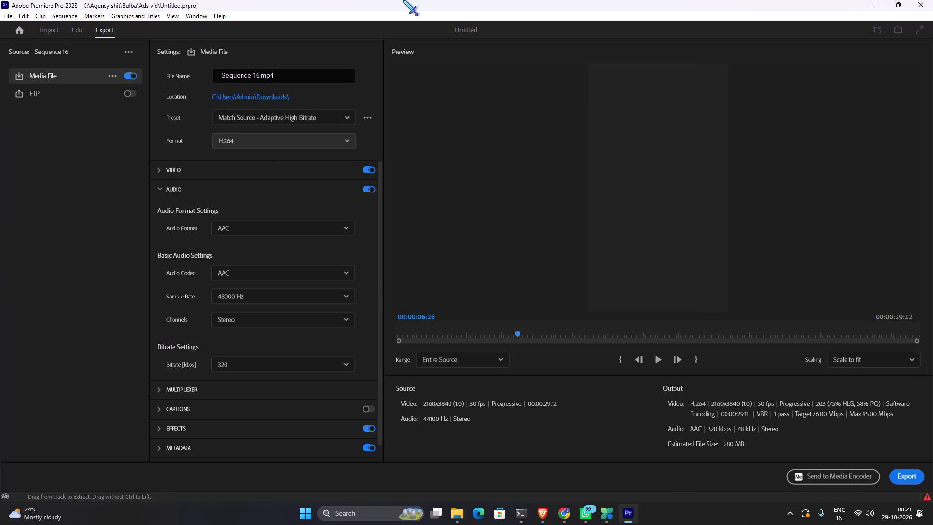
triple_click(256, 75)
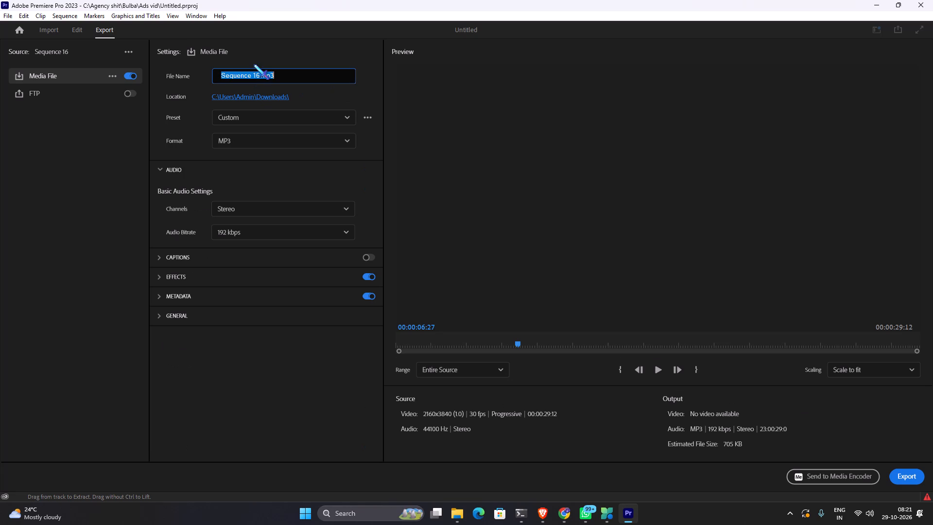
text(3b)
click(363, 50)
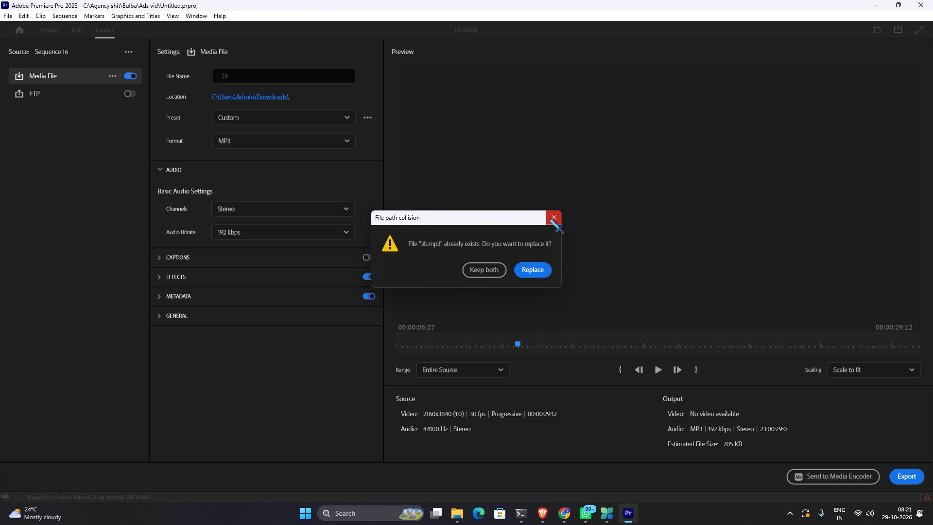
click(550, 219)
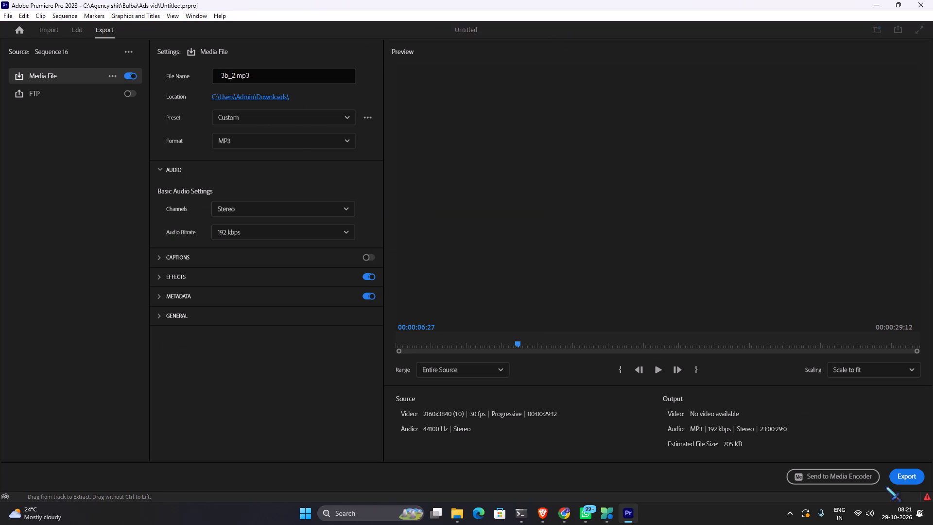
click(901, 477)
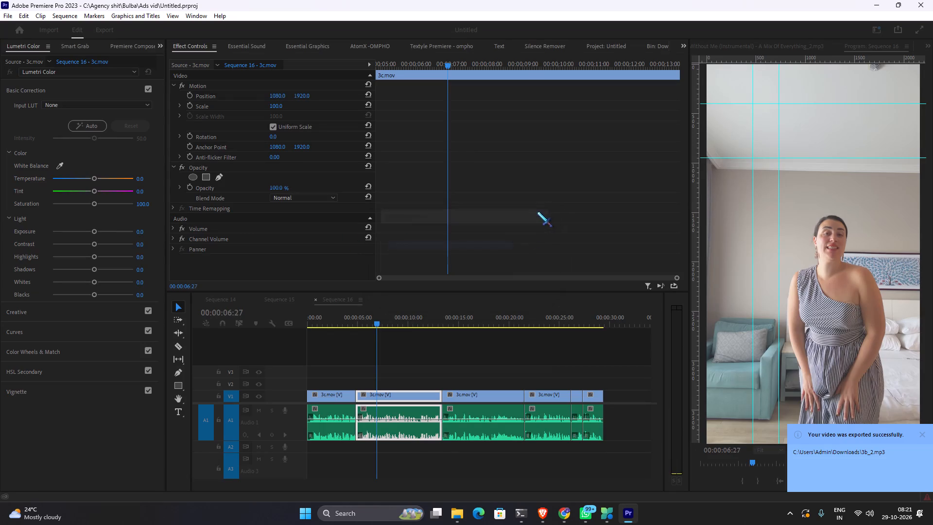
Switch to TurboScribe in Brave, dismiss the open SRT download dialog, and upload 3b_2.mp3 from Downloads as a new file to transcribe.
click(544, 515)
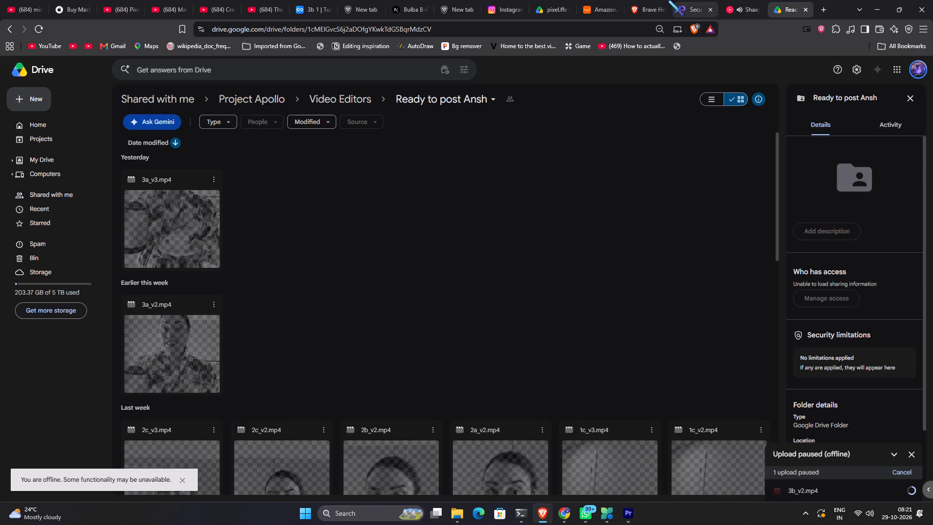
click(322, 0)
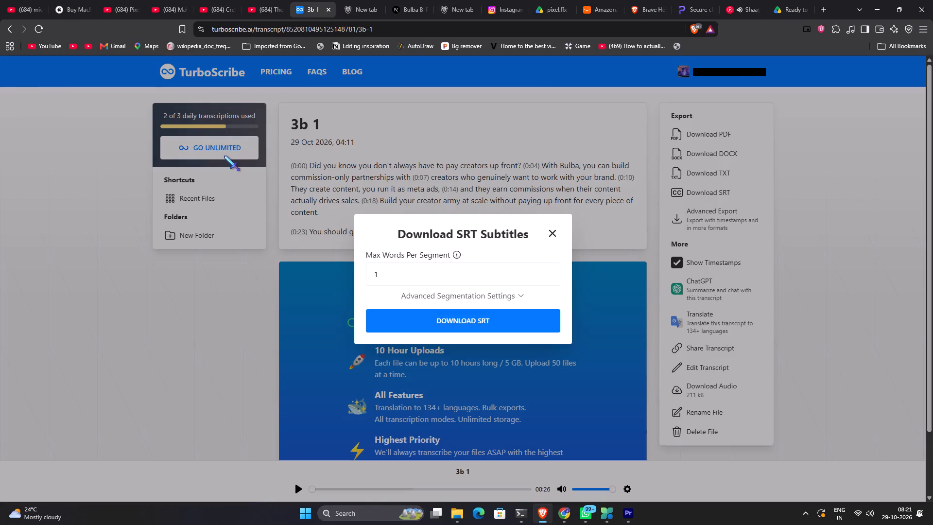
click(550, 236)
click(220, 80)
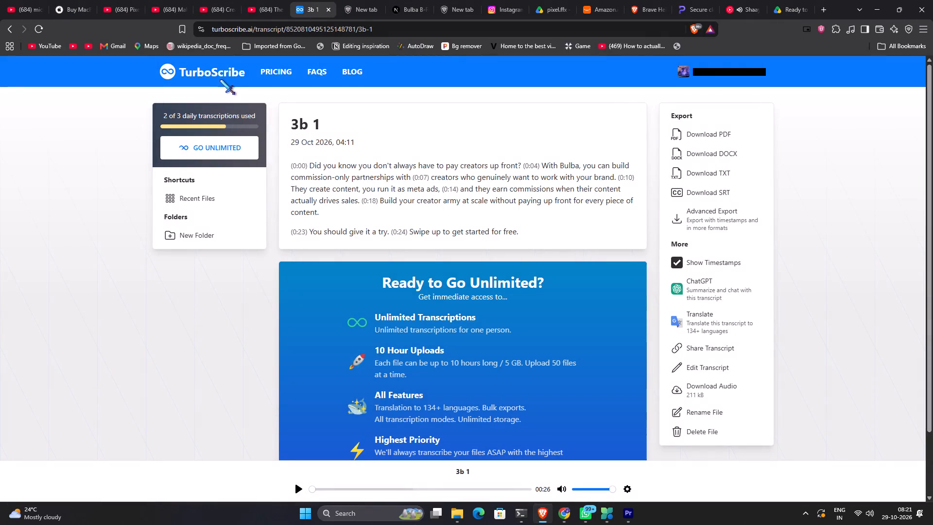
click(200, 70)
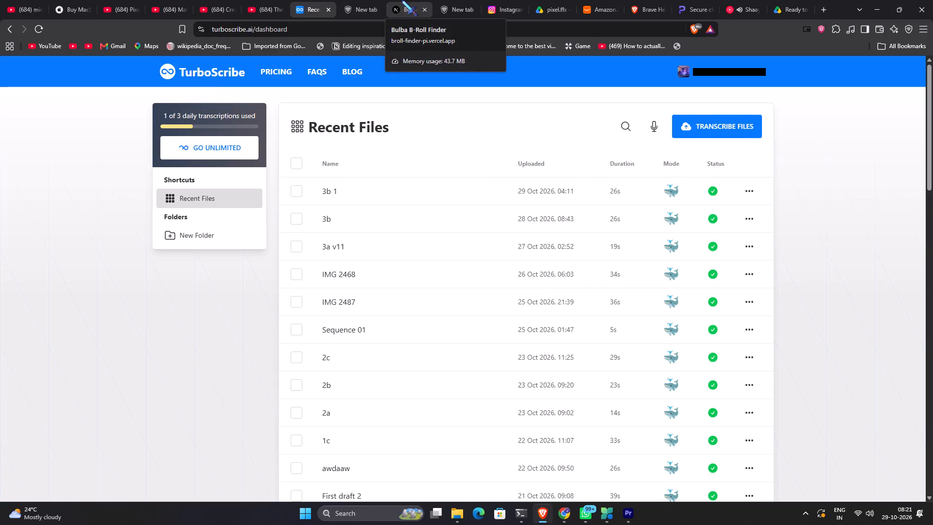
click(751, 125)
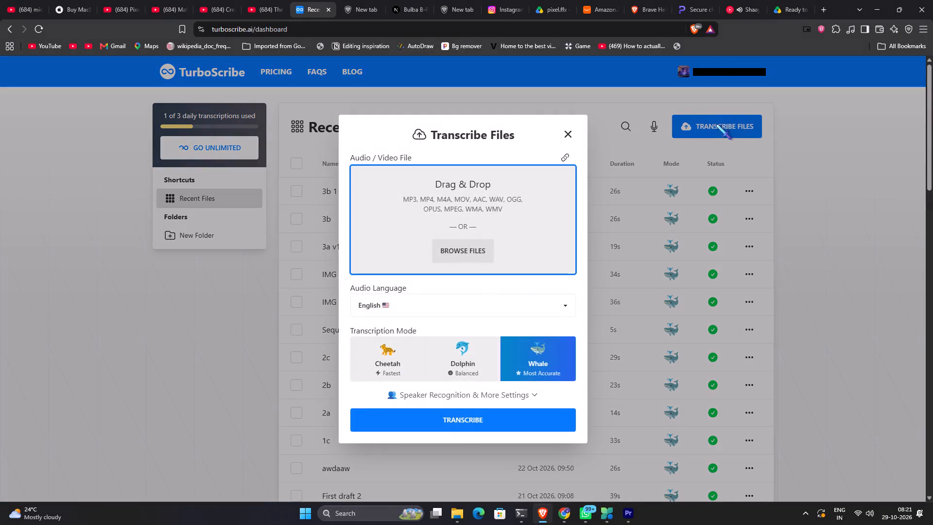
click(448, 249)
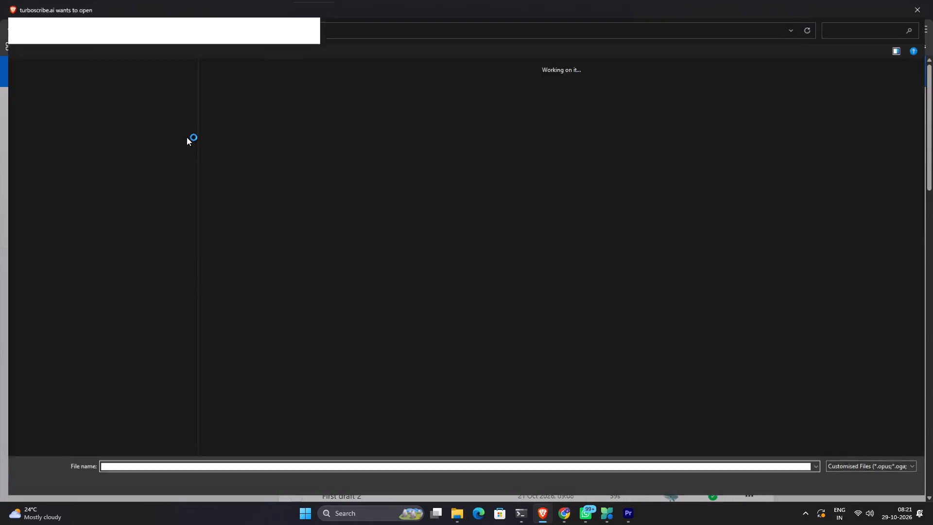
click(227, 92)
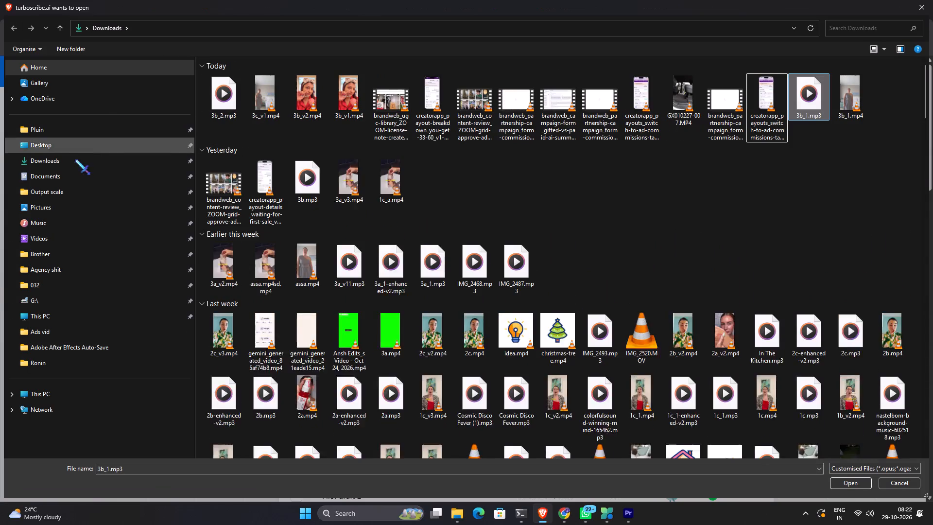
double_click(237, 95)
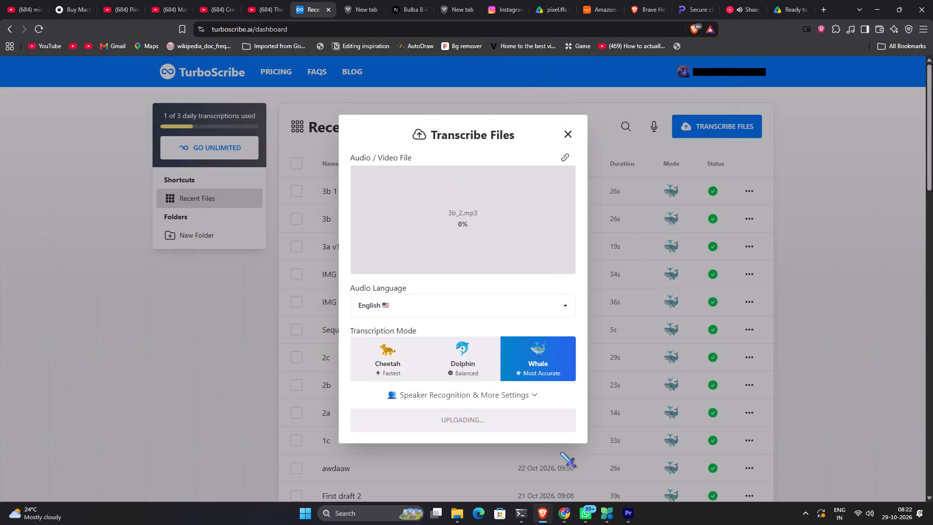
Start transcribing the uploaded 3b_2.mp3 in TurboScribe and check the 3b_v2.mp4 Drive upload while it processes.
click(559, 503)
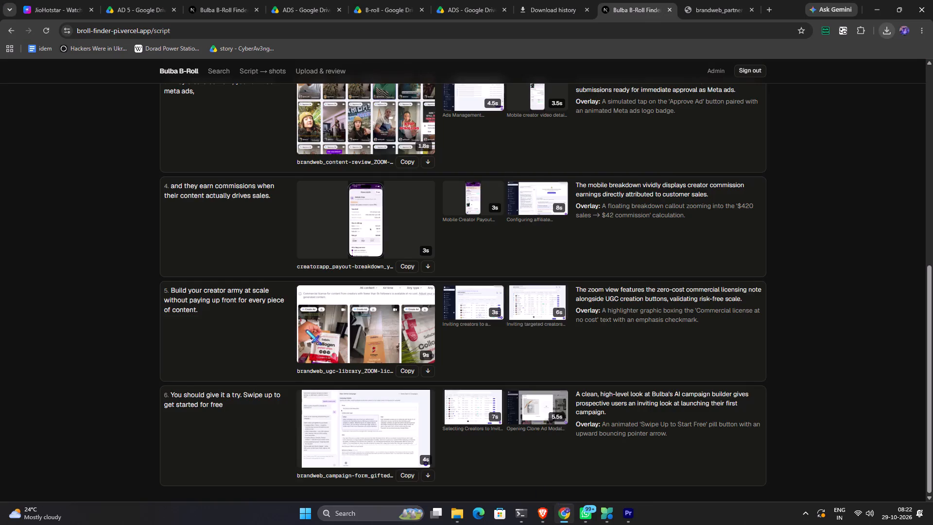
scroll(306, 330, up, 7)
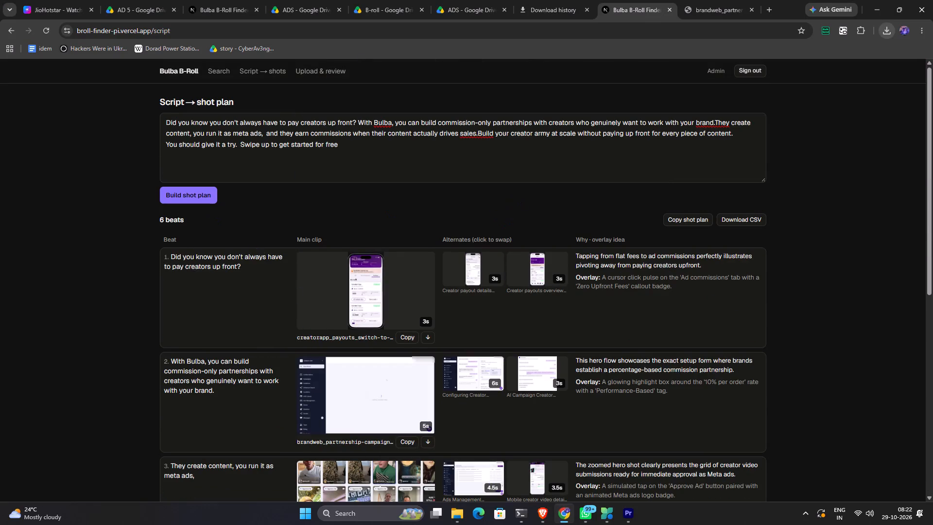
click(467, 169)
click(205, 225)
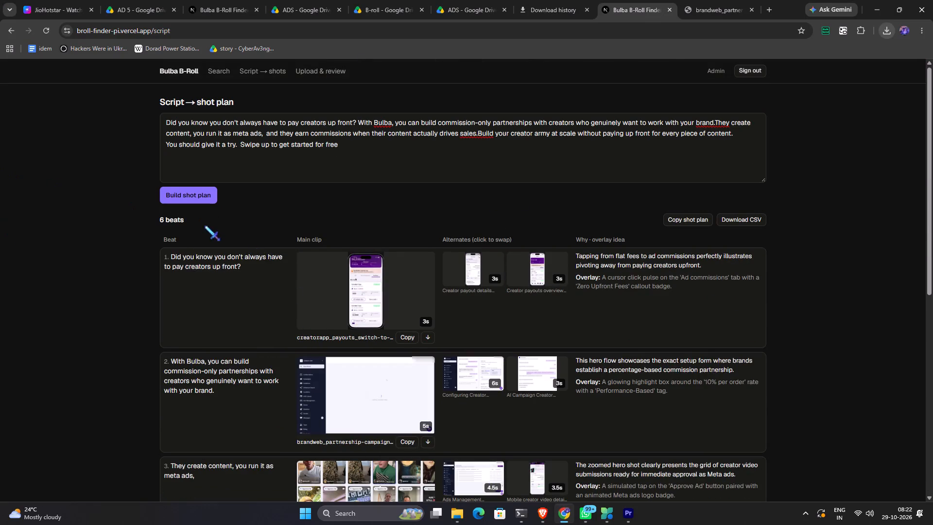
key(alt+Tab)
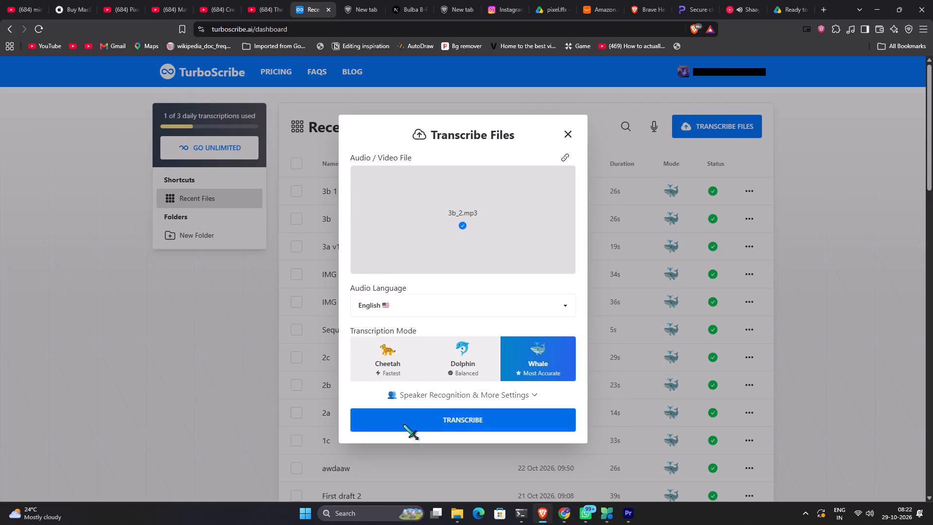
click(403, 424)
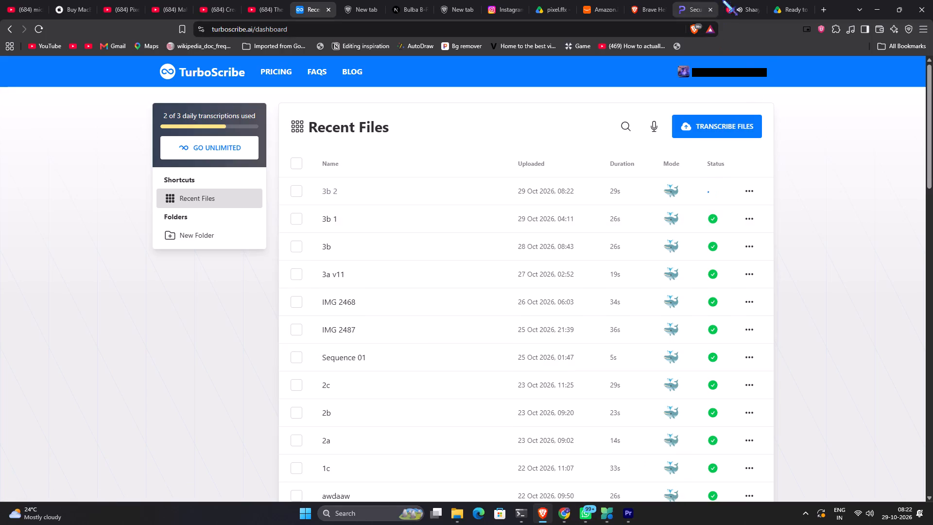
click(812, 0)
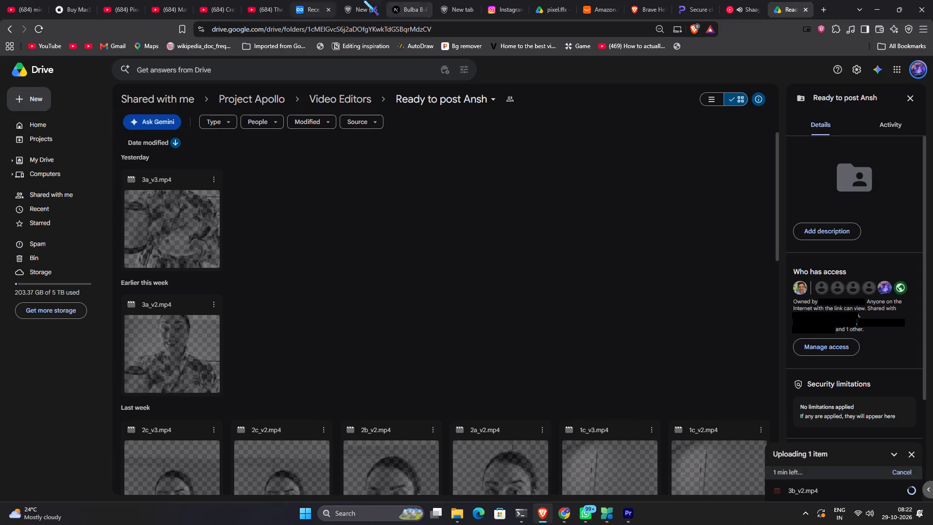
click(332, 0)
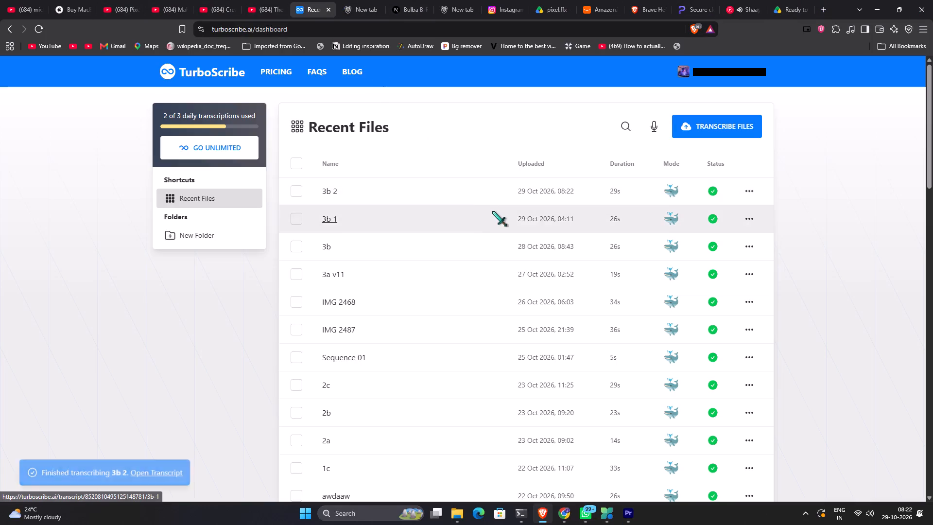
Open the new 3b 2 transcript and copy its full text.
click(474, 202)
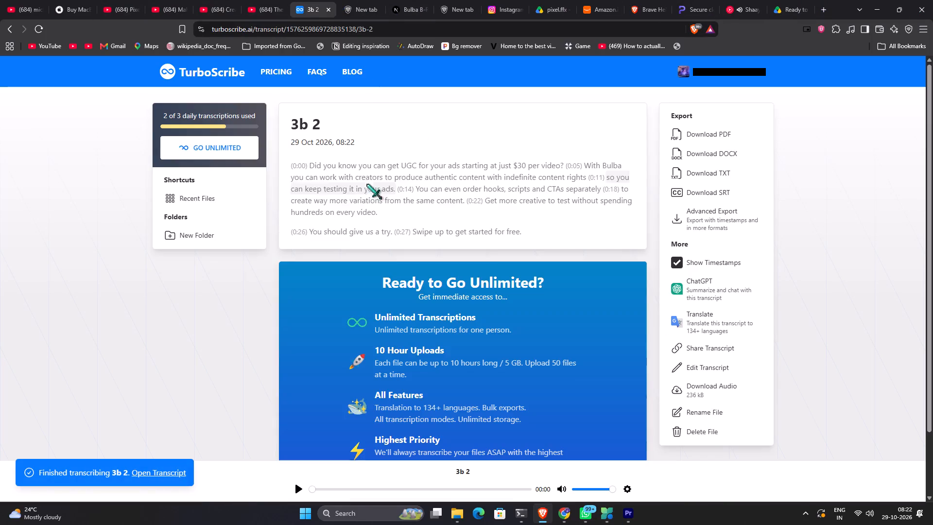
click(723, 186)
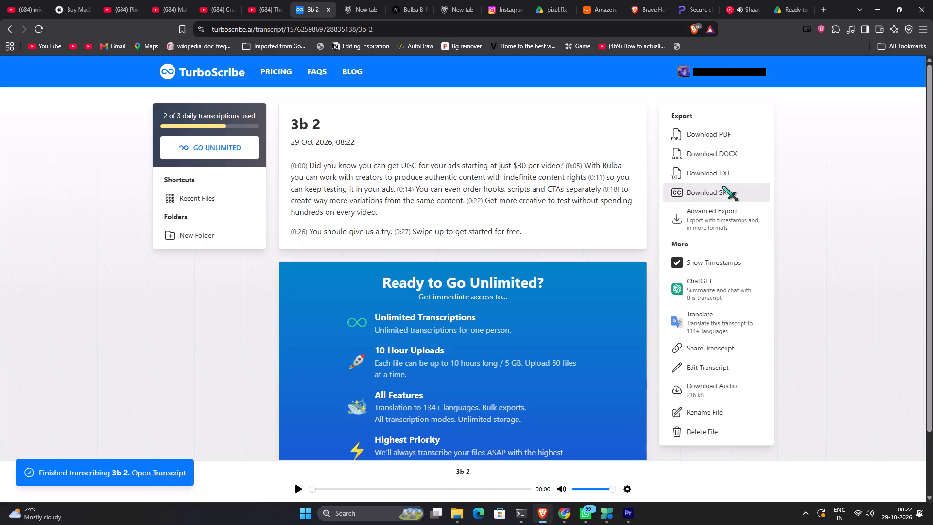
click(550, 236)
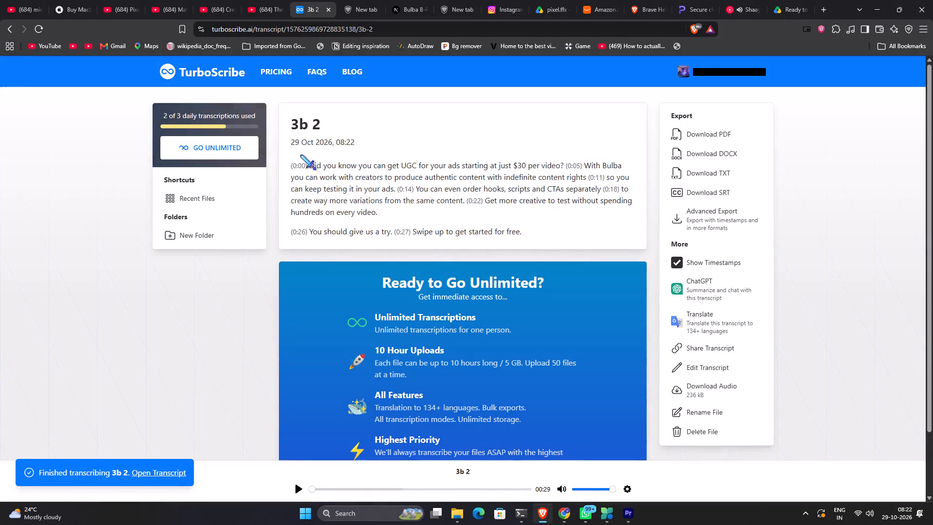
drag(305, 157, 533, 244)
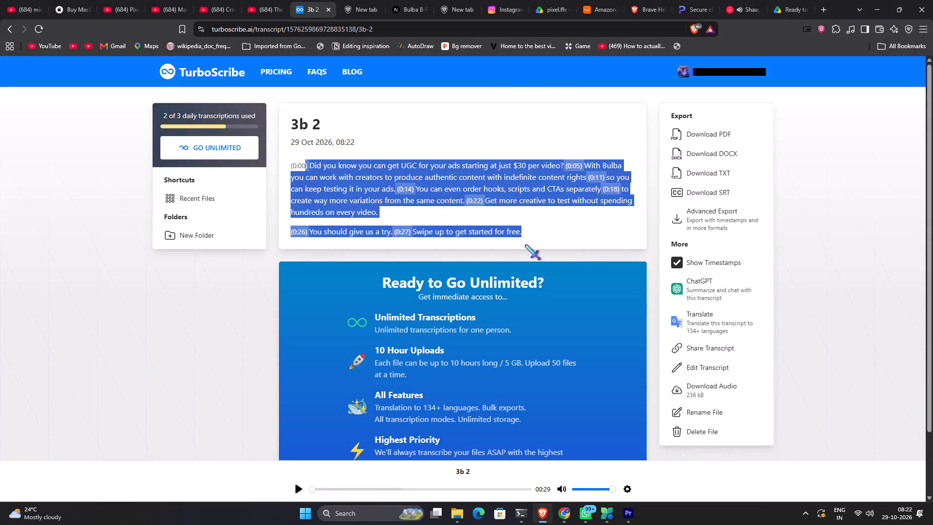
key(ctrl+c)
Replace the whole script on the Bulba B-Roll shot plan page in Chrome with the copied transcript.
click(566, 522)
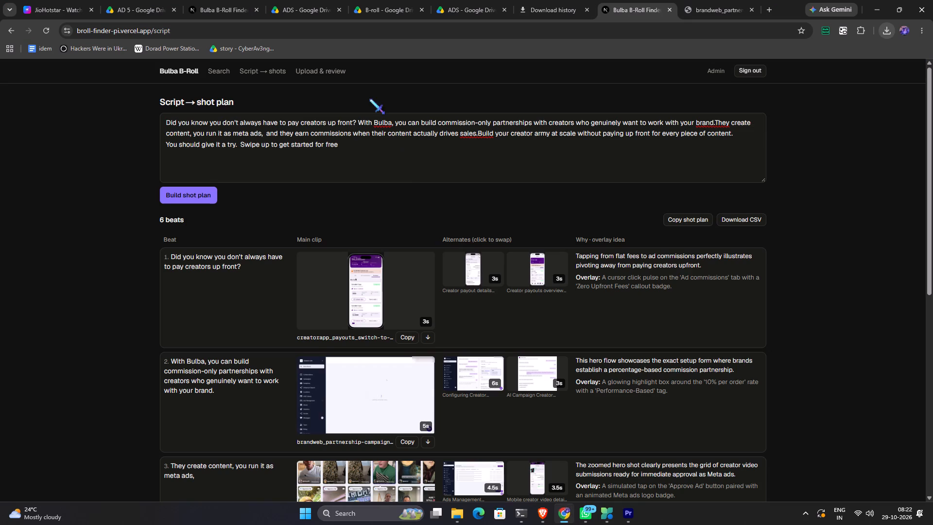
triple_click(366, 160)
click(366, 160)
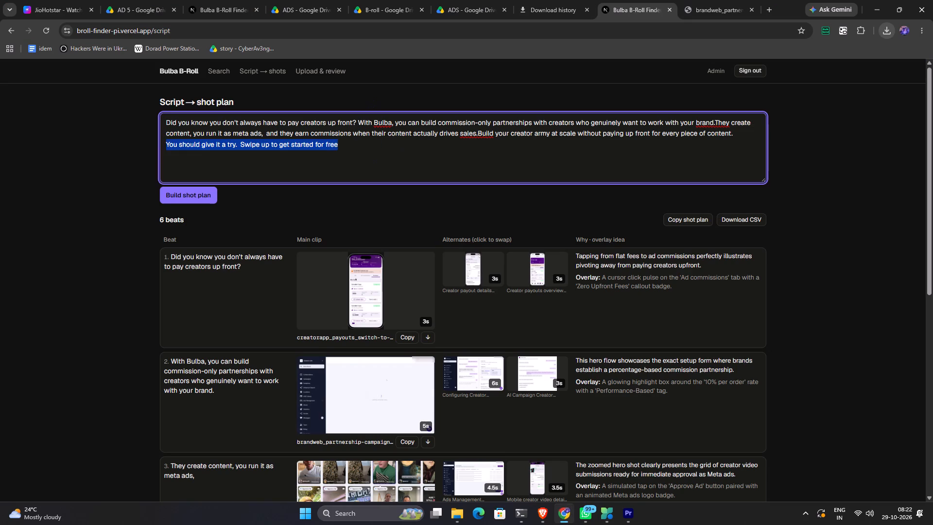
key(ctrl+a)
key(ctrl+v)
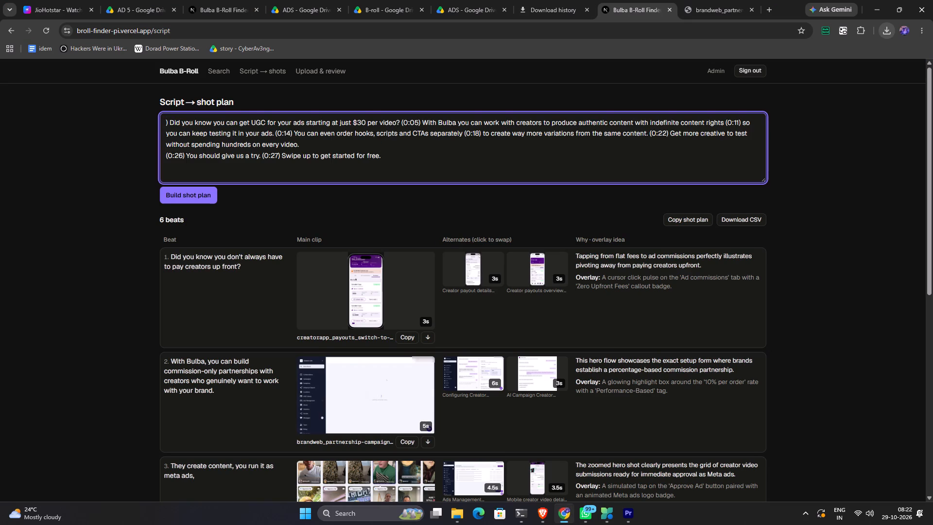
Delete the stray closing parenthesis at the start of the script and the (0:05) timestamp before "With Bulba".
drag(171, 122, 155, 122)
key(BackSpace)
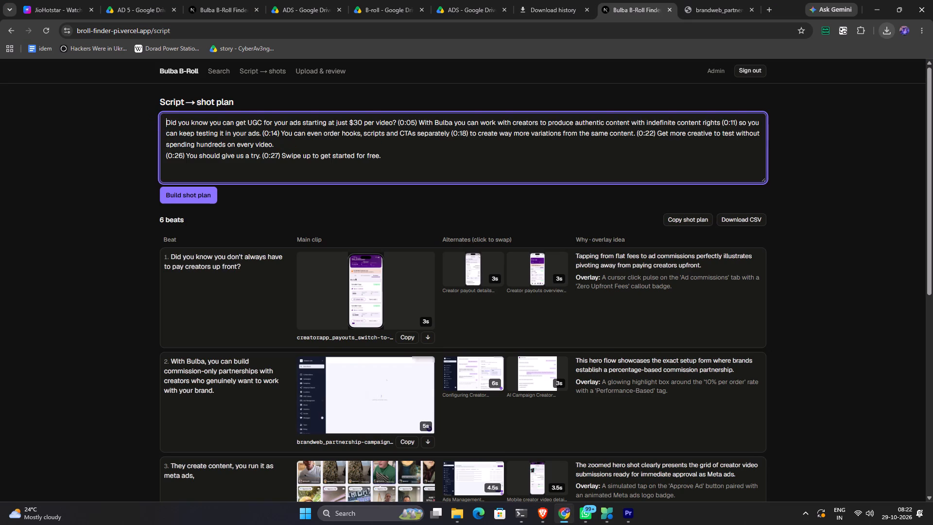
click(416, 122)
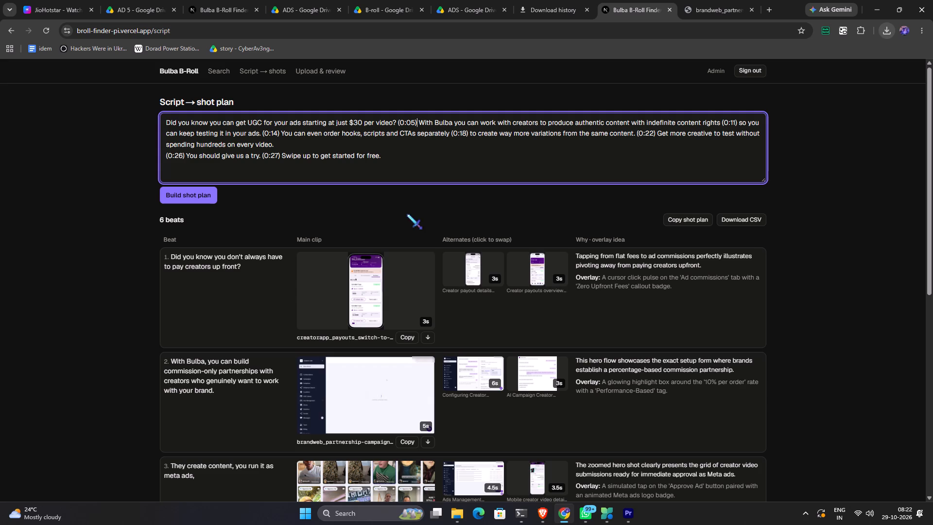
key(BackSpace)
key(BackSpace)
key(BackSpace)
key(BackSpace)
key(BackSpace)
key(BackSpace)
key(BackSpace)
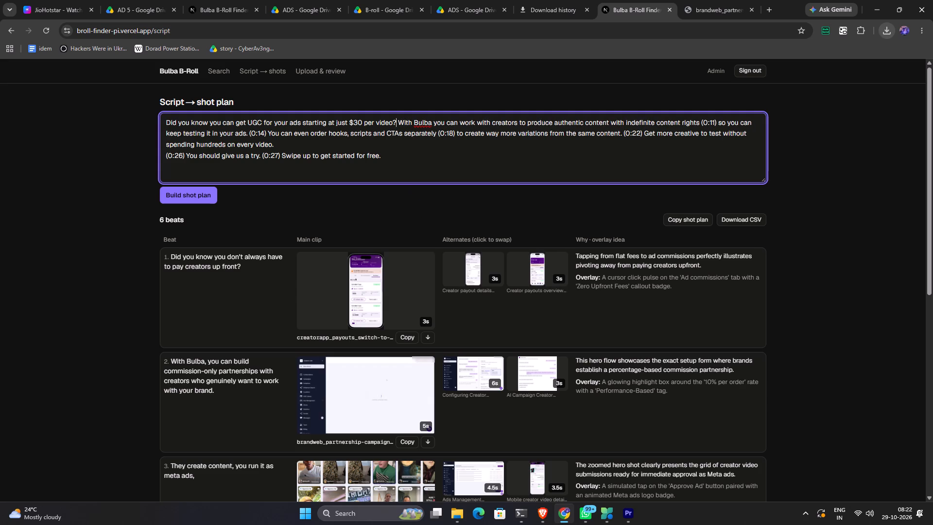
Delete the (0:11) timestamp after "indefinite content rights" and the (0:14) timestamp before "You can even order hooks".
click(717, 122)
key(BackSpace)
key(BackSpace)
key(BackSpace)
key(BackSpace)
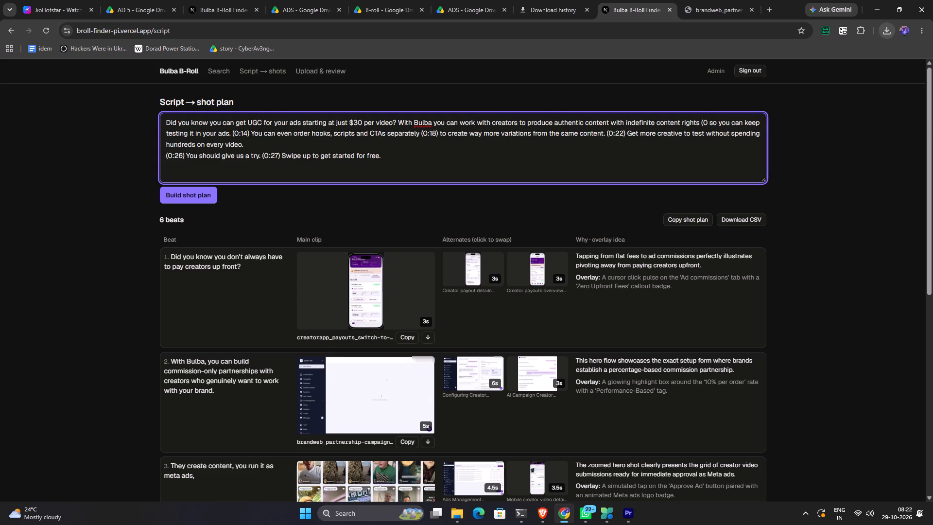
key(BackSpace)
key(BackSpace)
key(BackSpace)
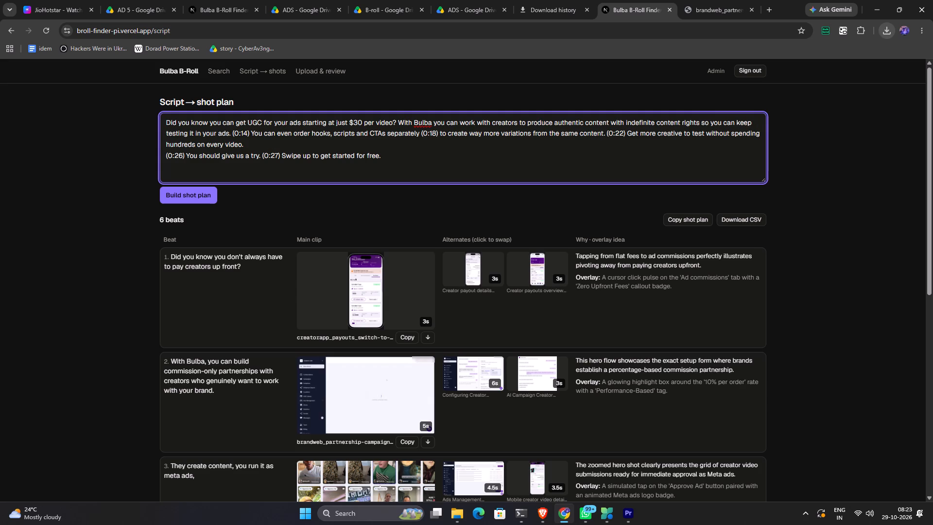
click(249, 133)
key(BackSpace)
key(BackSpace)
key(BackSpace)
key(BackSpace)
key(BackSpace)
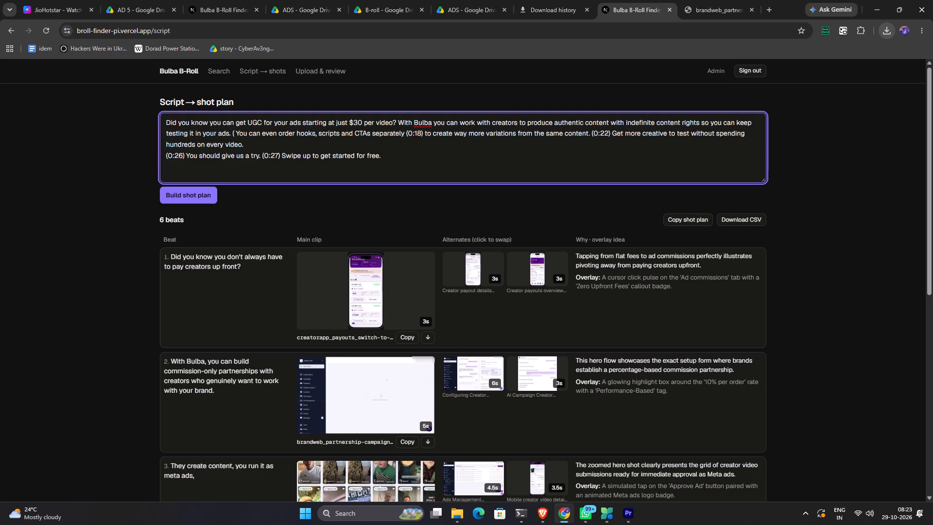
key(BackSpace)
key(BackSpace)
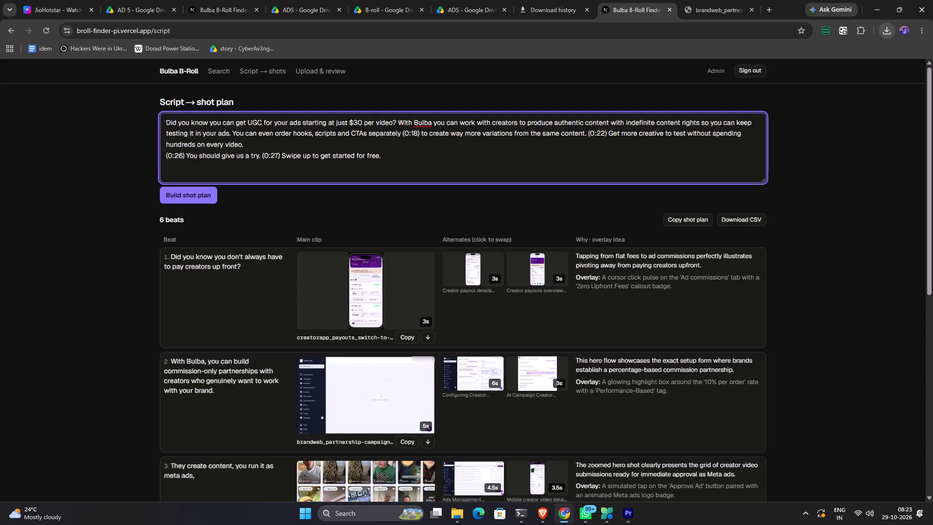
Delete the (0:18) timestamp after "CTAs separately" and the (0:22) timestamp before "Get more creative".
click(420, 131)
key(BackSpace)
key(BackSpace)
key(BackSpace)
key(BackSpace)
key(BackSpace)
key(BackSpace)
key(BackSpace)
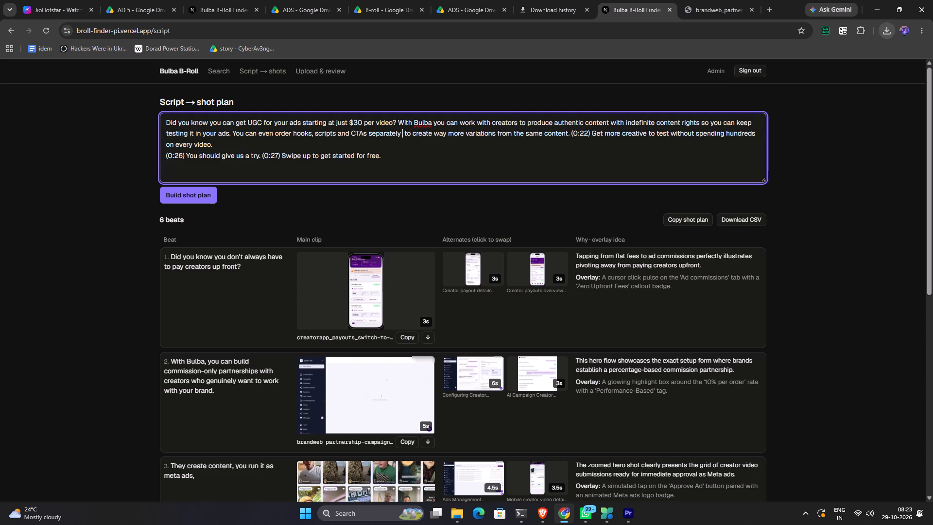
click(588, 132)
key(BackSpace)
key(BackSpace)
key(BackSpace)
key(BackSpace)
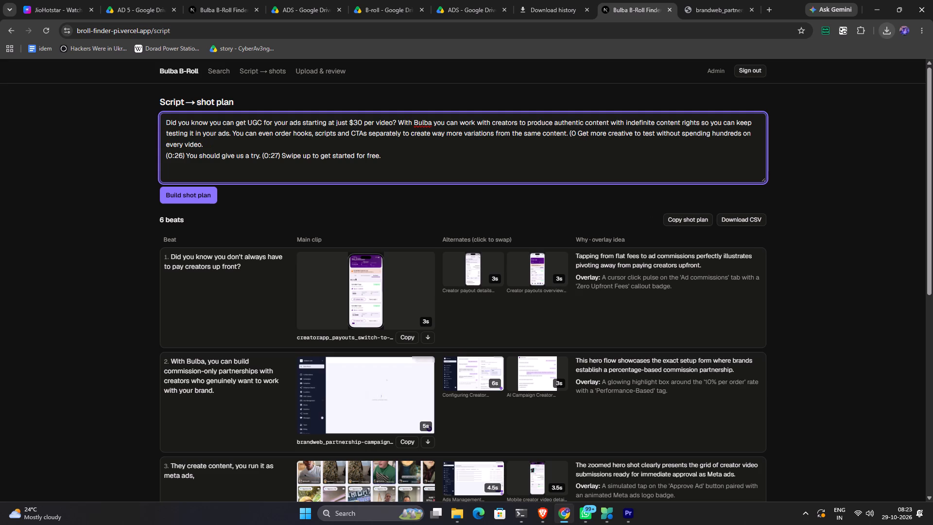
key(BackSpace)
key(BackSpace)
key(BackSpace)
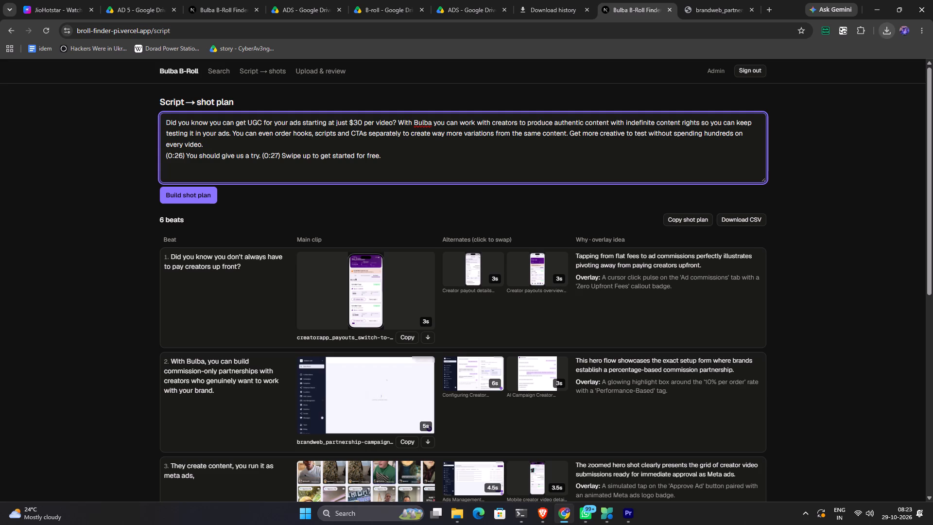
Delete the (0:26) and (0:27) timestamps before "You should give us a try" and "Swipe up" in the script's last line.
click(184, 156)
key(BackSpace)
key(BackSpace)
key(BackSpace)
key(BackSpace)
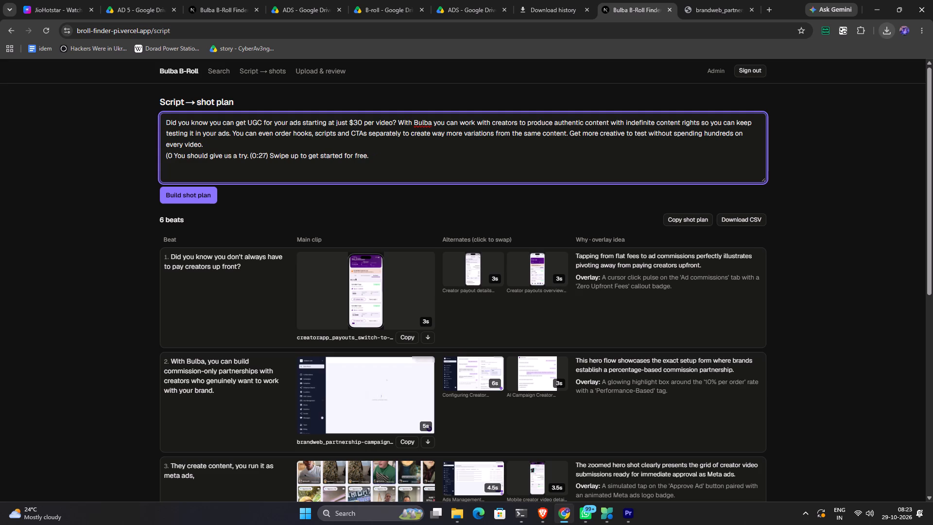
key(BackSpace)
key(BackSpace)
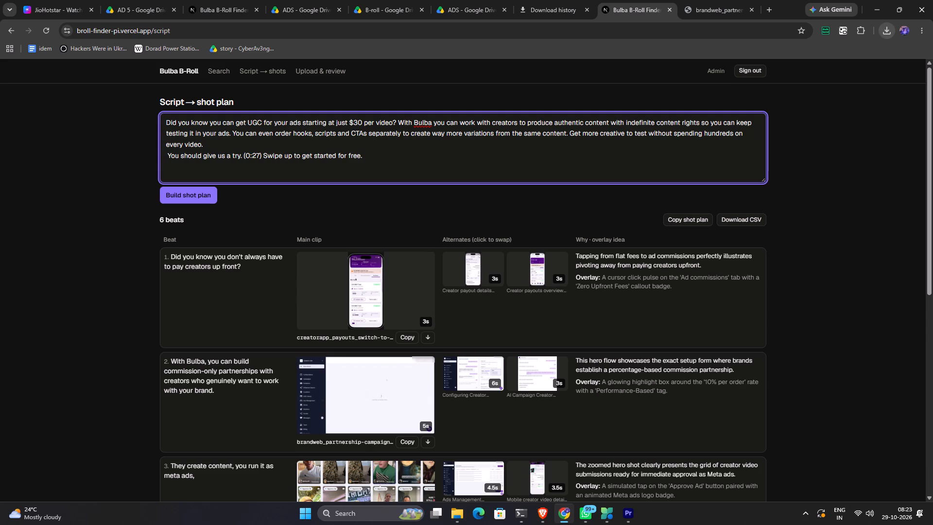
click(263, 152)
key(BackSpace)
key(BackSpace)
key(BackSpace)
key(BackSpace)
key(BackSpace)
key(BackSpace)
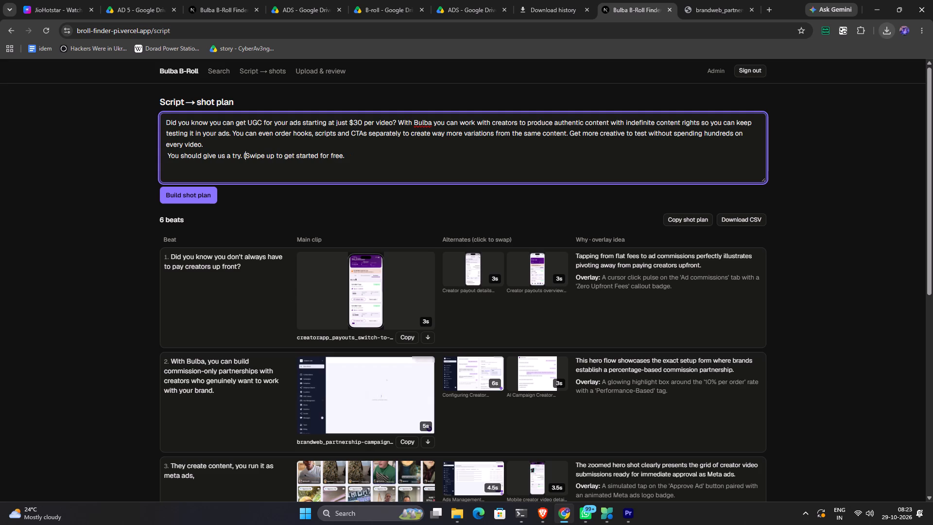
key(BackSpace)
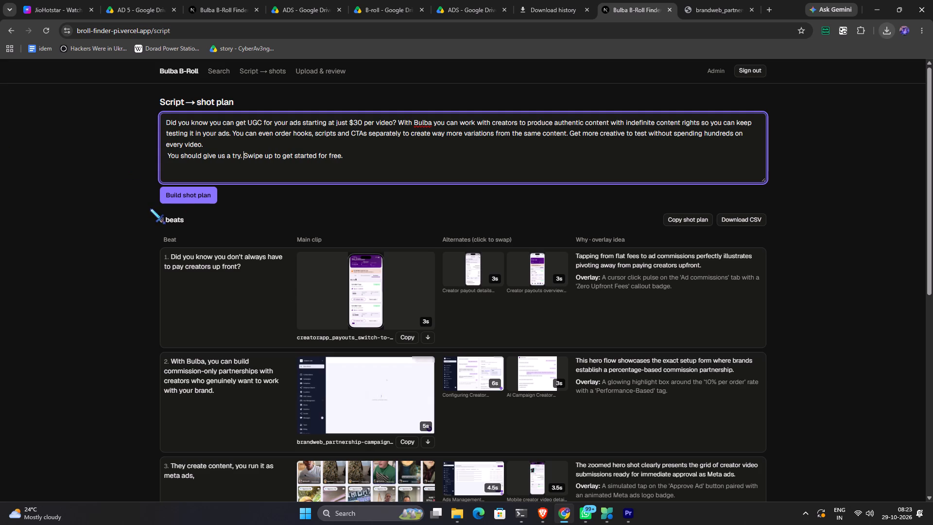
Build the shot plan from the cleaned script.
click(173, 198)
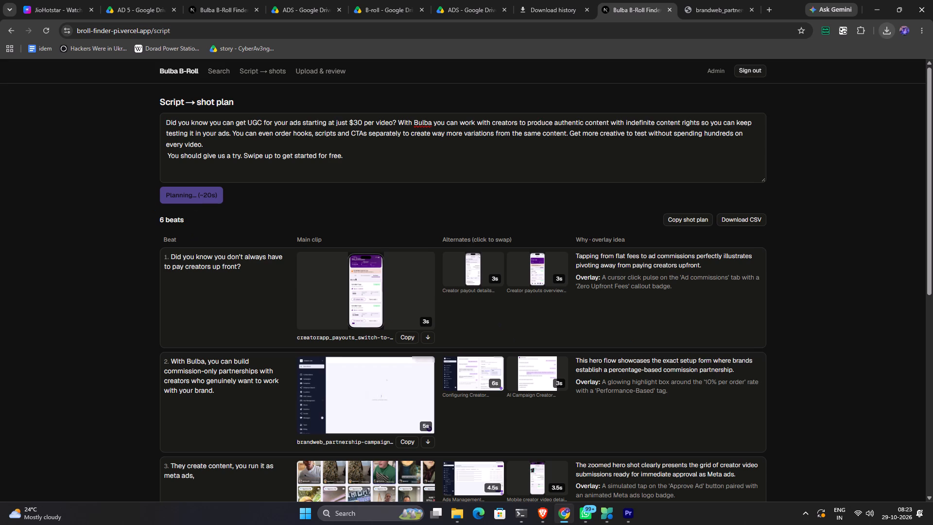
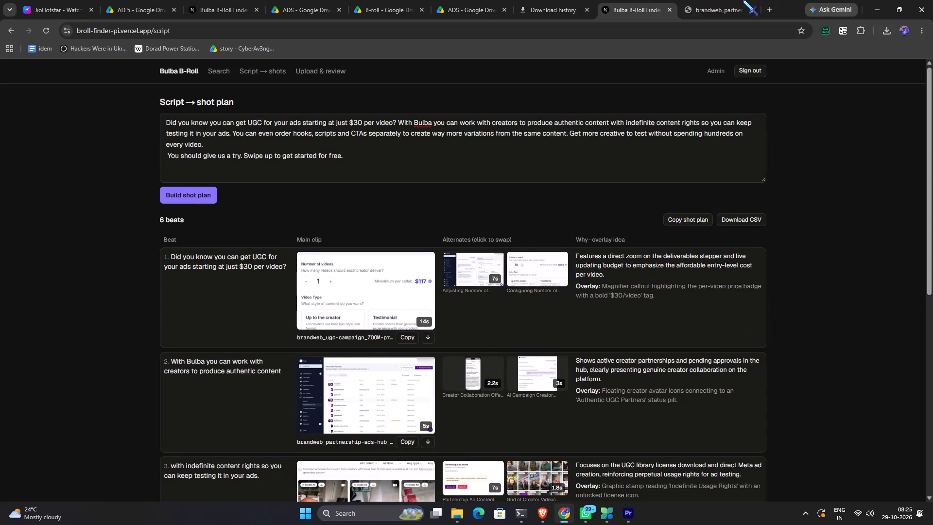
Switch to Premiere Pro and close it.
click(630, 524)
click(932, 0)
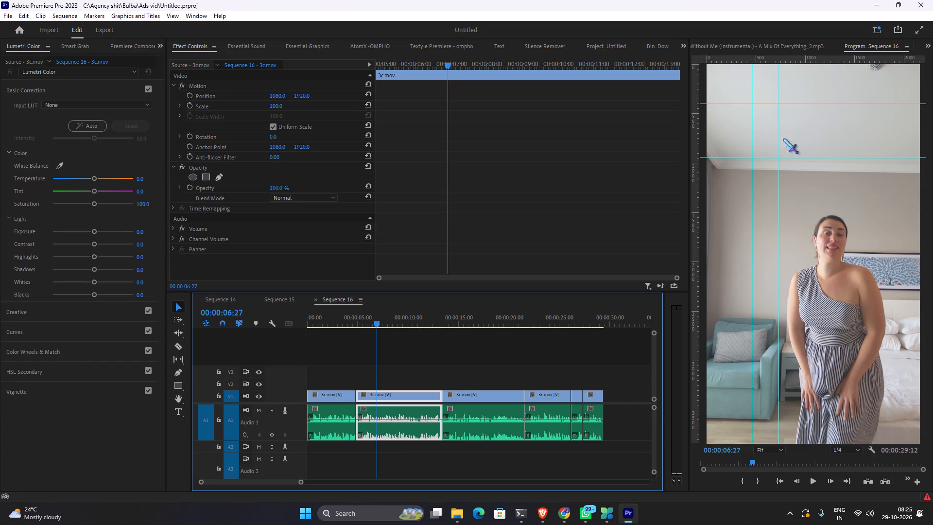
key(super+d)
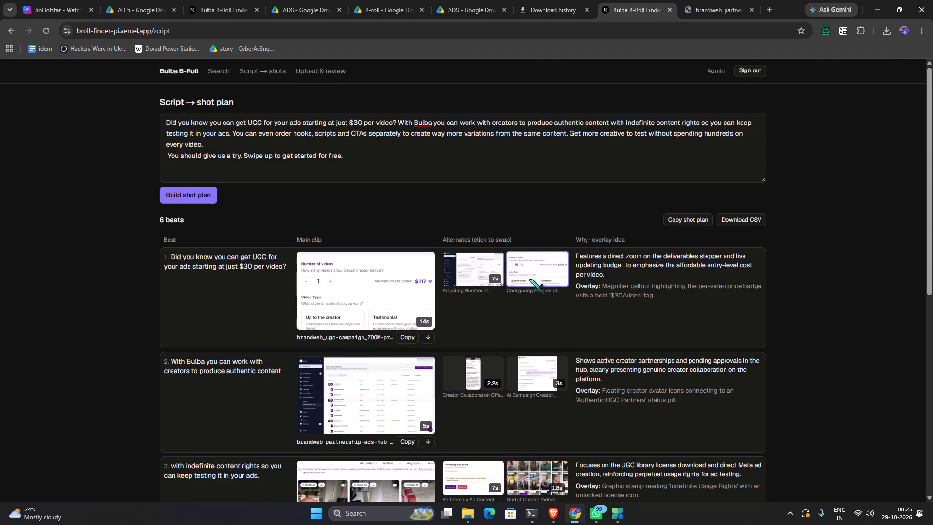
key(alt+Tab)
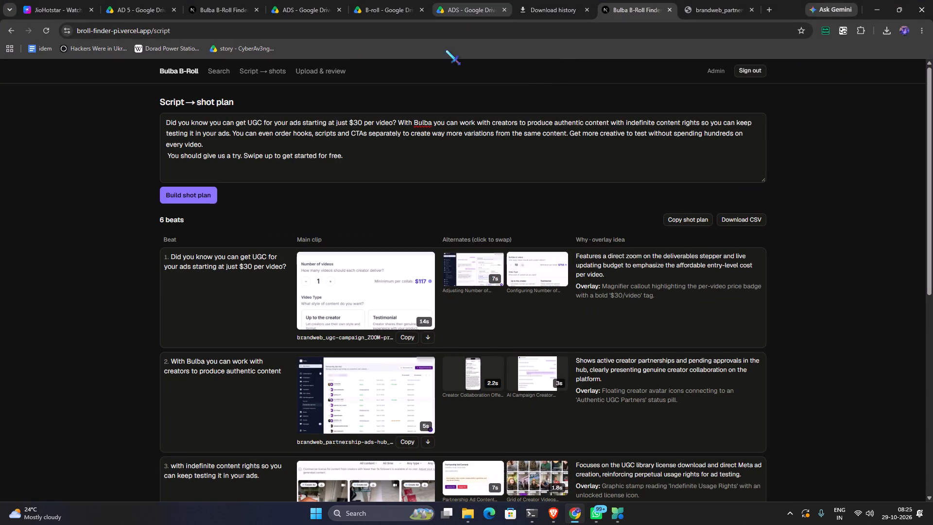
In Brave, open the uploaded 3b_v2.mp4 from the "Ready to post Ansh" Drive folder and check its playback.
click(553, 524)
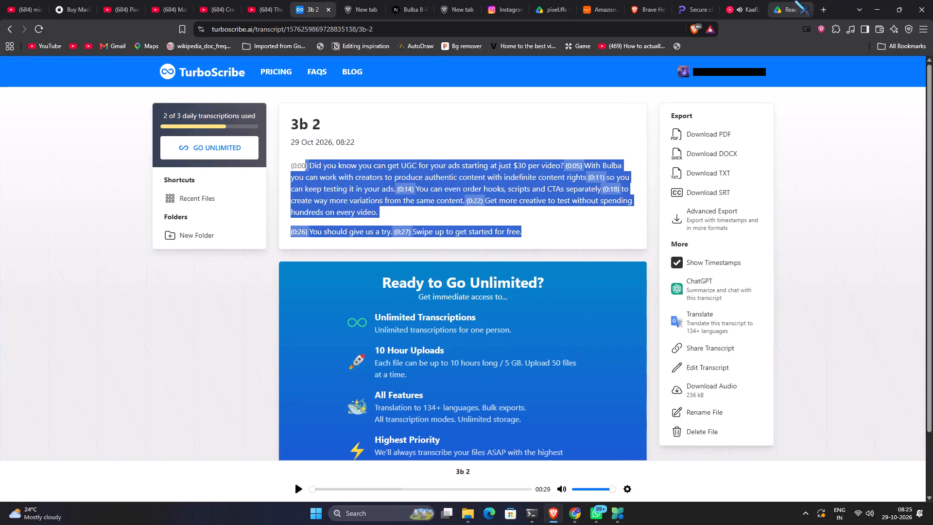
click(795, 0)
click(850, 492)
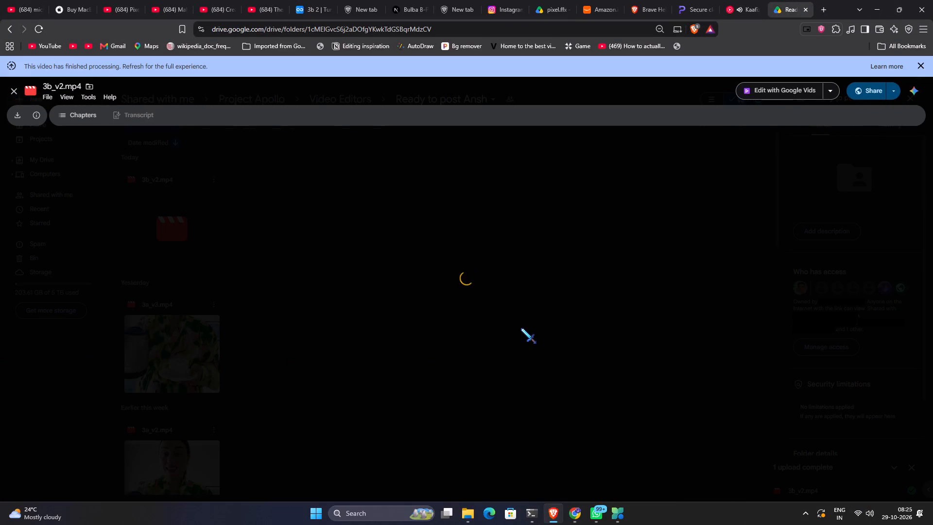
click(521, 328)
click(810, 491)
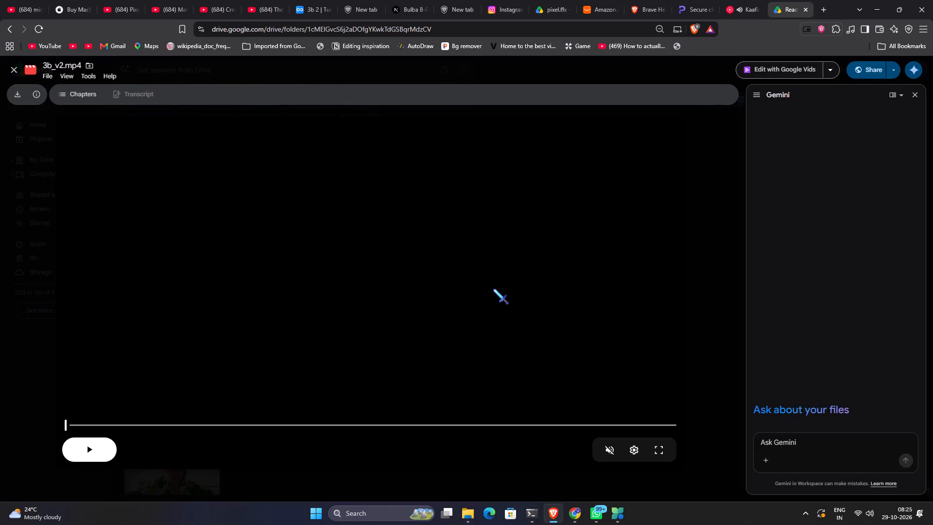
click(490, 289)
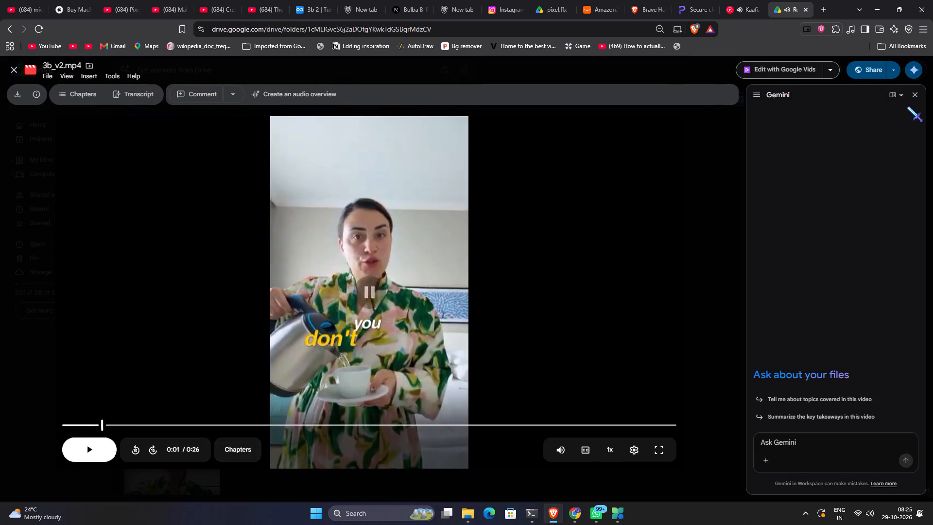
Copy the share link of 3b_v2.mp4.
click(878, 69)
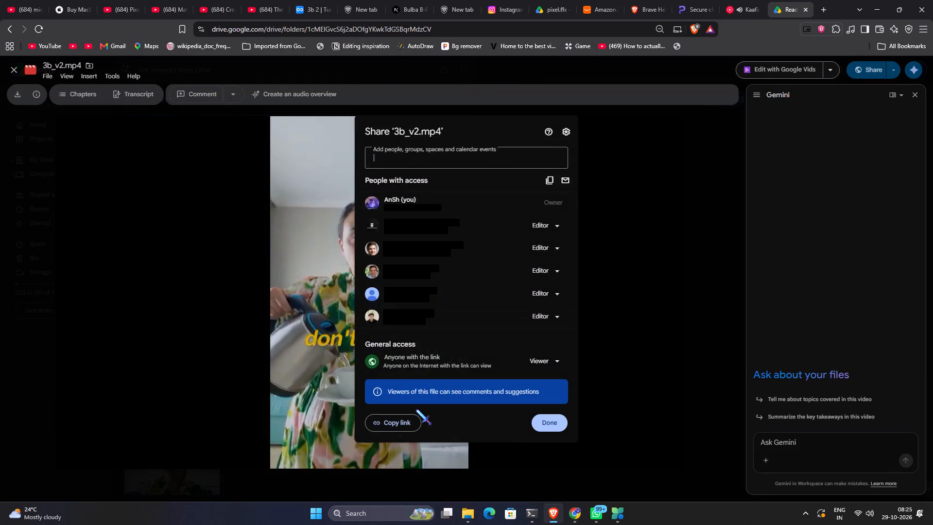
click(390, 424)
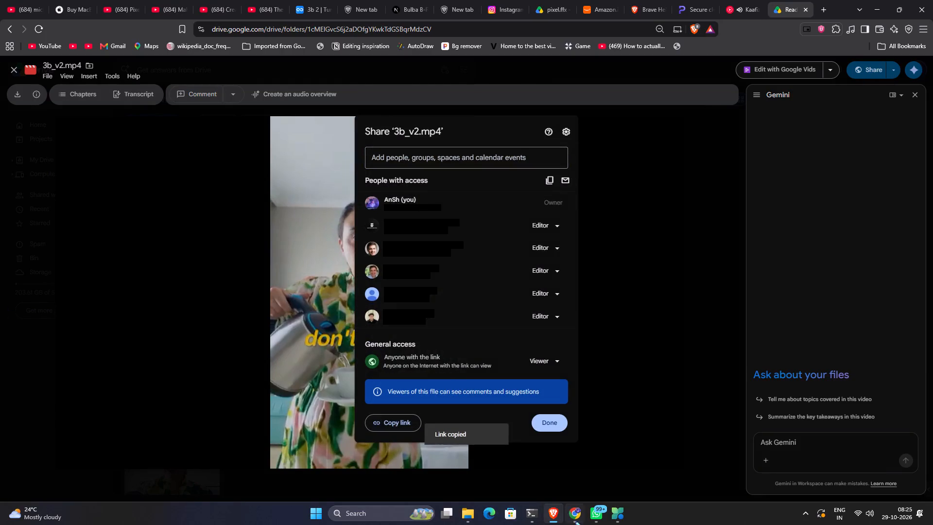
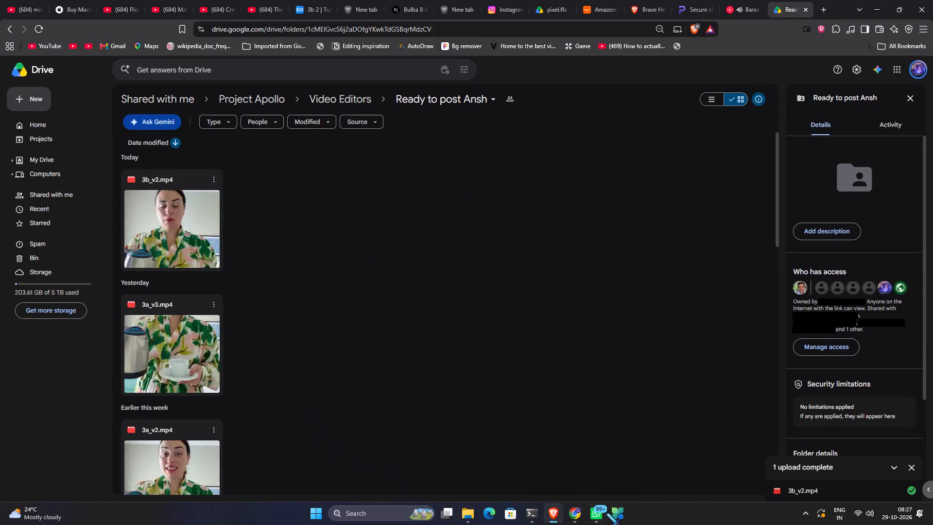
In File Explorer, go to the Agency shit > Bulba > Ads vid folder and open Untitled Prosxsject.aep in After Effects.
click(467, 516)
click(239, 456)
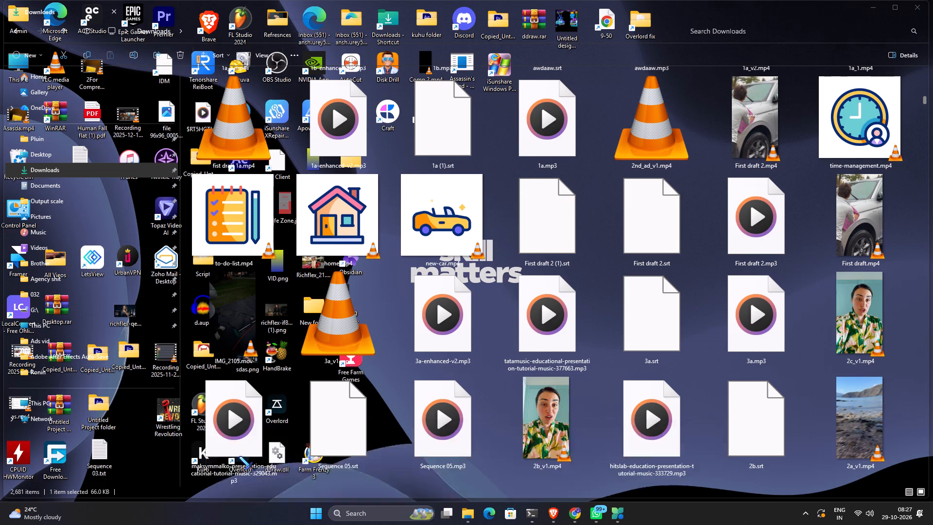
click(130, 278)
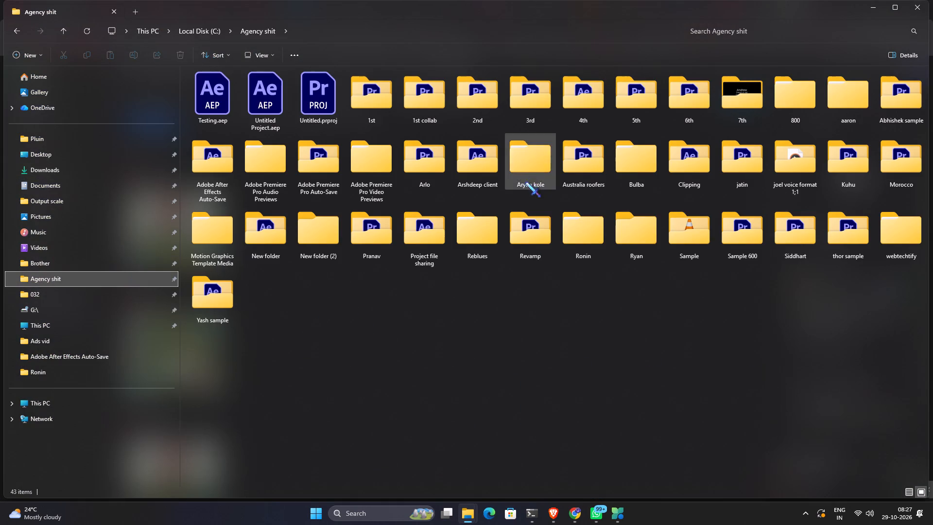
click(634, 184)
double_click(617, 159)
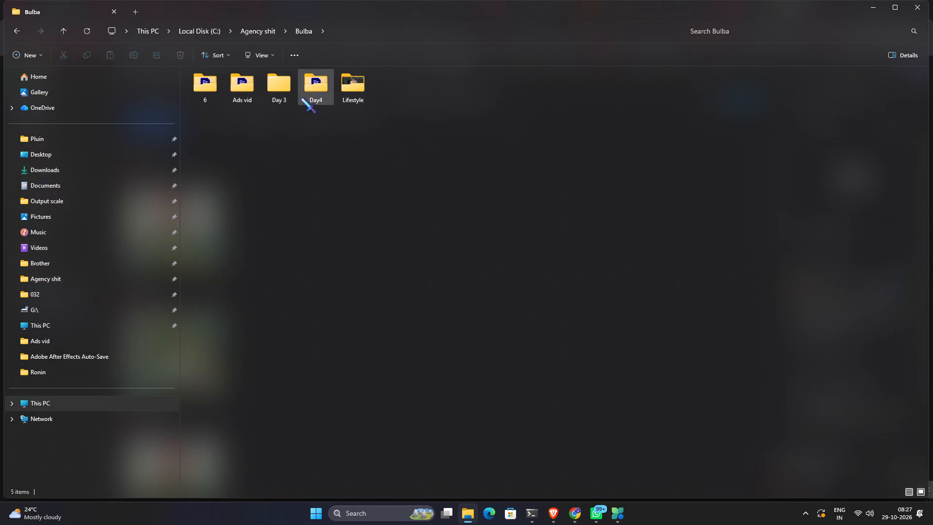
double_click(244, 100)
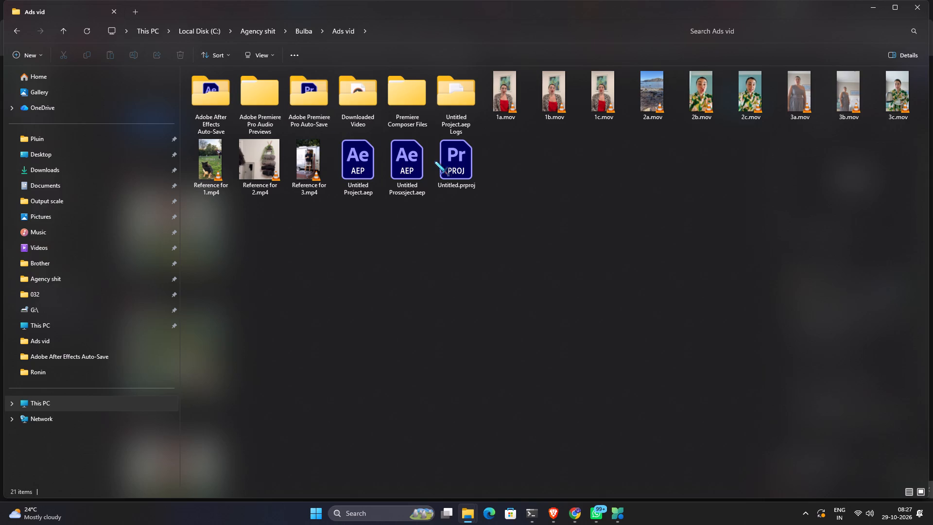
double_click(410, 150)
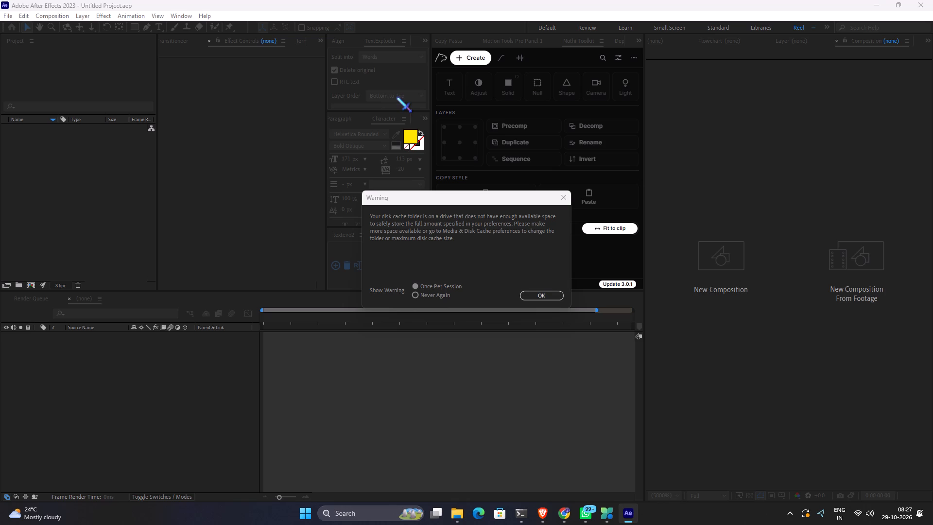
click(553, 300)
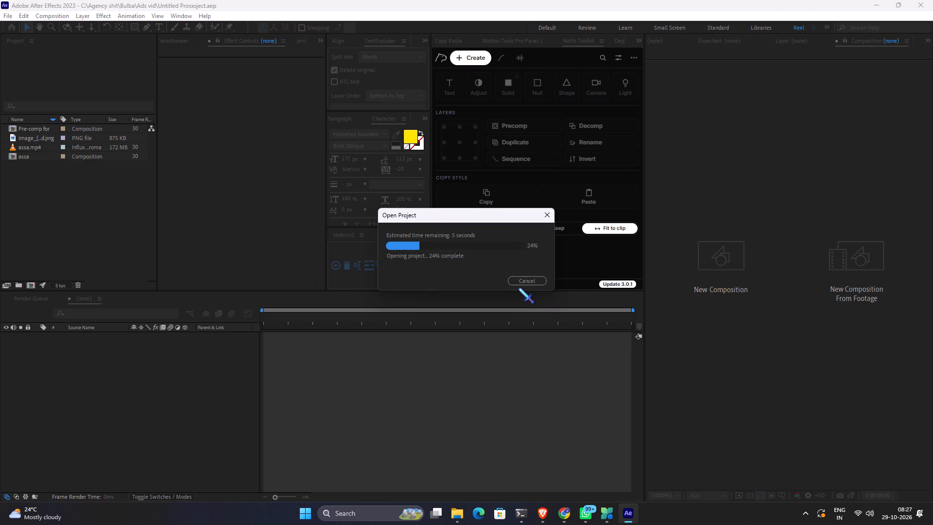
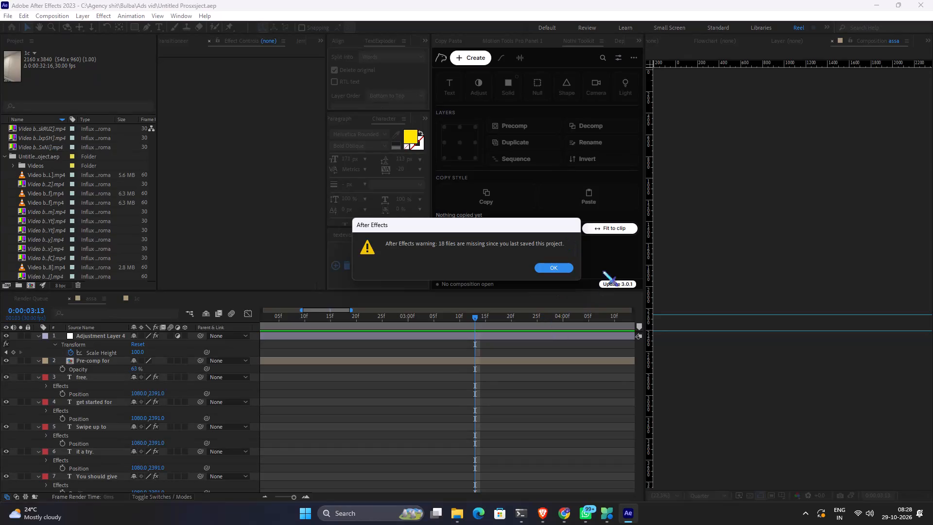
Dismiss the missing-files warning and collapse the expanded imported Untitled project folder among the project items.
click(572, 271)
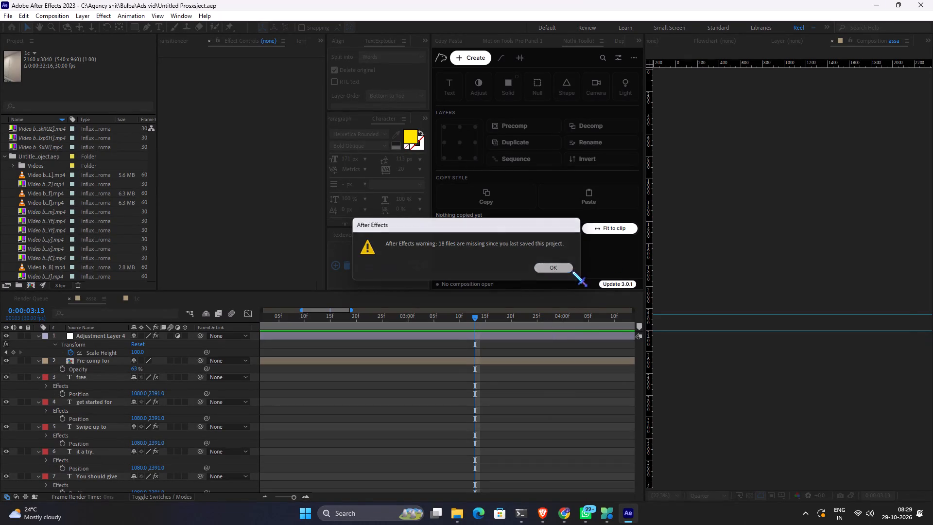
scroll(23, 181, down, 2)
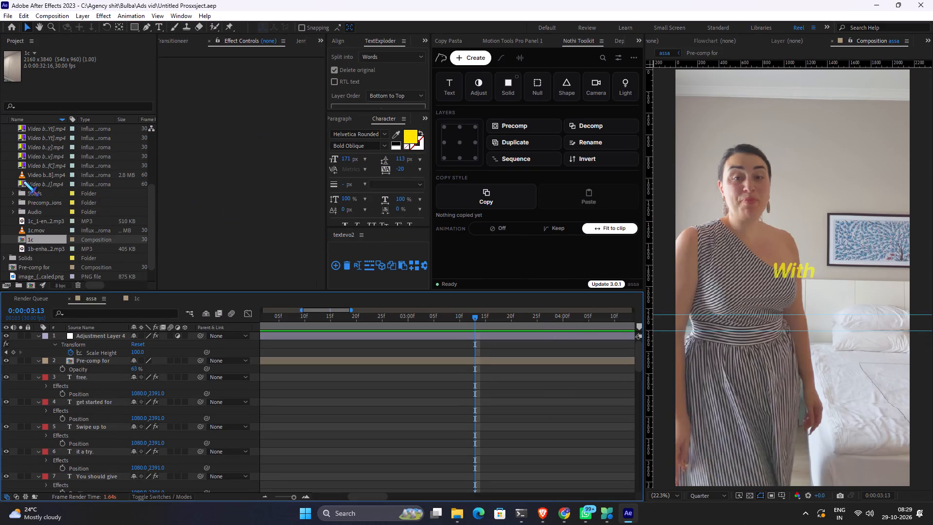
scroll(23, 181, down, 3)
scroll(22, 189, up, 5)
key(ctrl+a)
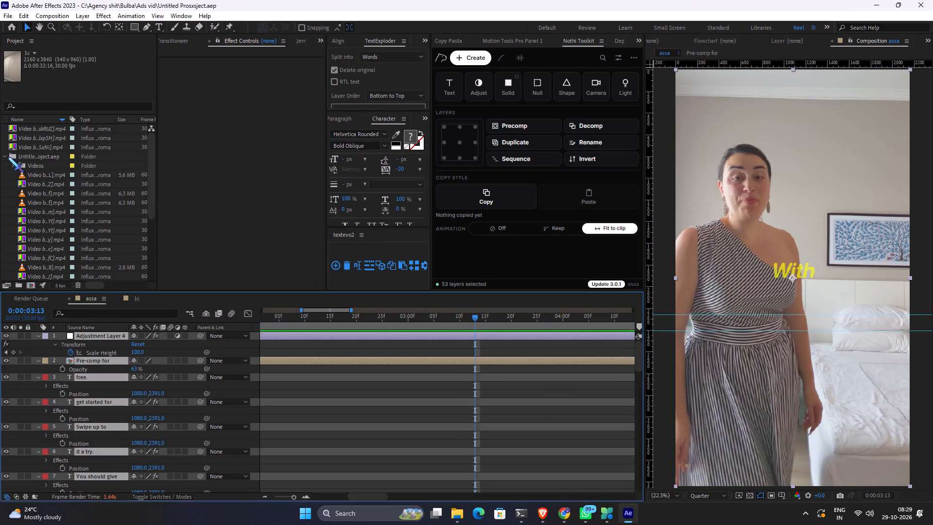
click(6, 231)
ctrl+click(5, 229)
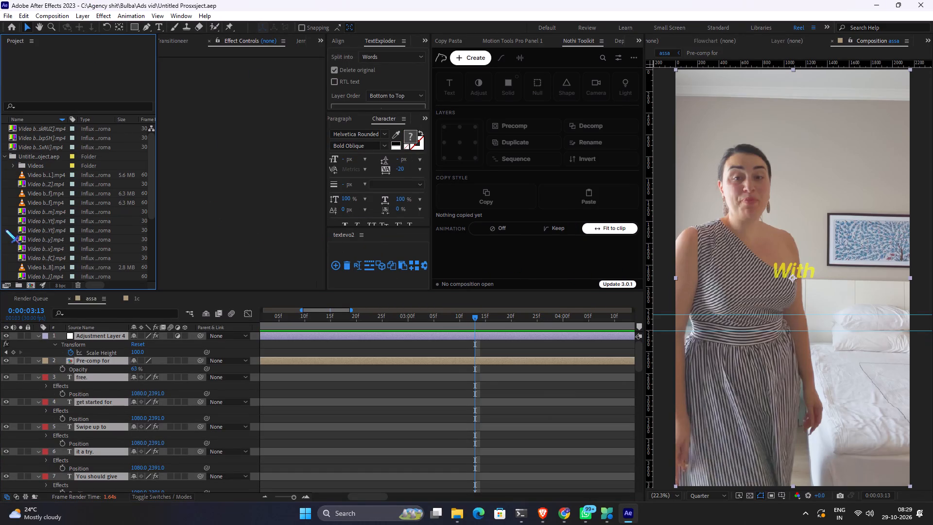
key(ctrl+a)
click(7, 155)
click(26, 228)
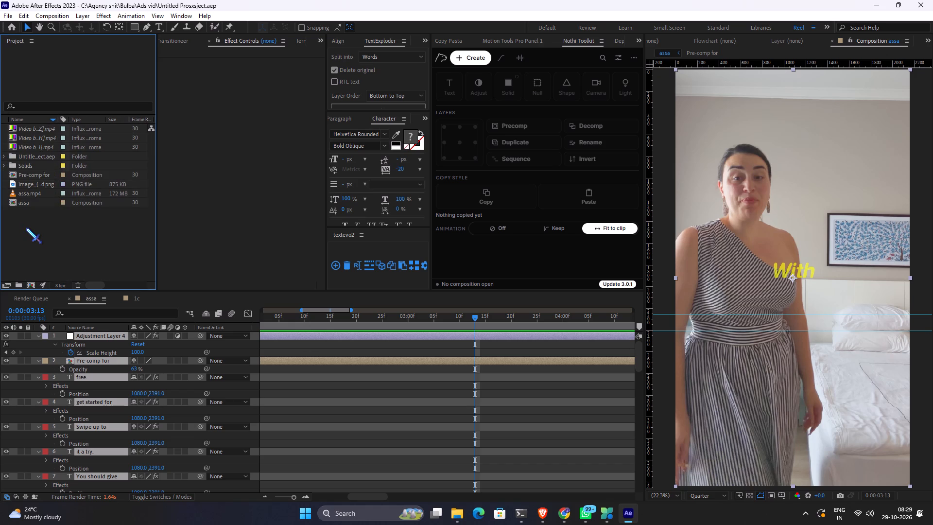
scroll(26, 227, up, 2)
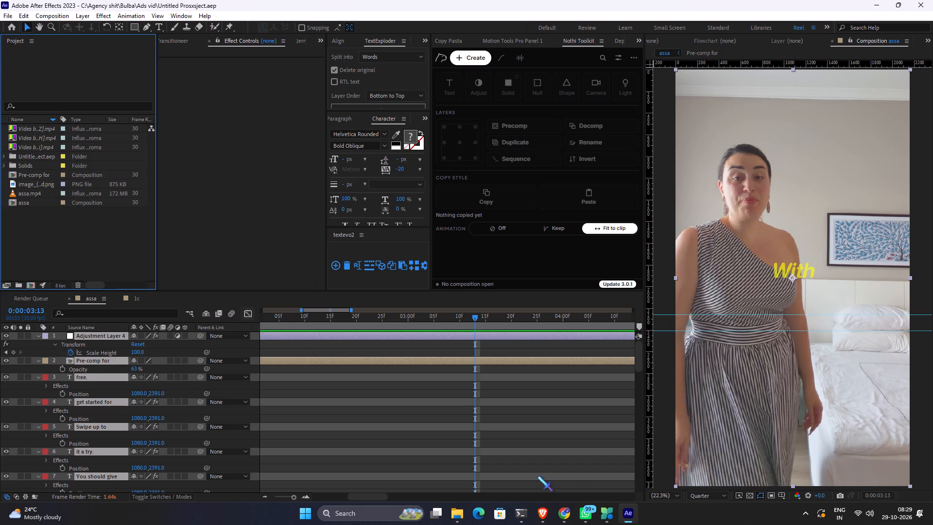
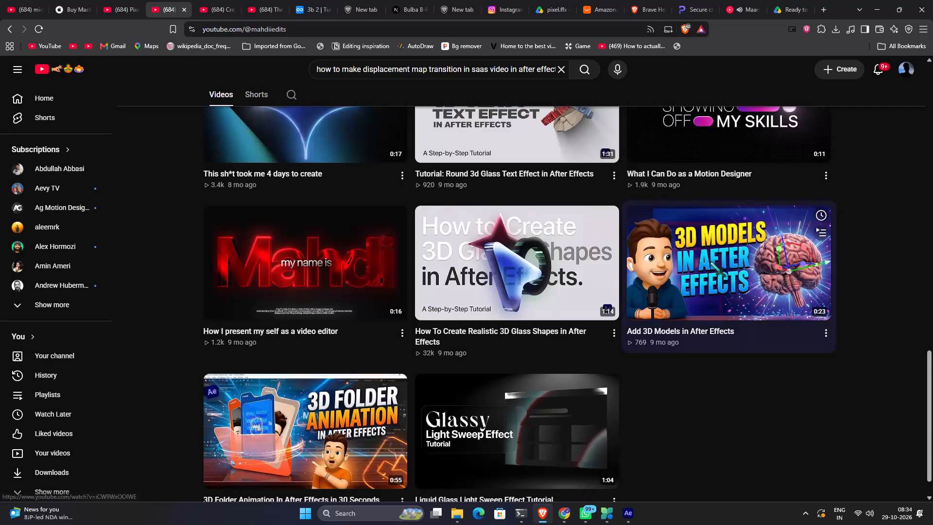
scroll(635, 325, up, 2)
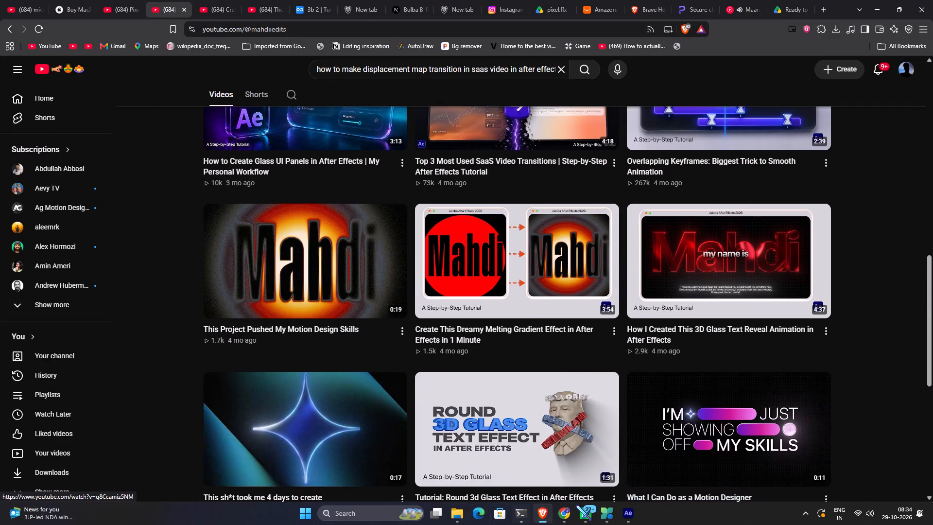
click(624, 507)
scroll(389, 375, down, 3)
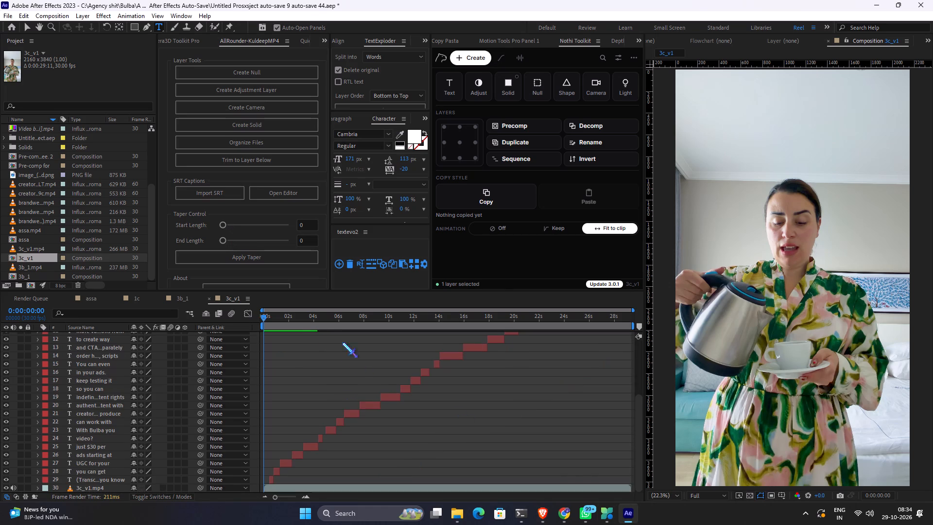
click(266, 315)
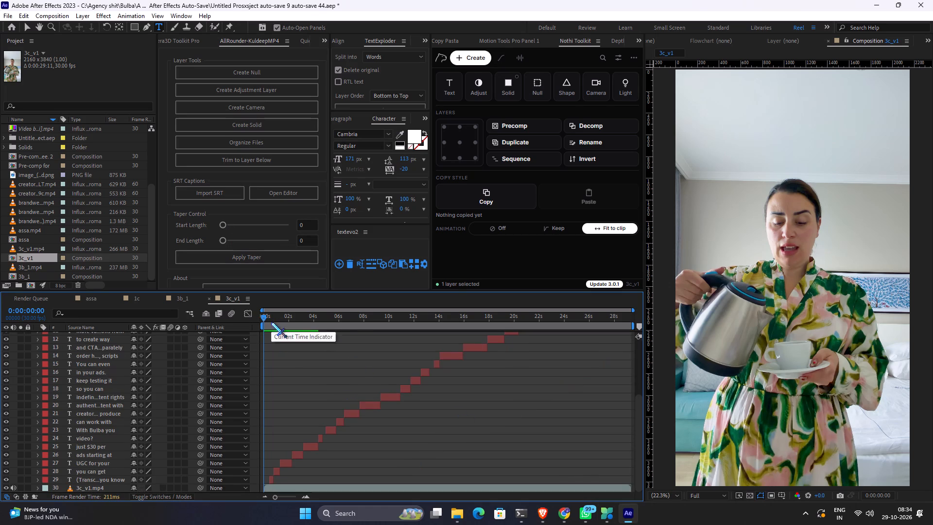
In the Brave browser, download the TurboScribe 3b 2 transcript as SRT subtitles with a maximum of 1 word per segment.
key(alt+Tab)
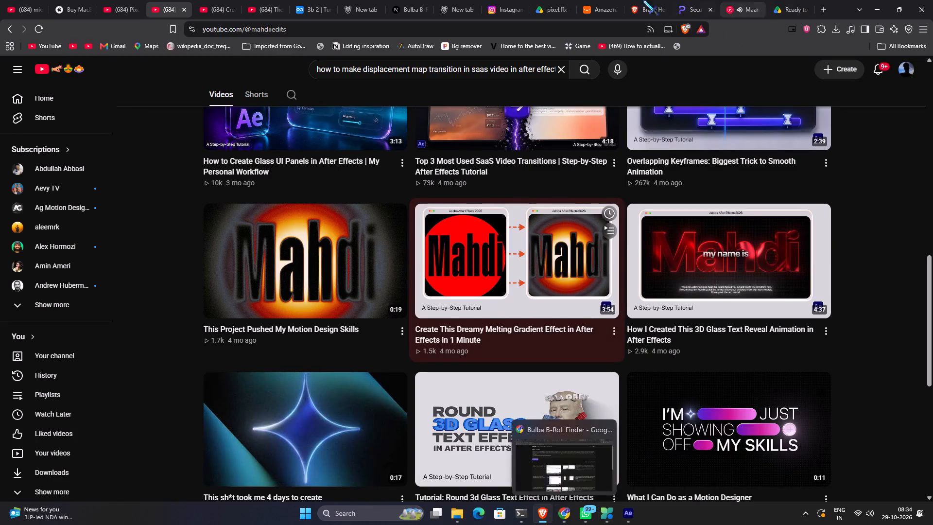
click(317, 0)
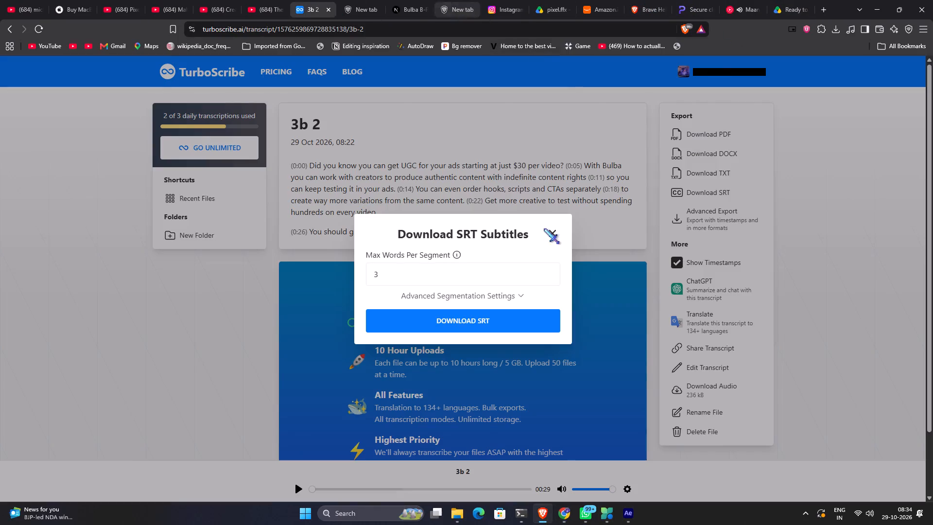
click(442, 284)
double_click(432, 283)
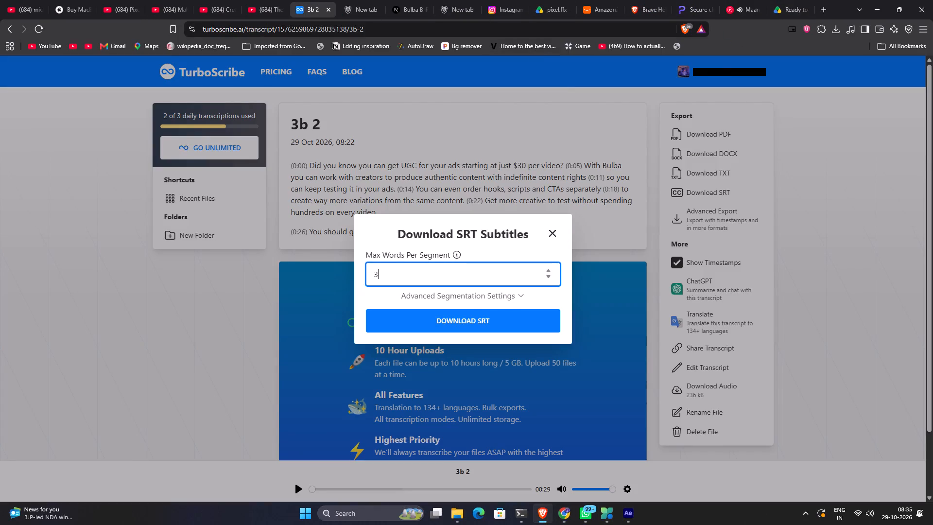
key(BackSpace)
key(1)
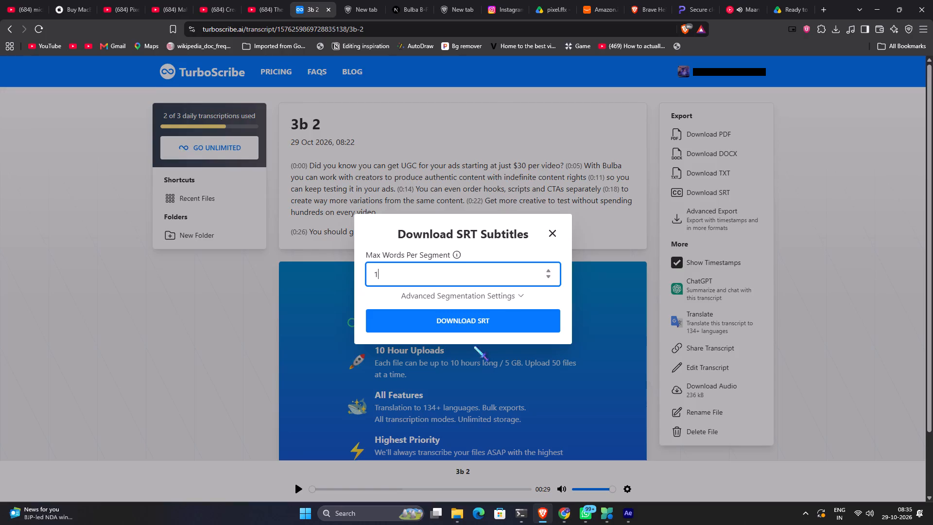
click(457, 317)
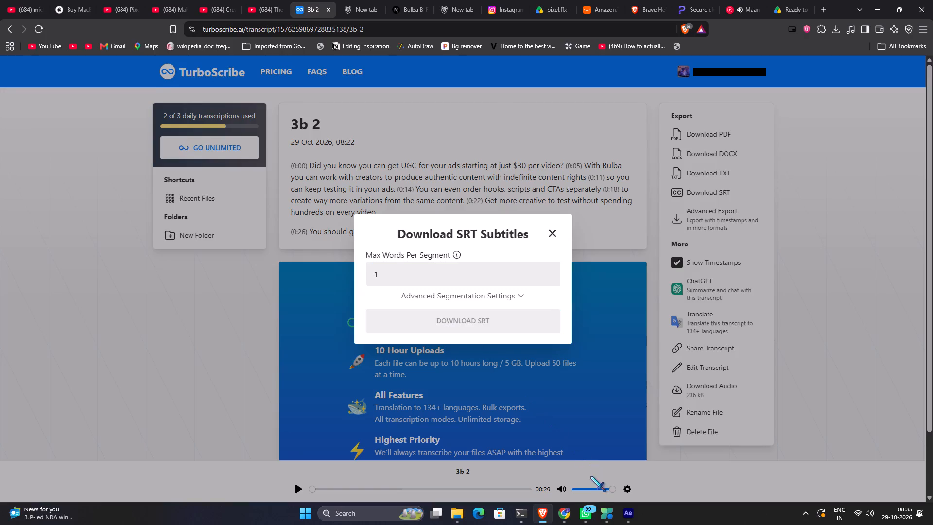